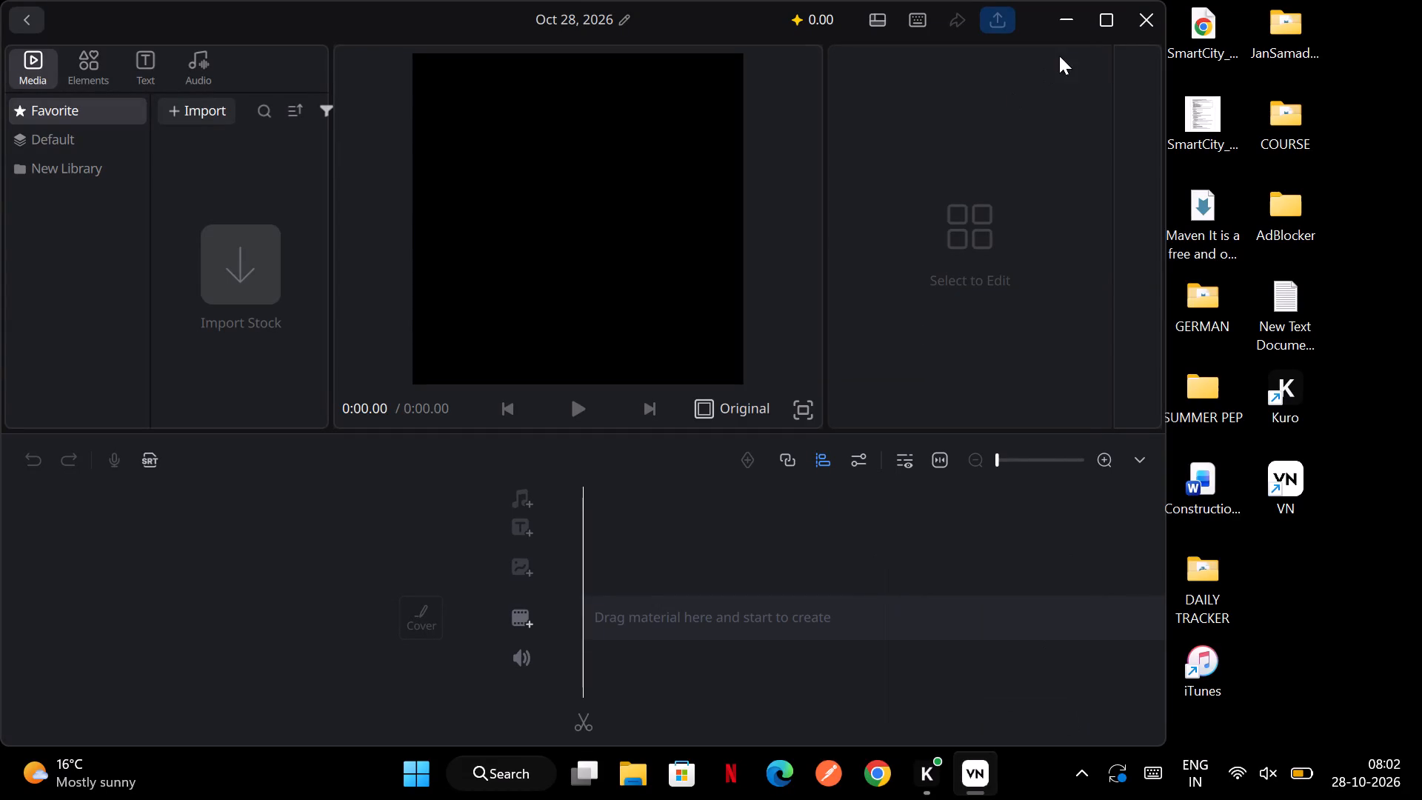
Maximize the video editor window.
{"action": "left_click", "coordinate": [1100, 44]}
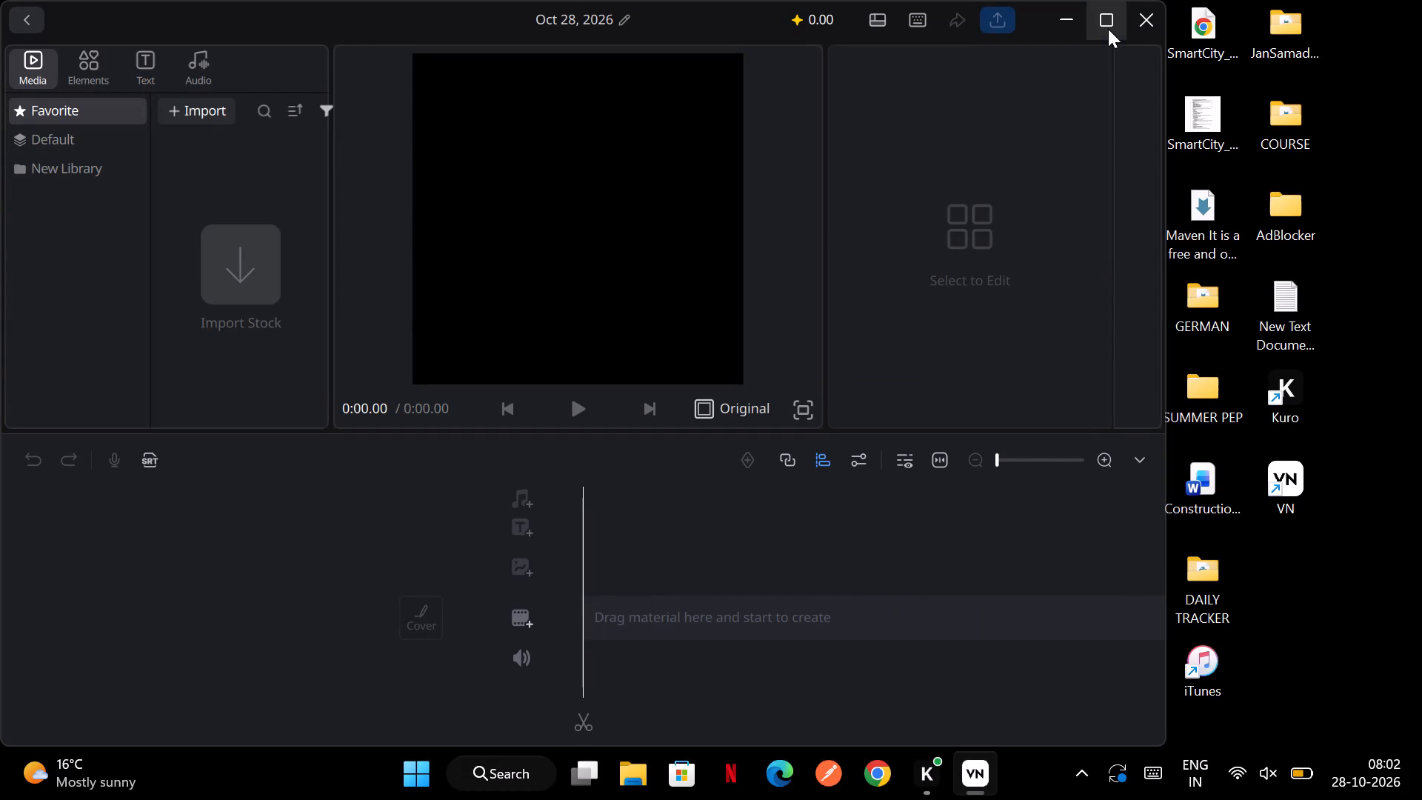
{"action": "left_click", "coordinate": [1108, 29]}
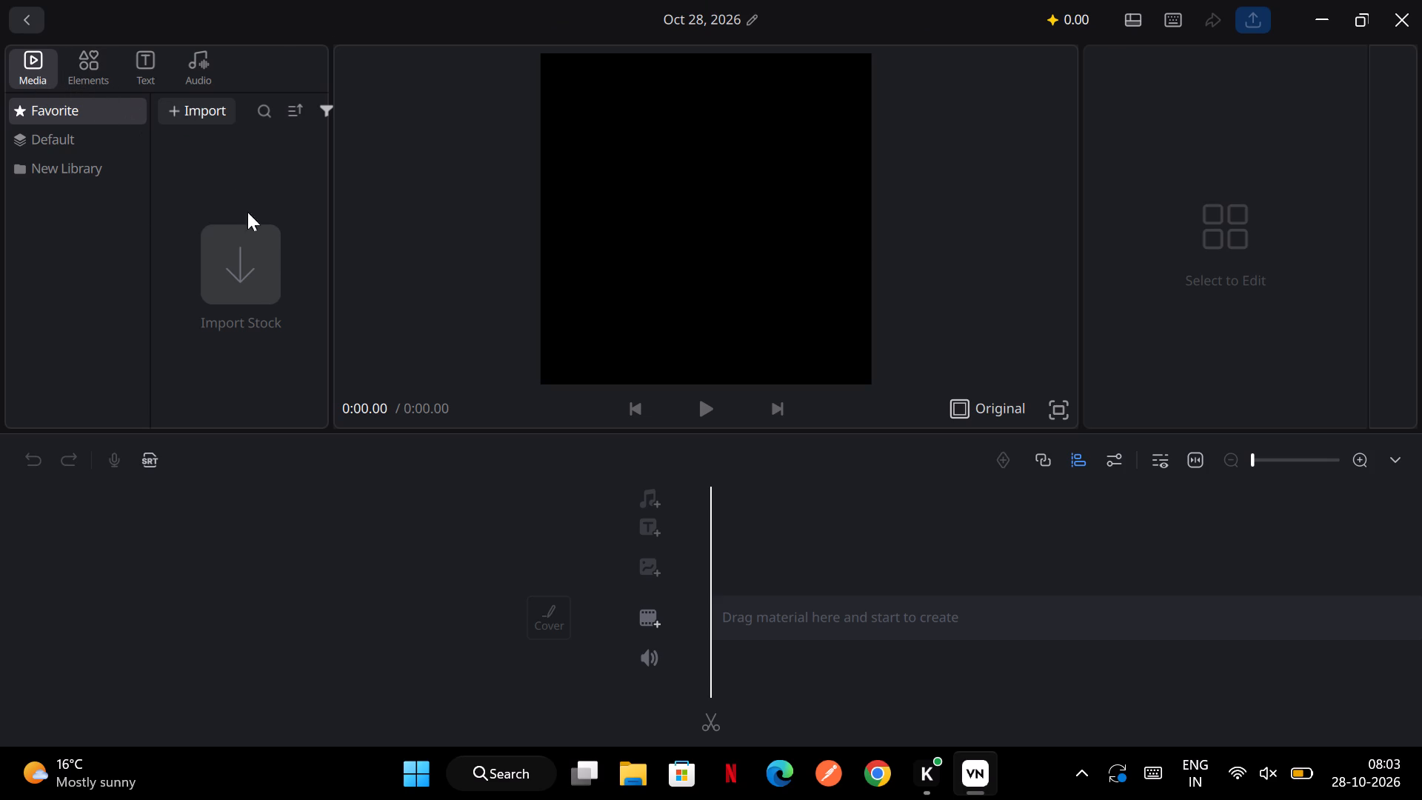
Import the video Ashke-Music-Video-SnapYT.App from Downloads, accepting the import terms with "Do not show again" enabled.
{"action": "left_click", "coordinate": [246, 250]}
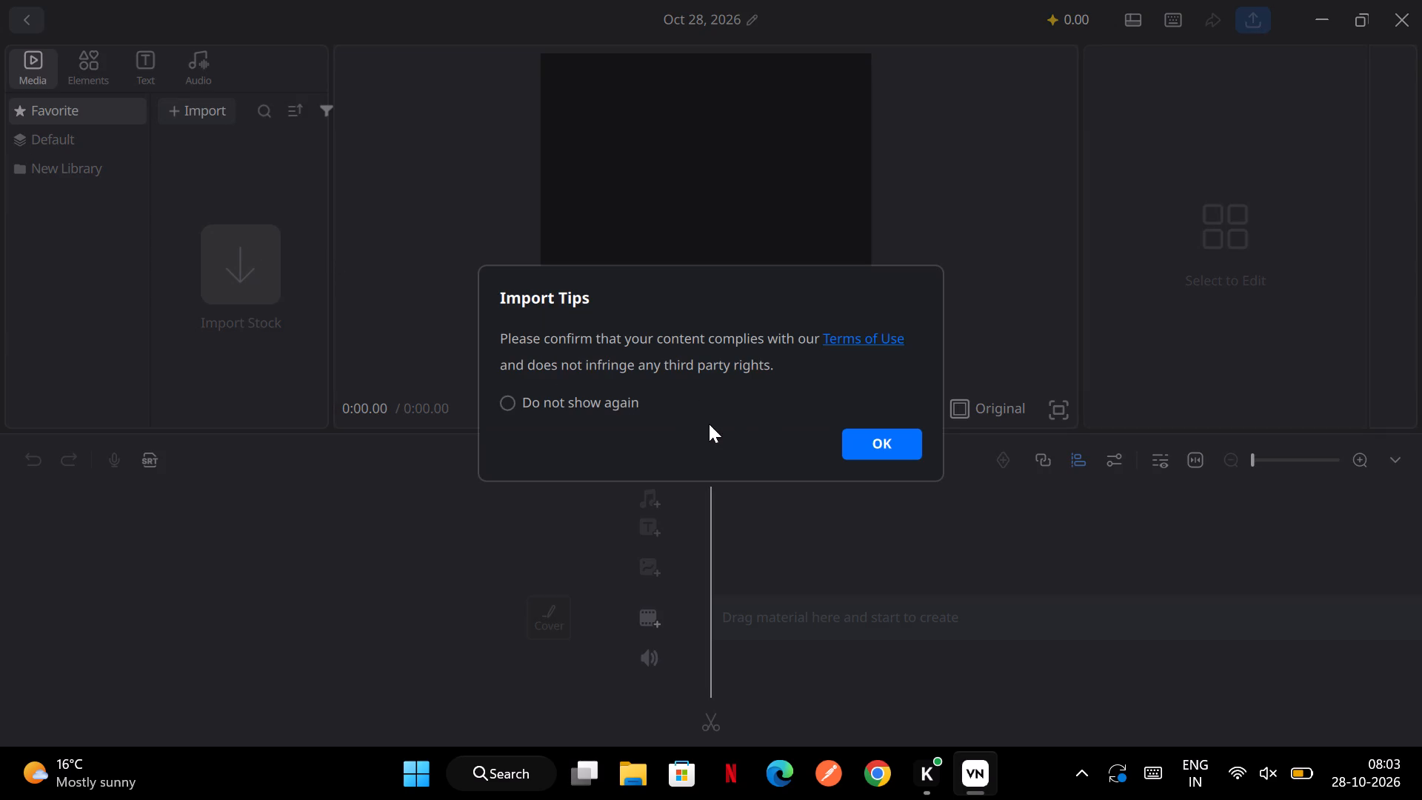
{"action": "left_click", "coordinate": [522, 404]}
{"action": "left_click", "coordinate": [864, 443]}
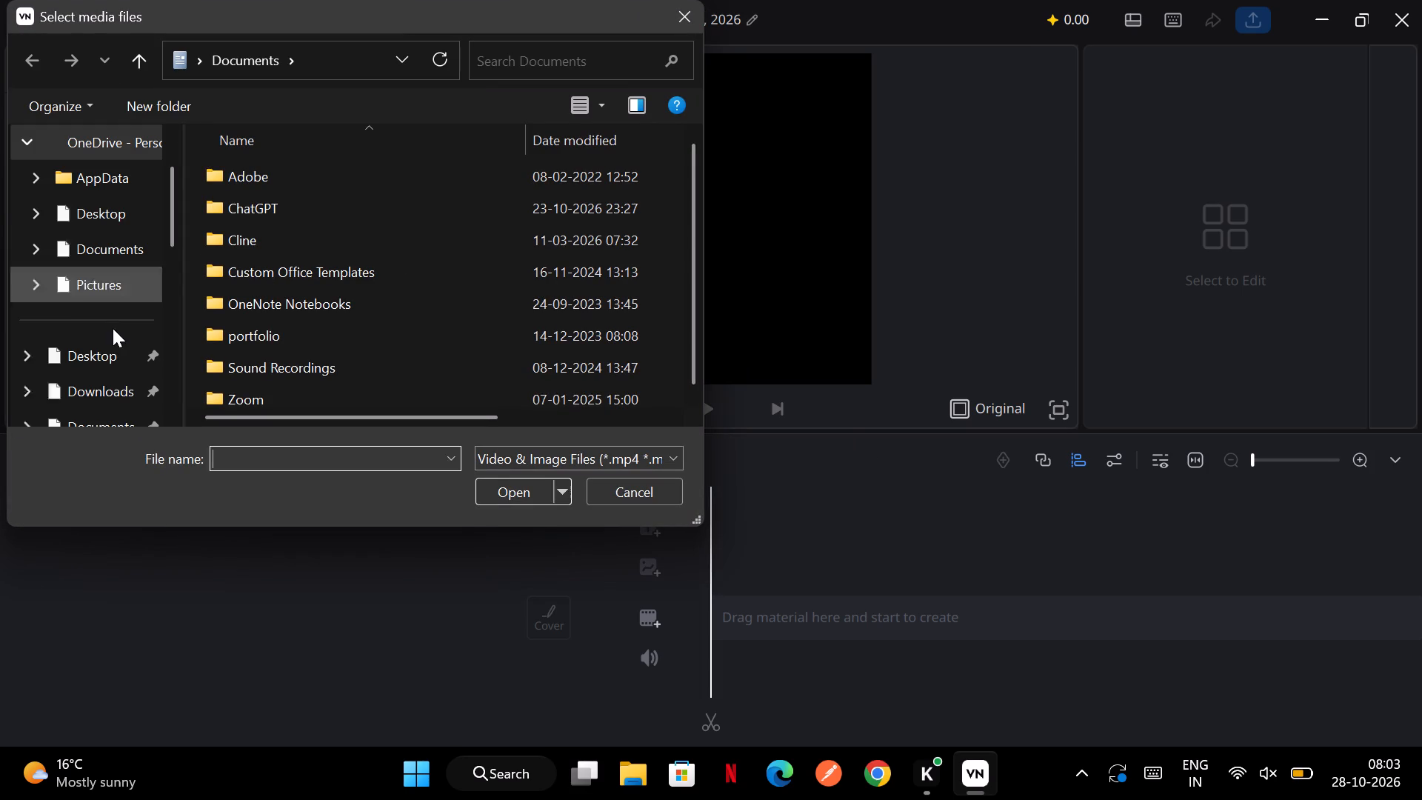
{"action": "double_click", "coordinate": [96, 379]}
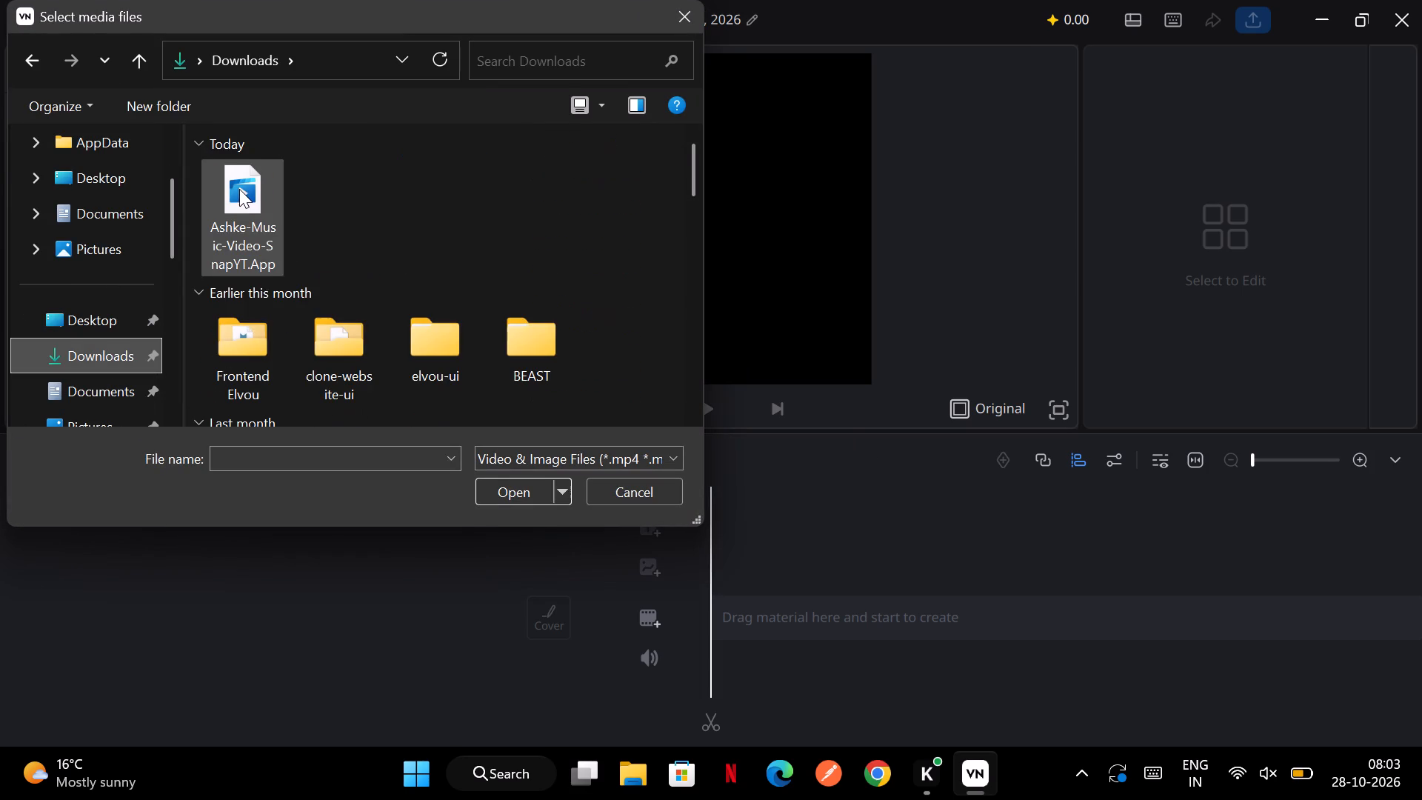
{"action": "left_click", "coordinate": [239, 189]}
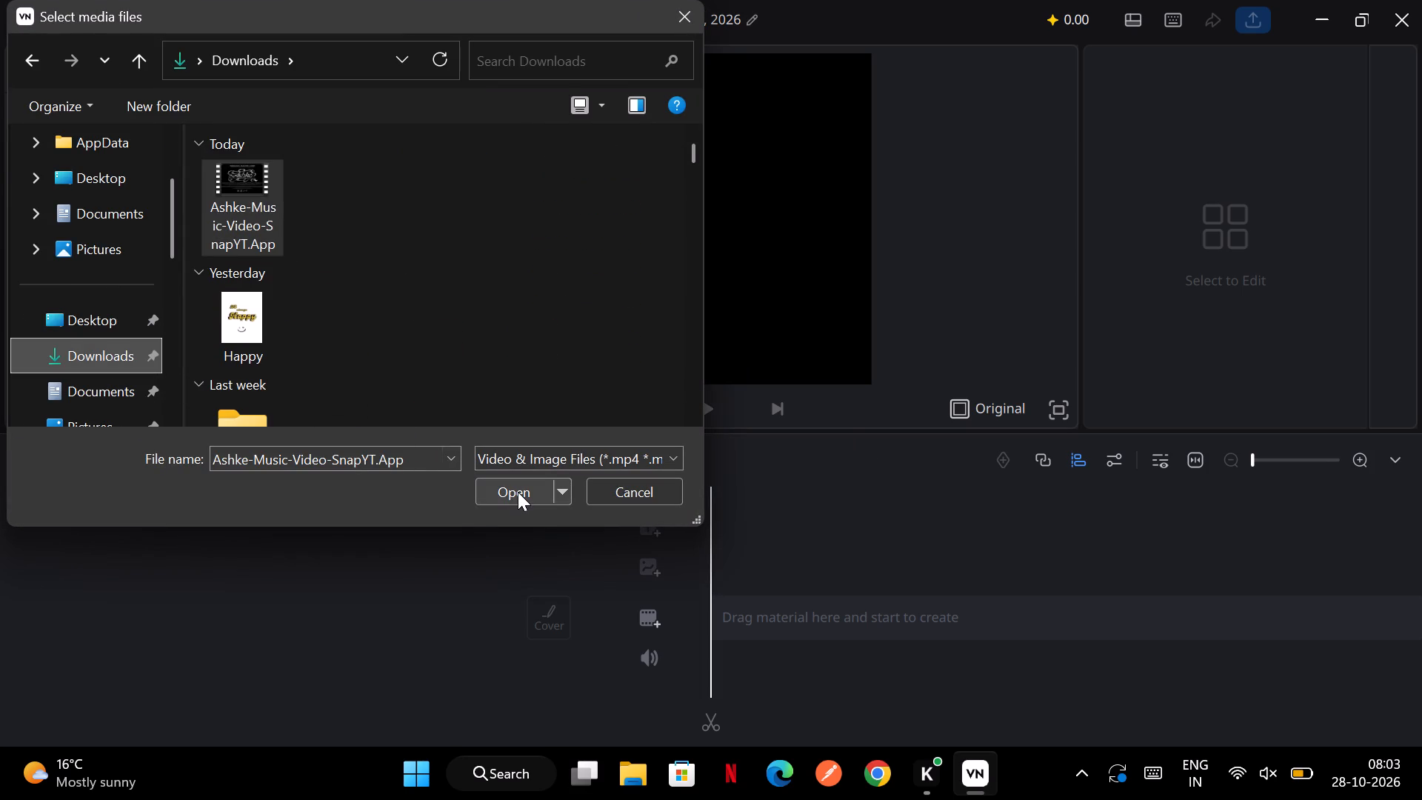
{"action": "left_click", "coordinate": [518, 492]}
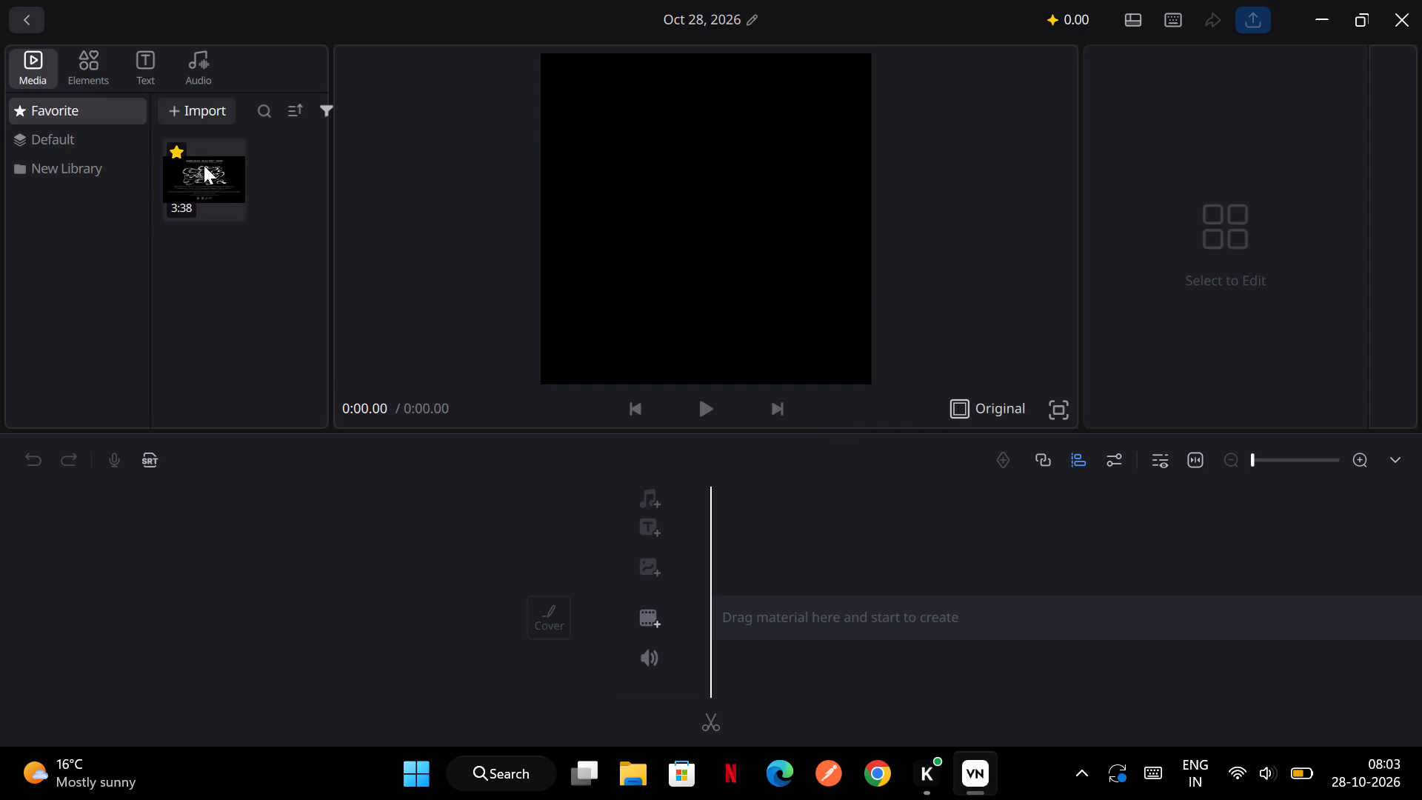
Place the imported music video on the main video track of the timeline.
{"action": "left_click_drag", "start_coordinate": [205, 170], "coordinate": [749, 291]}
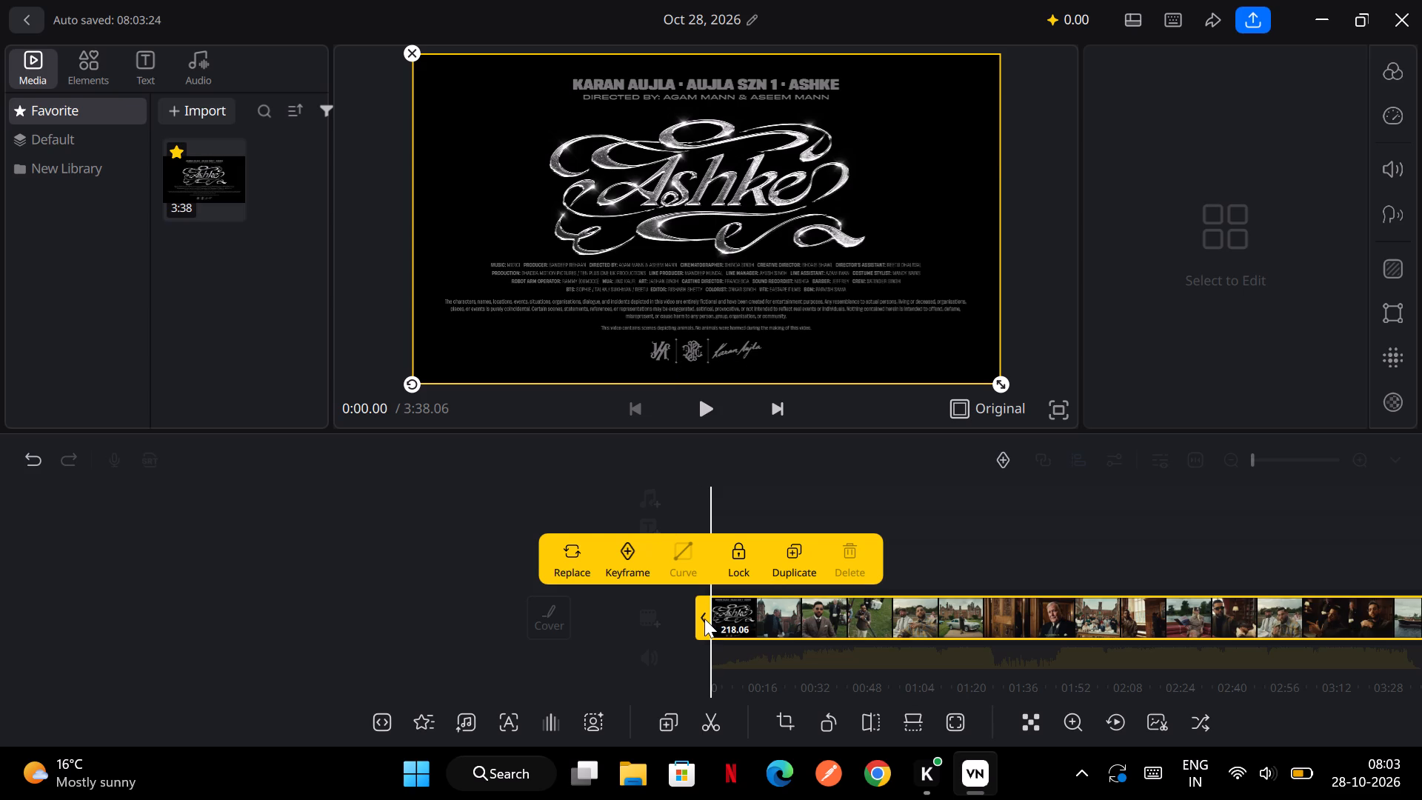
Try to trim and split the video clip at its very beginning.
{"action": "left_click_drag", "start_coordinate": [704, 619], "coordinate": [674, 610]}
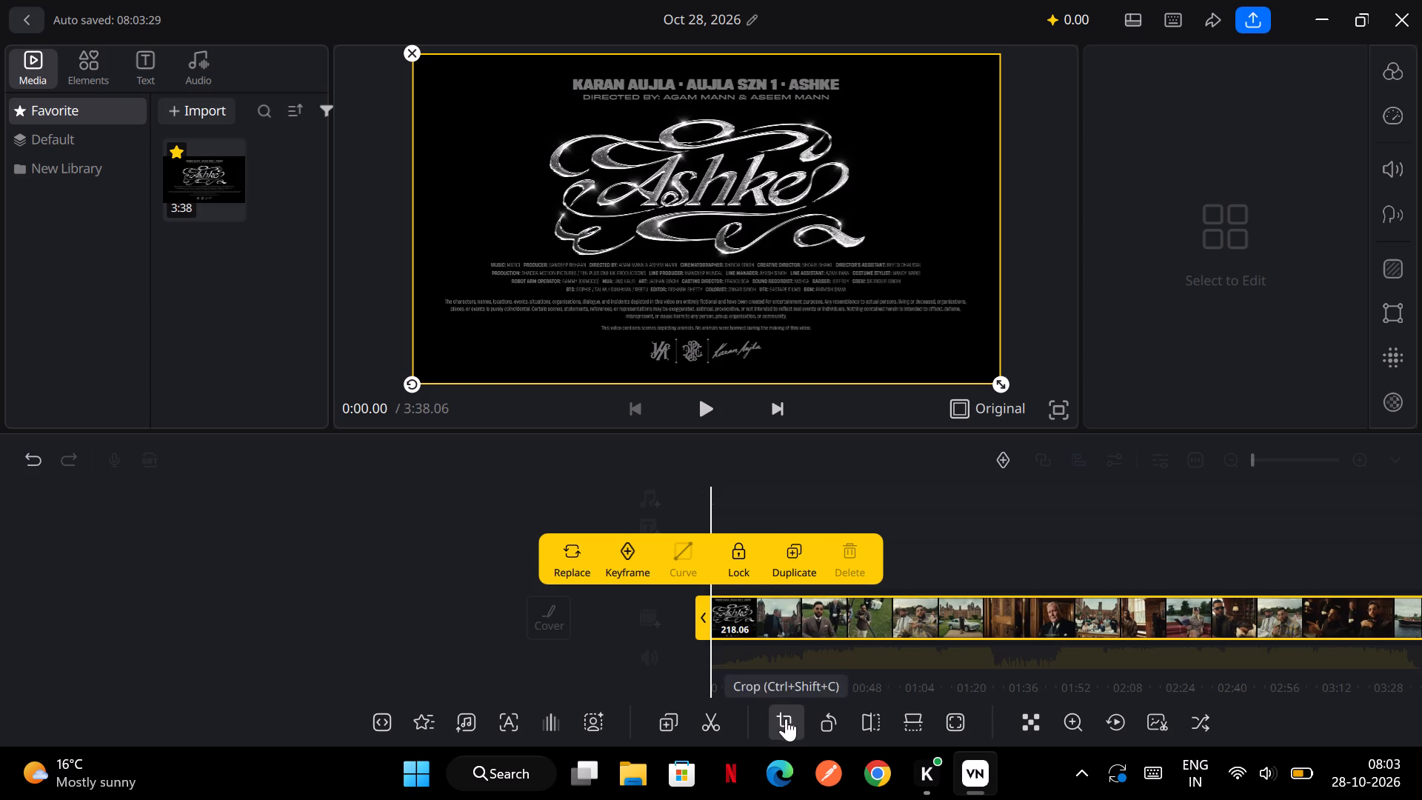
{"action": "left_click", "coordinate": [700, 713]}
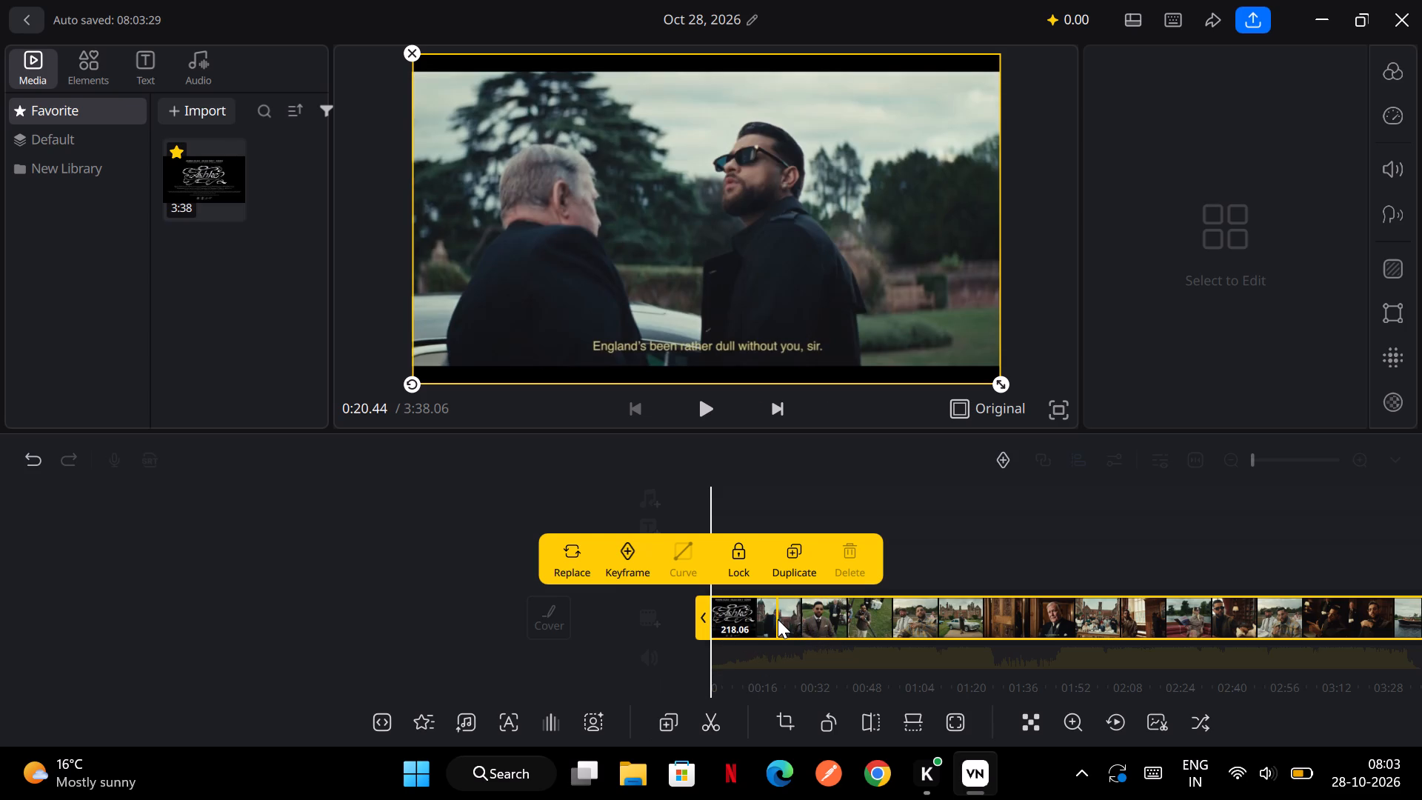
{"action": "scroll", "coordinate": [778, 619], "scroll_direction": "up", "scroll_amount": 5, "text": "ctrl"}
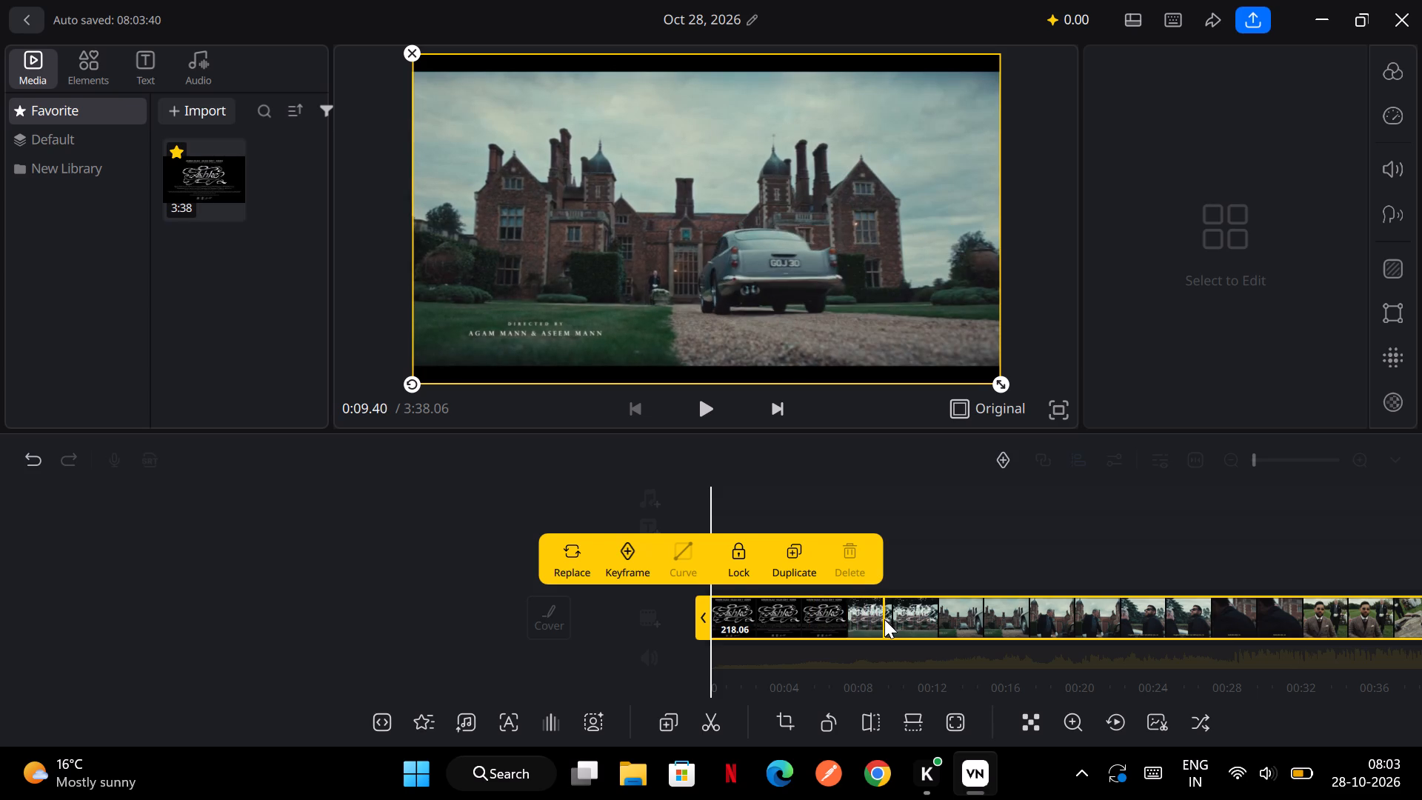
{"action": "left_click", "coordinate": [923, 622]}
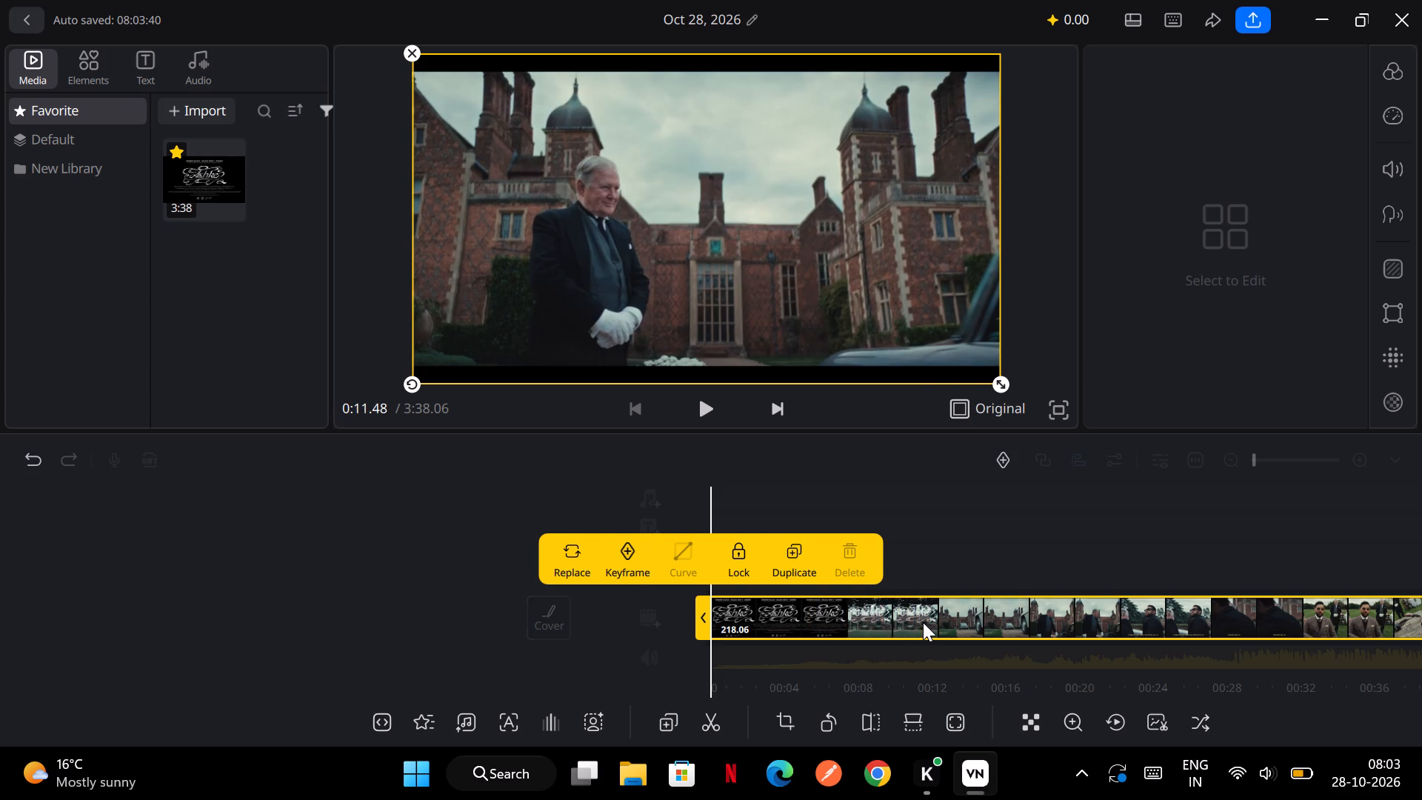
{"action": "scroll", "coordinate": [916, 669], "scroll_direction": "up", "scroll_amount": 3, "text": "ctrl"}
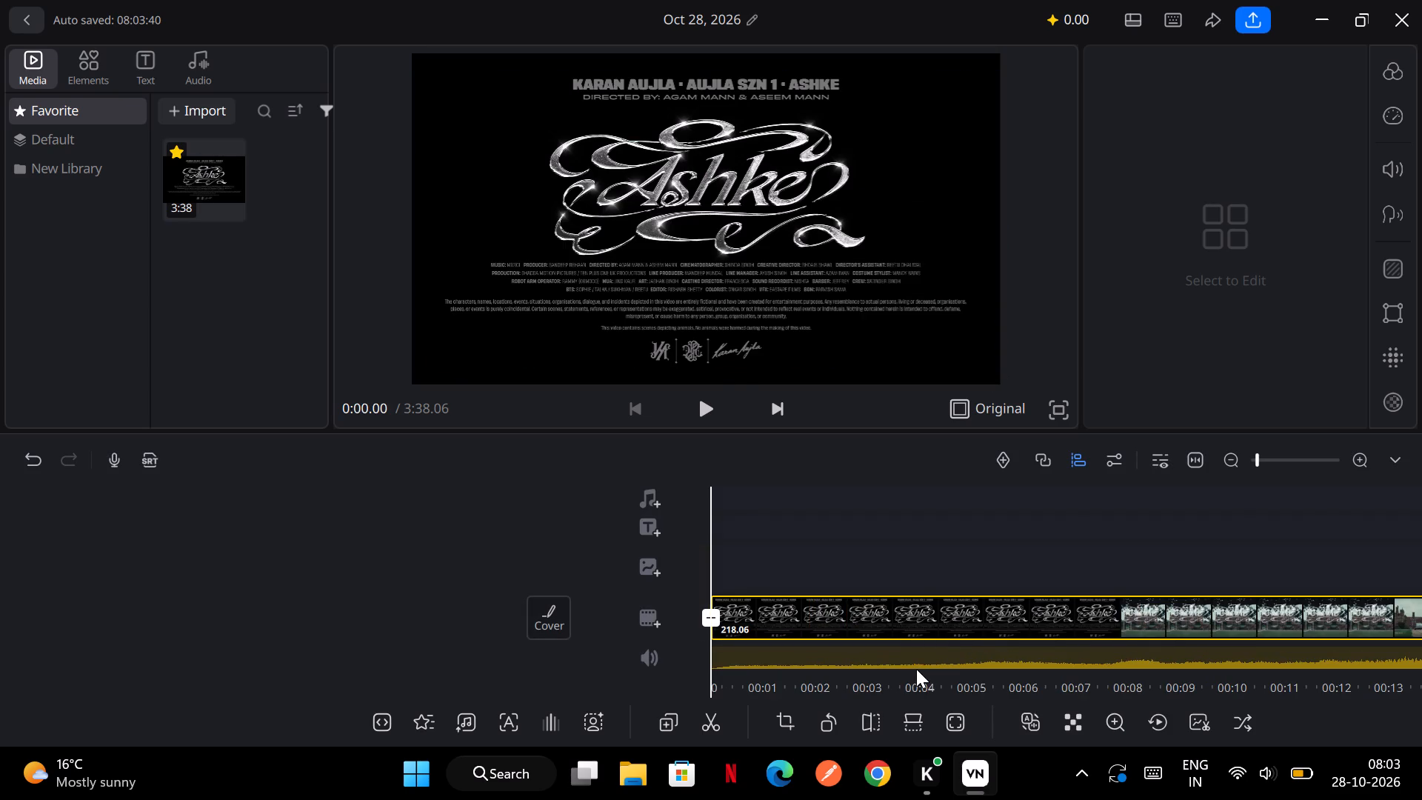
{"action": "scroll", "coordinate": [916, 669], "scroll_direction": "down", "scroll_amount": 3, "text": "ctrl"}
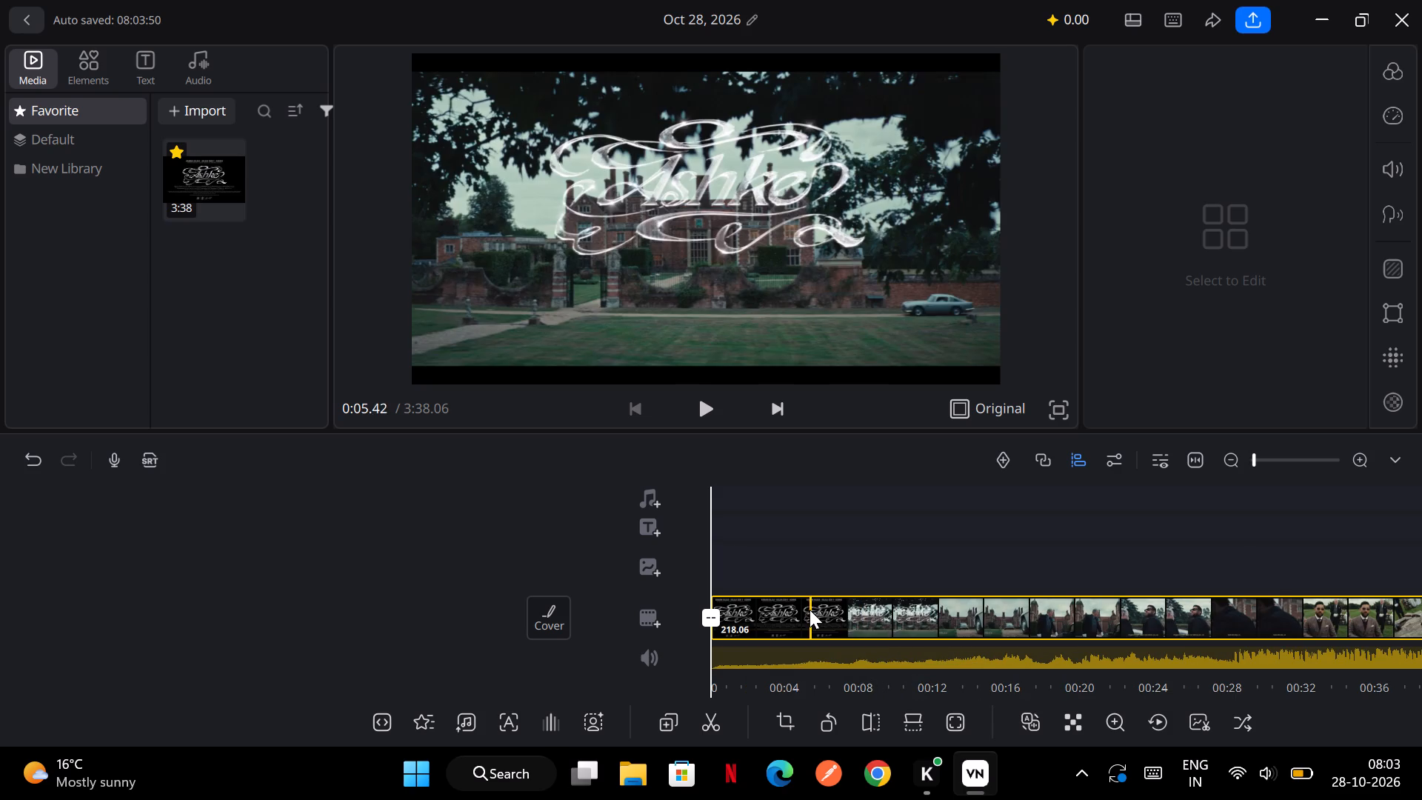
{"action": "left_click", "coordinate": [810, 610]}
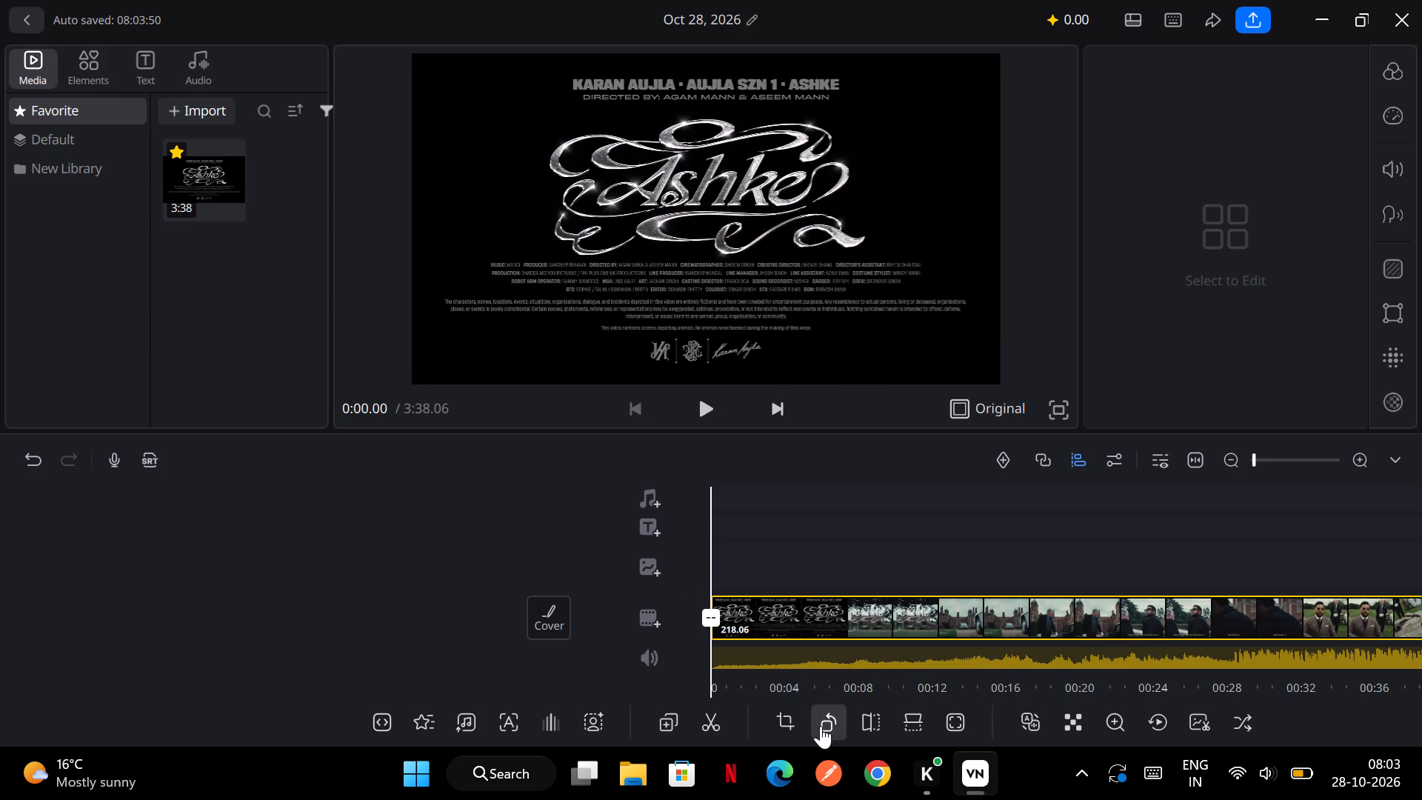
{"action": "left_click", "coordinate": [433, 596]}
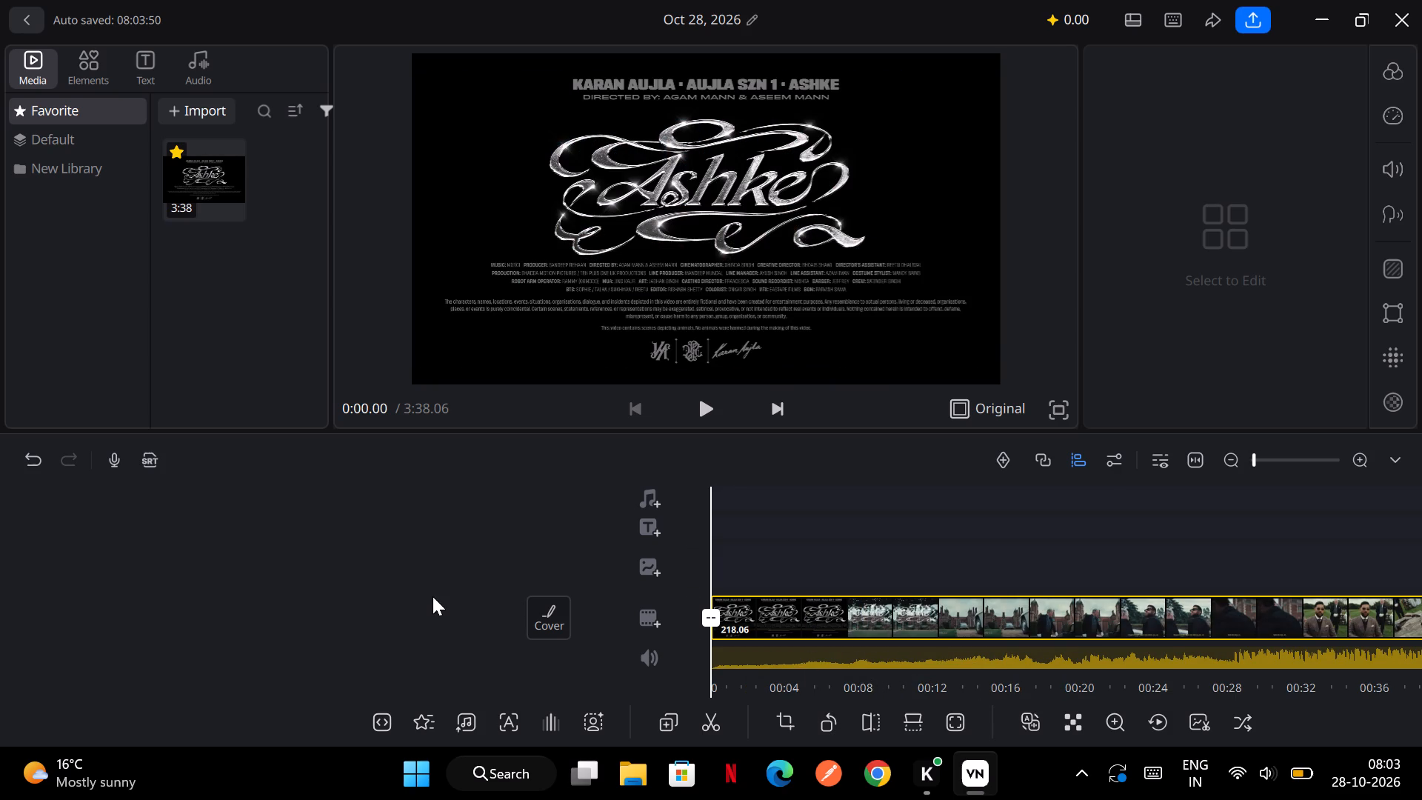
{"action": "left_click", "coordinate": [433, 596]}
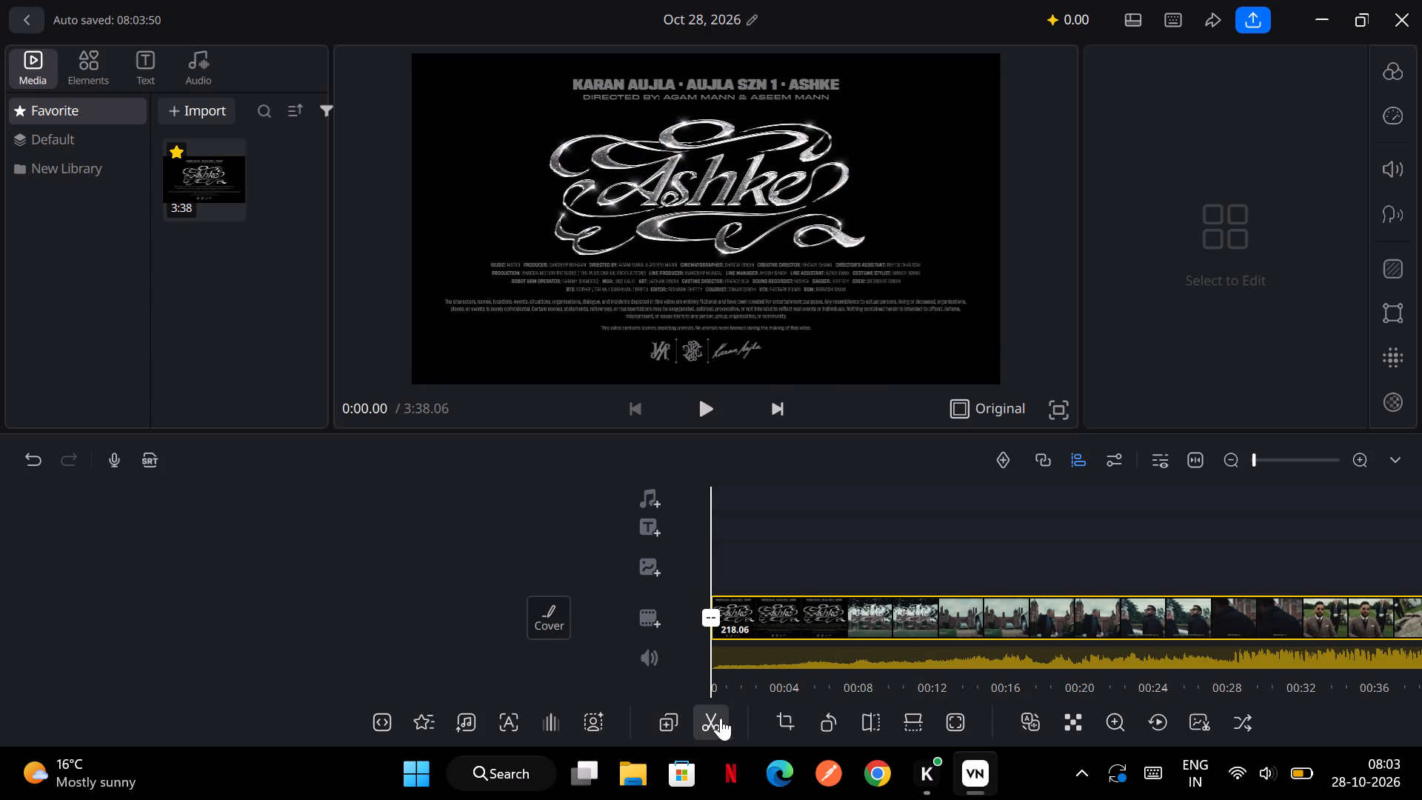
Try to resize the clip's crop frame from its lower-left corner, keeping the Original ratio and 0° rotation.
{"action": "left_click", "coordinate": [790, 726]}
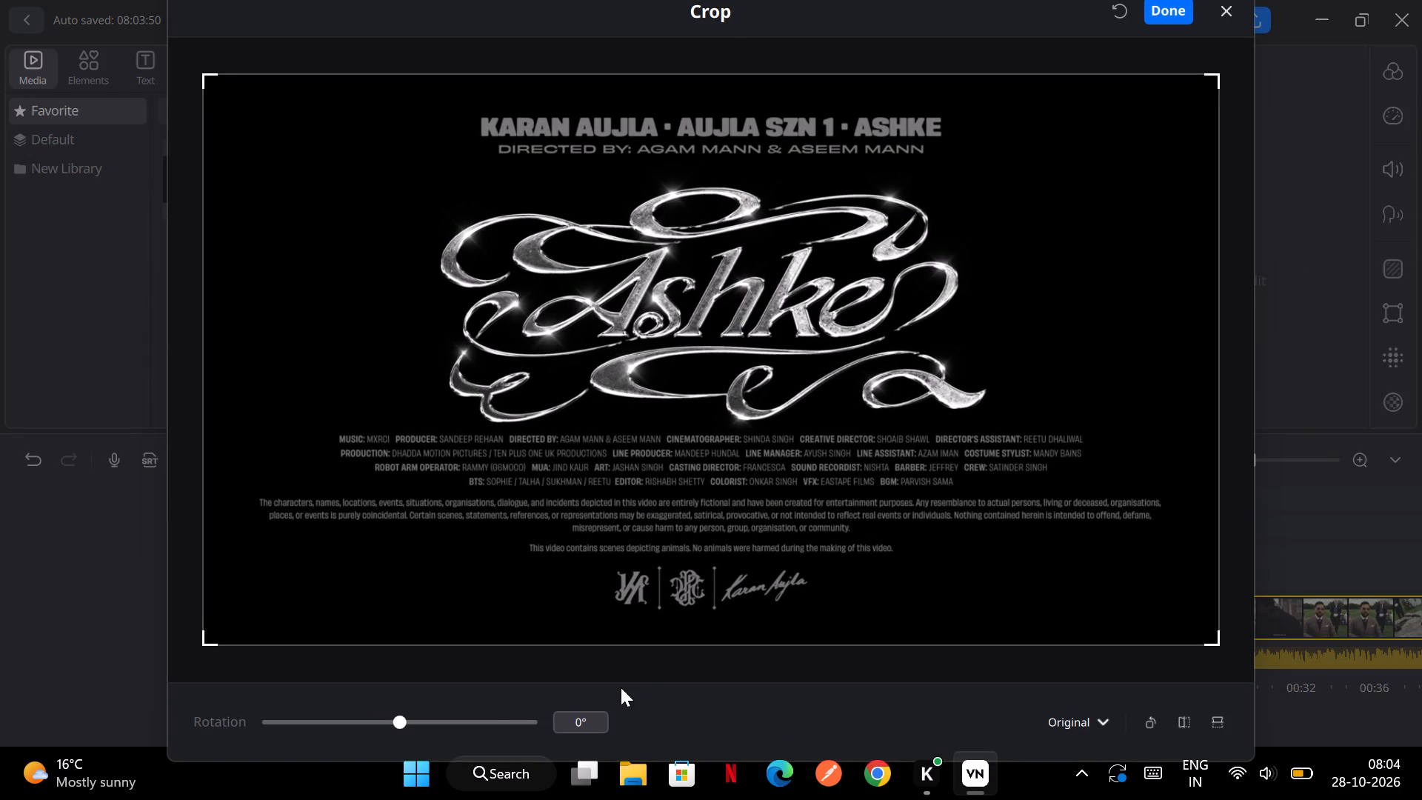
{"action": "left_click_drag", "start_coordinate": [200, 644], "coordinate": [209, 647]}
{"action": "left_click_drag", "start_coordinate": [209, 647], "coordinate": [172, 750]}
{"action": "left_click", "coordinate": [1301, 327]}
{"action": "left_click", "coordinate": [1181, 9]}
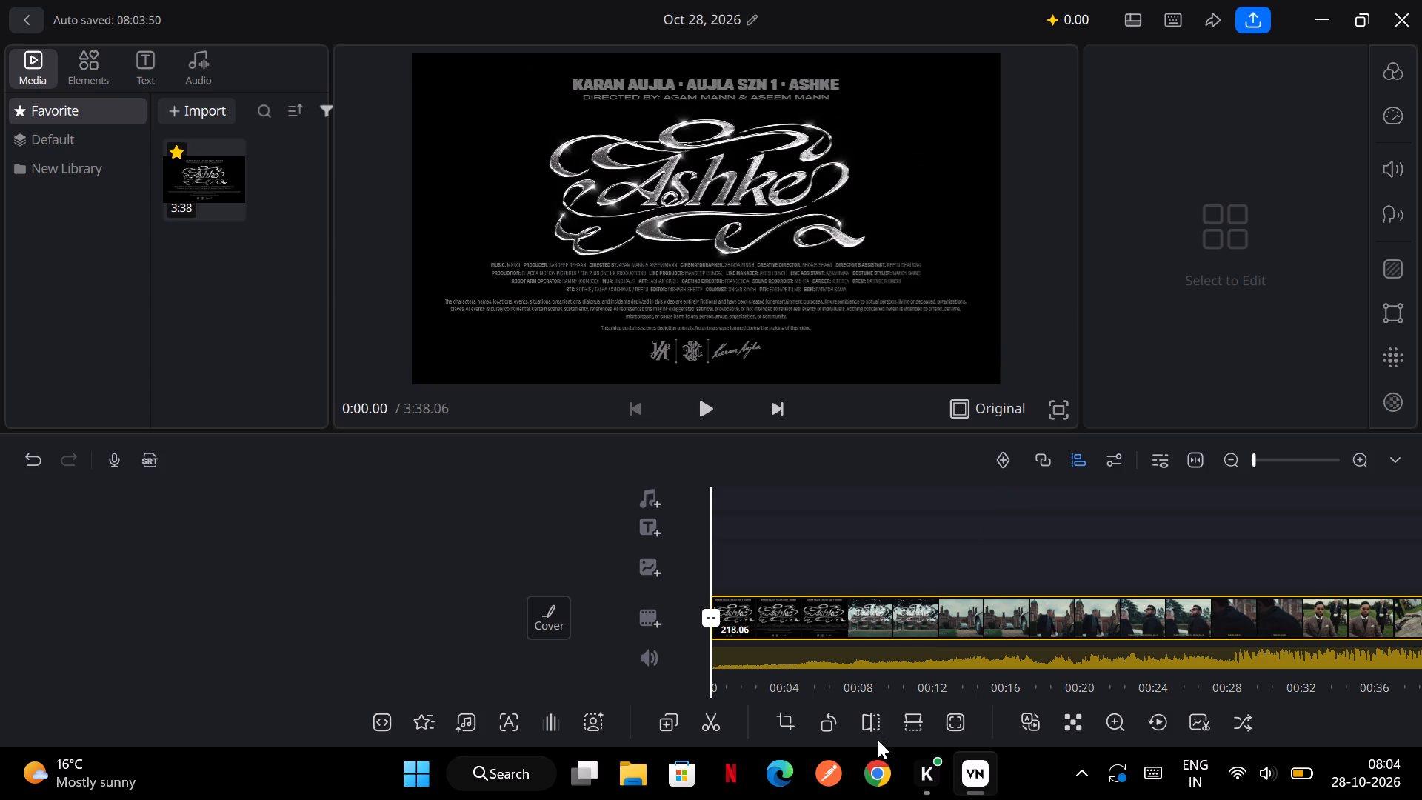
Trim the opening off the music video clip with the Trim tool, leaving a duration of 189.74 seconds.
{"action": "left_click", "coordinate": [930, 624]}
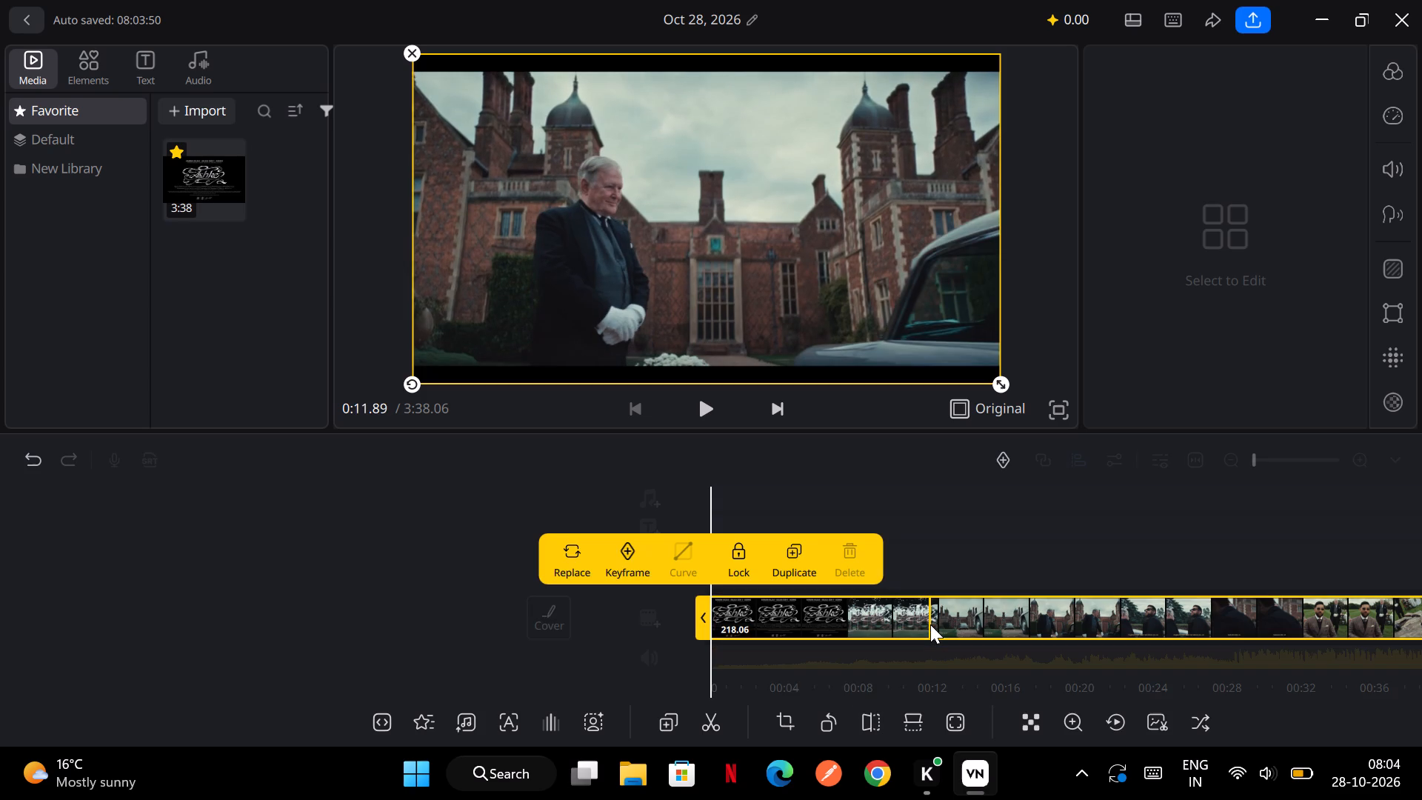
{"action": "scroll", "coordinate": [1038, 627], "scroll_direction": "left", "scroll_amount": 1}
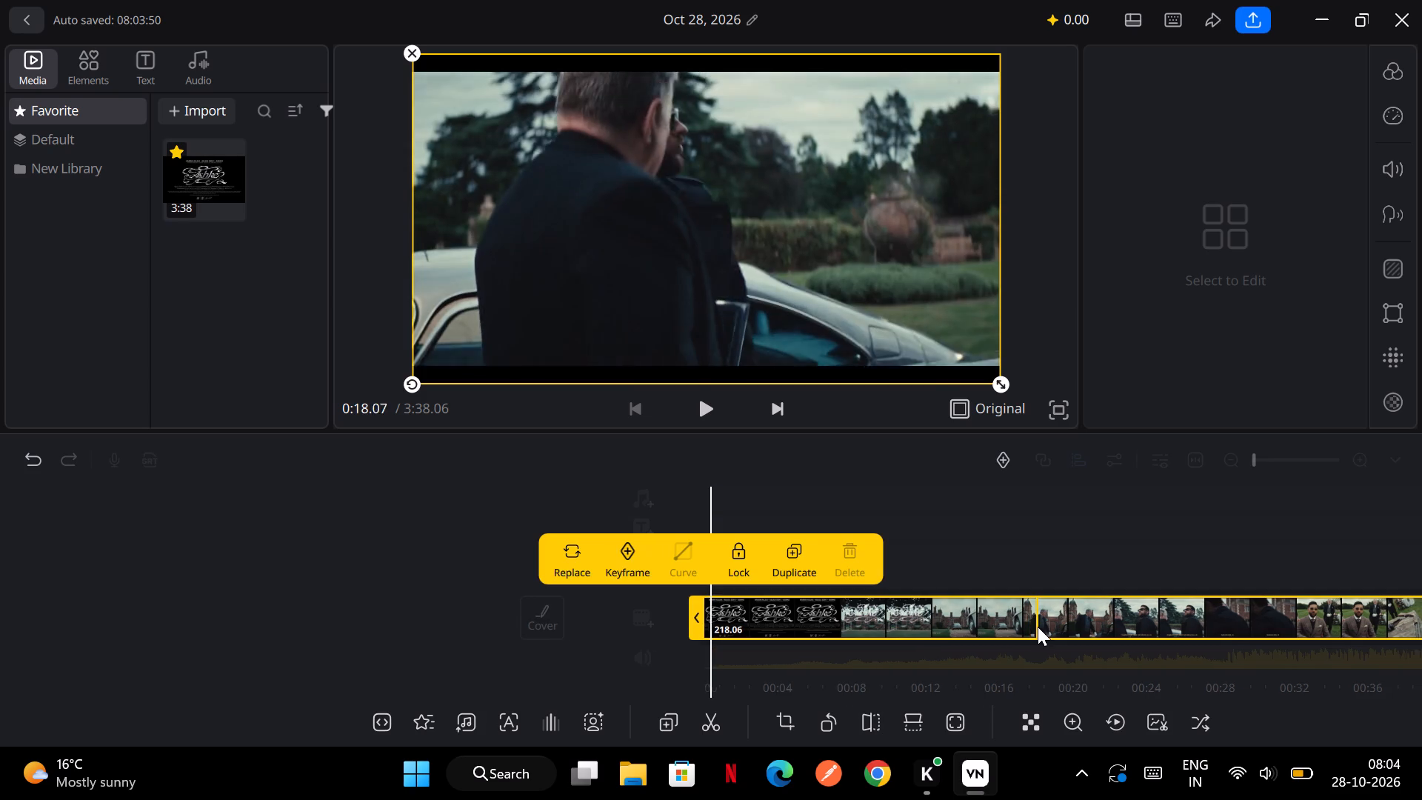
{"action": "scroll", "coordinate": [1038, 627], "scroll_direction": "left", "scroll_amount": 1}
{"action": "scroll", "coordinate": [1038, 627], "scroll_direction": "down", "scroll_amount": 6, "text": "ctrl"}
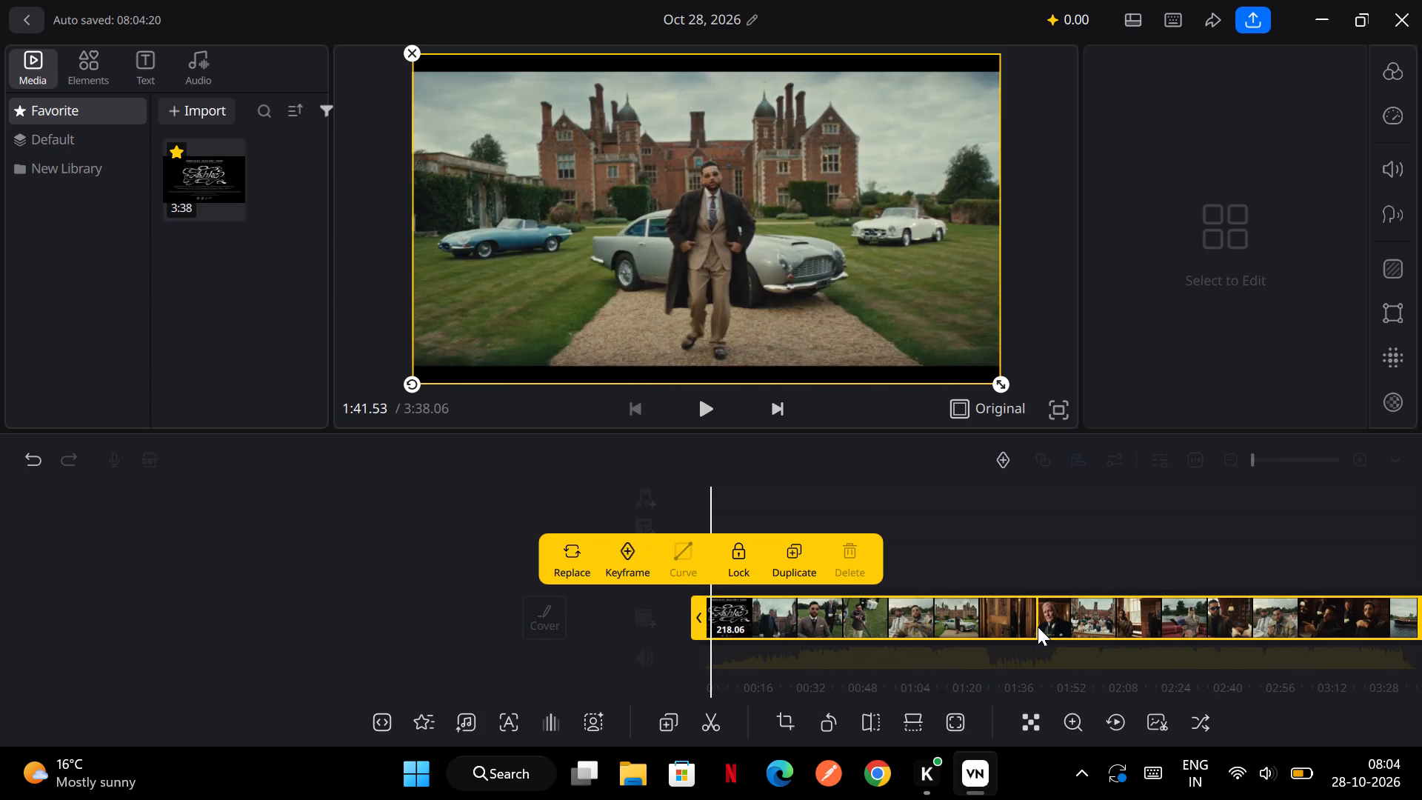
{"action": "scroll", "coordinate": [1038, 627], "scroll_direction": "down", "scroll_amount": 5, "text": "ctrl"}
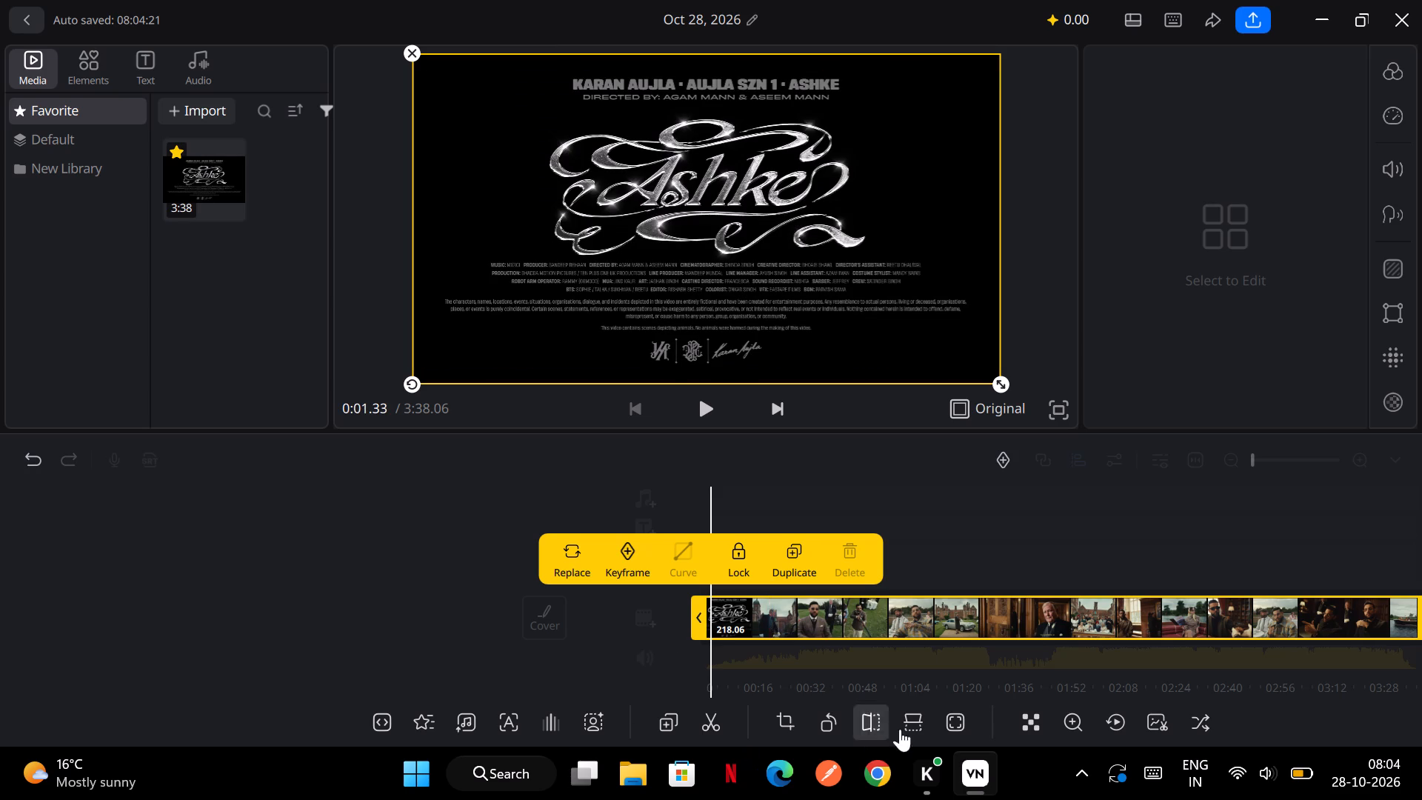
{"action": "left_click", "coordinate": [394, 717]}
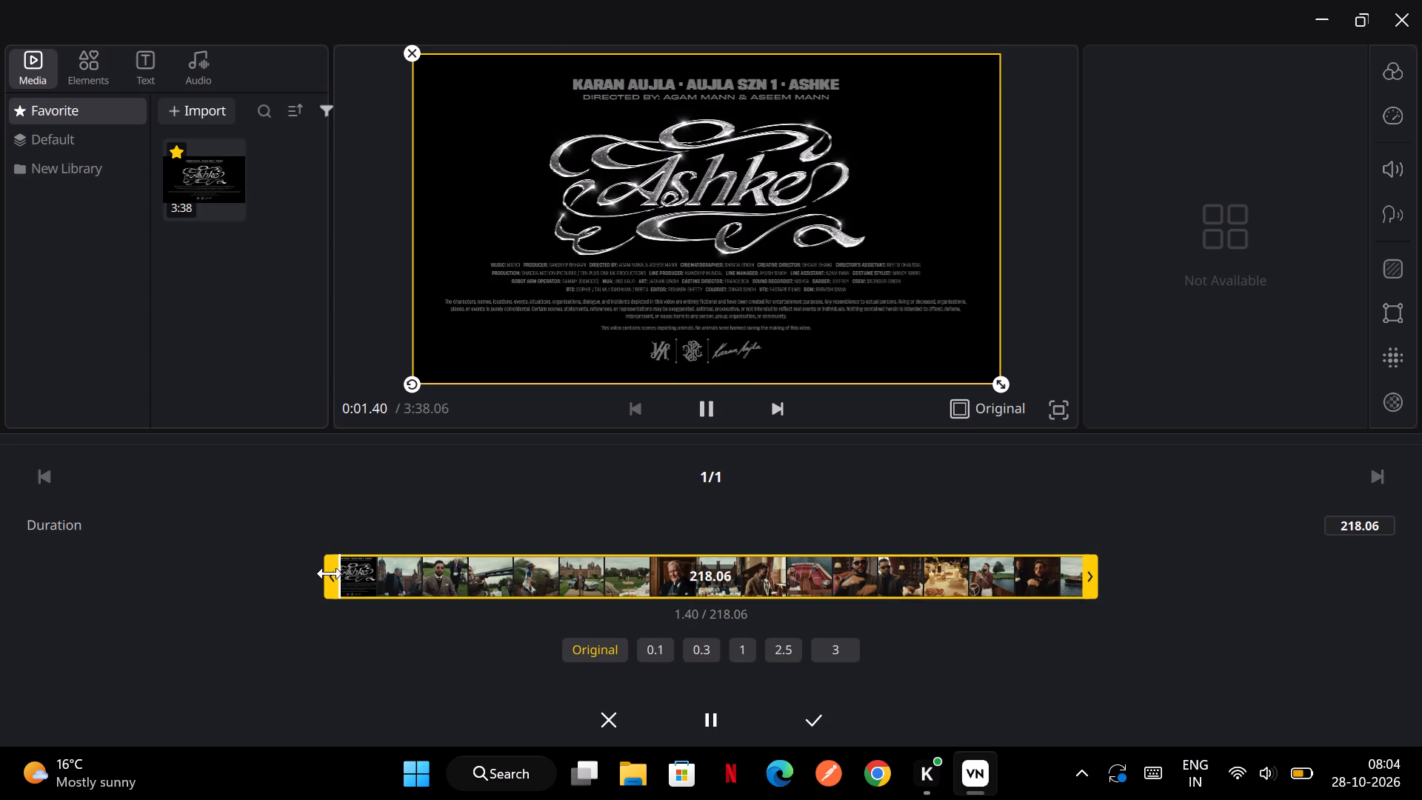
{"action": "left_click_drag", "start_coordinate": [333, 574], "coordinate": [402, 585]}
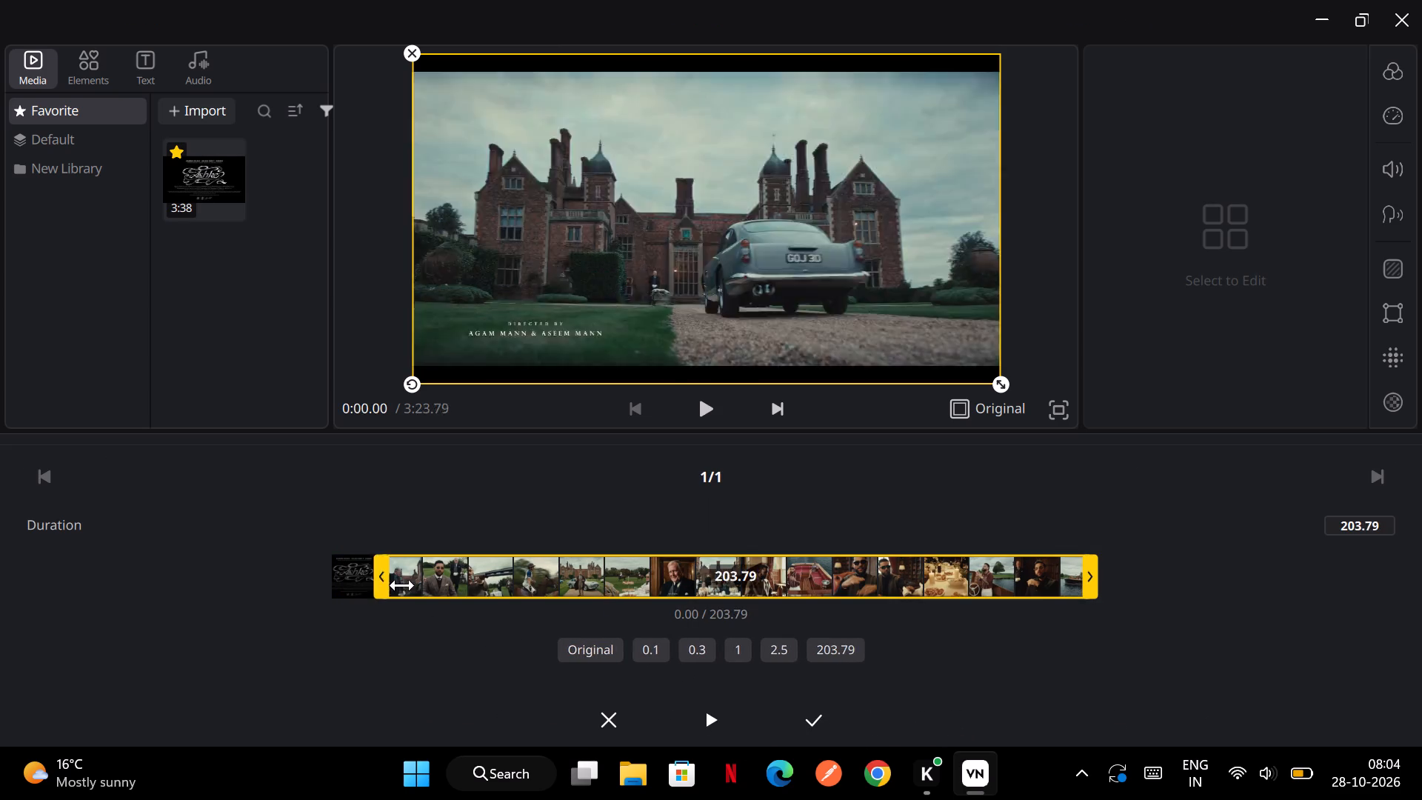
{"action": "left_click_drag", "start_coordinate": [402, 585], "coordinate": [407, 585]}
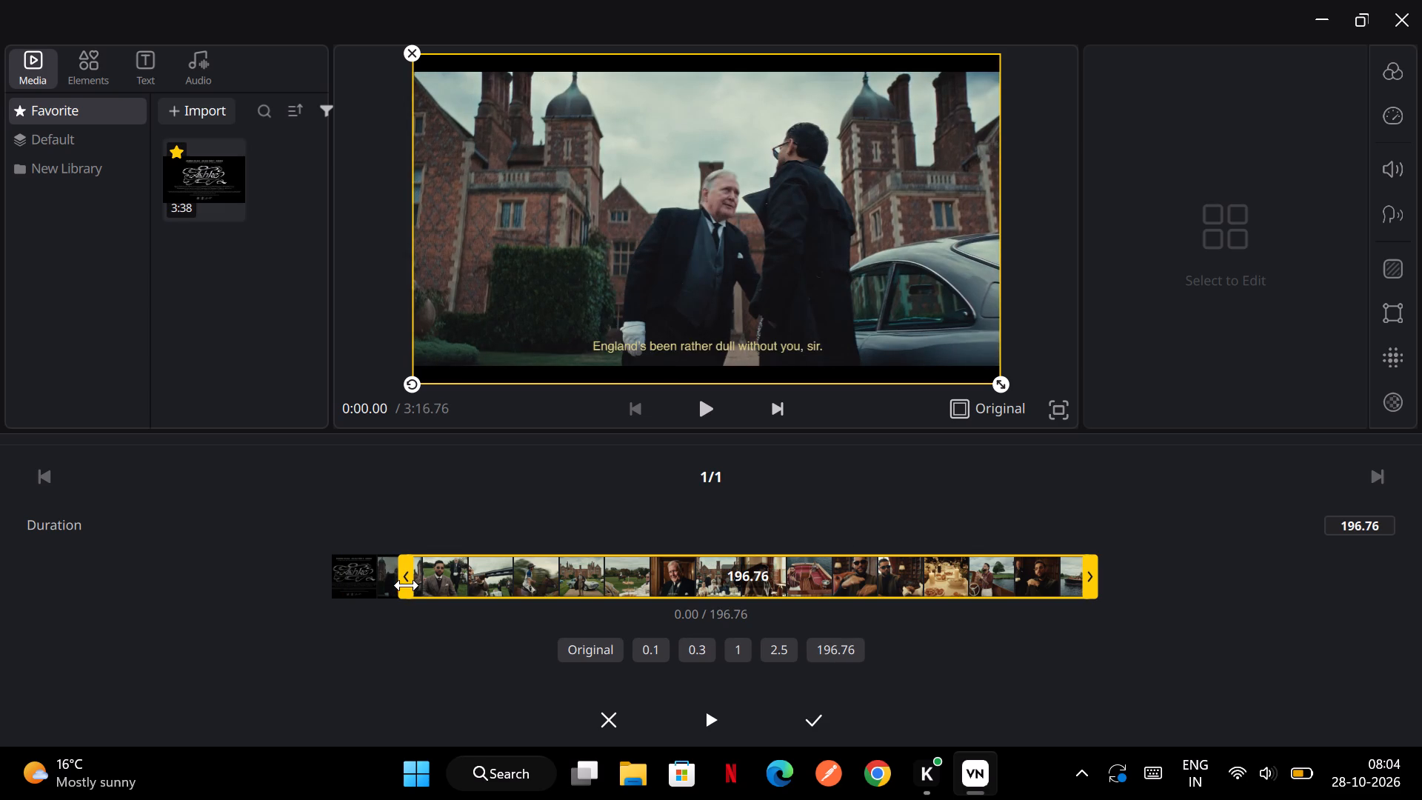
{"action": "left_click_drag", "start_coordinate": [407, 585], "coordinate": [424, 586]}
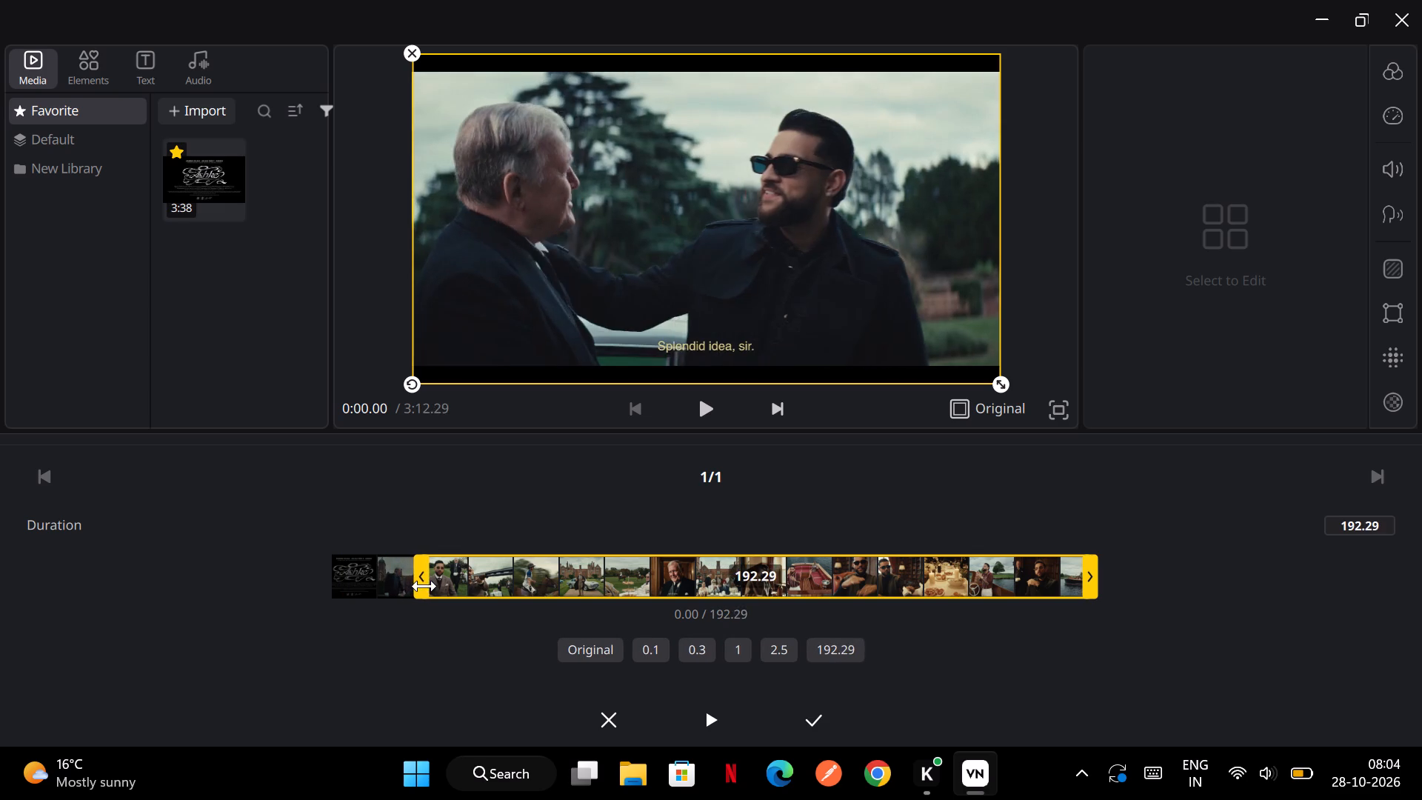
{"action": "left_click_drag", "start_coordinate": [424, 586], "coordinate": [431, 587]}
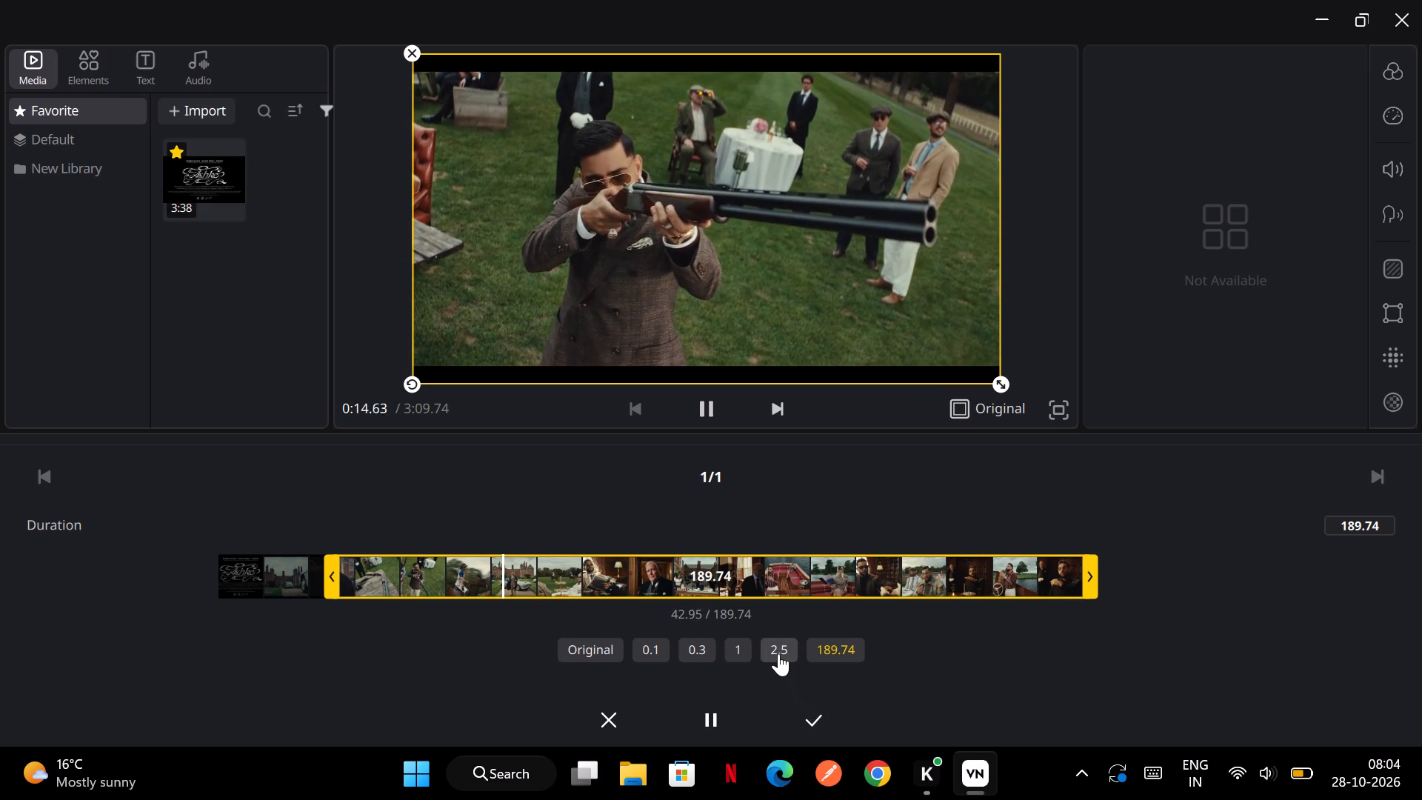
{"action": "left_click", "coordinate": [814, 714]}
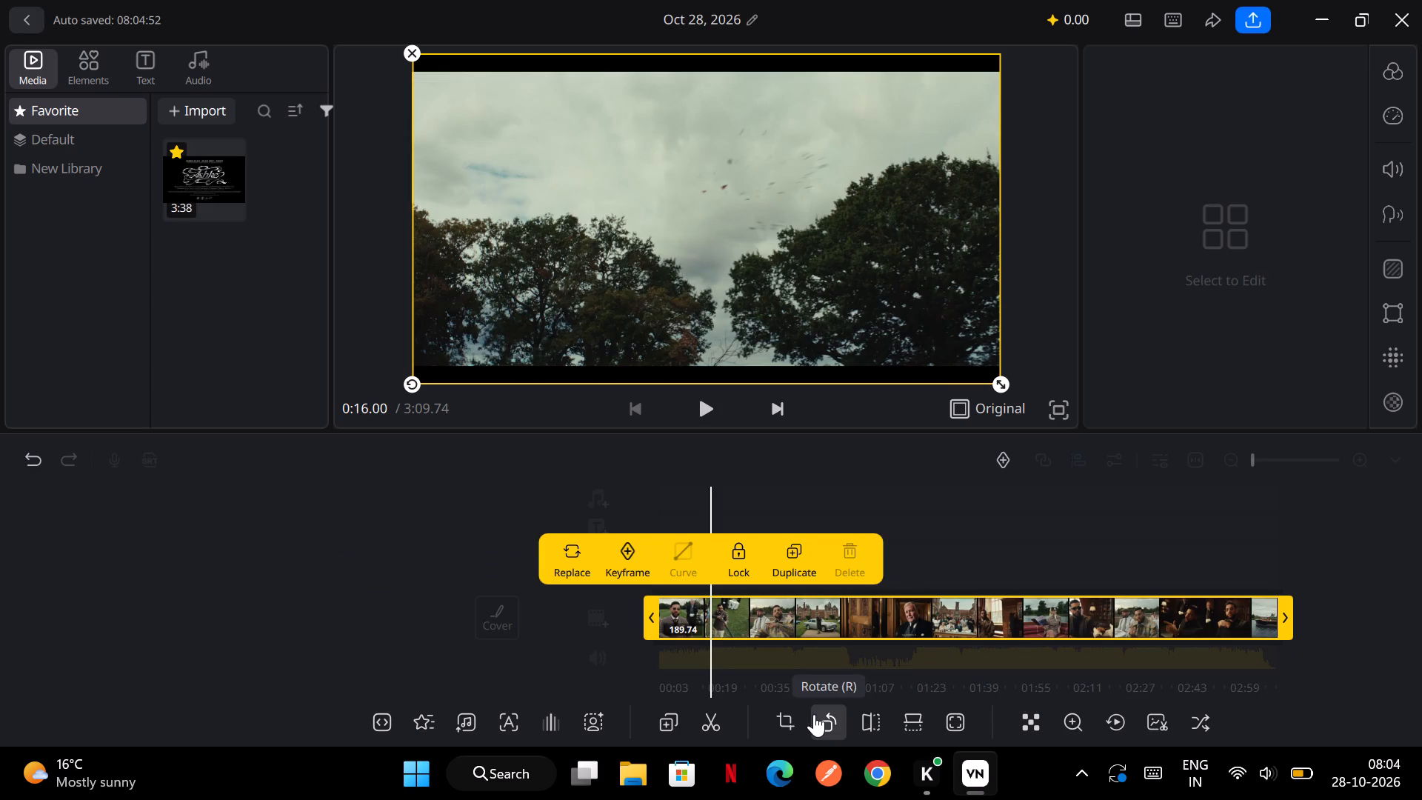
{"action": "left_click", "coordinate": [997, 555]}
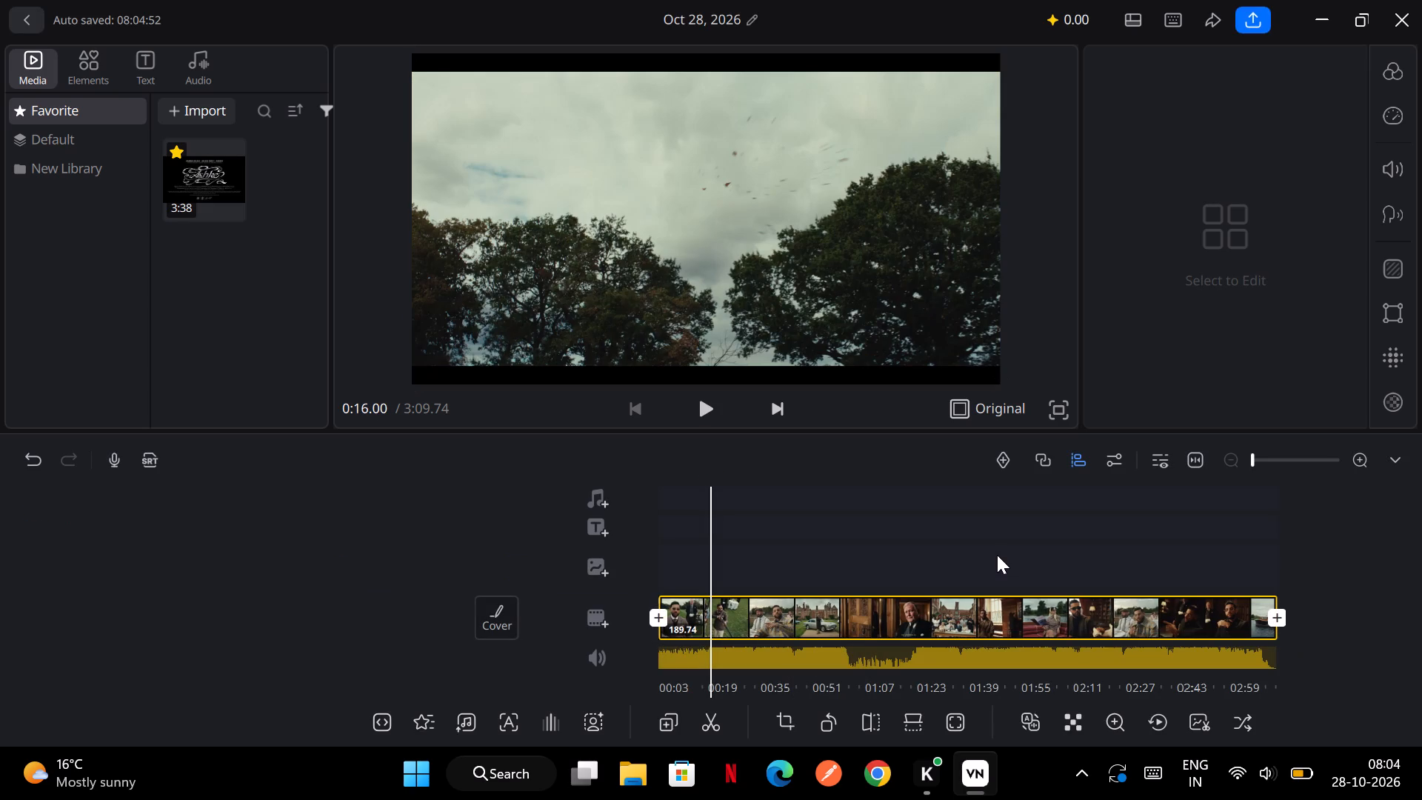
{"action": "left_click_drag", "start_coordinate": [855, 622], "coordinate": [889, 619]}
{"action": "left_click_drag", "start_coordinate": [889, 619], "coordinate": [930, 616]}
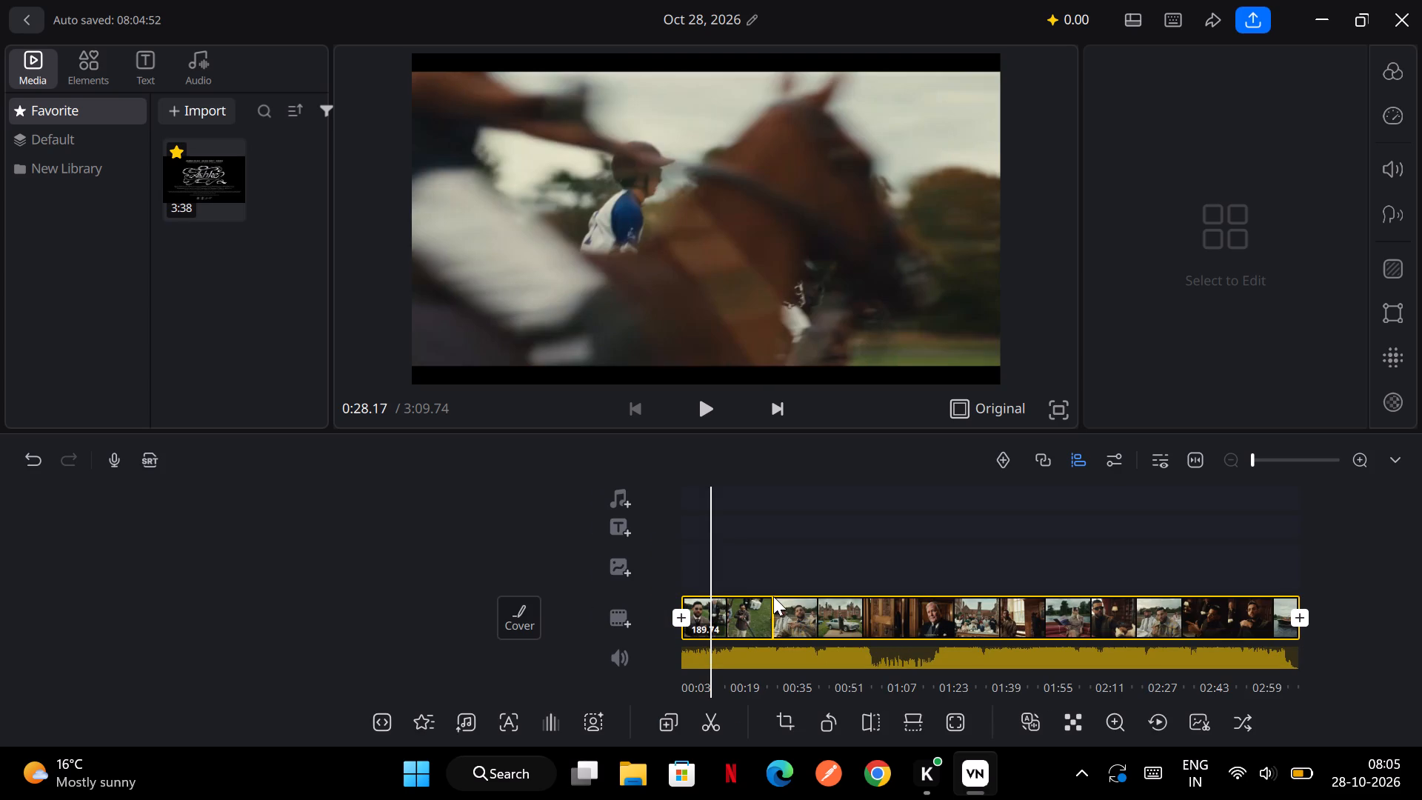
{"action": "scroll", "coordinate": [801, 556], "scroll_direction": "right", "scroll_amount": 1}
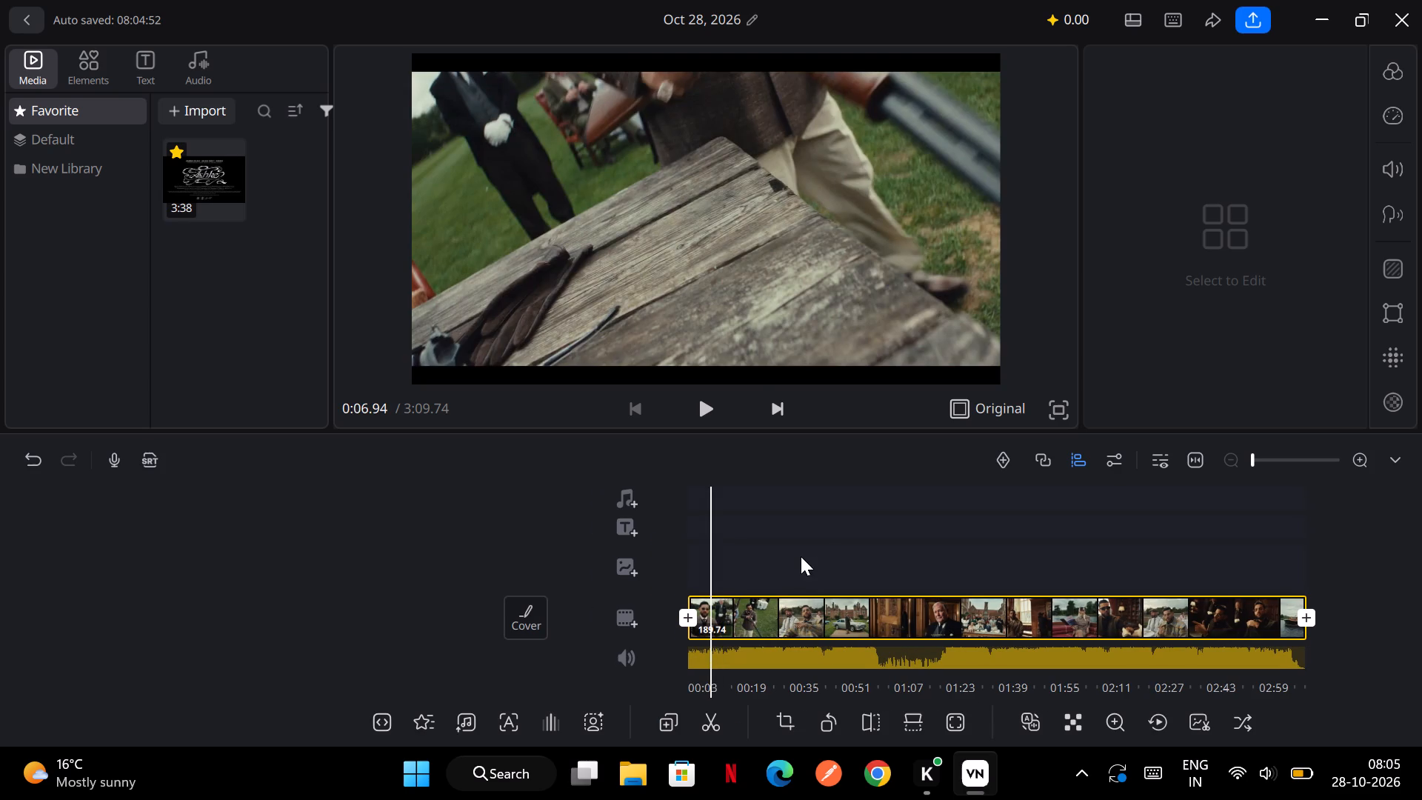
Add a title reading "Jitan de shonki" at the start of the video.
{"action": "scroll", "coordinate": [801, 556], "scroll_direction": "right", "scroll_amount": 2}
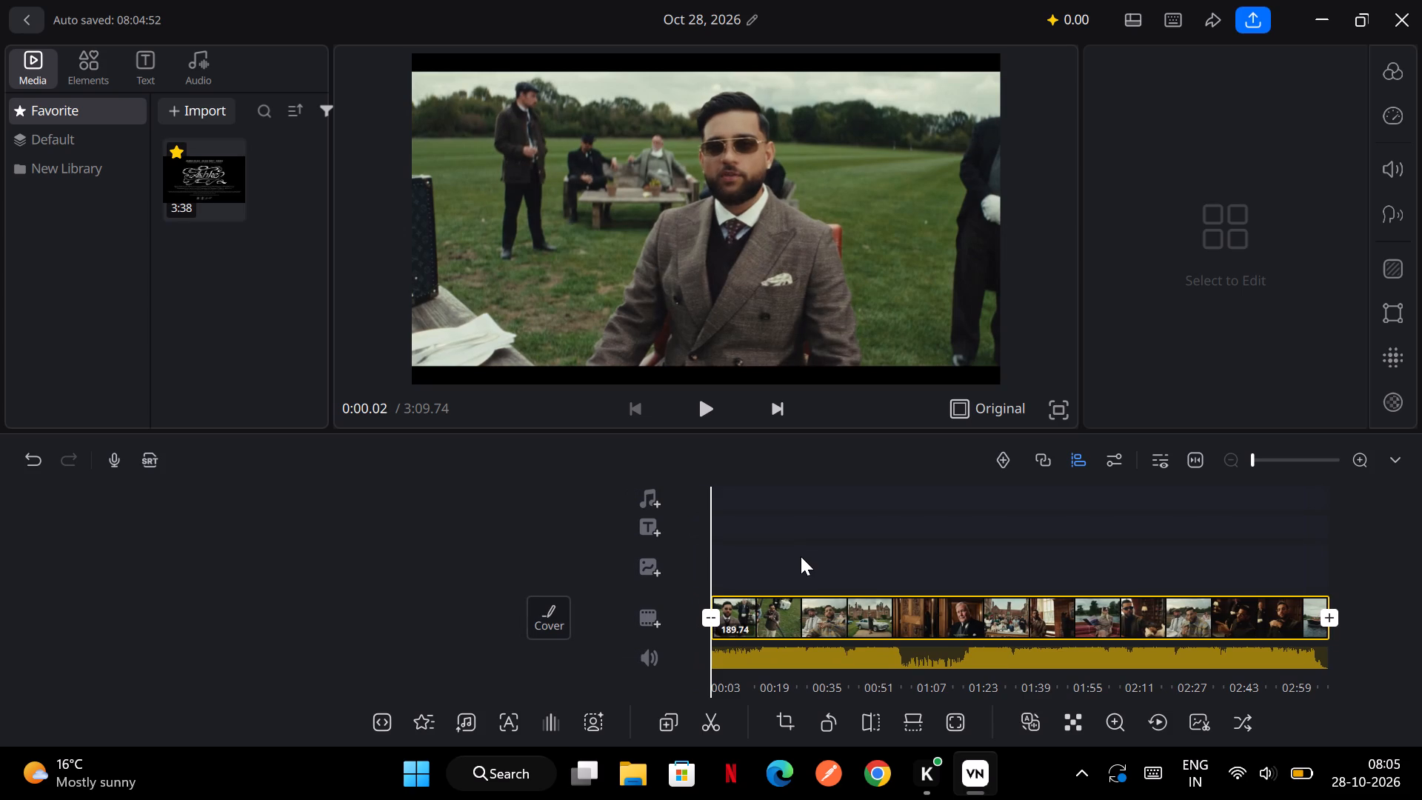
{"action": "scroll", "coordinate": [801, 556], "scroll_direction": "right", "scroll_amount": 1}
{"action": "left_click", "coordinate": [649, 539]}
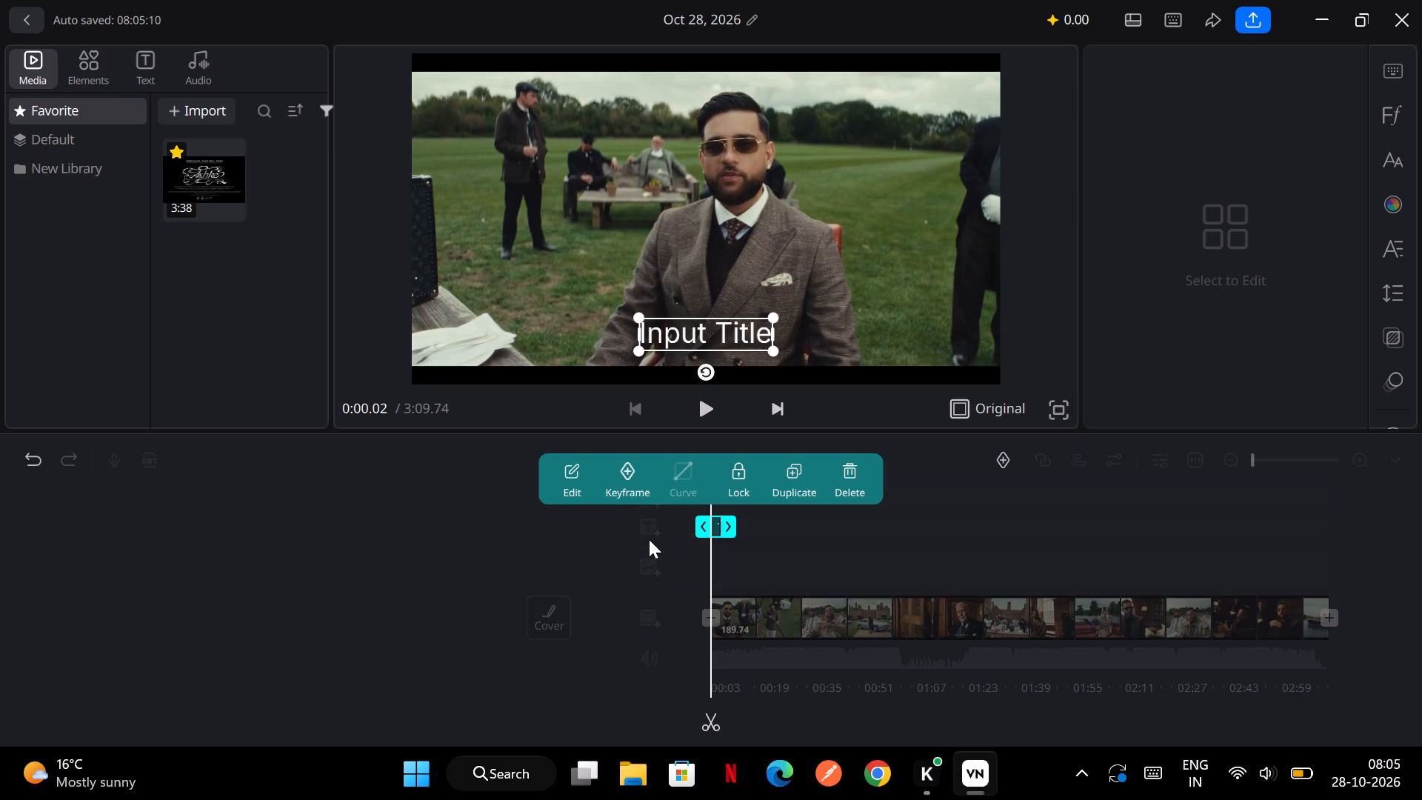
{"action": "type", "text": "Jit"}
{"action": "left_click", "coordinate": [715, 339]}
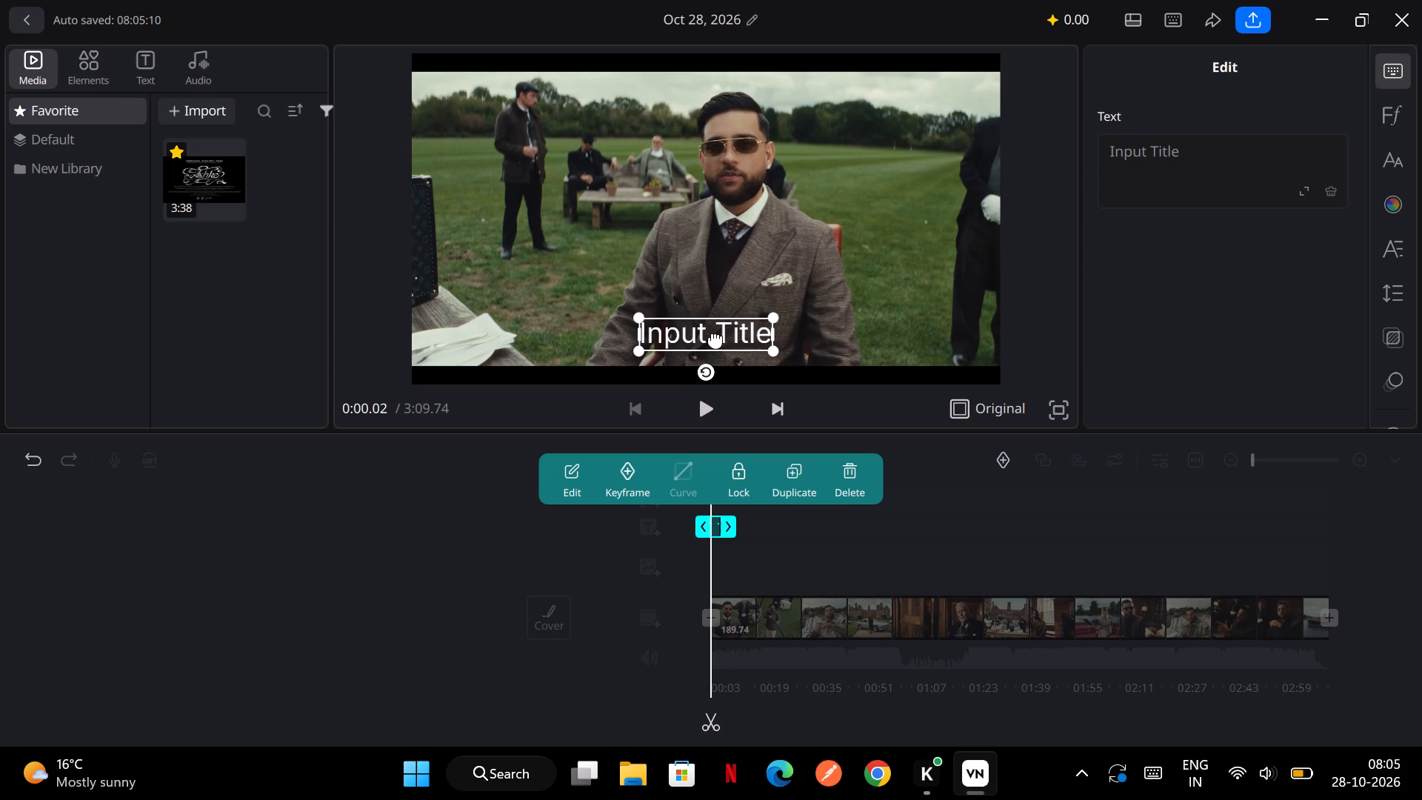
{"action": "left_click", "coordinate": [1198, 151]}
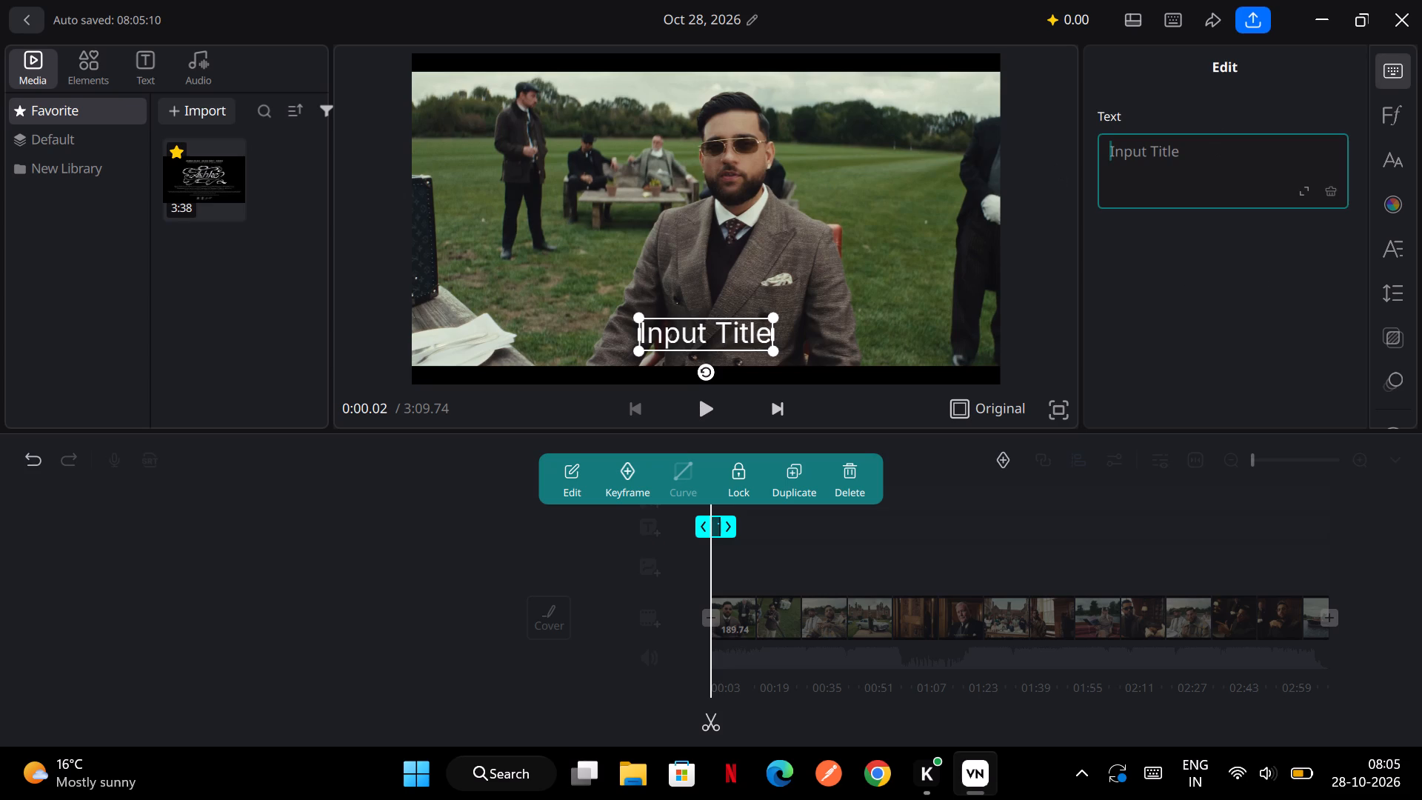
{"action": "type", "text": "Jit"}
{"action": "type", "text": "an de shonki"}
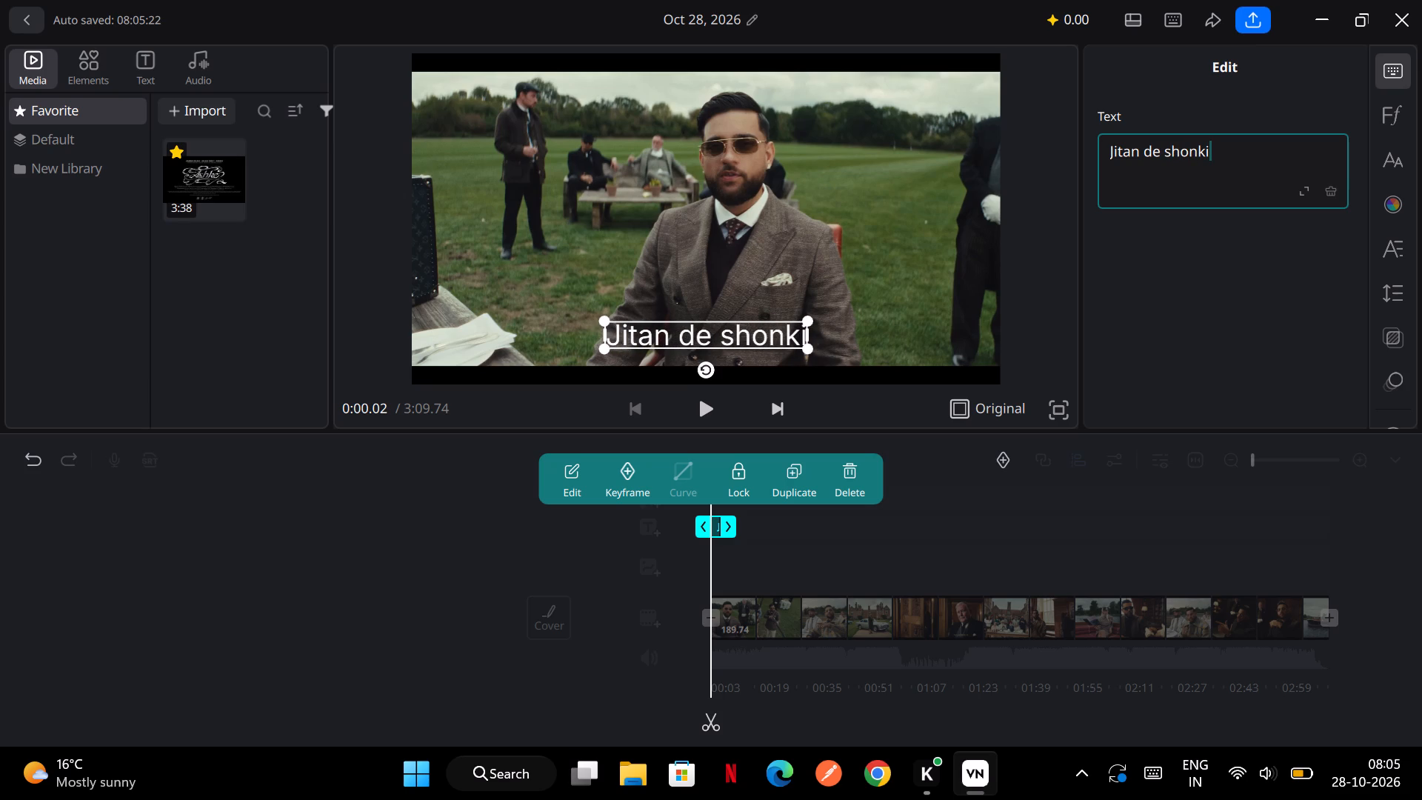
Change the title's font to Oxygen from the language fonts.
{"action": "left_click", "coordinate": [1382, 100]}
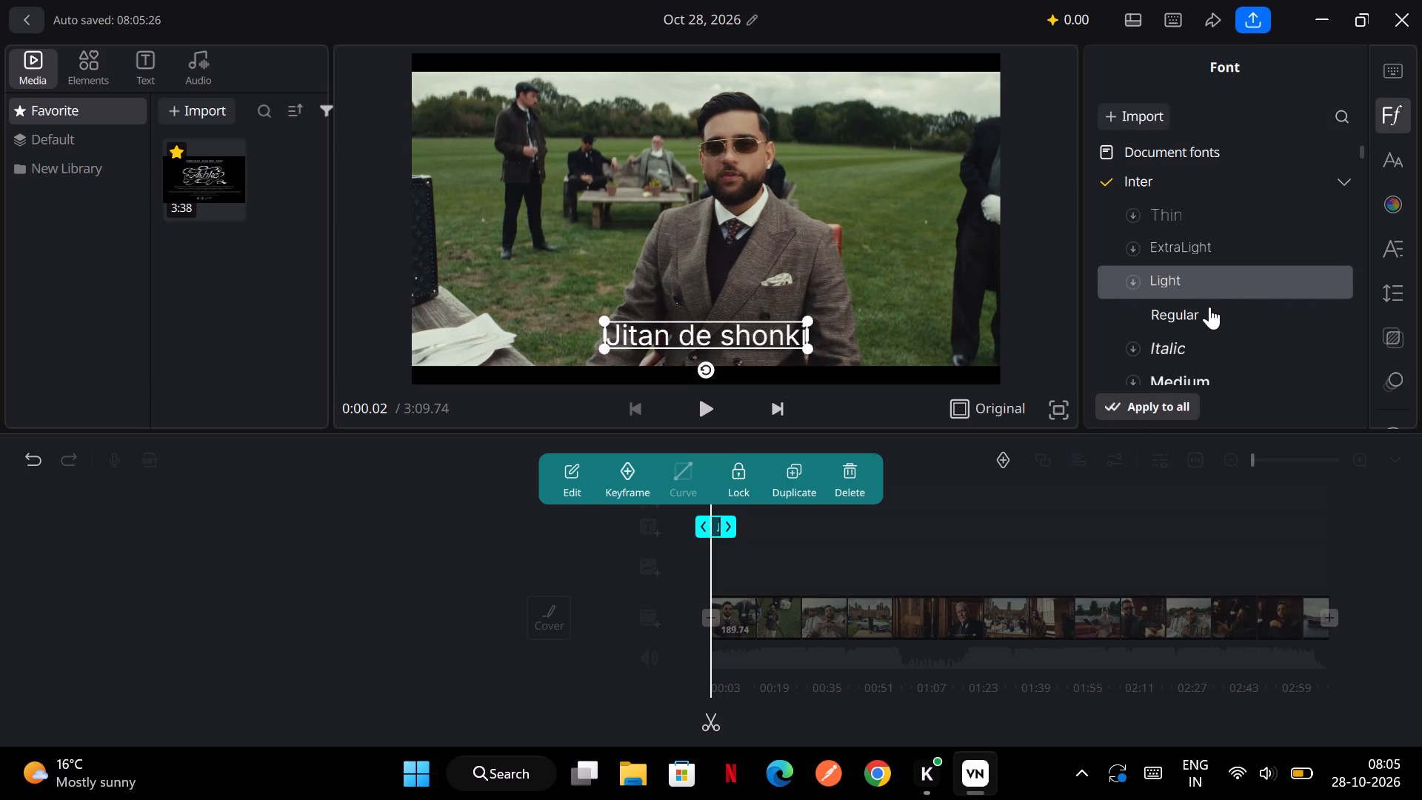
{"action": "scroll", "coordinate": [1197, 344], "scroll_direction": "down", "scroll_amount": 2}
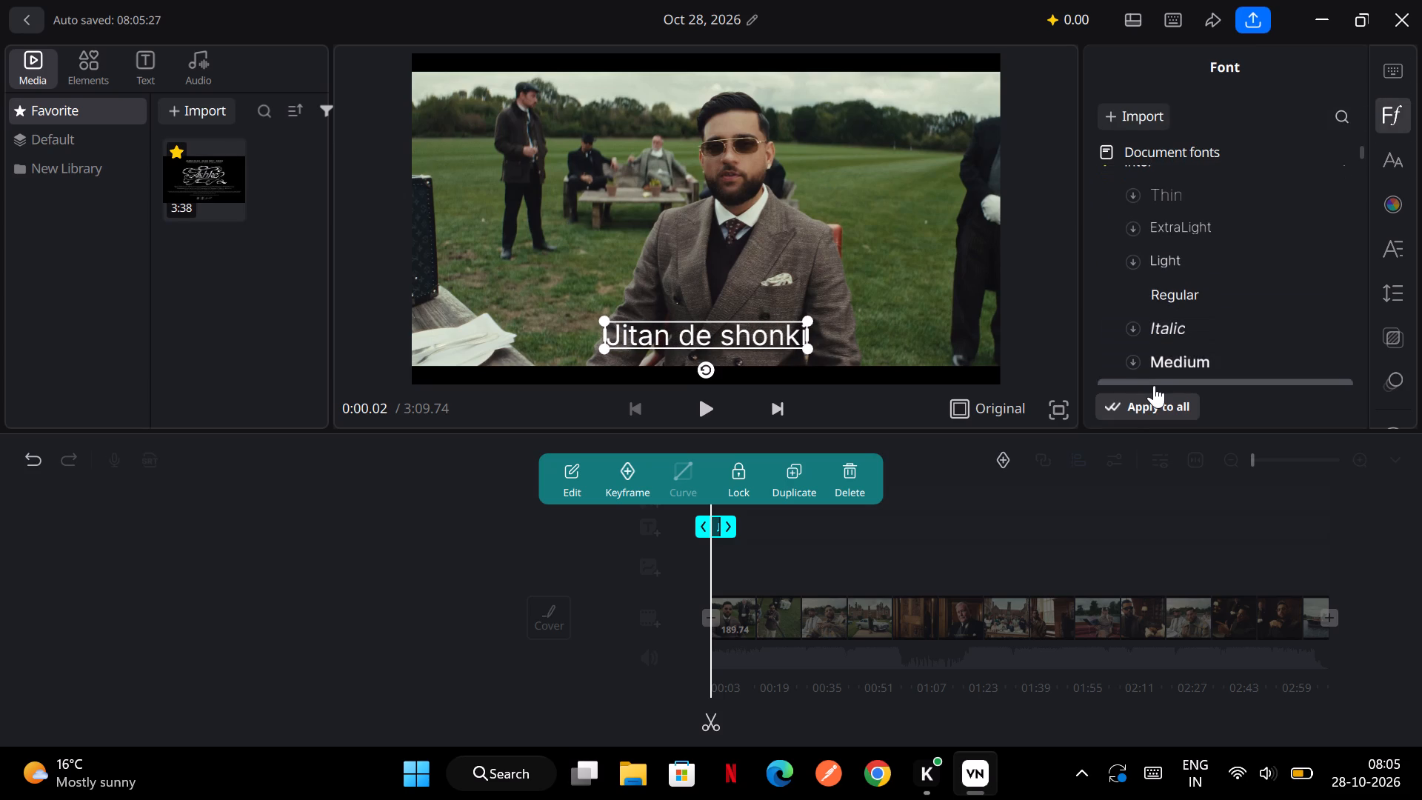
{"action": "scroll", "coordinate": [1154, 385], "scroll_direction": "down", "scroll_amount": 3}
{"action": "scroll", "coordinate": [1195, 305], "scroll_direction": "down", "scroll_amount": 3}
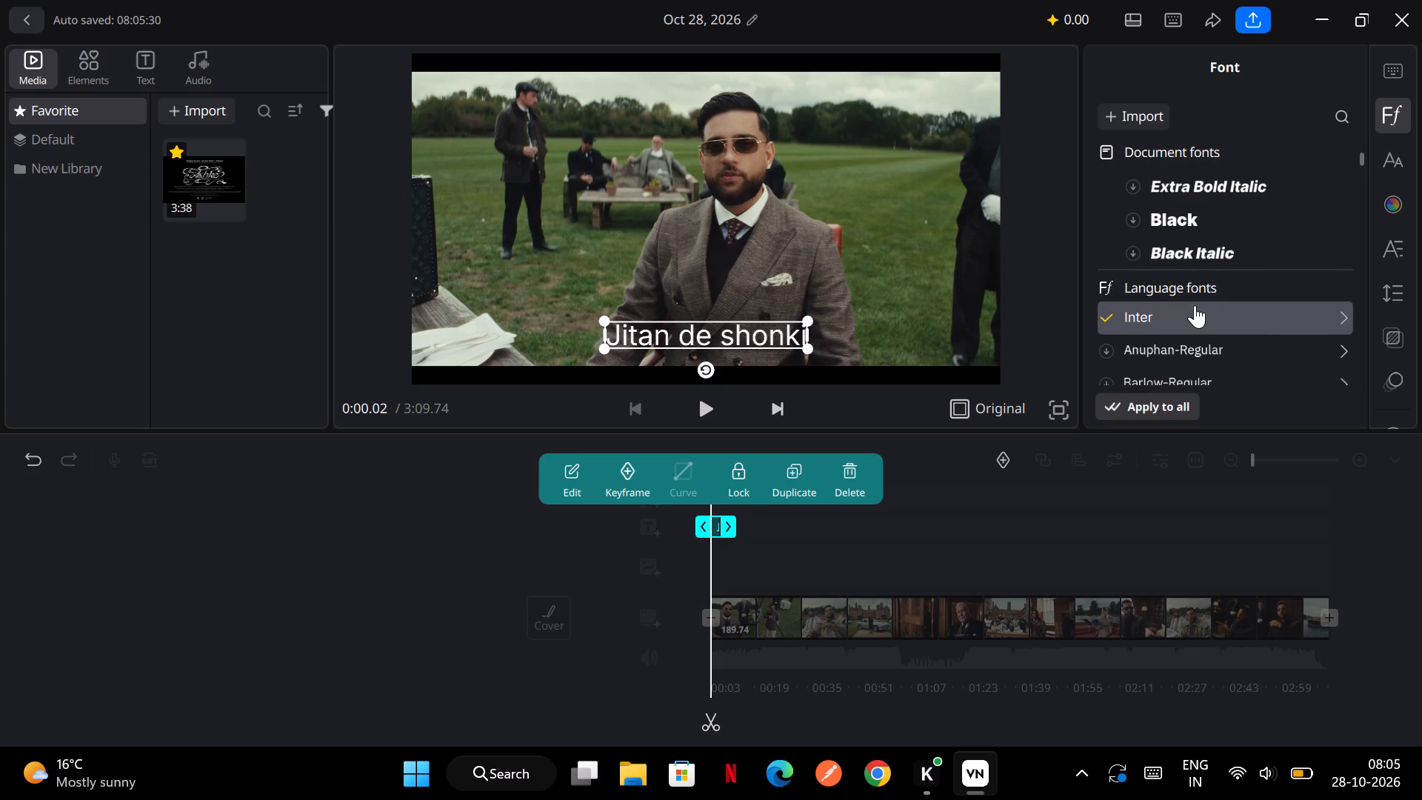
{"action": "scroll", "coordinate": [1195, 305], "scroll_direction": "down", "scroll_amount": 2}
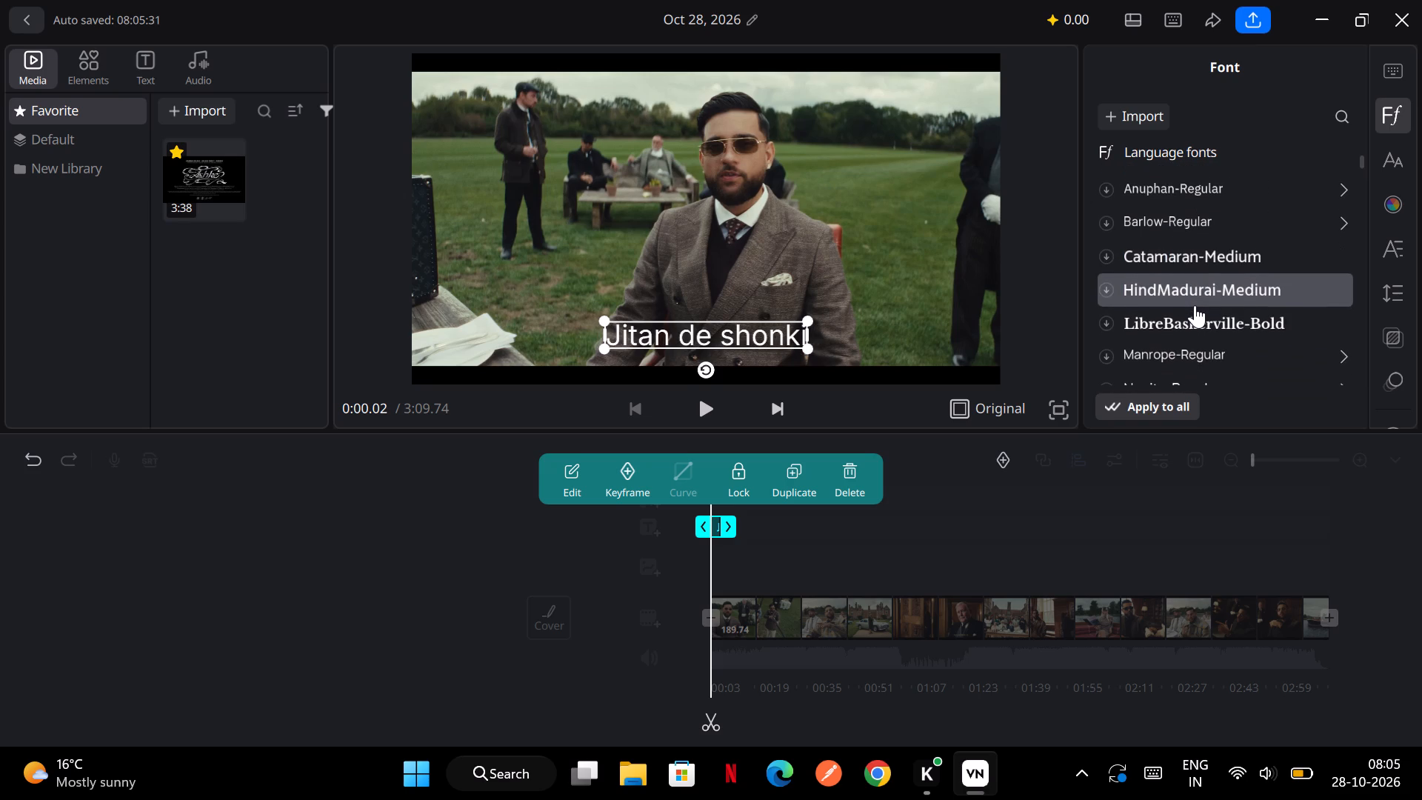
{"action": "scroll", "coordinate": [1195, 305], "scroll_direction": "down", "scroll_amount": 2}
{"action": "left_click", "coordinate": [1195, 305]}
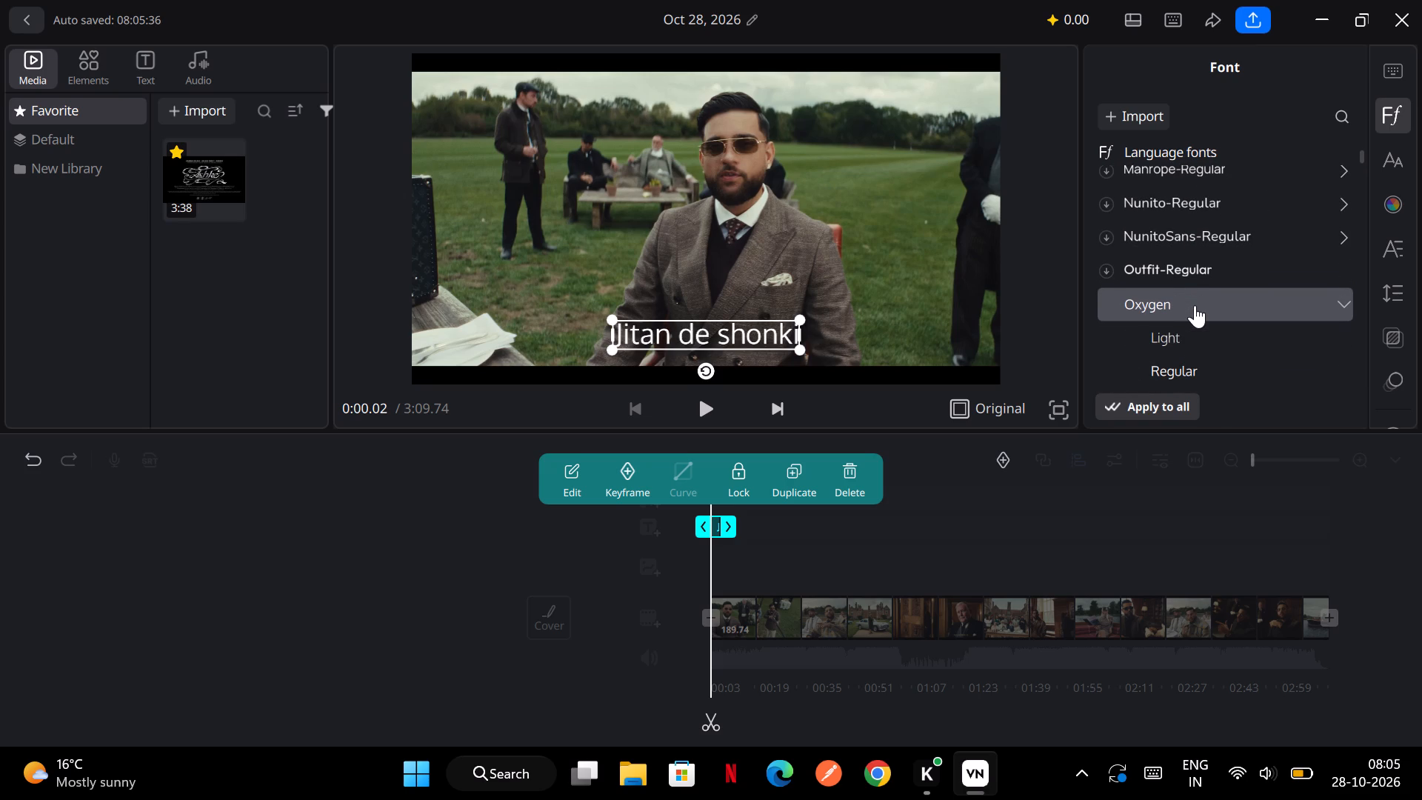
Set the title's font to the Herr Von Muellerhoff script from the language fonts.
{"action": "scroll", "coordinate": [1195, 305], "scroll_direction": "down", "scroll_amount": 1}
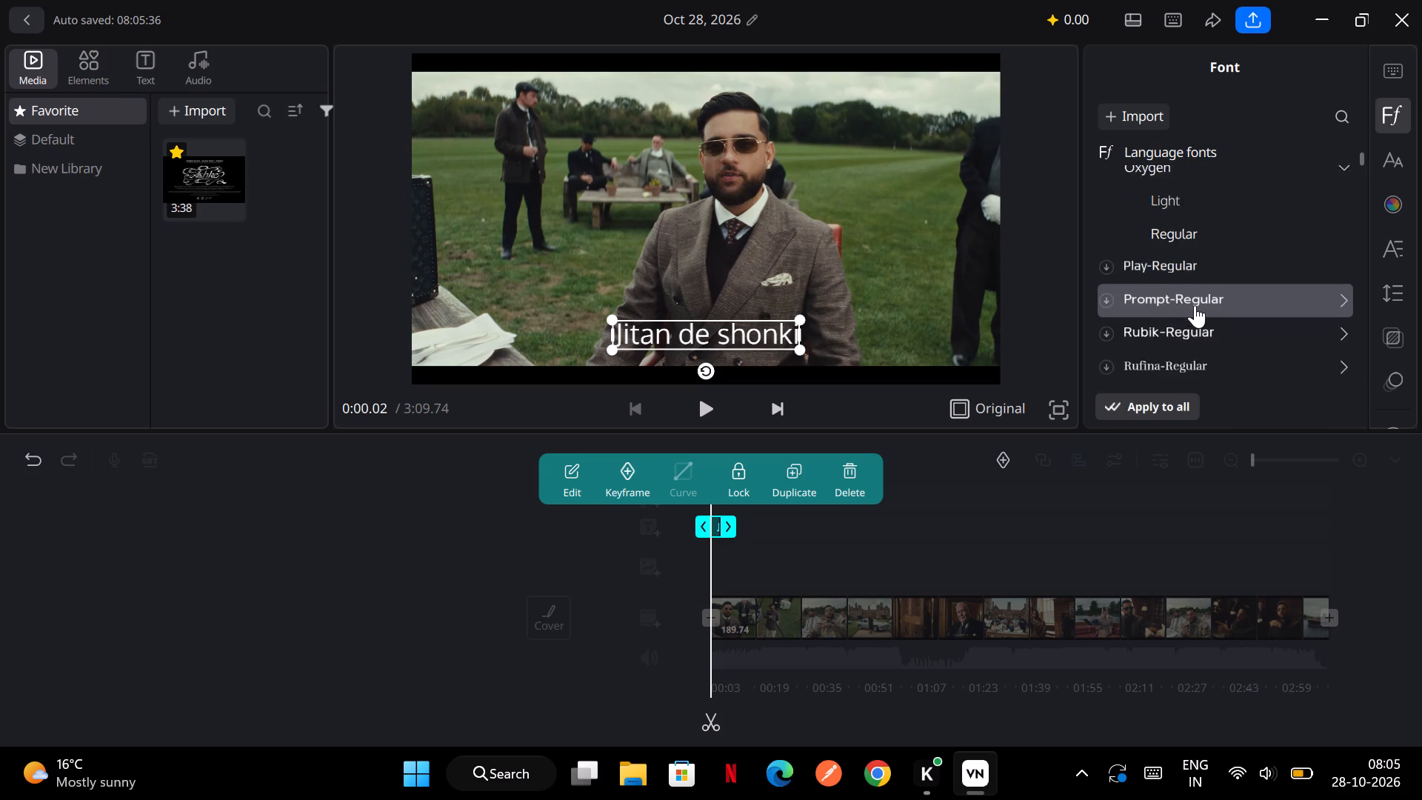
{"action": "scroll", "coordinate": [1195, 305], "scroll_direction": "down", "scroll_amount": 2}
{"action": "scroll", "coordinate": [1182, 367], "scroll_direction": "down", "scroll_amount": 1}
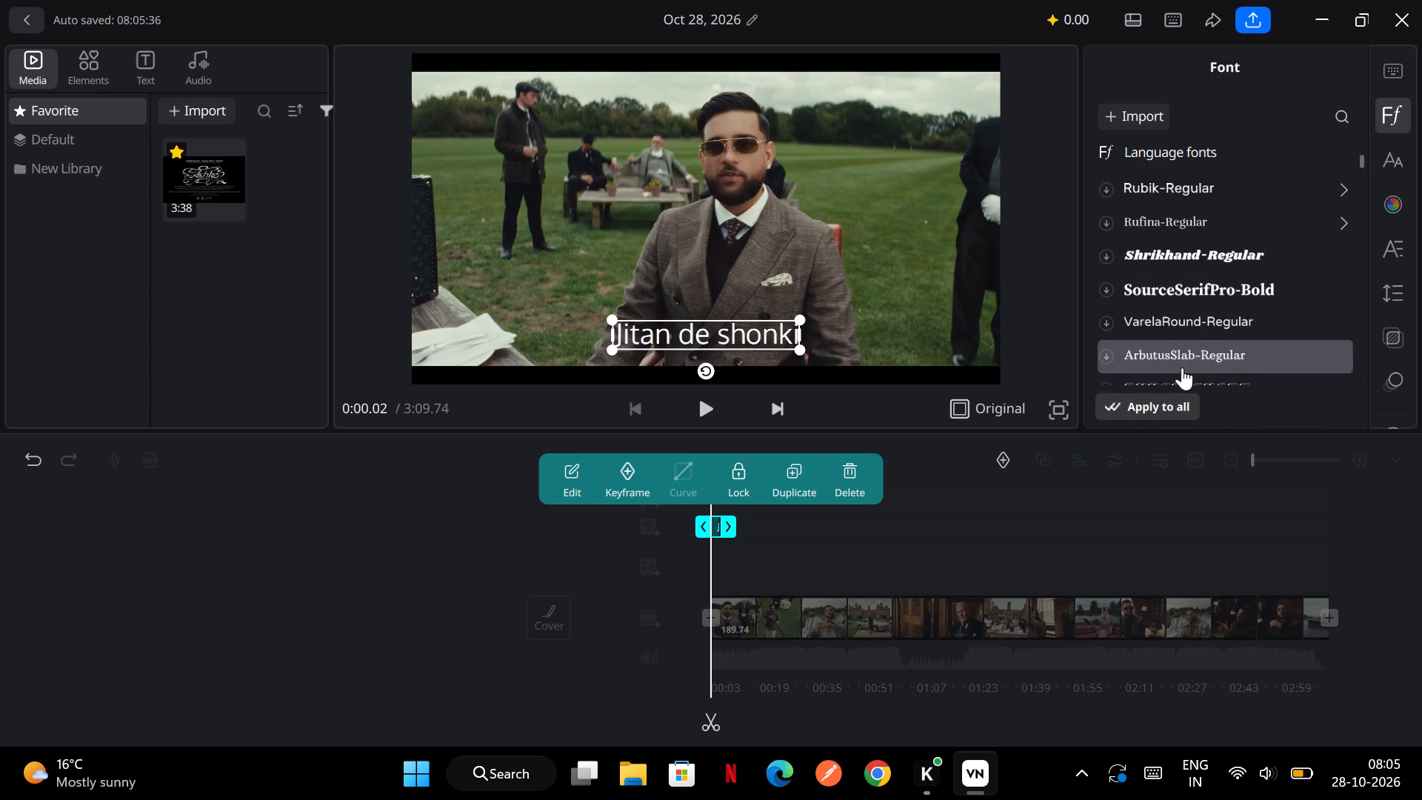
{"action": "scroll", "coordinate": [1182, 367], "scroll_direction": "down", "scroll_amount": 2}
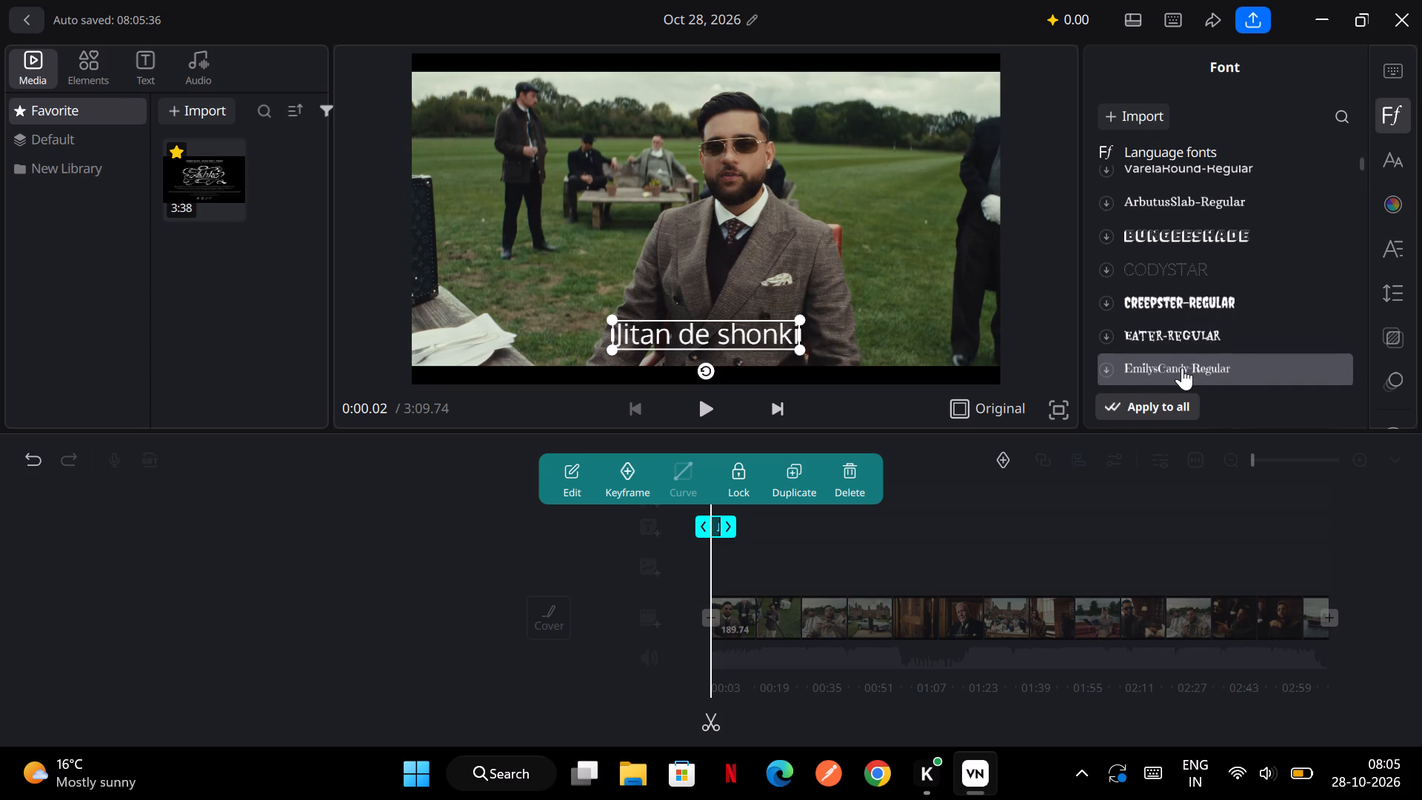
{"action": "scroll", "coordinate": [1182, 367], "scroll_direction": "down", "scroll_amount": 3}
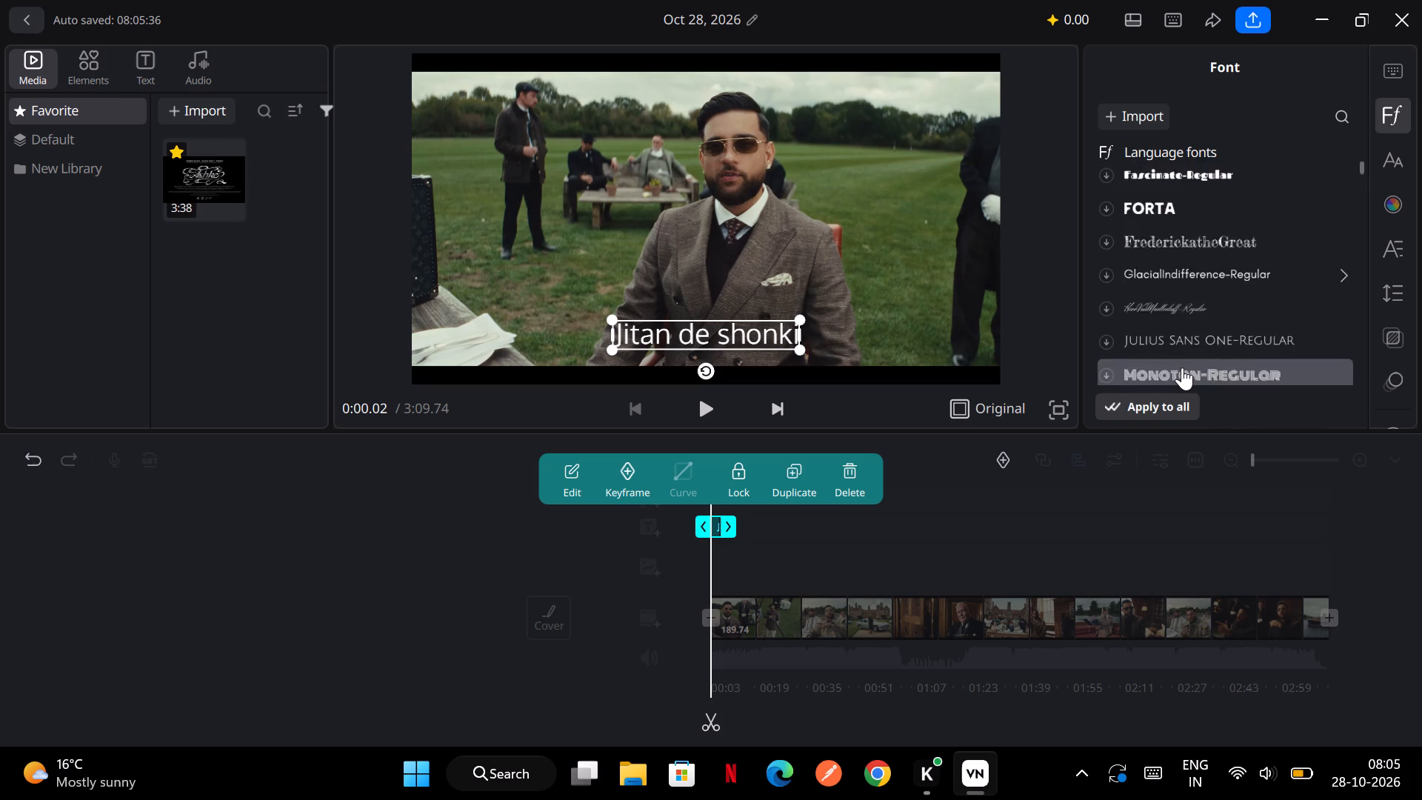
{"action": "scroll", "coordinate": [1182, 367], "scroll_direction": "down", "scroll_amount": 1}
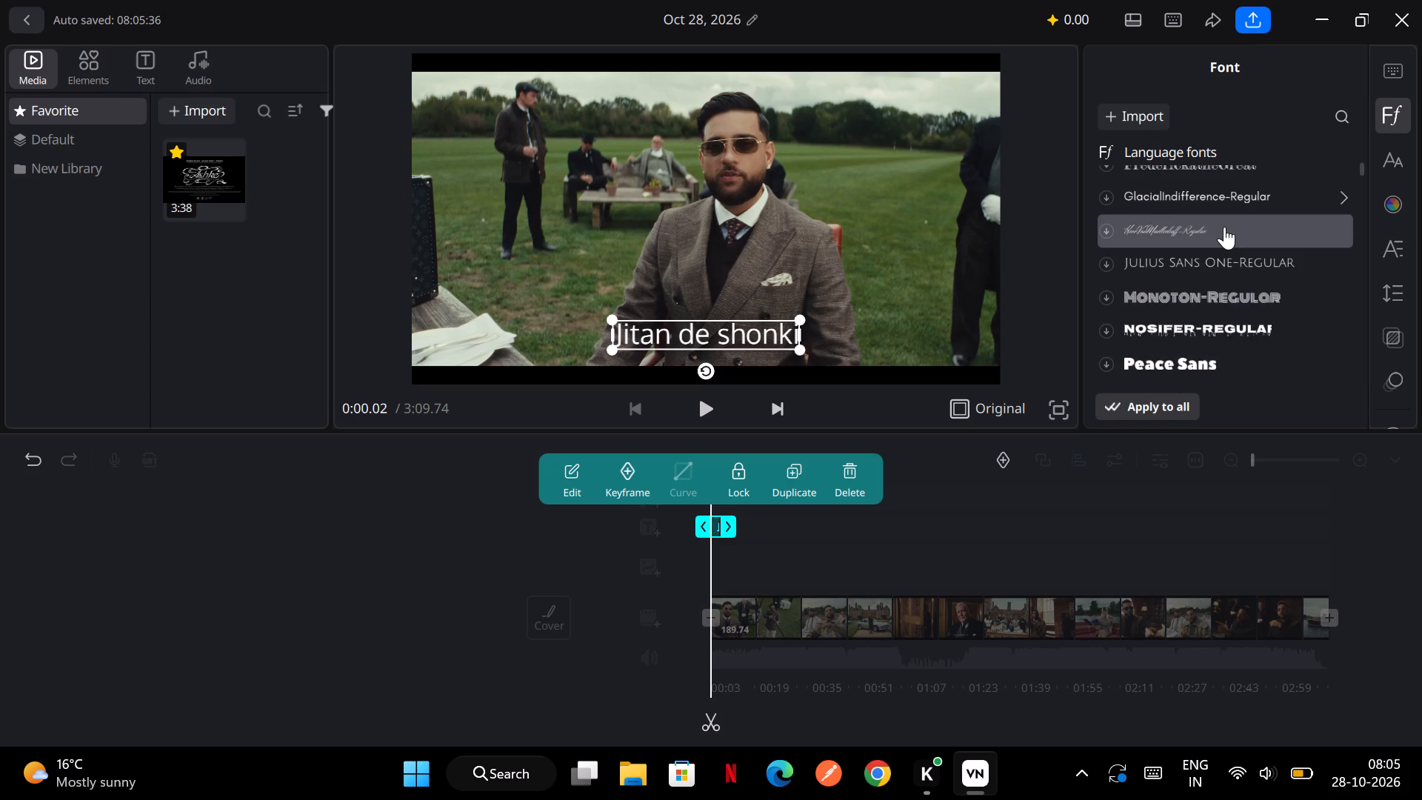
{"action": "left_click", "coordinate": [1224, 227]}
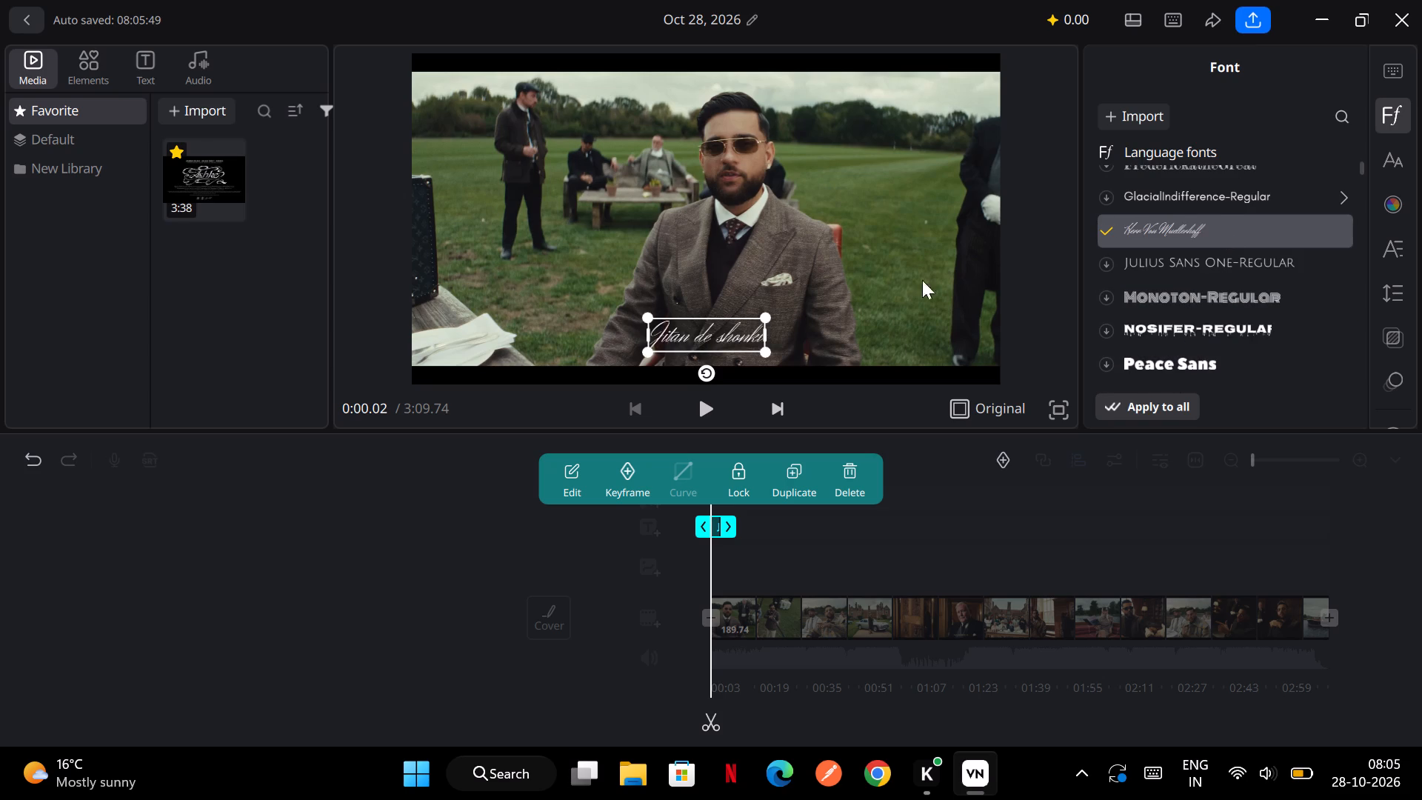
{"action": "left_click", "coordinate": [869, 324]}
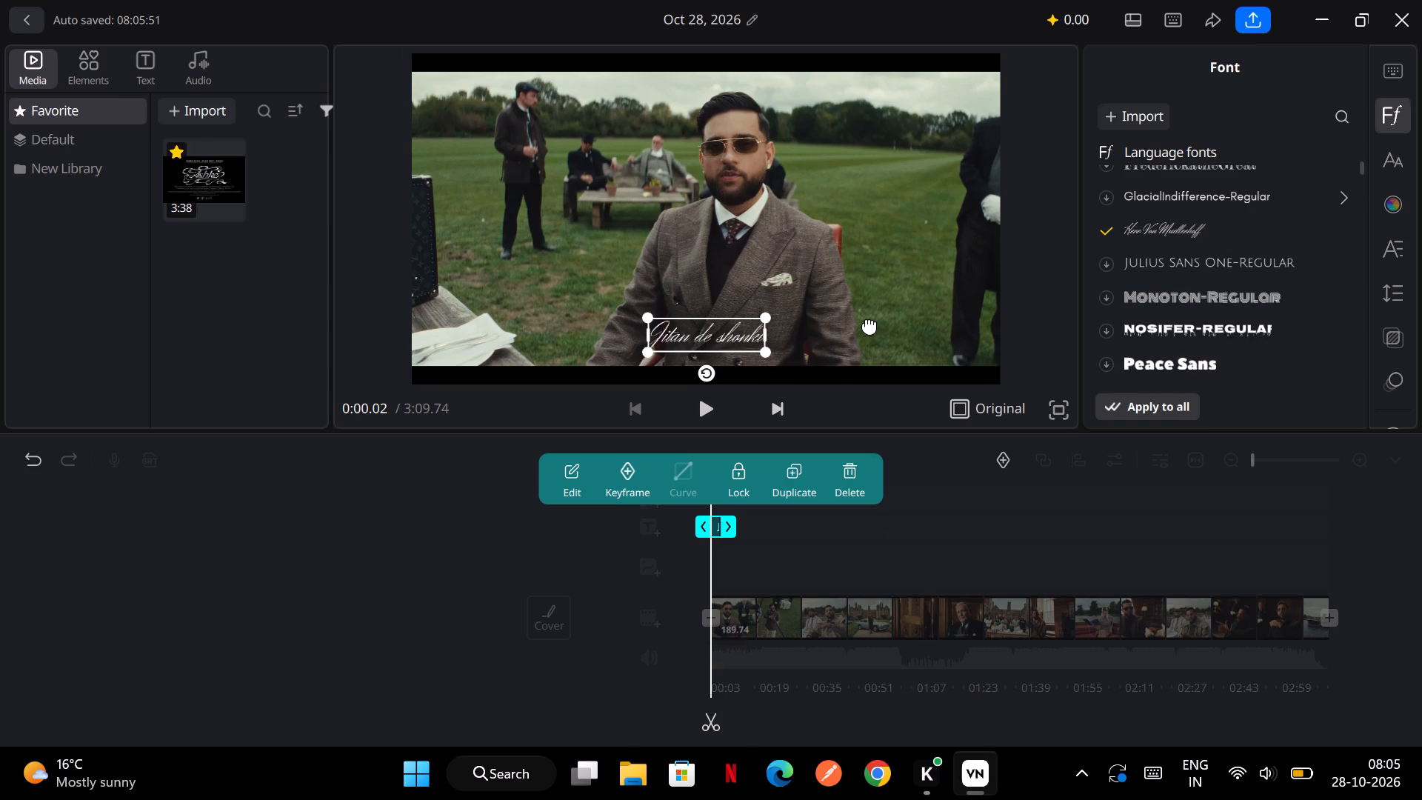
Move the "Jitan de shonki" title onto the grass in the frame's lower left, beside the seated man.
{"action": "left_click", "coordinate": [750, 339]}
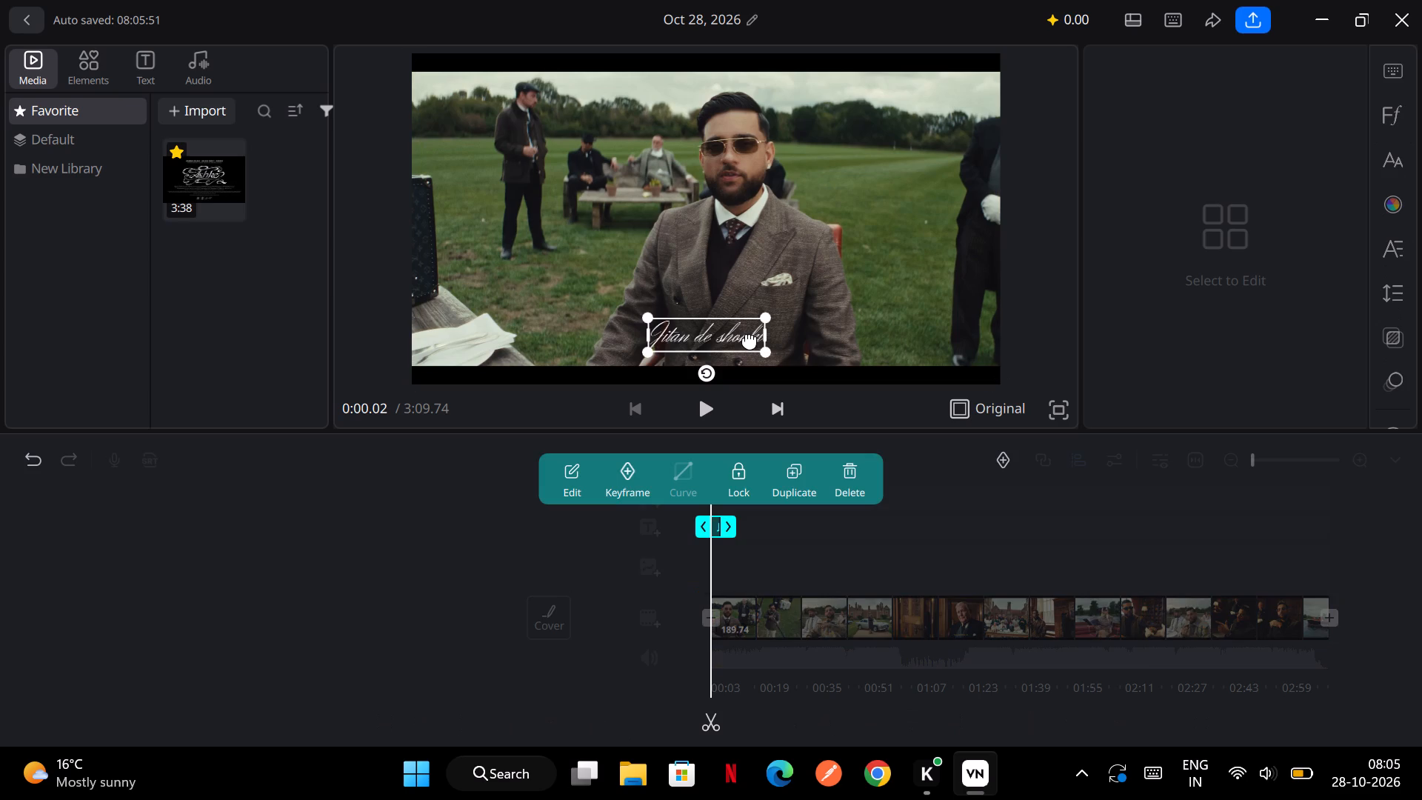
{"action": "left_click_drag", "start_coordinate": [733, 338], "coordinate": [750, 339]}
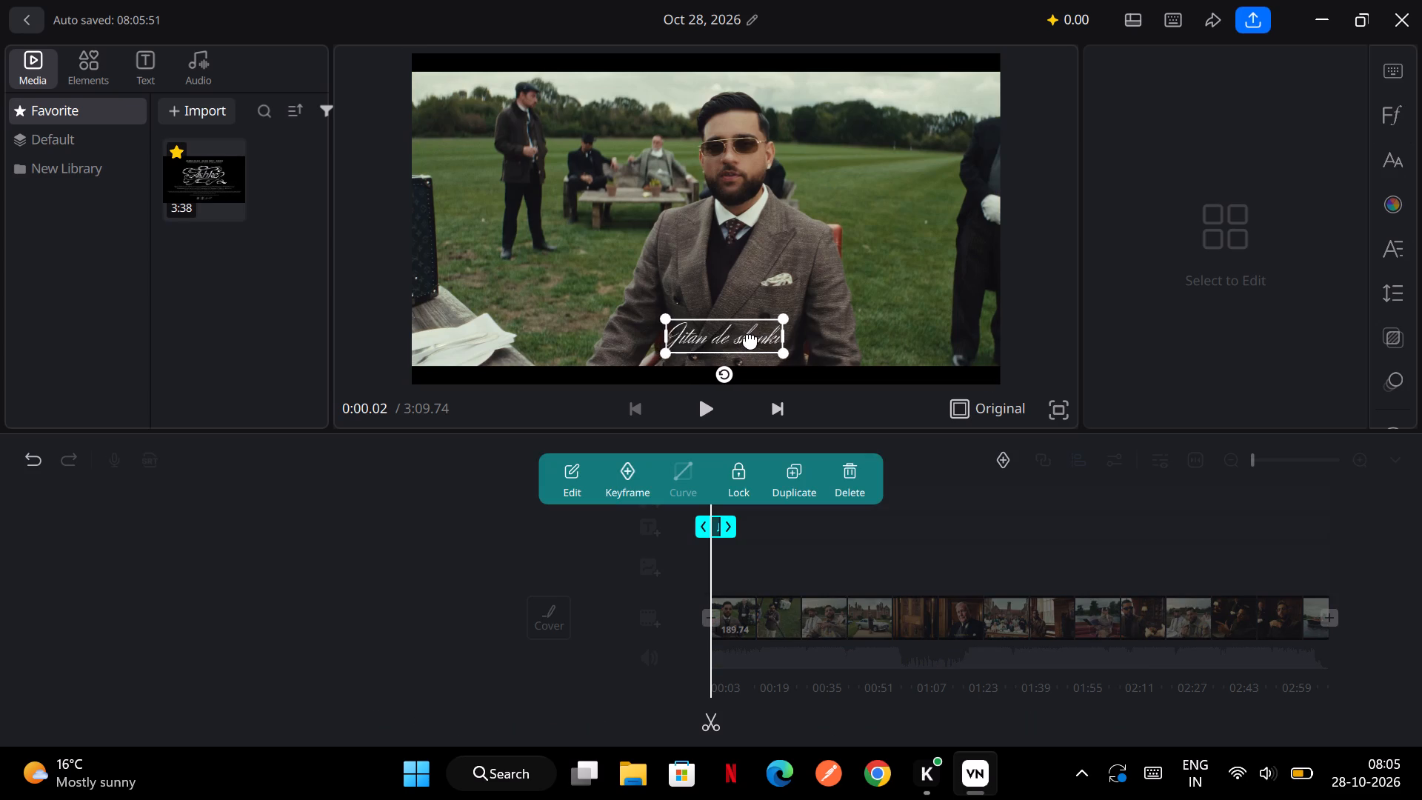
{"action": "left_click_drag", "start_coordinate": [750, 339], "coordinate": [607, 221]}
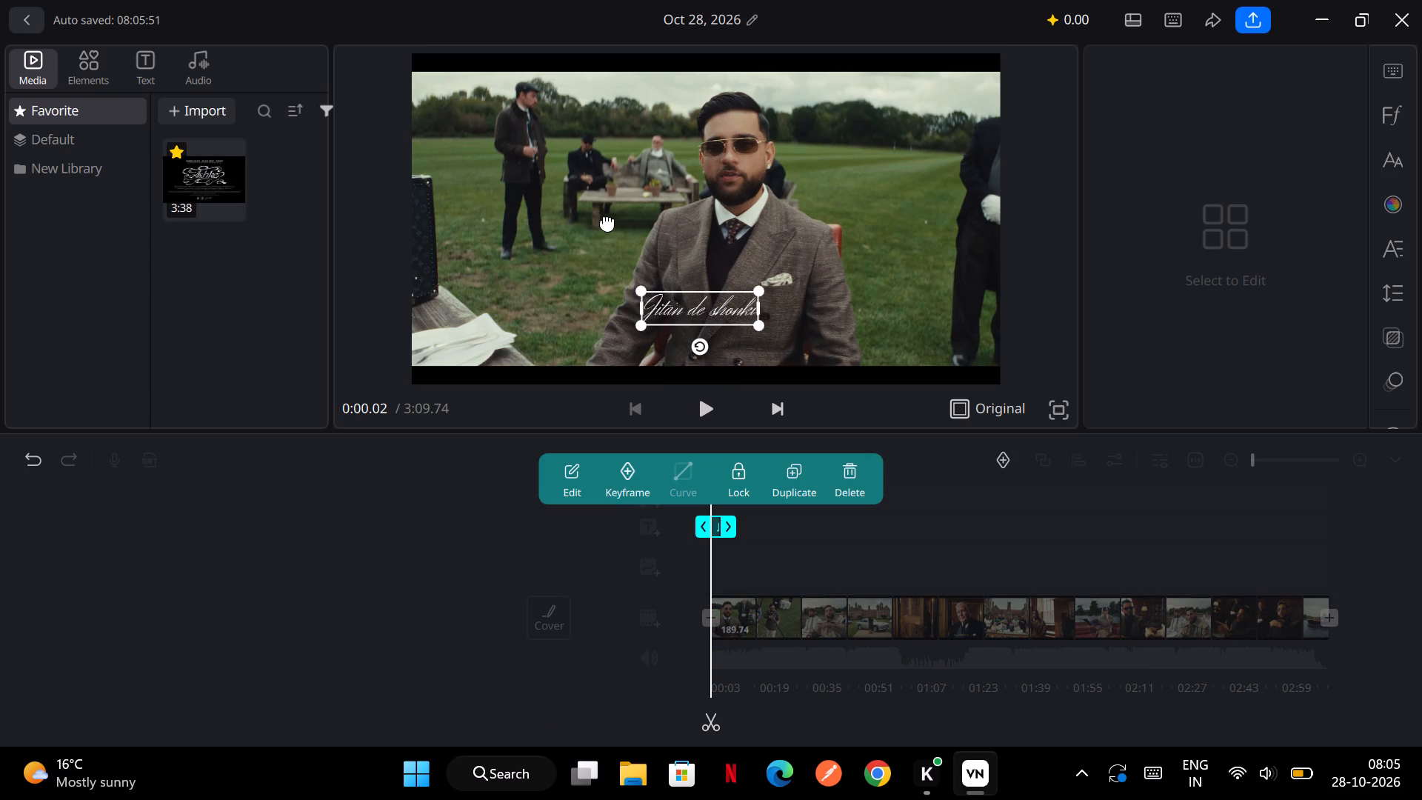
{"action": "left_click_drag", "start_coordinate": [607, 221], "coordinate": [539, 261]}
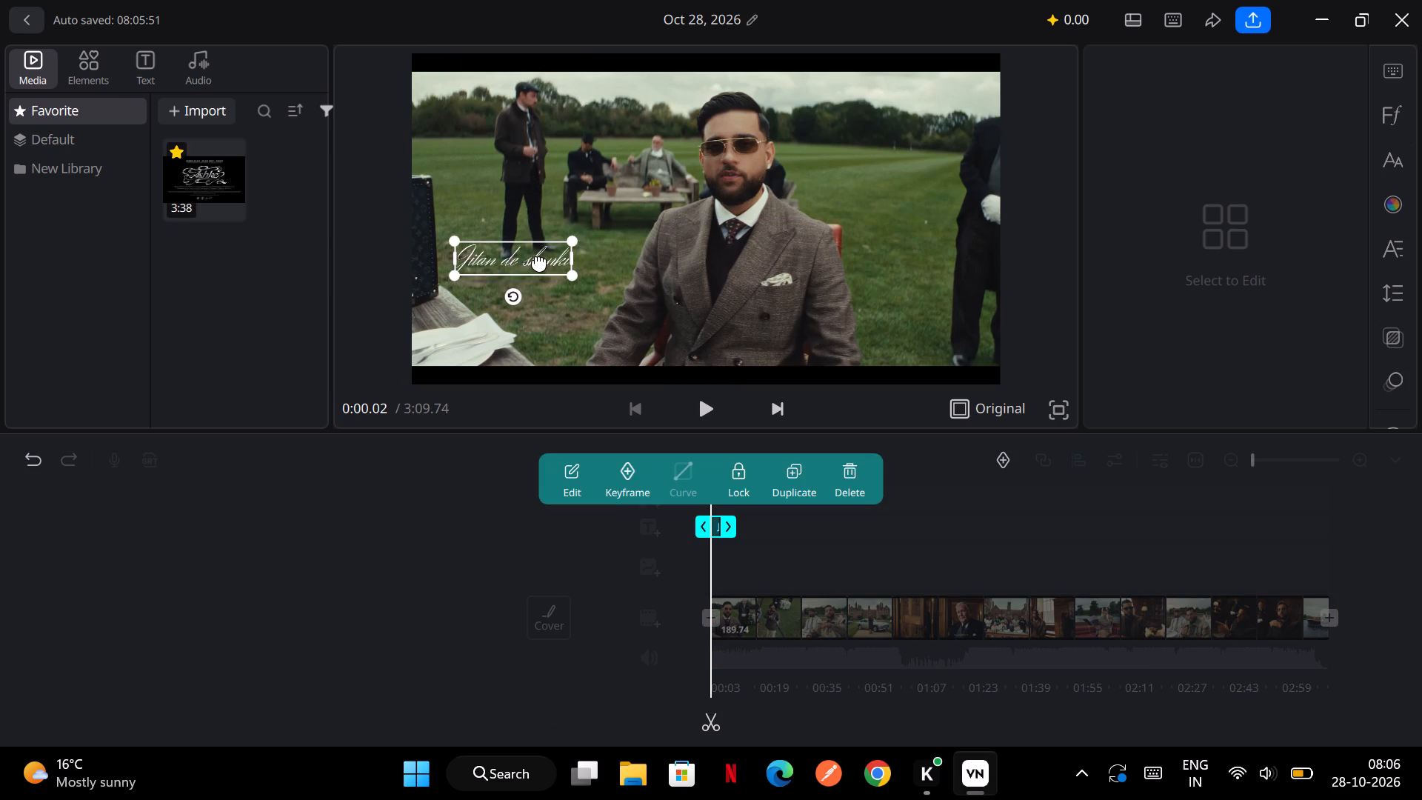
{"action": "left_click_drag", "start_coordinate": [539, 261], "coordinate": [537, 281]}
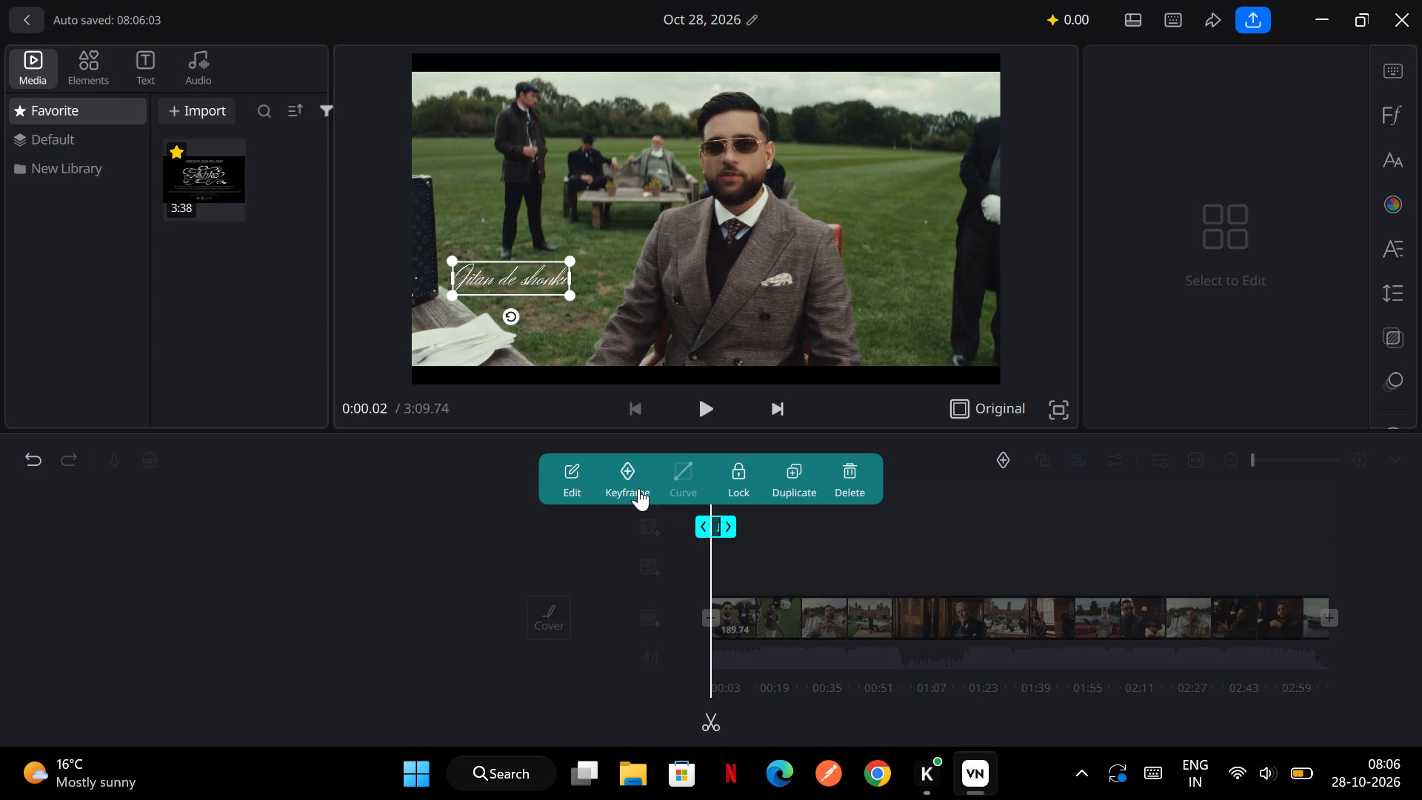
Duplicate the "Jitan de shonki" title and place the copy just below the original, offset slightly to the right.
{"action": "left_click", "coordinate": [777, 484]}
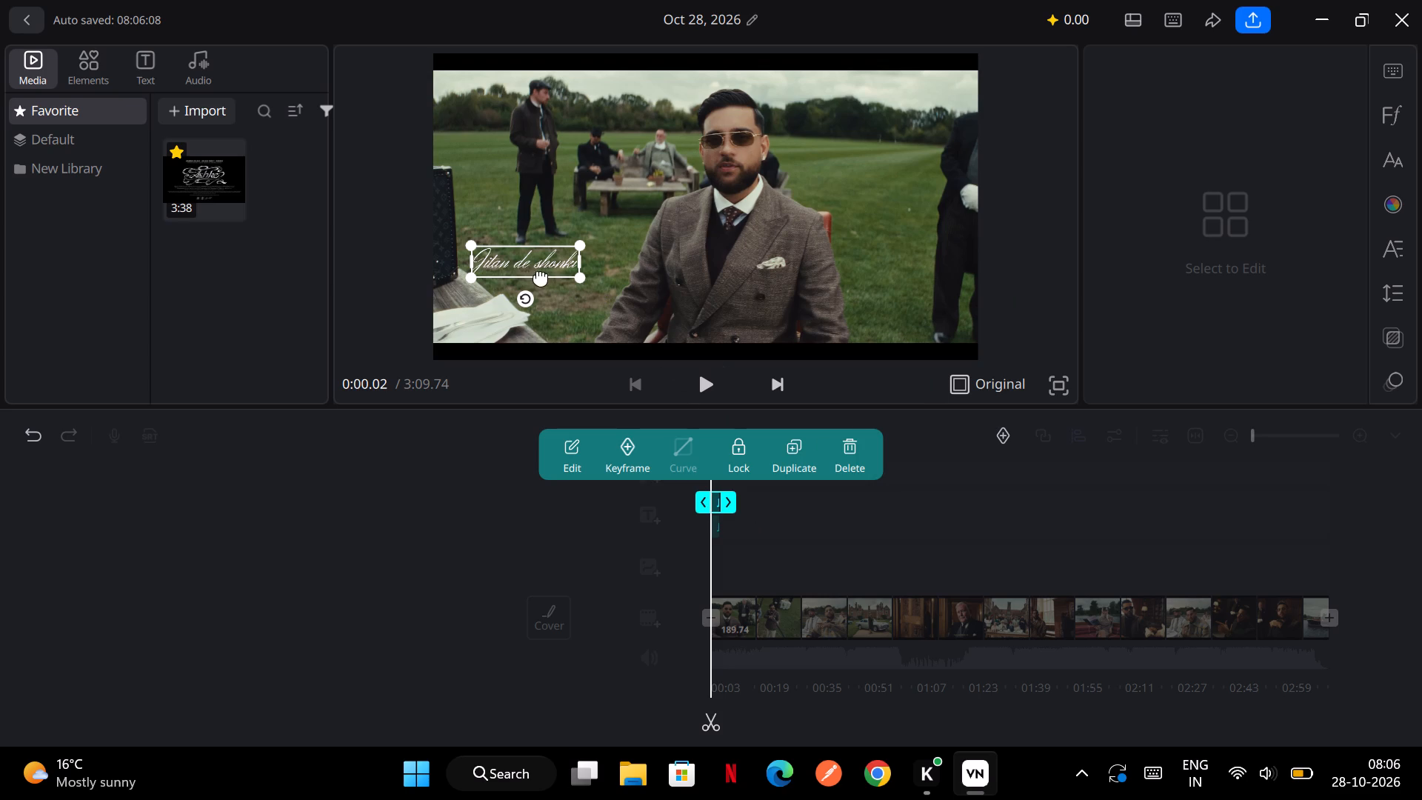
{"action": "left_click_drag", "start_coordinate": [535, 276], "coordinate": [607, 307]}
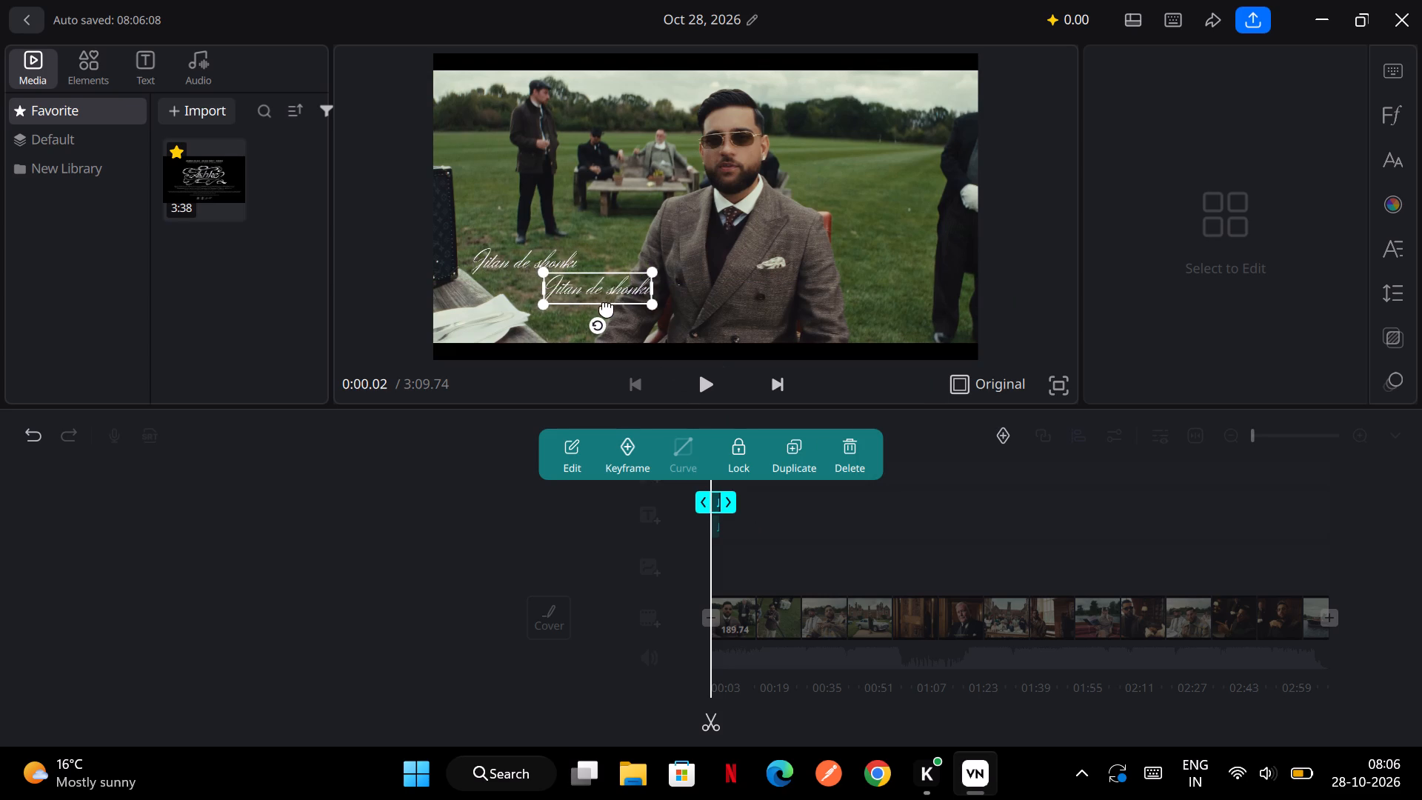
{"action": "left_click_drag", "start_coordinate": [607, 307], "coordinate": [553, 303]}
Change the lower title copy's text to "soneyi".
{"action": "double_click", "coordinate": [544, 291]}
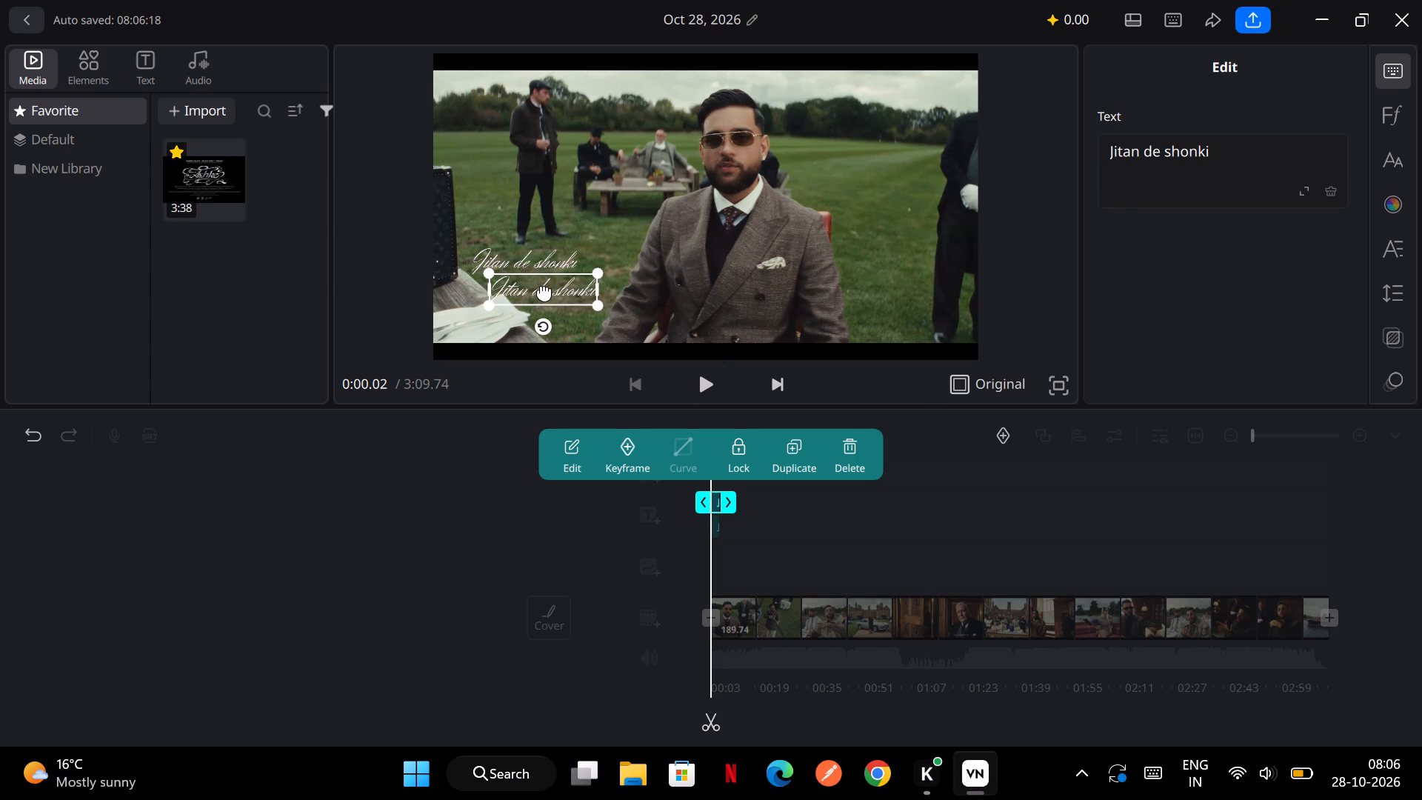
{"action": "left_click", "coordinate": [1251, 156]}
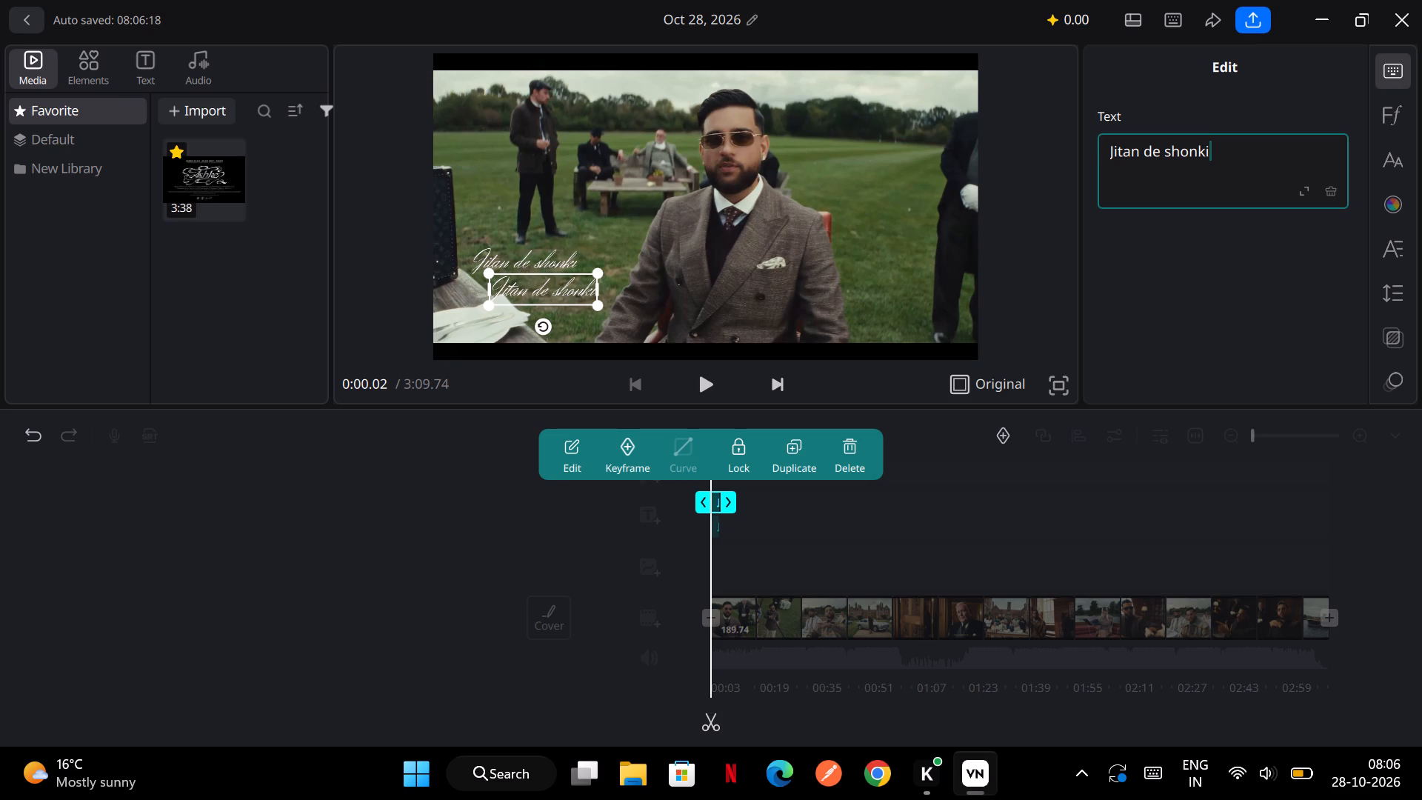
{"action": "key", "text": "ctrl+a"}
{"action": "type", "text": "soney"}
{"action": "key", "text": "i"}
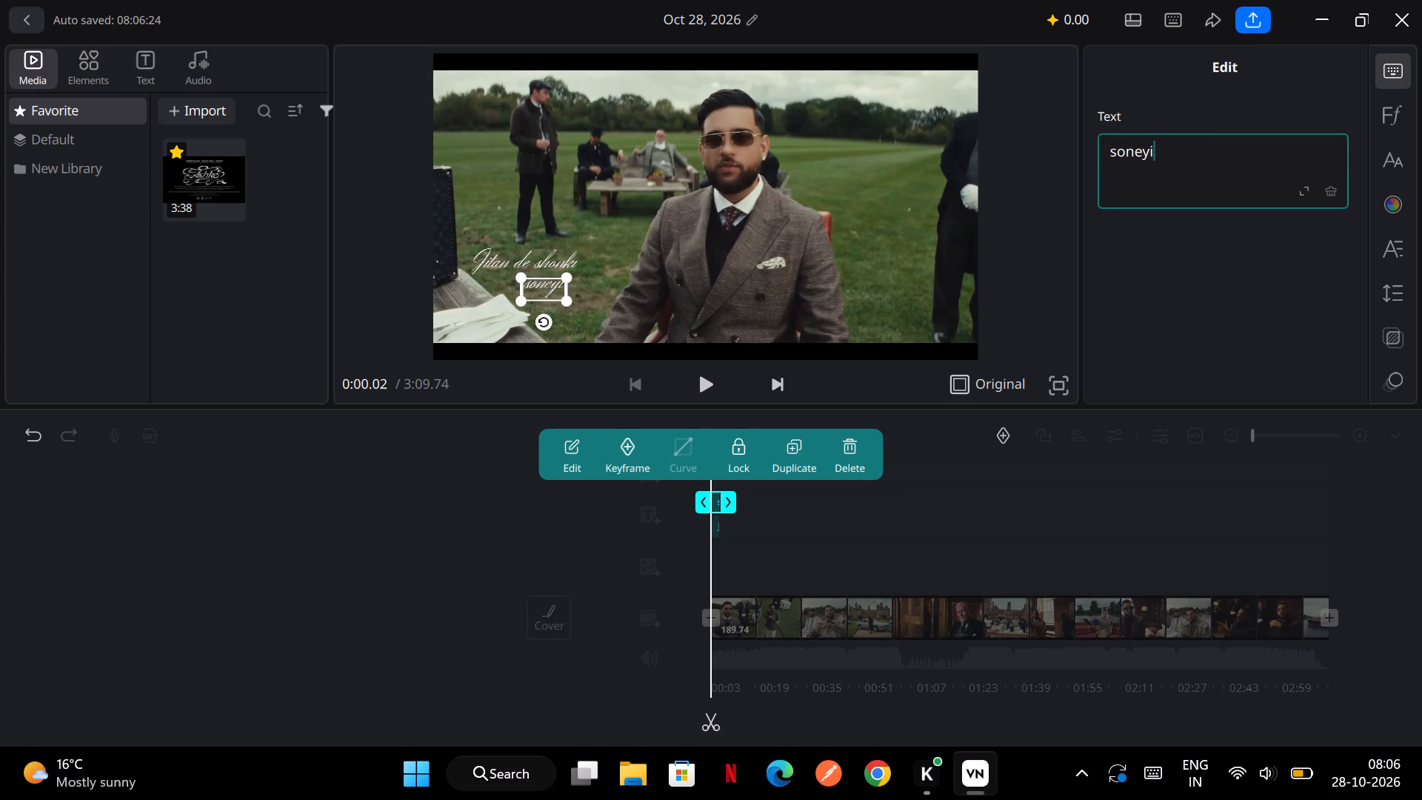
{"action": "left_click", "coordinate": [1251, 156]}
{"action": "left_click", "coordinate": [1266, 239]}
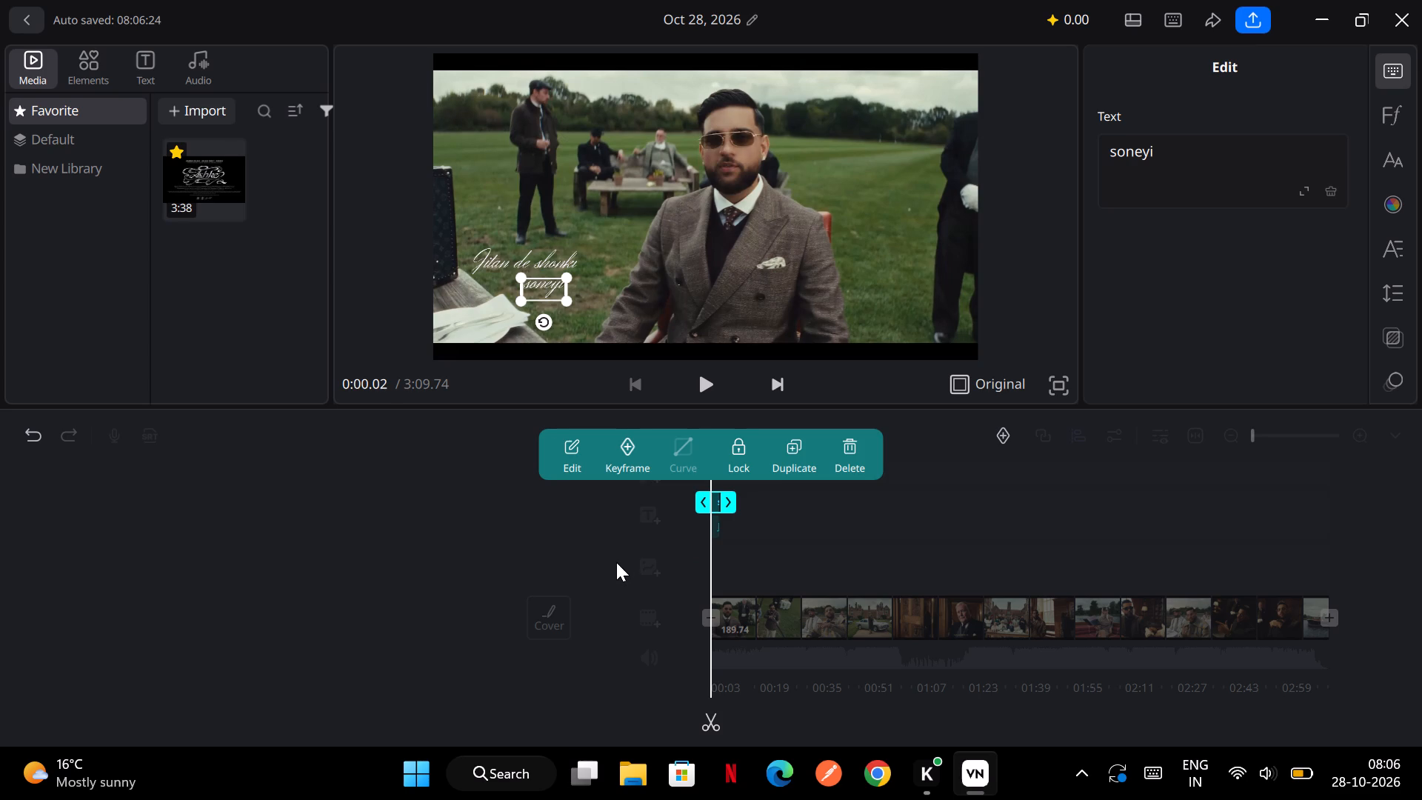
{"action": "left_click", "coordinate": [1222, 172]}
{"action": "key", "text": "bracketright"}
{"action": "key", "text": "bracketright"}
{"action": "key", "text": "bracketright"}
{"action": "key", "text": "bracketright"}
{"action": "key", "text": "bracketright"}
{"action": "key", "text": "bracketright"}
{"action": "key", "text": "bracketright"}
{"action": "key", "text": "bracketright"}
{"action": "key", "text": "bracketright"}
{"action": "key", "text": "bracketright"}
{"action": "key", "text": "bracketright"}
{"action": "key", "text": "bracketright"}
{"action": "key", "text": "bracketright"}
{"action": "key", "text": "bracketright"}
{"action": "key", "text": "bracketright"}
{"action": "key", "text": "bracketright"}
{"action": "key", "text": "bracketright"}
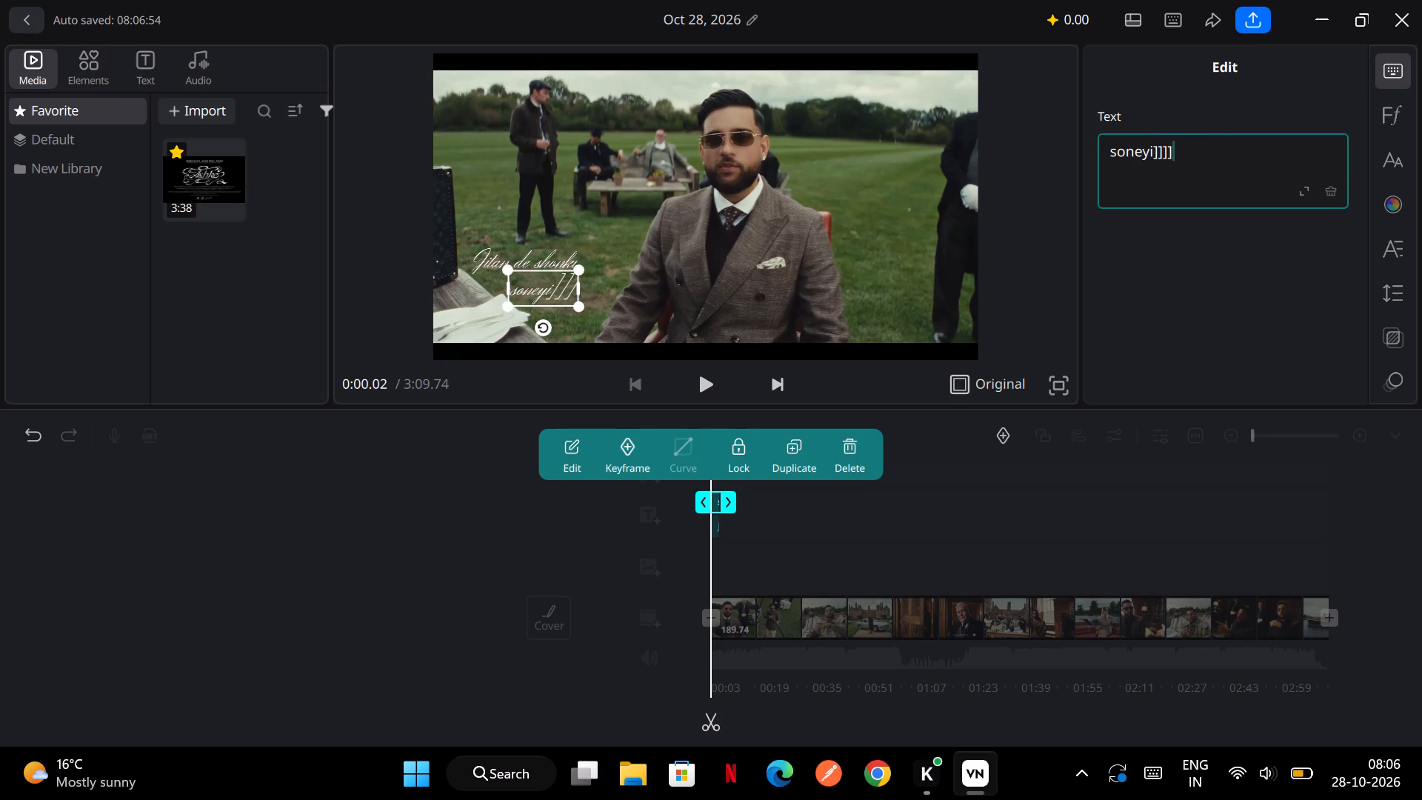
Replace the lower title copy's text with "Sohniyee".
{"action": "key", "text": "ctrl+a"}
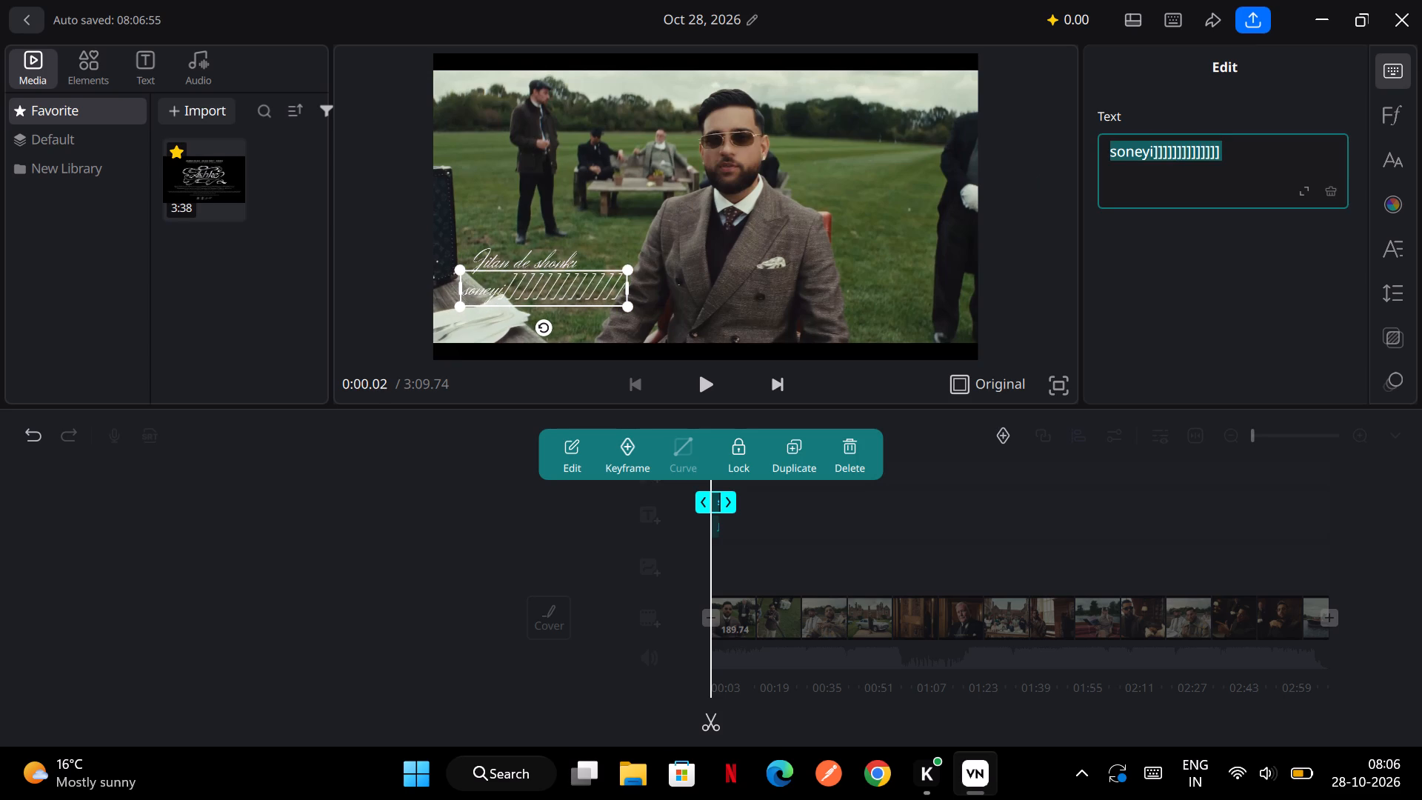
{"action": "type", "text": "Sohniyee"}
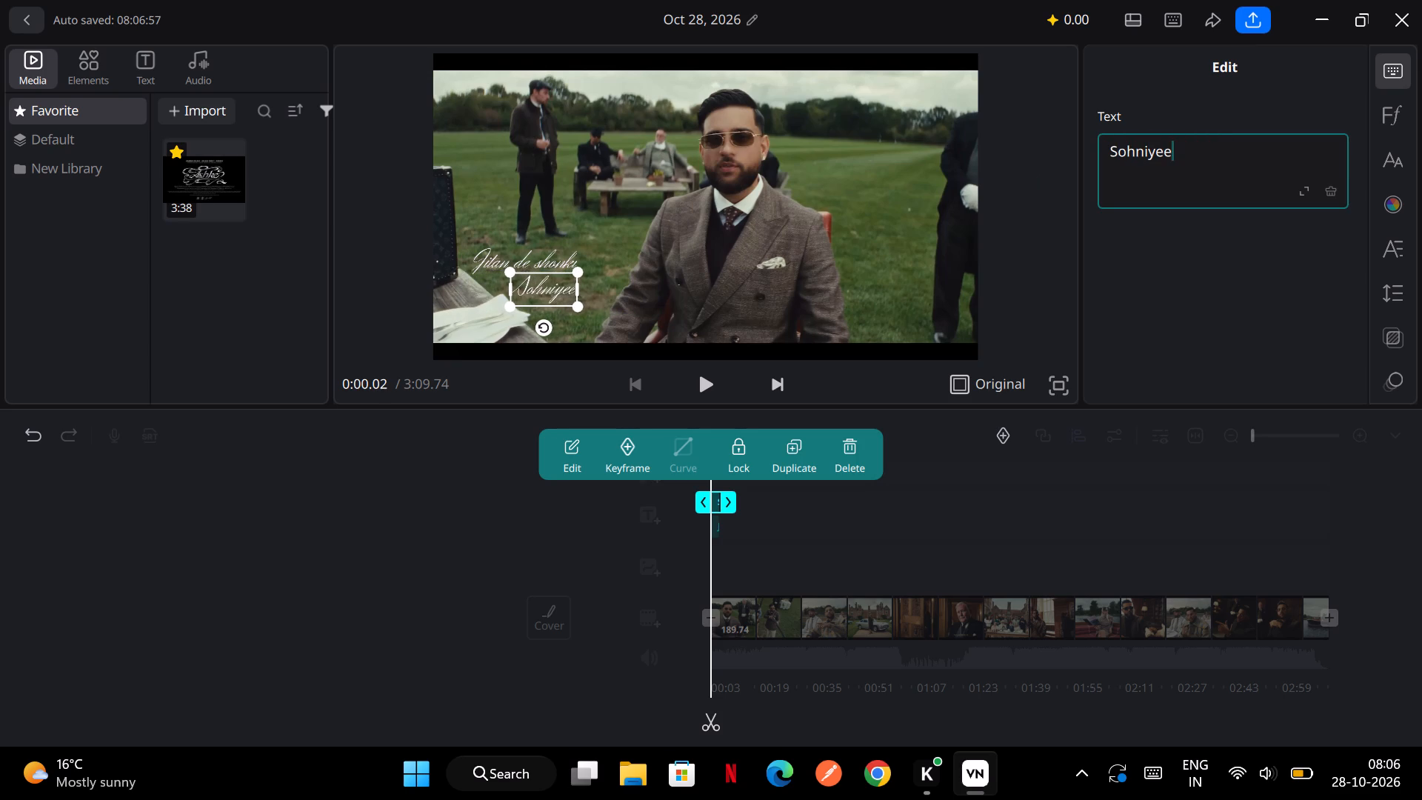
Change the lower title's text to "Sohniye hara'va vairi hass ke".
{"action": "key", "text": "BackSpace"}
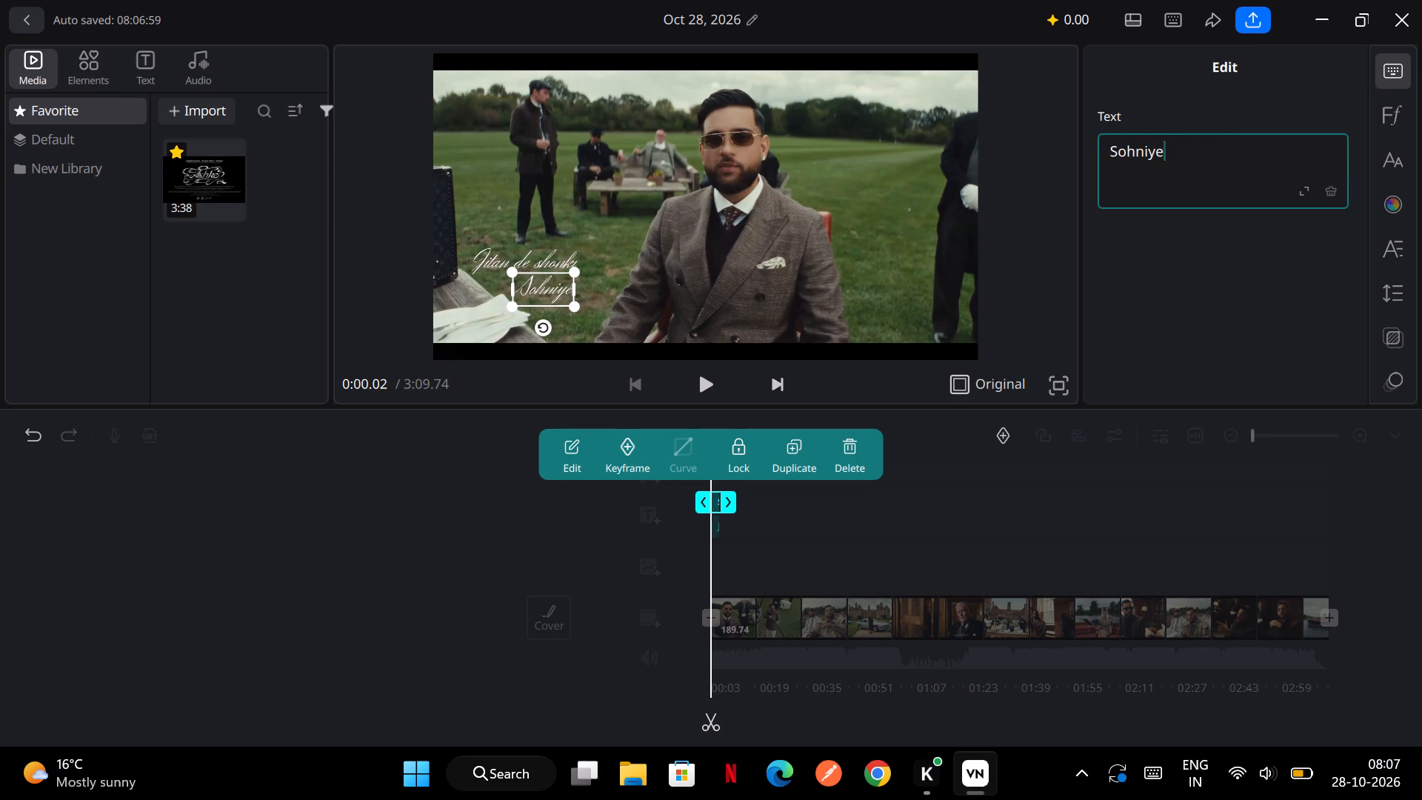
{"action": "key", "text": "space"}
{"action": "type", "text": "harav"}
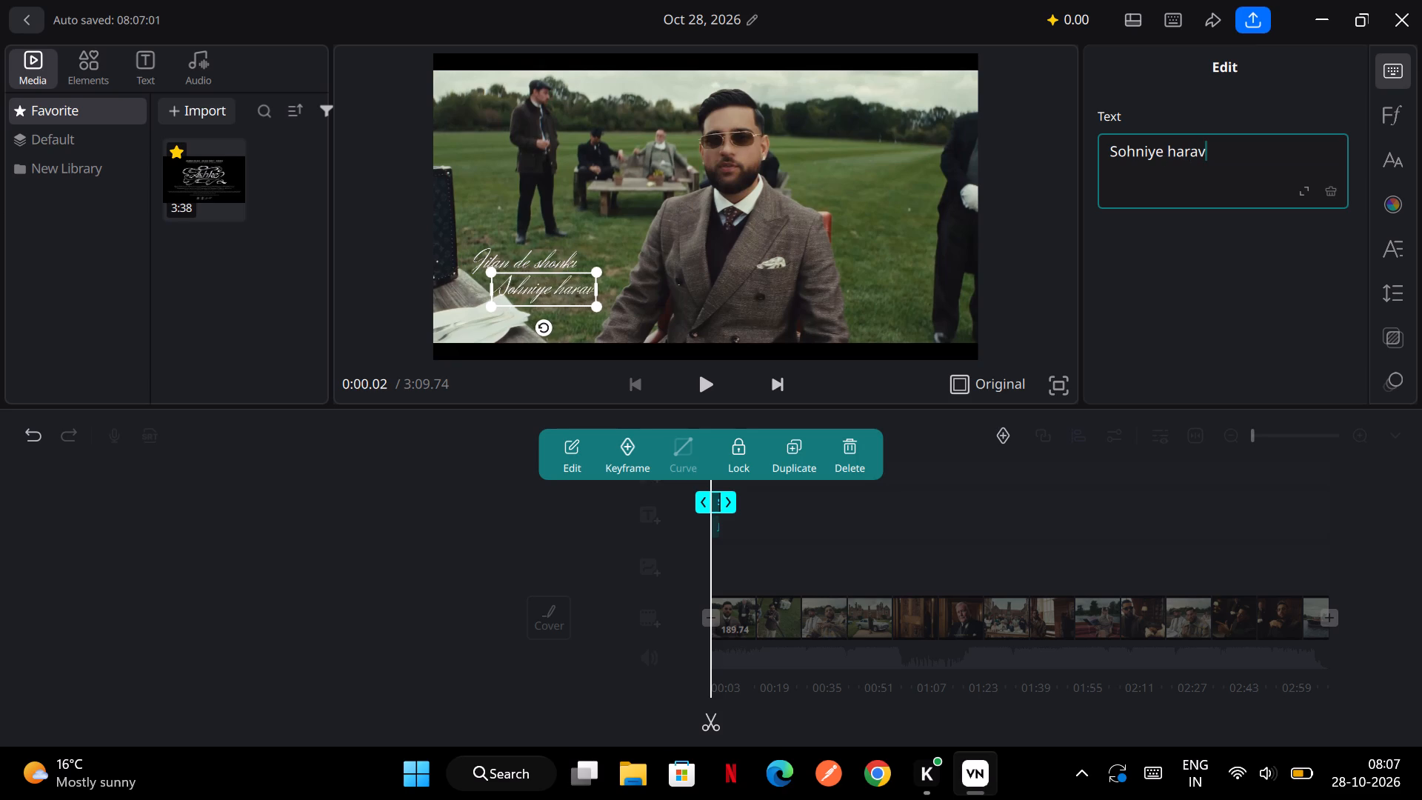
{"action": "key", "text": "BackSpace"}
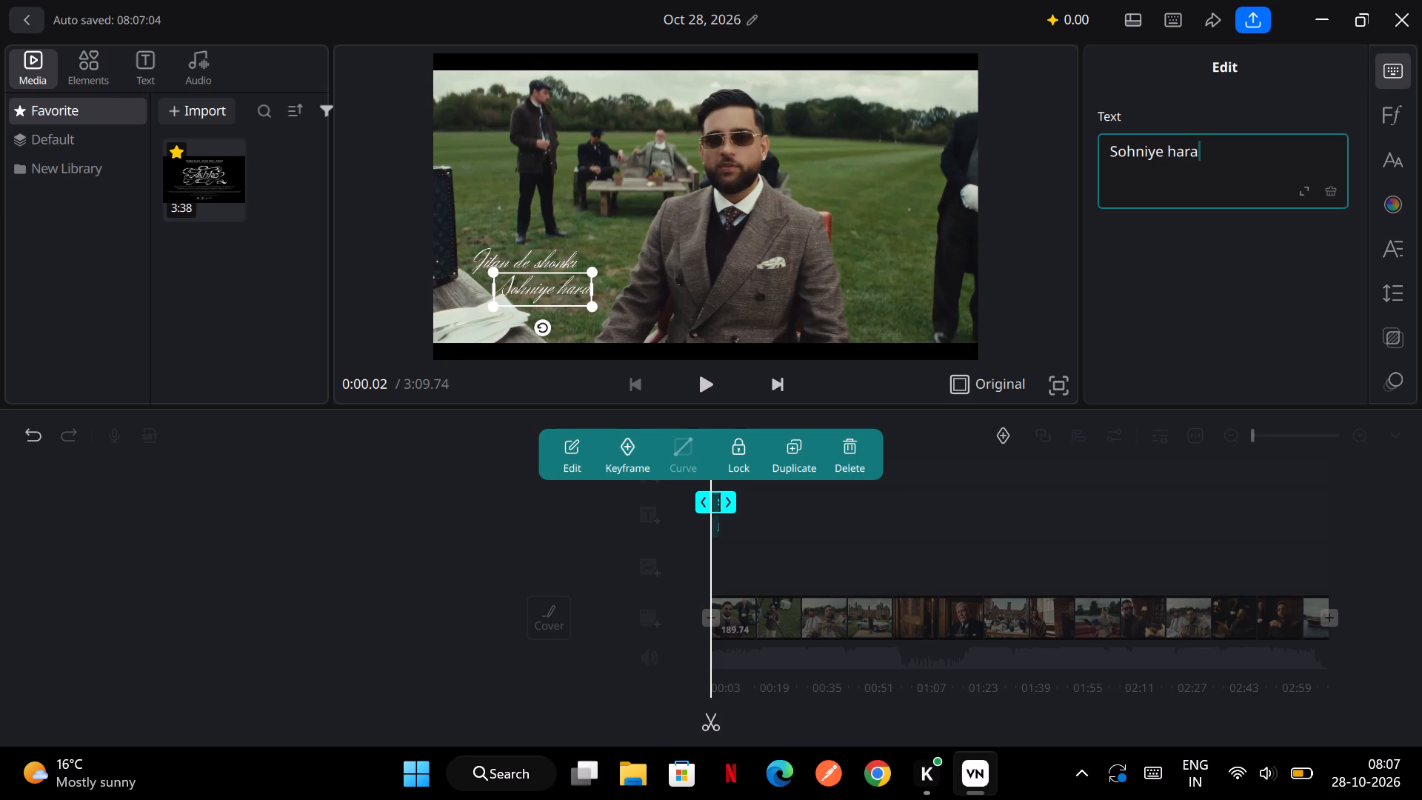
{"action": "key", "text": "v"}
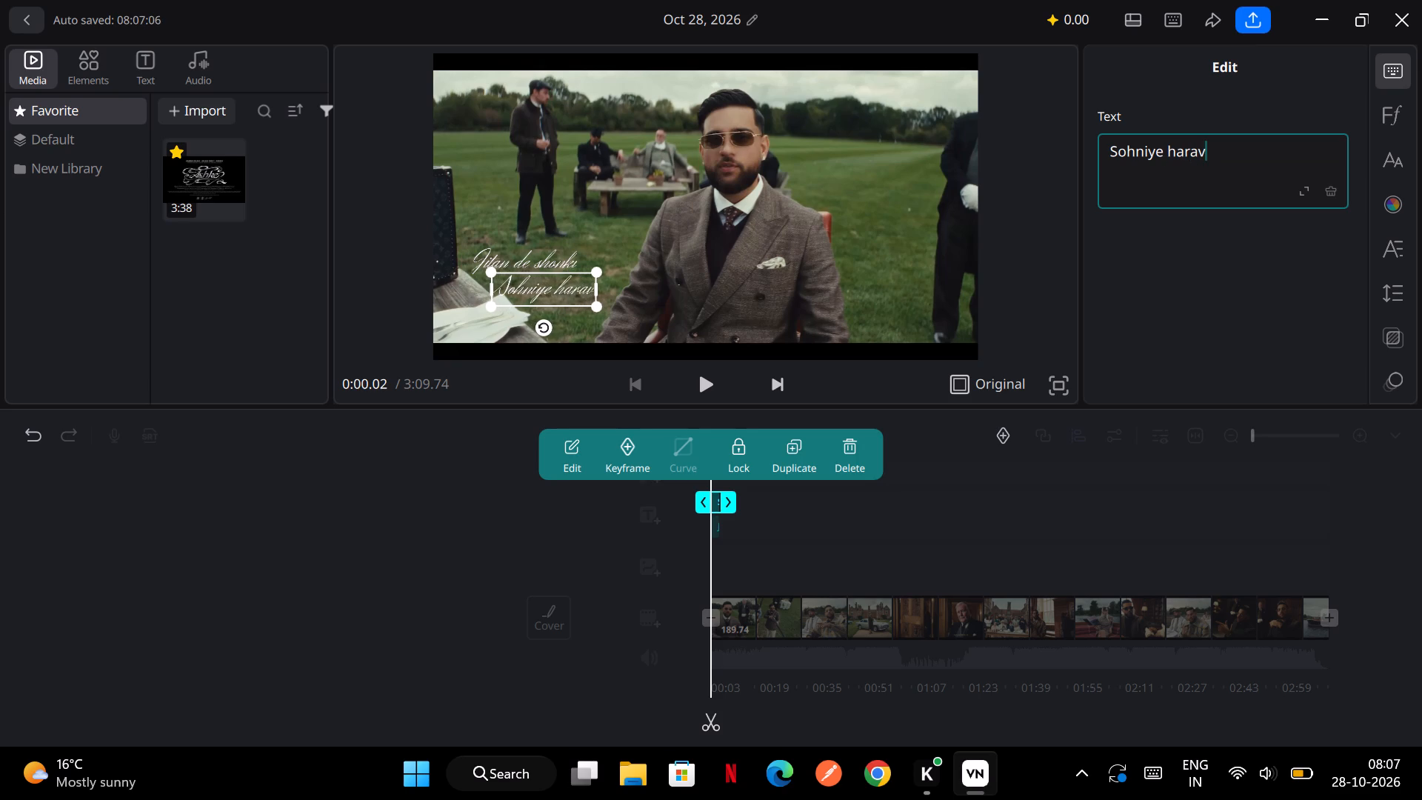
{"action": "key", "text": "BackSpace"}
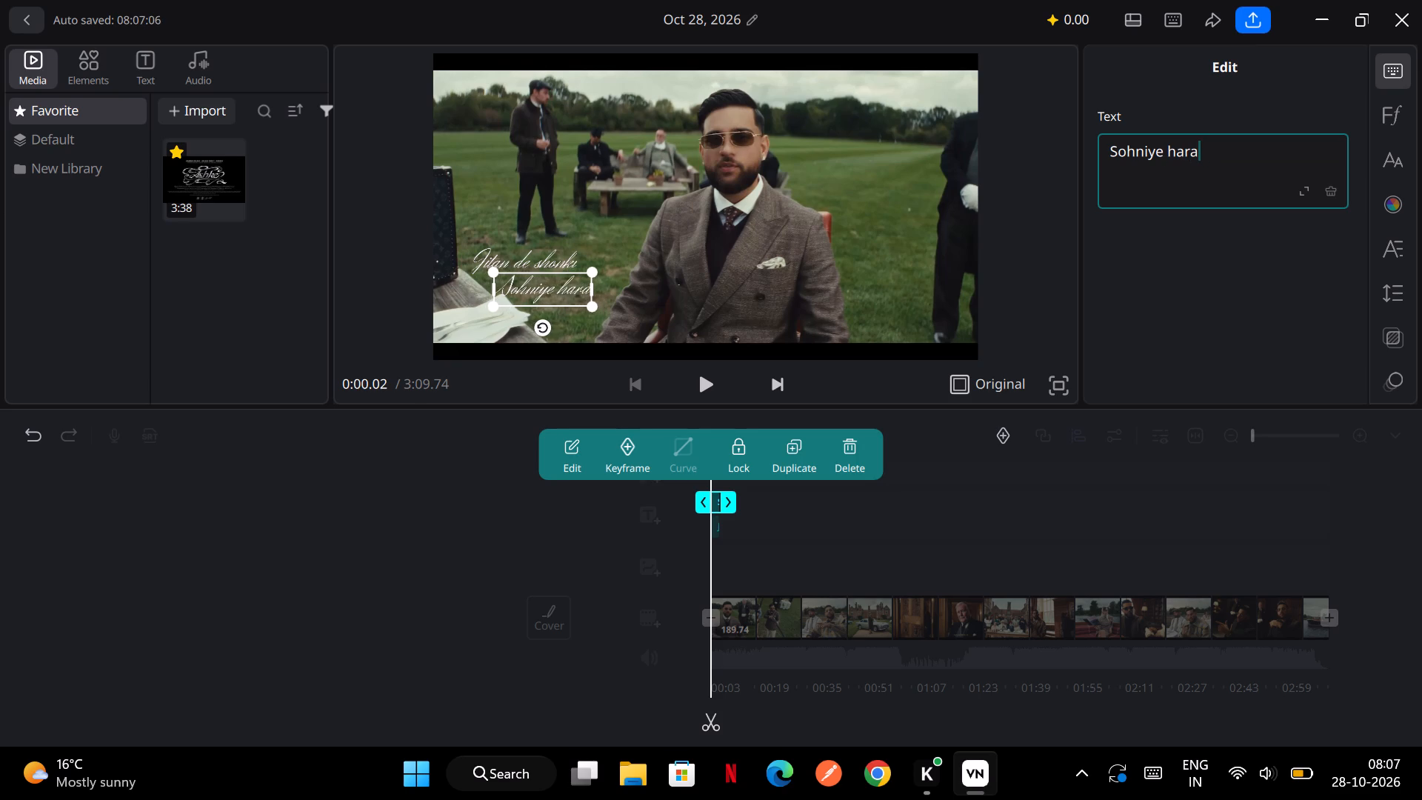
{"action": "type", "text": "'va"}
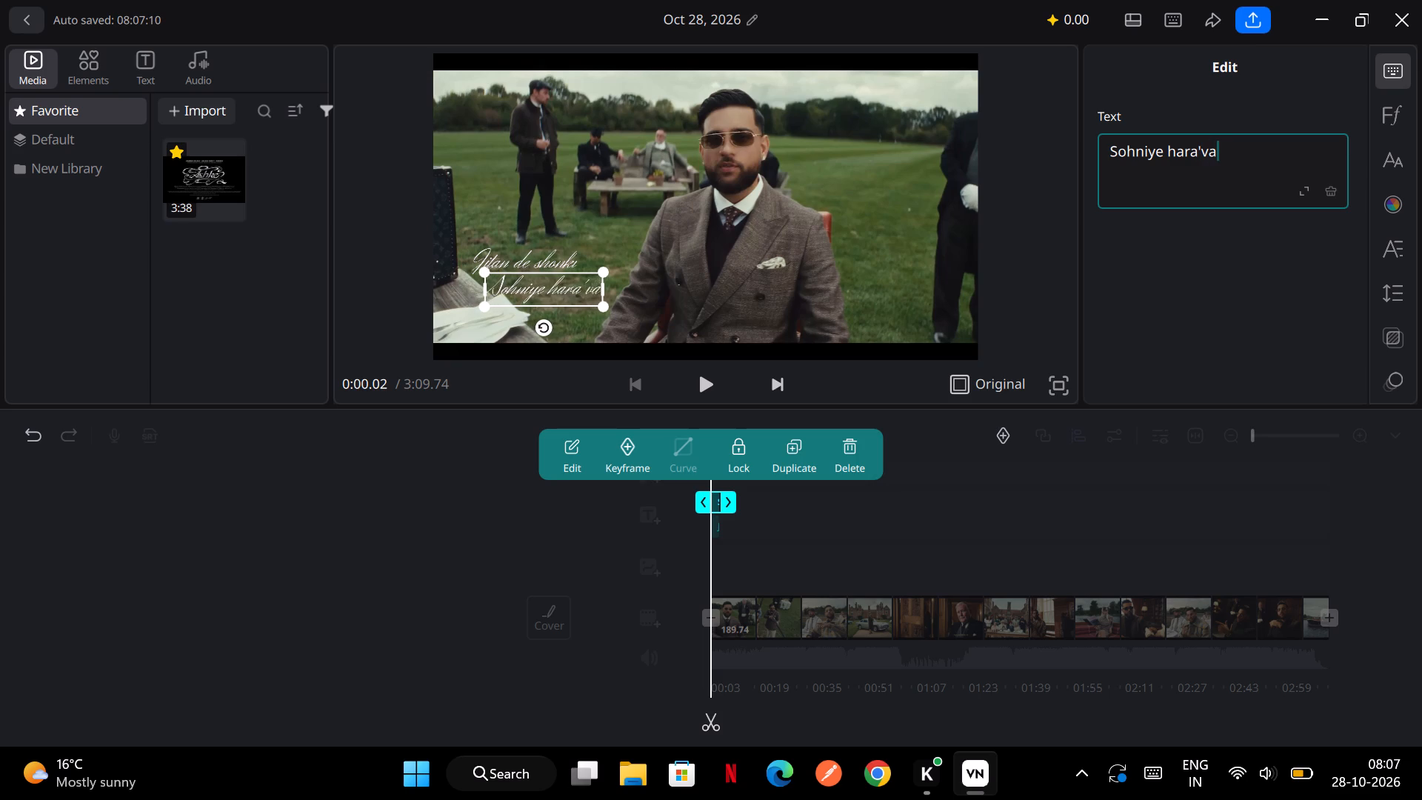
{"action": "key", "text": "space"}
{"action": "type", "text": "var"}
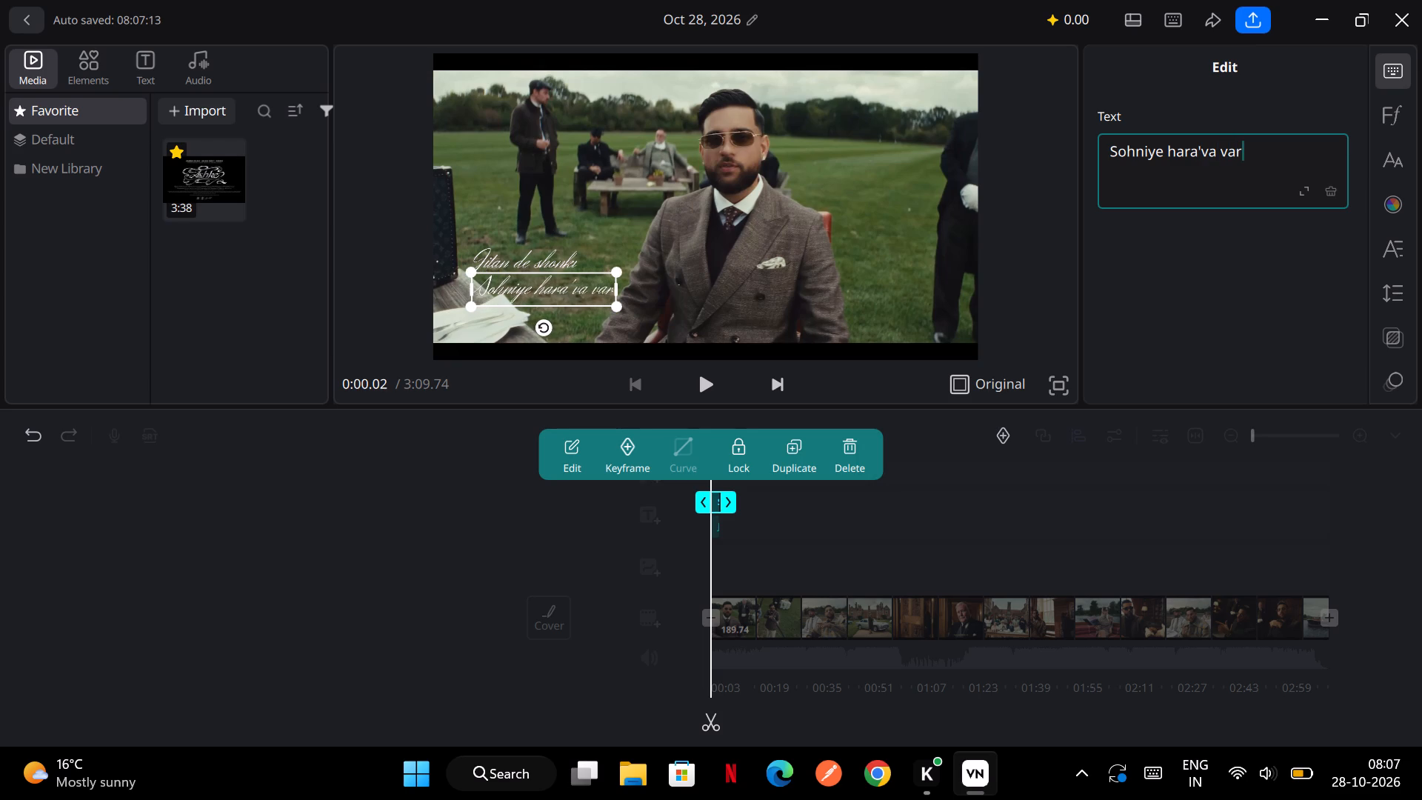
{"action": "key", "text": "9"}
{"action": "key", "text": "BackSpace"}
{"action": "type", "text": "iri"}
{"action": "key", "text": "BackSpace"}
{"action": "key", "text": "BackSpace"}
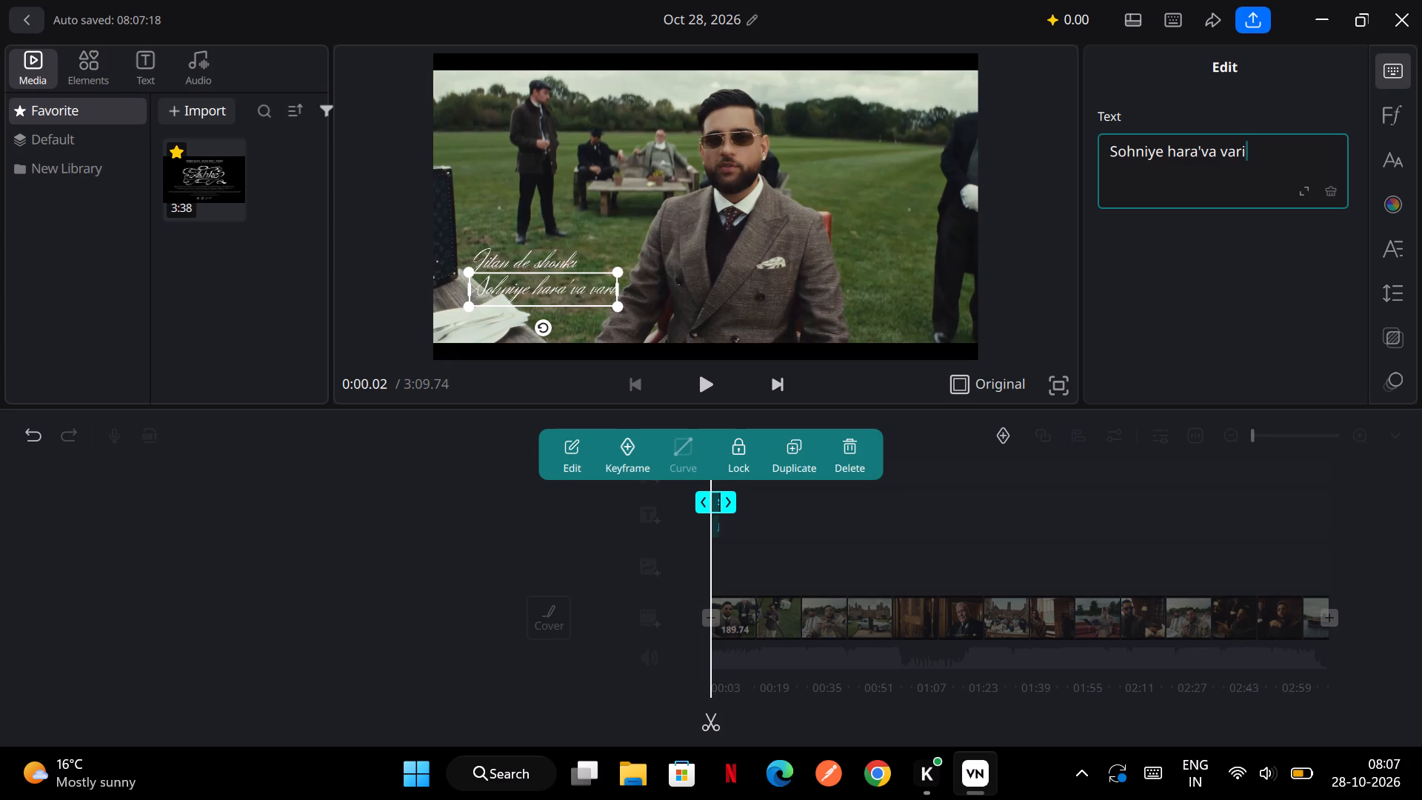
{"action": "key", "text": "BackSpace"}
{"action": "key", "text": "BackSpace"}
{"action": "type", "text": "iri"}
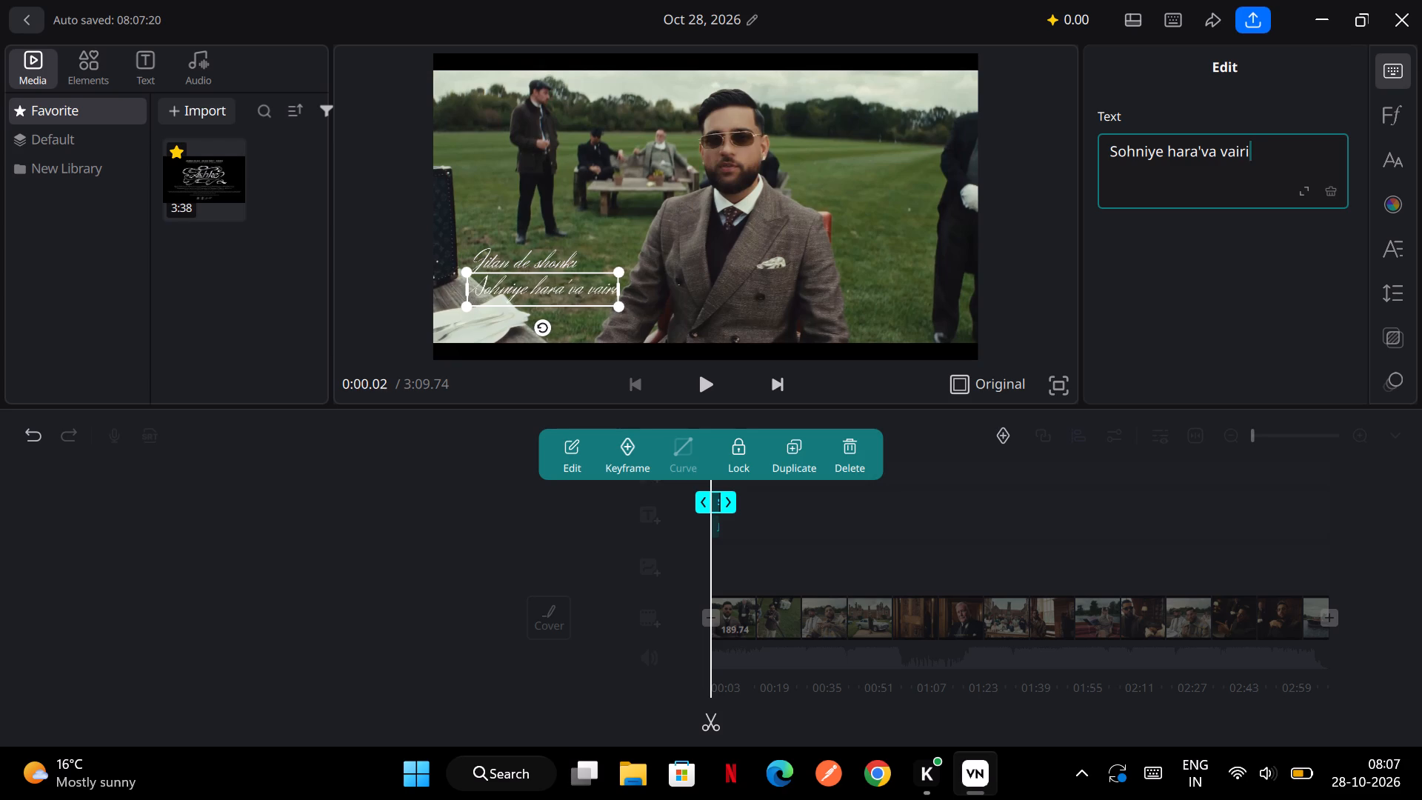
{"action": "key", "text": "space"}
{"action": "type", "text": "has"}
{"action": "type", "text": "s ke"}
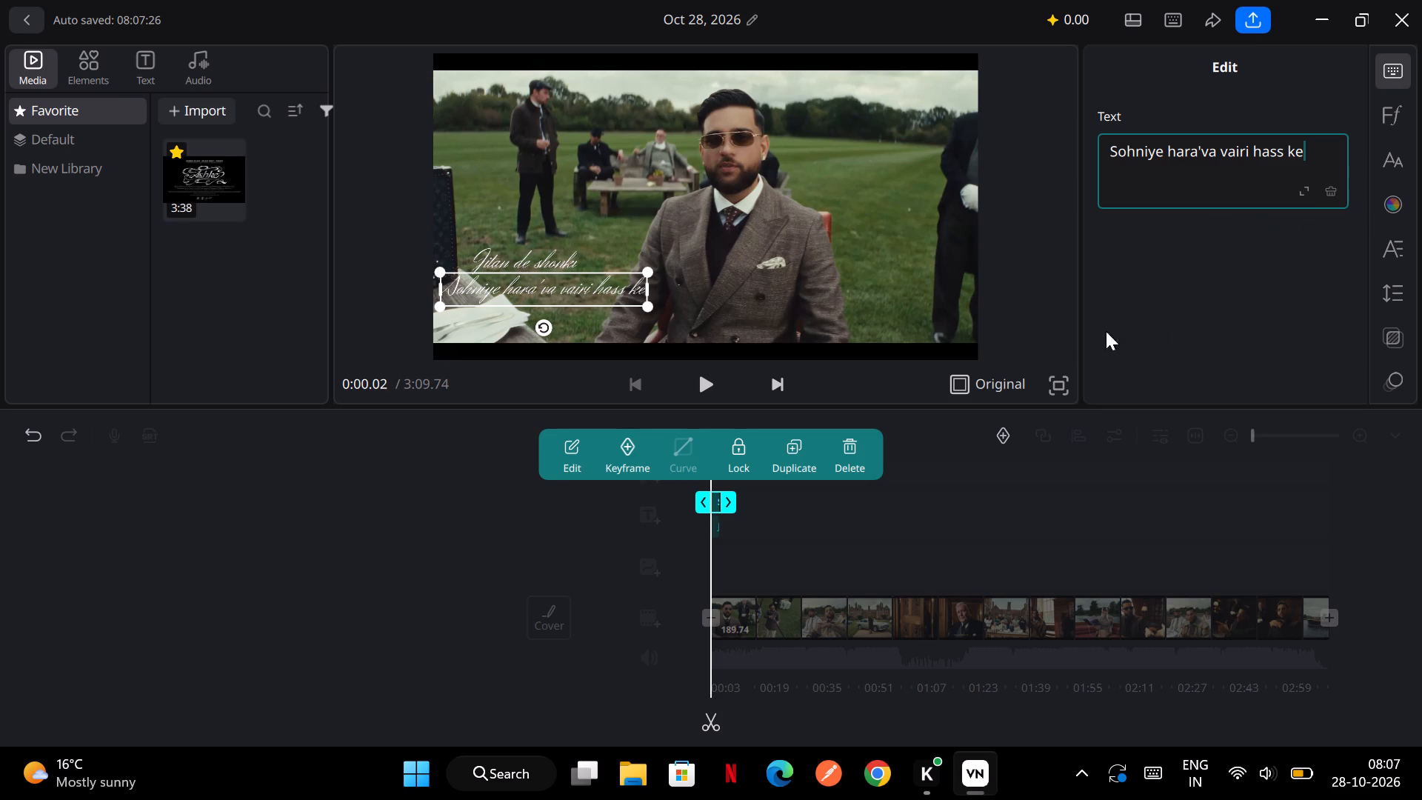
{"action": "left_click", "coordinate": [1185, 330]}
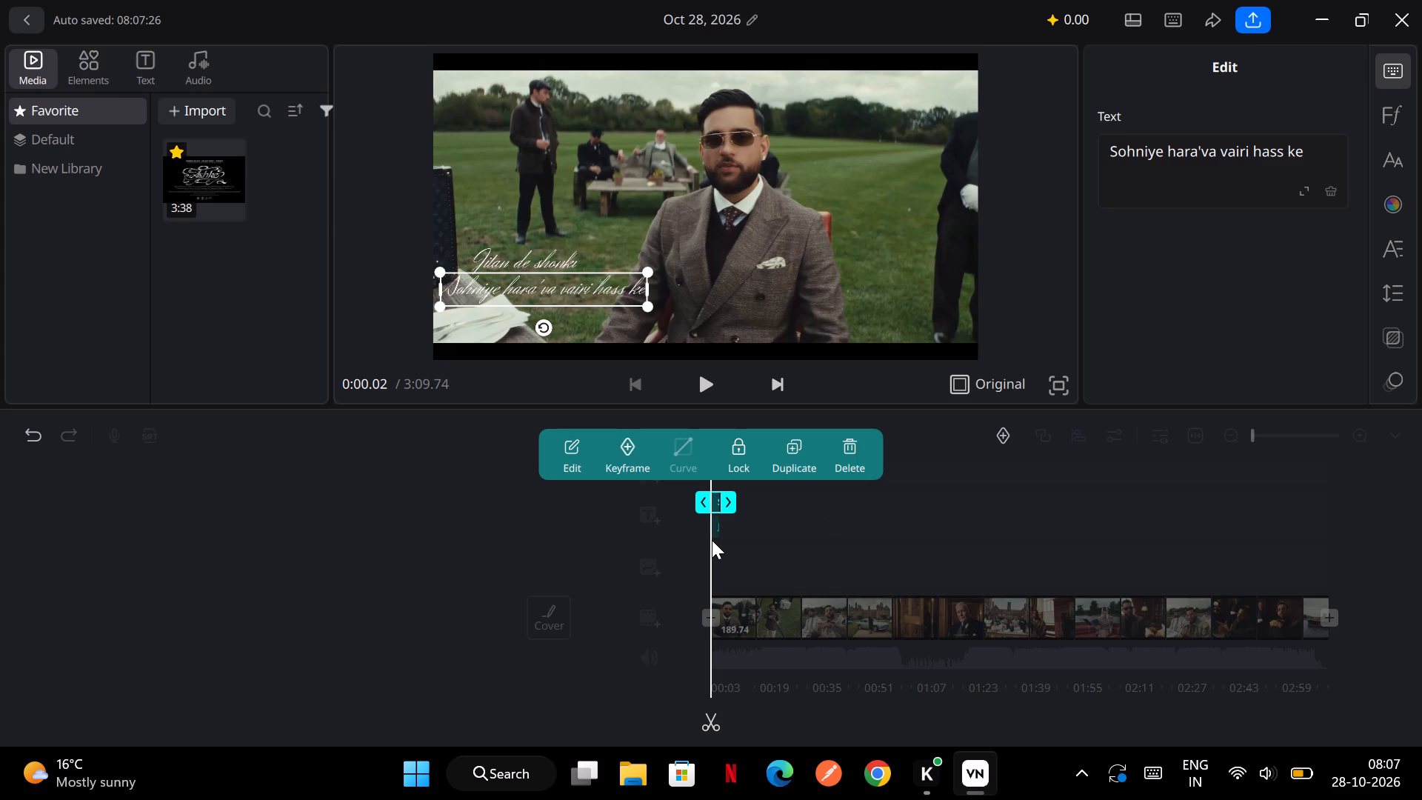
Trim the start of the "Sohniye hara'va vairi hass ke" title, keeping its end fixed, so its duration is 1.90 s.
{"action": "scroll", "coordinate": [712, 540], "scroll_direction": "up", "scroll_amount": 10, "text": "ctrl"}
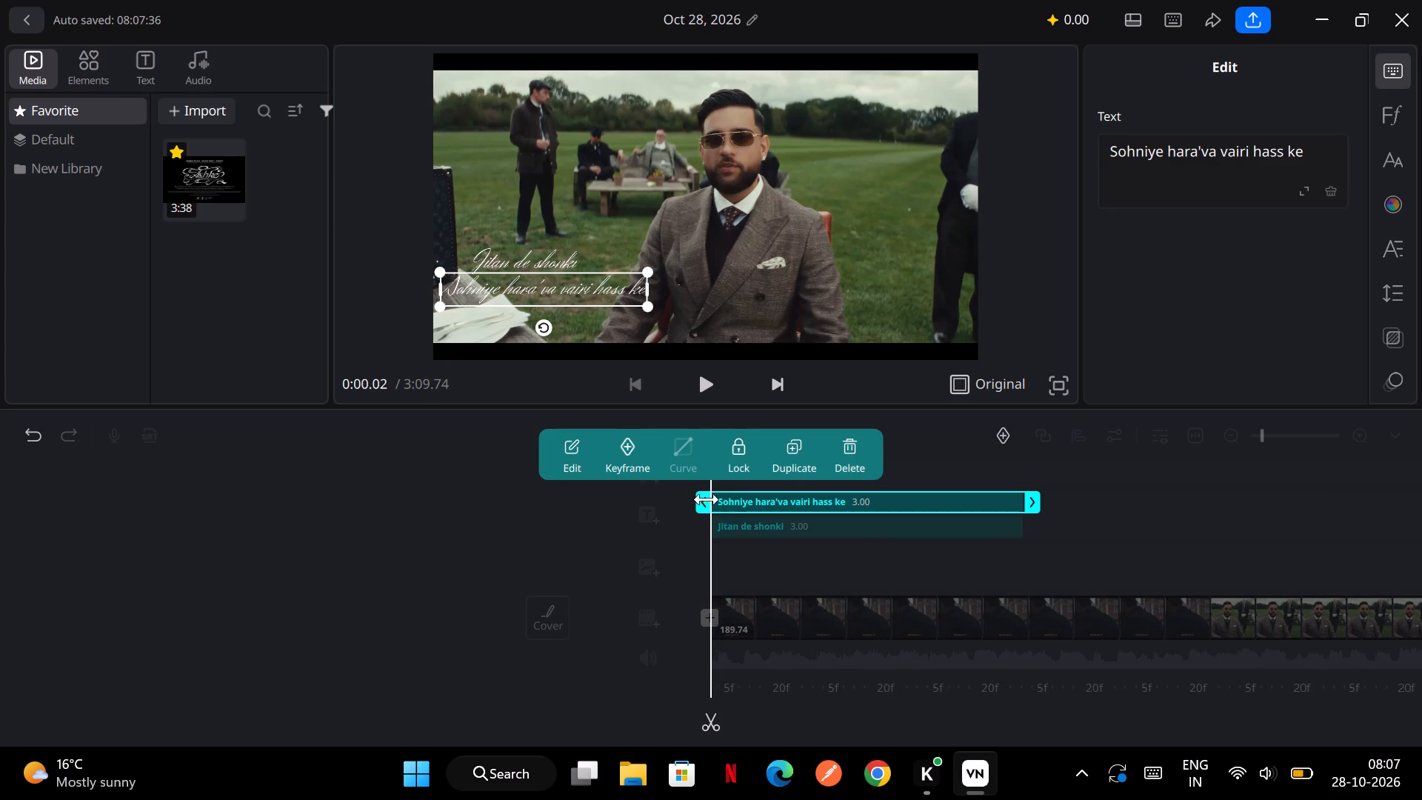
{"action": "left_click_drag", "start_coordinate": [704, 499], "coordinate": [812, 501]}
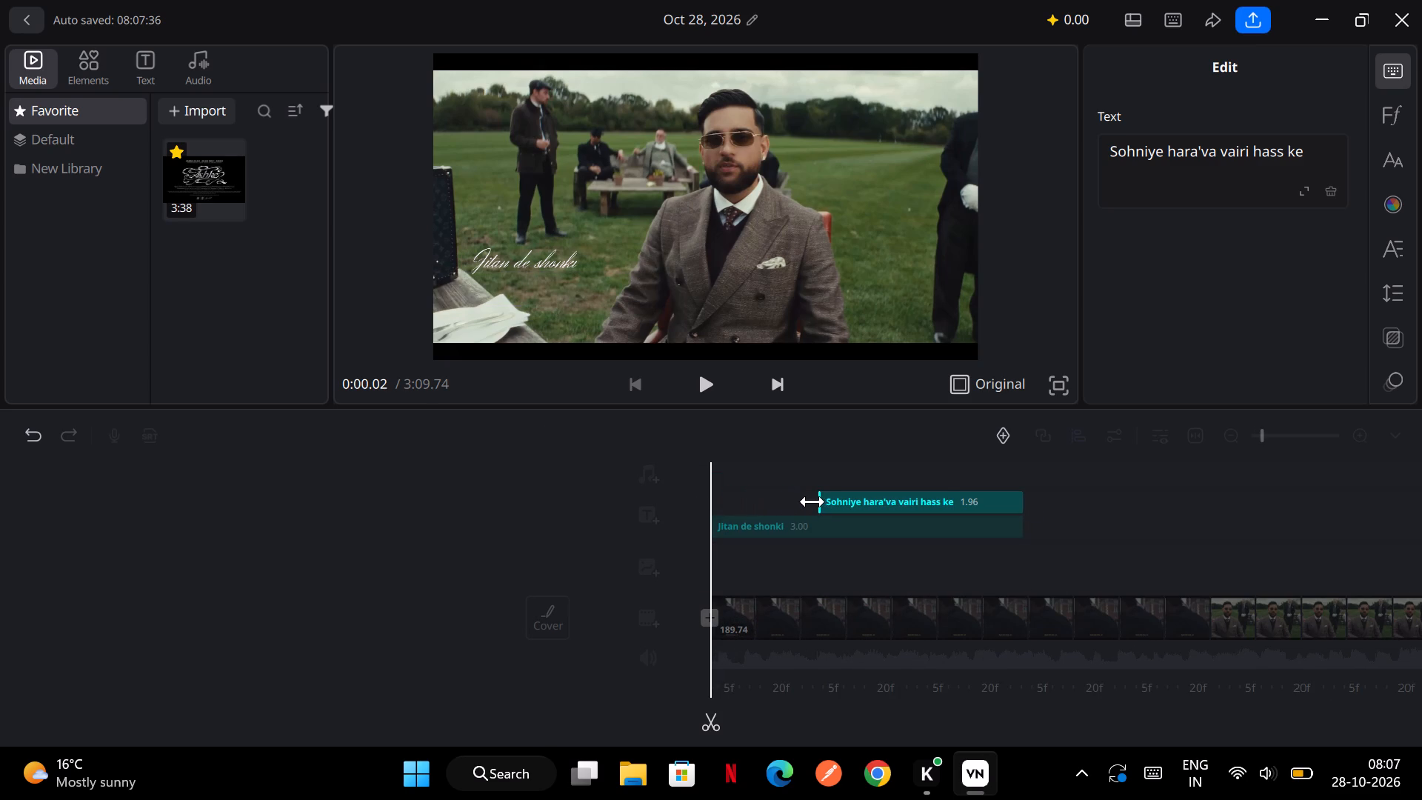
{"action": "left_click_drag", "start_coordinate": [812, 501], "coordinate": [818, 501]}
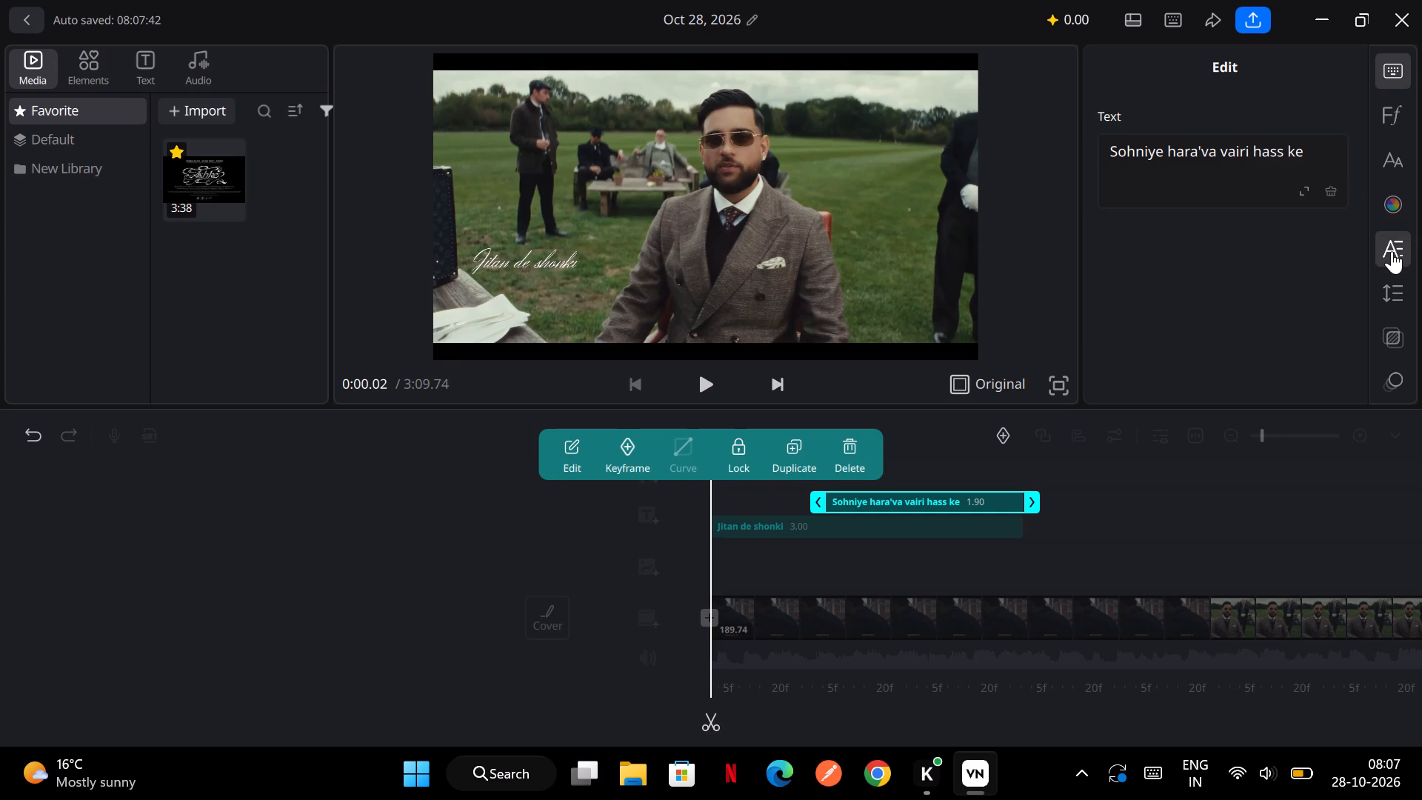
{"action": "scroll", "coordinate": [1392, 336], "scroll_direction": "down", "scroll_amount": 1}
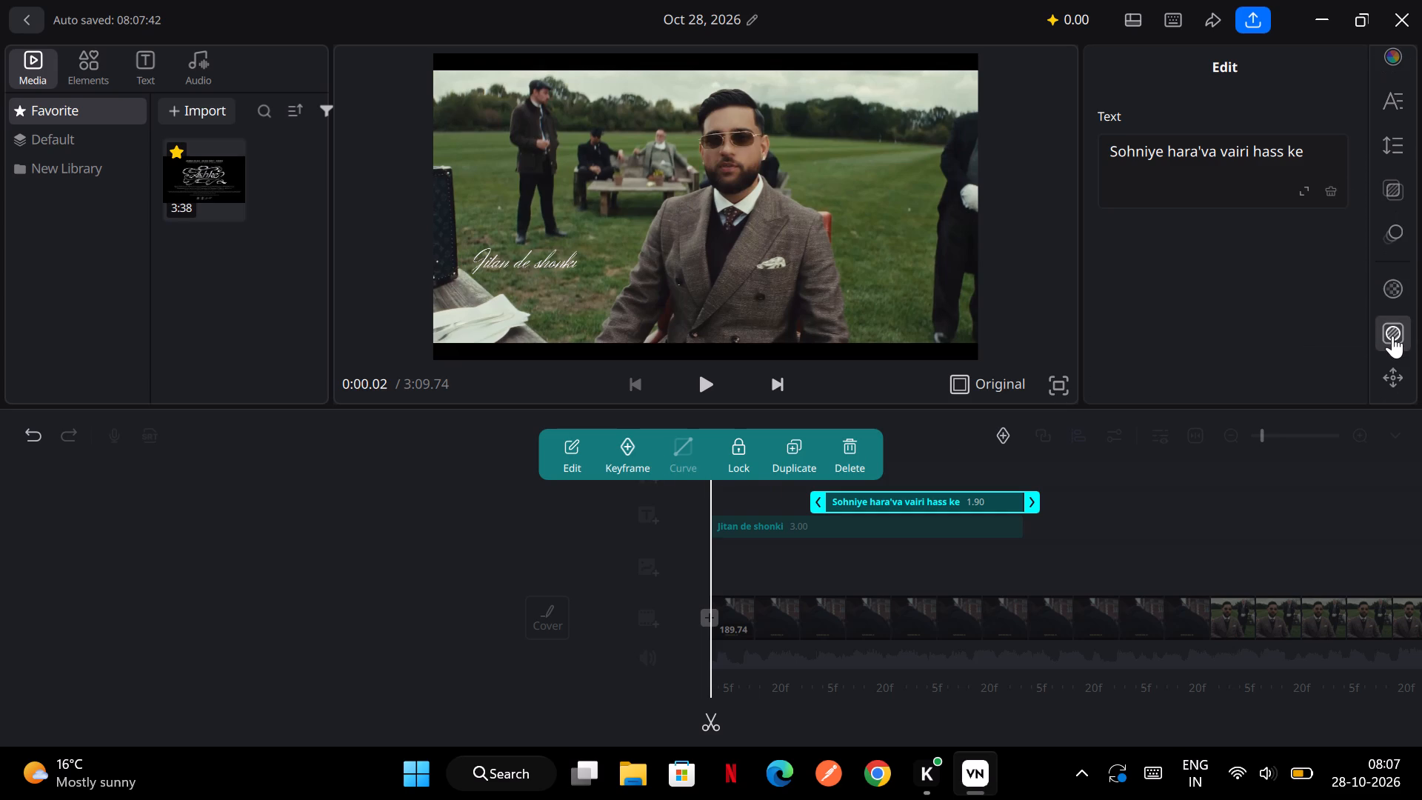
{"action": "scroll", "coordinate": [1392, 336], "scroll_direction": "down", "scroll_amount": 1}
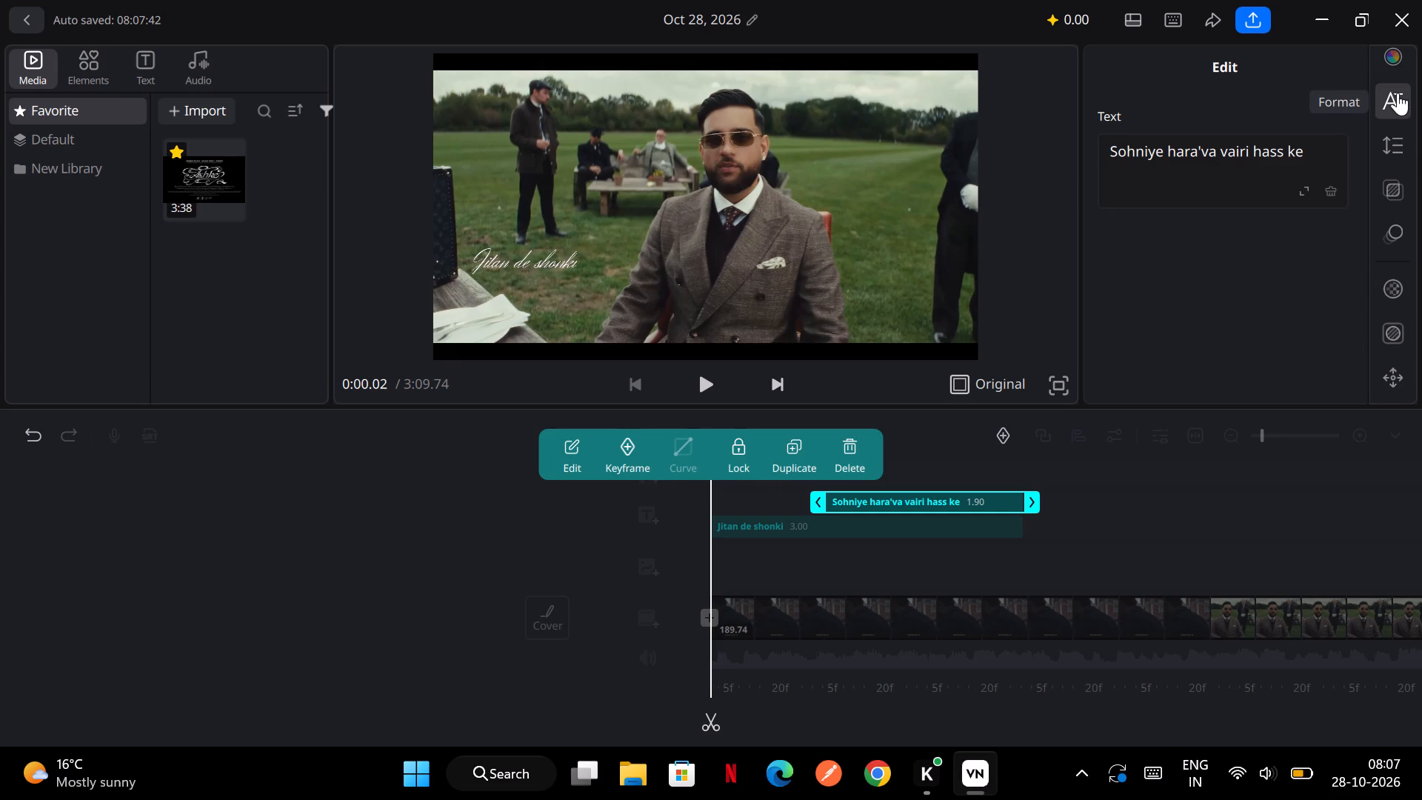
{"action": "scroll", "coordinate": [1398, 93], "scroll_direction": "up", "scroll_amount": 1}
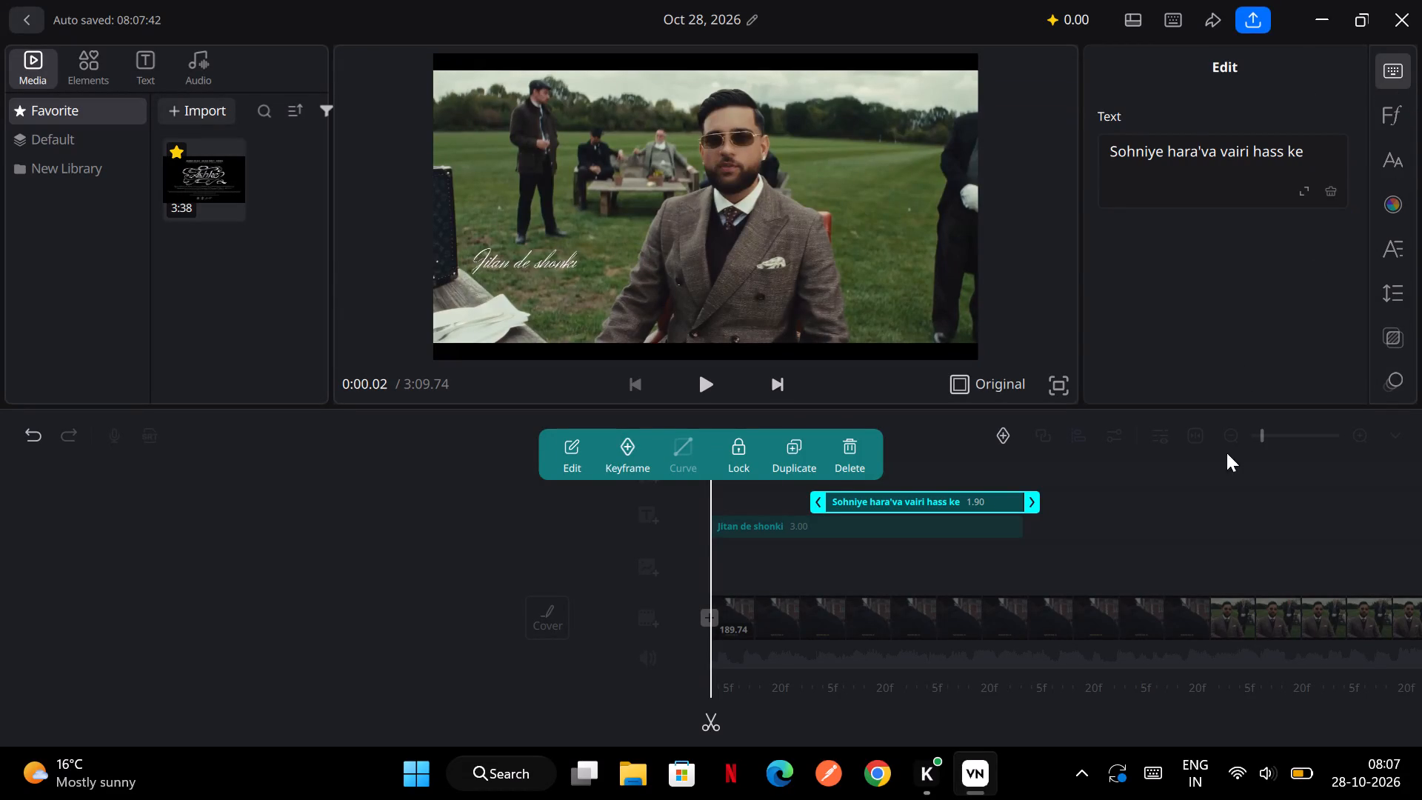
Play back the opening and extend the end of the "Sohniye hara'va vairi hass ke" title to a duration of 2.32 s.
{"action": "left_click", "coordinate": [1200, 522]}
{"action": "left_click", "coordinate": [712, 393]}
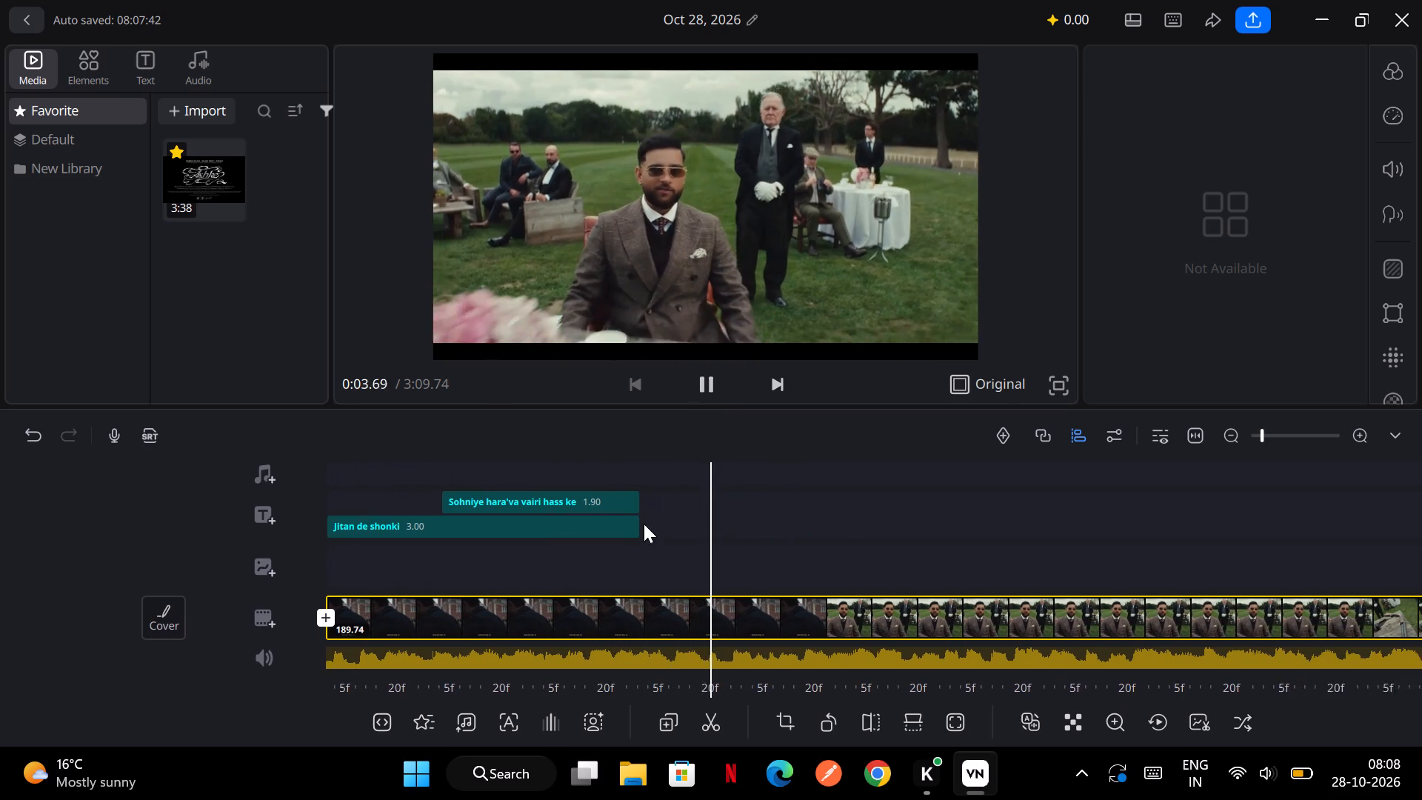
{"action": "scroll", "coordinate": [666, 563], "scroll_direction": "up", "scroll_amount": 3, "text": "ctrl"}
{"action": "left_click", "coordinate": [707, 376]}
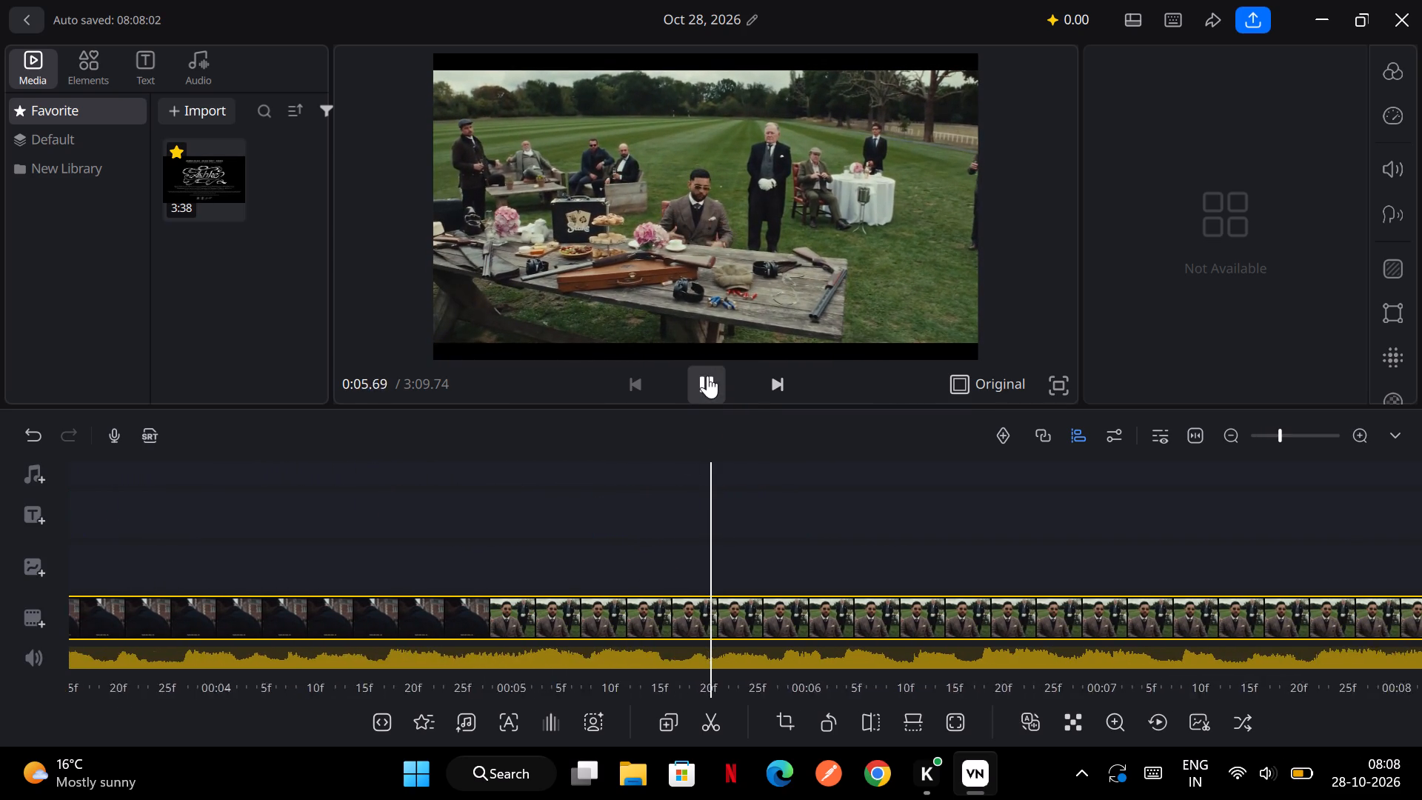
{"action": "scroll", "coordinate": [490, 564], "scroll_direction": "right", "scroll_amount": 6}
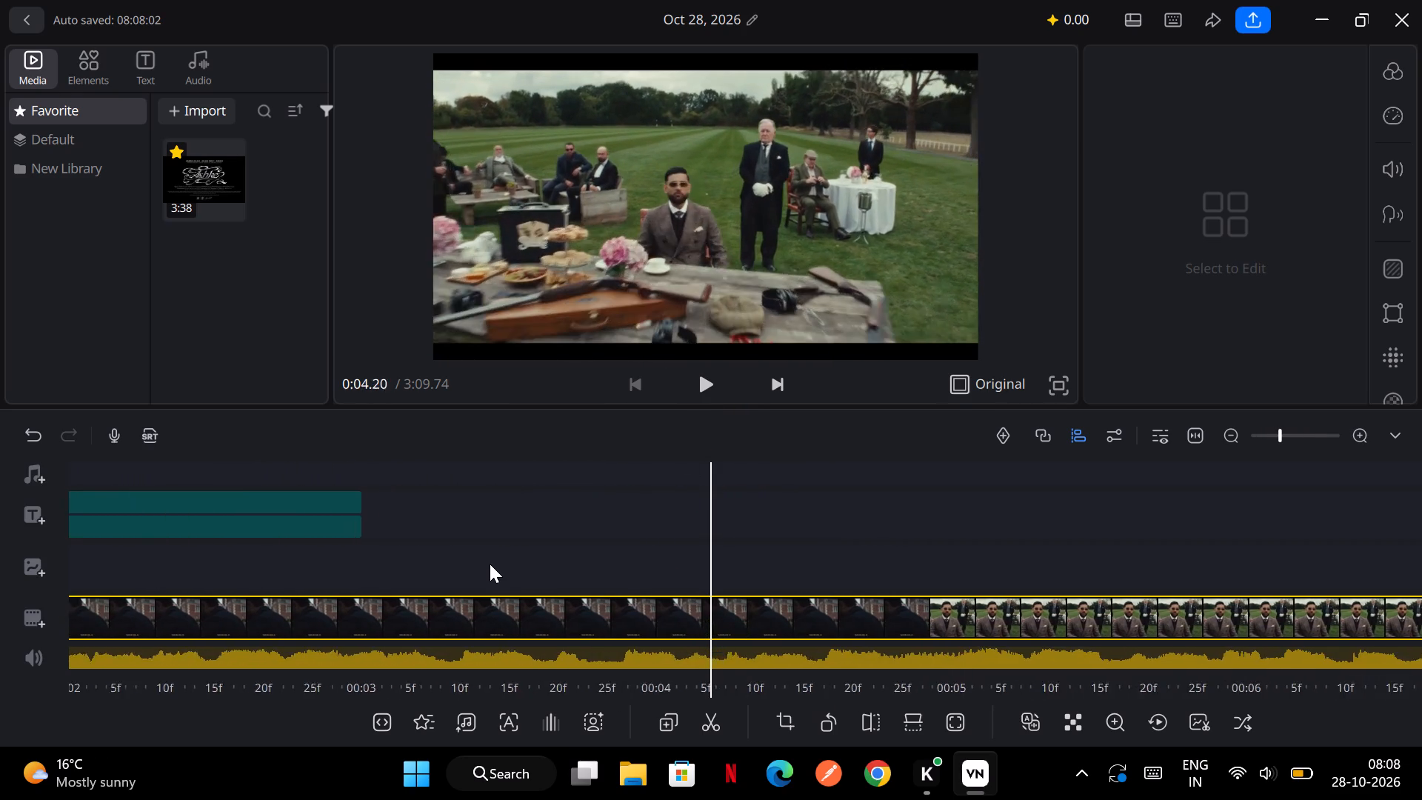
{"action": "scroll", "coordinate": [490, 564], "scroll_direction": "right", "scroll_amount": 3}
{"action": "left_click", "coordinate": [852, 527]}
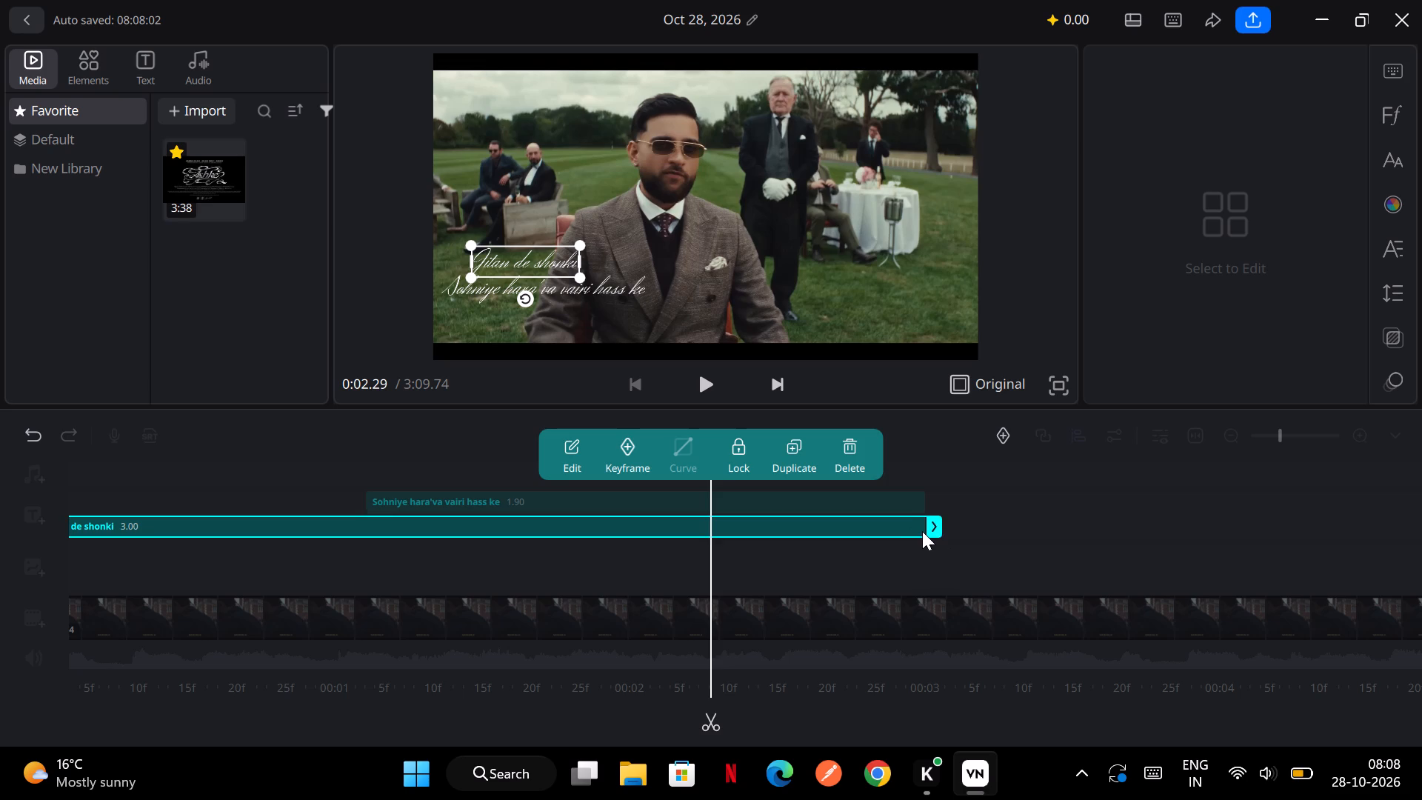
{"action": "left_click", "coordinate": [910, 501]}
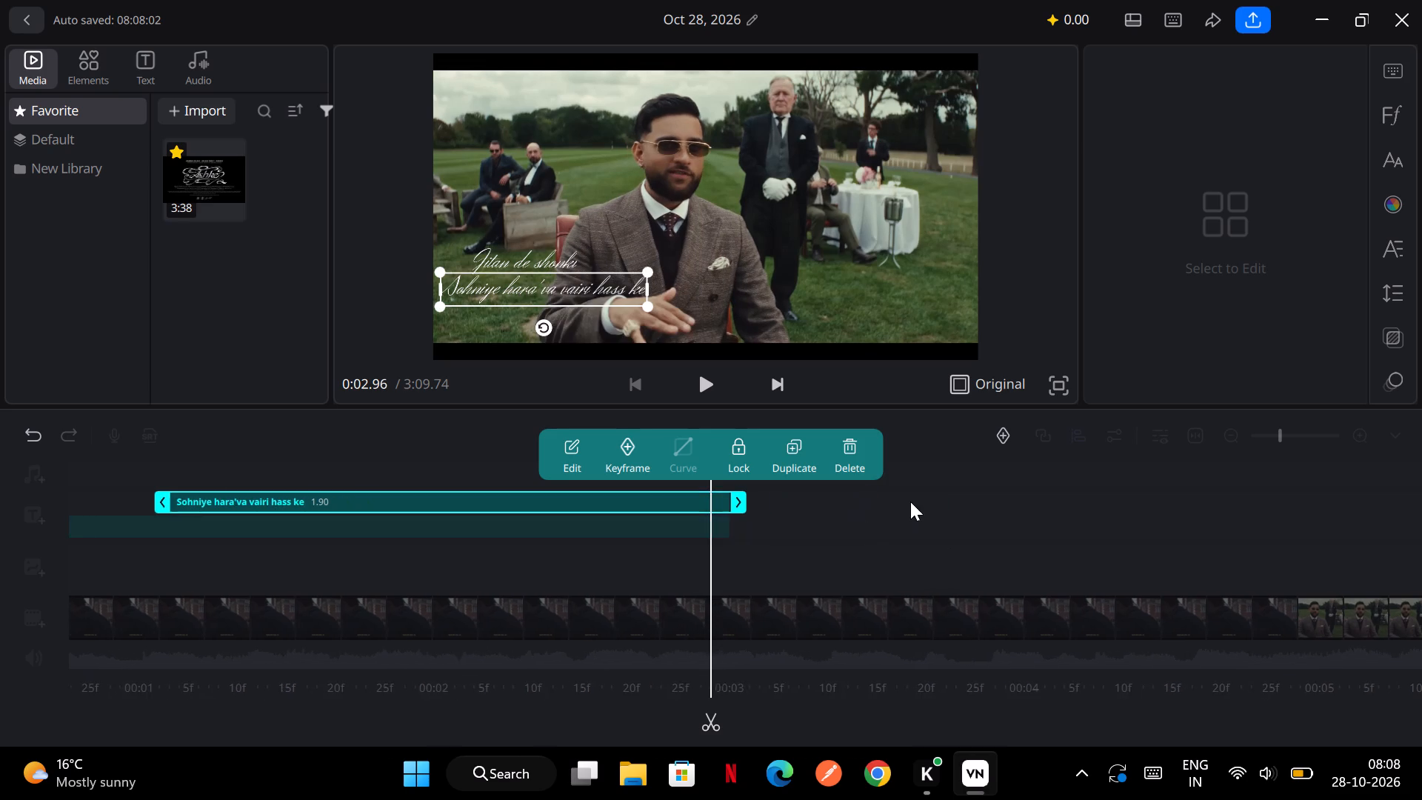
{"action": "left_click_drag", "start_coordinate": [737, 497], "coordinate": [855, 501]}
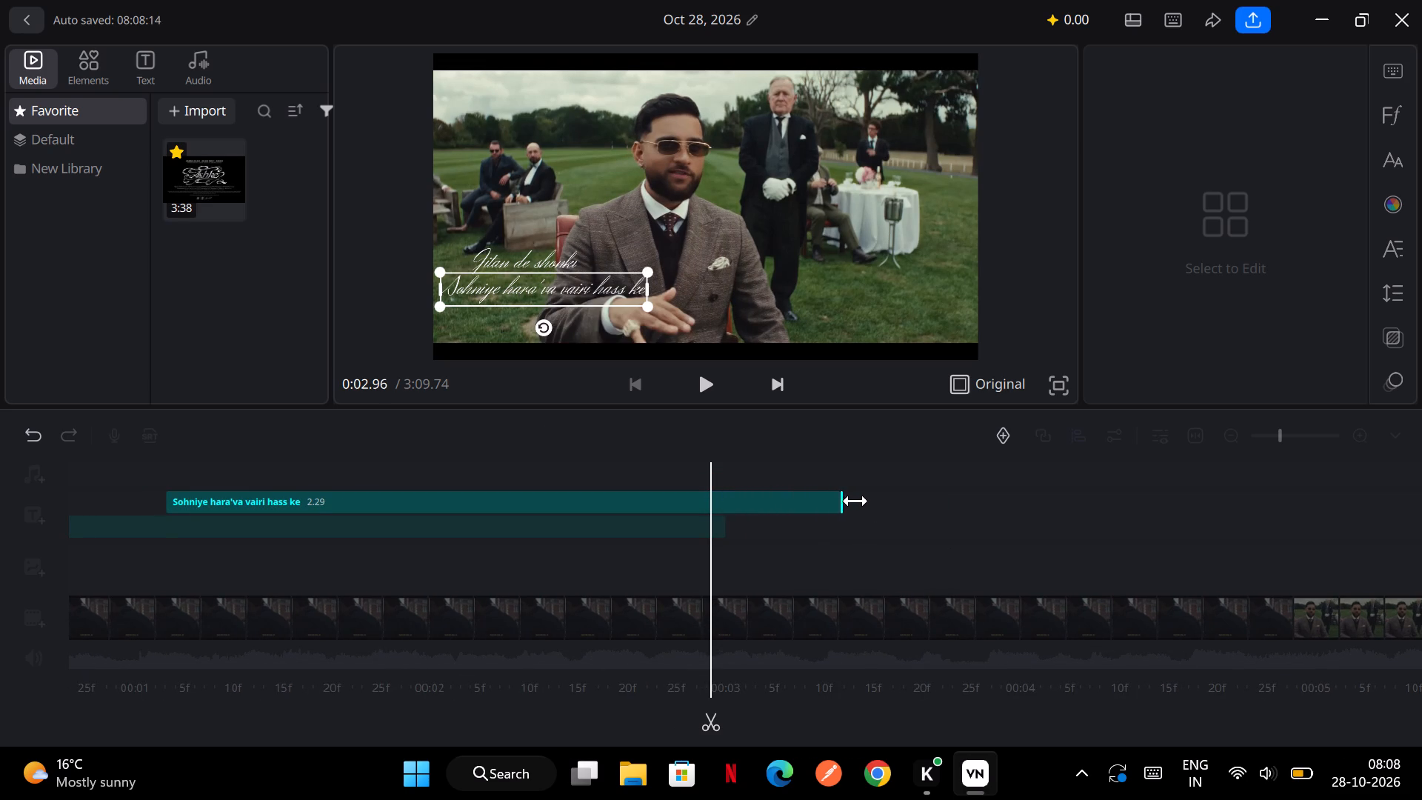
{"action": "left_click_drag", "start_coordinate": [855, 501], "coordinate": [860, 501]}
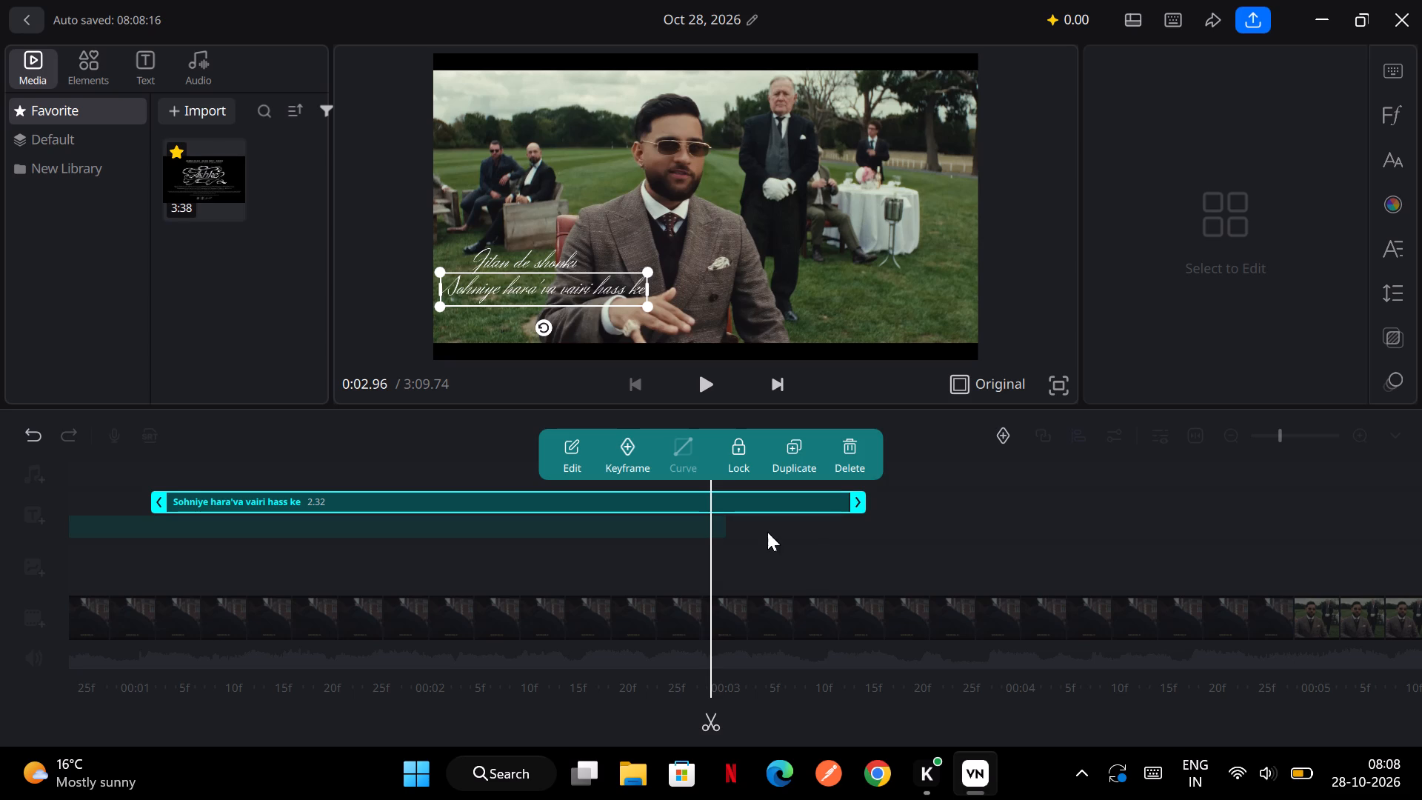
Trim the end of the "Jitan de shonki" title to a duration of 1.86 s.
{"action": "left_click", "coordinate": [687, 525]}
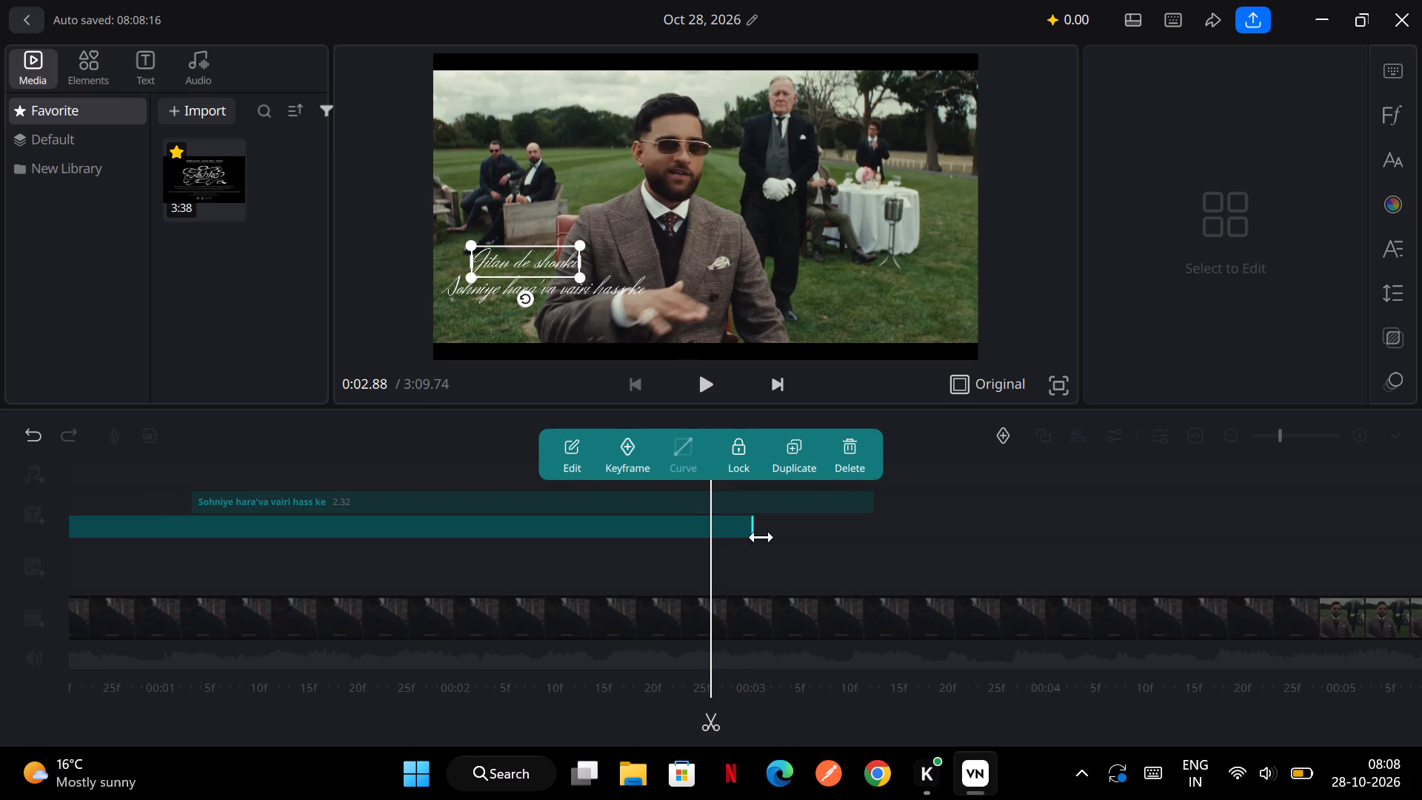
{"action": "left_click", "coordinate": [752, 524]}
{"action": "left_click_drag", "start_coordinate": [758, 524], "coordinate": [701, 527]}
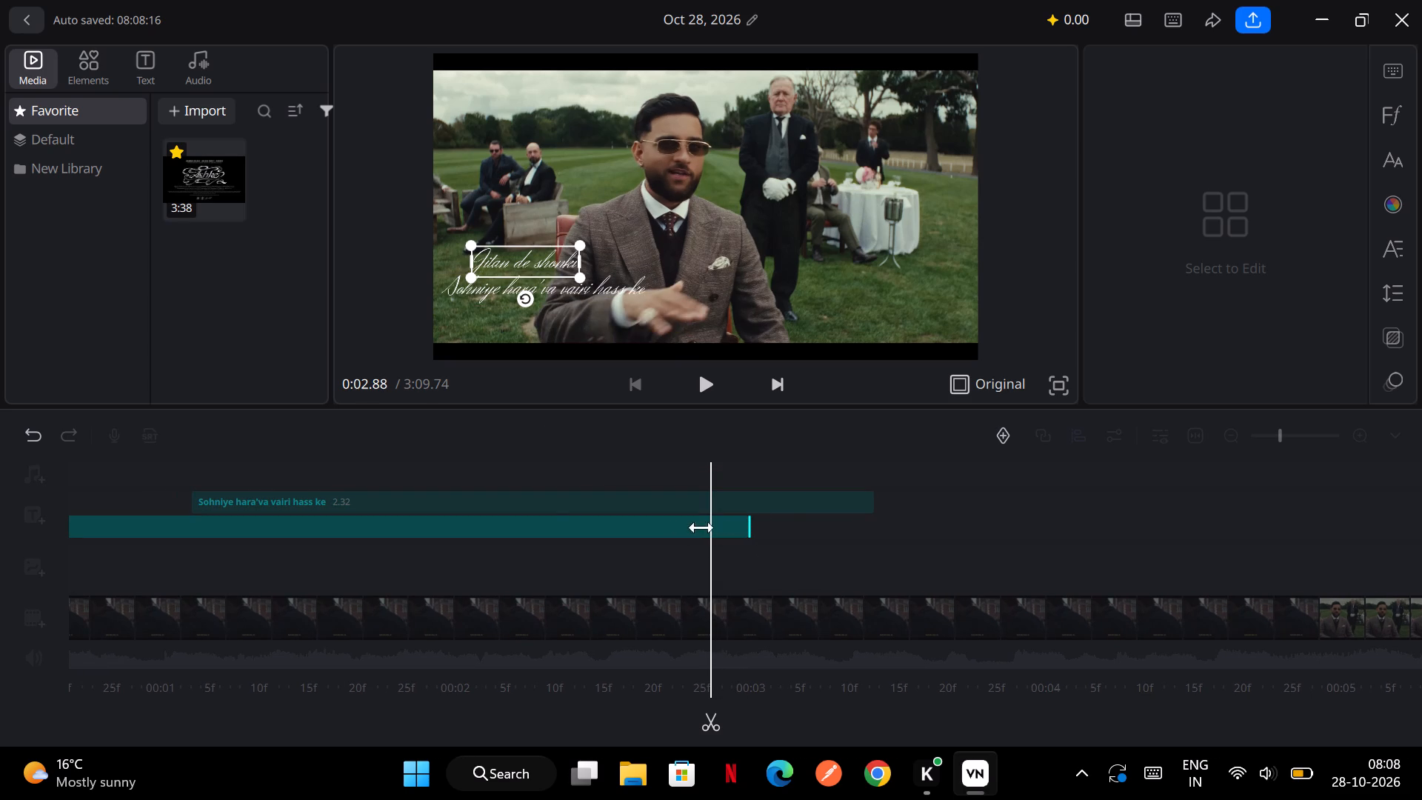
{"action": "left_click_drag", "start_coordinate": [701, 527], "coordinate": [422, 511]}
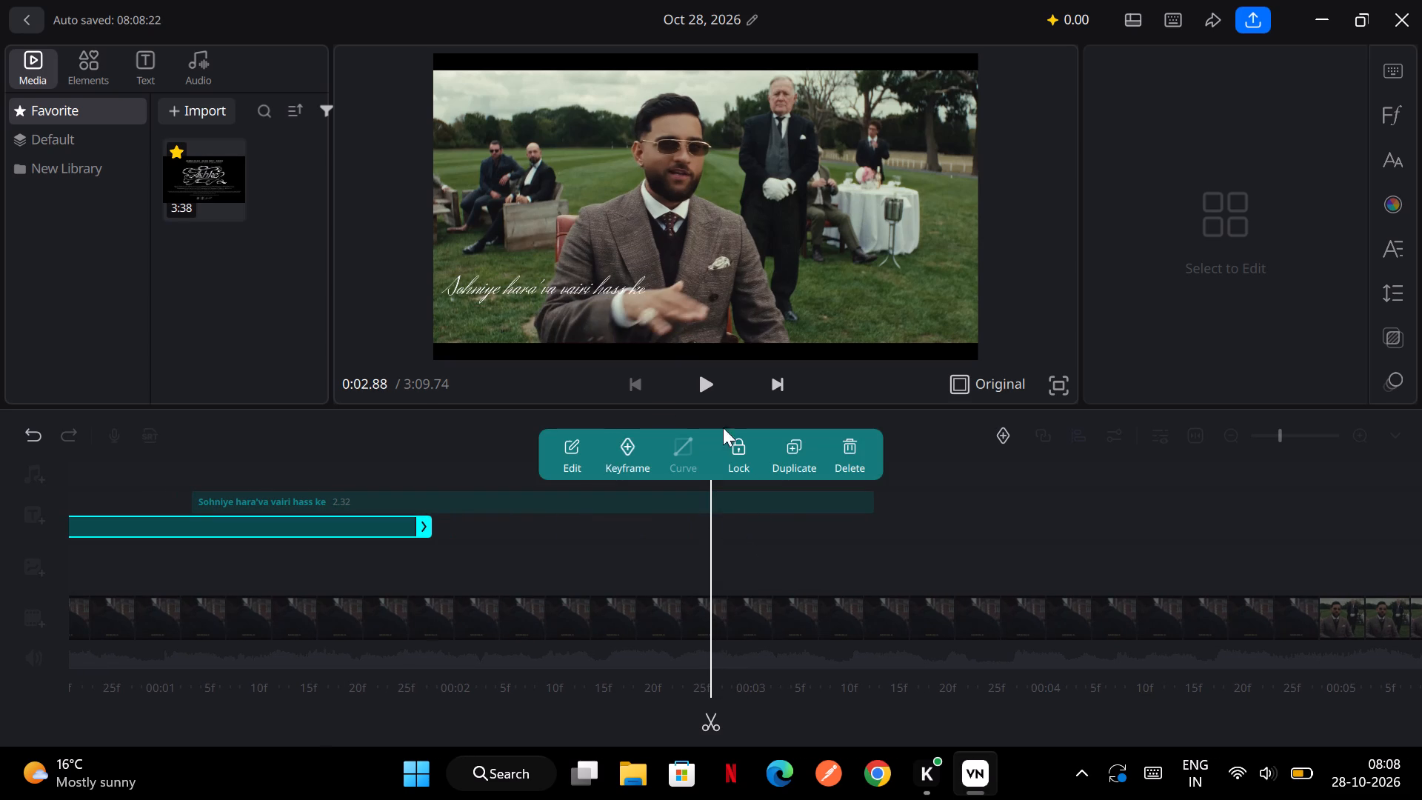
Replay the opening and trim the "Jitan de shonki" title's end to 1.10 s, where the "Sohniye hara'va vairi hass ke" title starts.
{"action": "scroll", "coordinate": [884, 511], "scroll_direction": "right", "scroll_amount": 5}
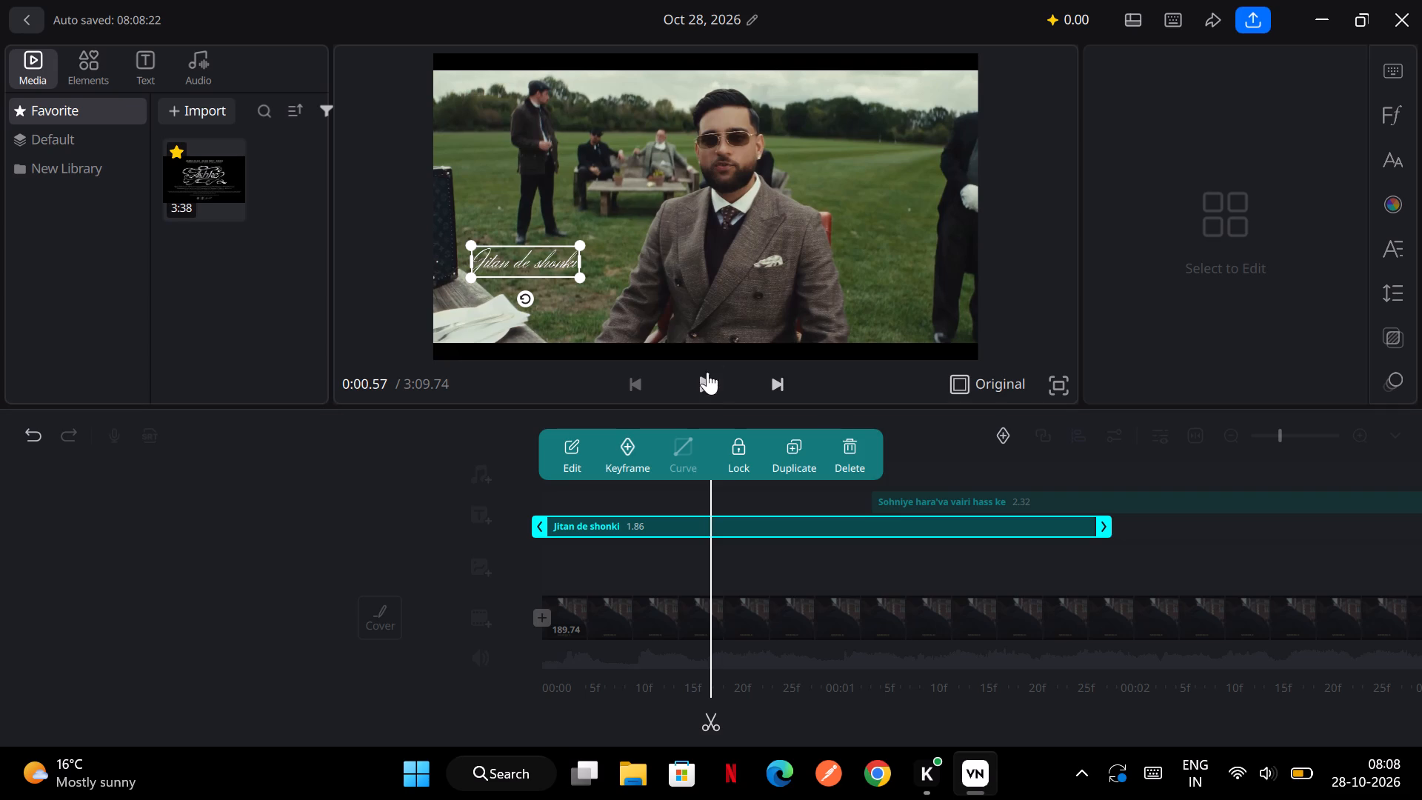
{"action": "left_click", "coordinate": [702, 378]}
{"action": "left_click", "coordinate": [702, 378]}
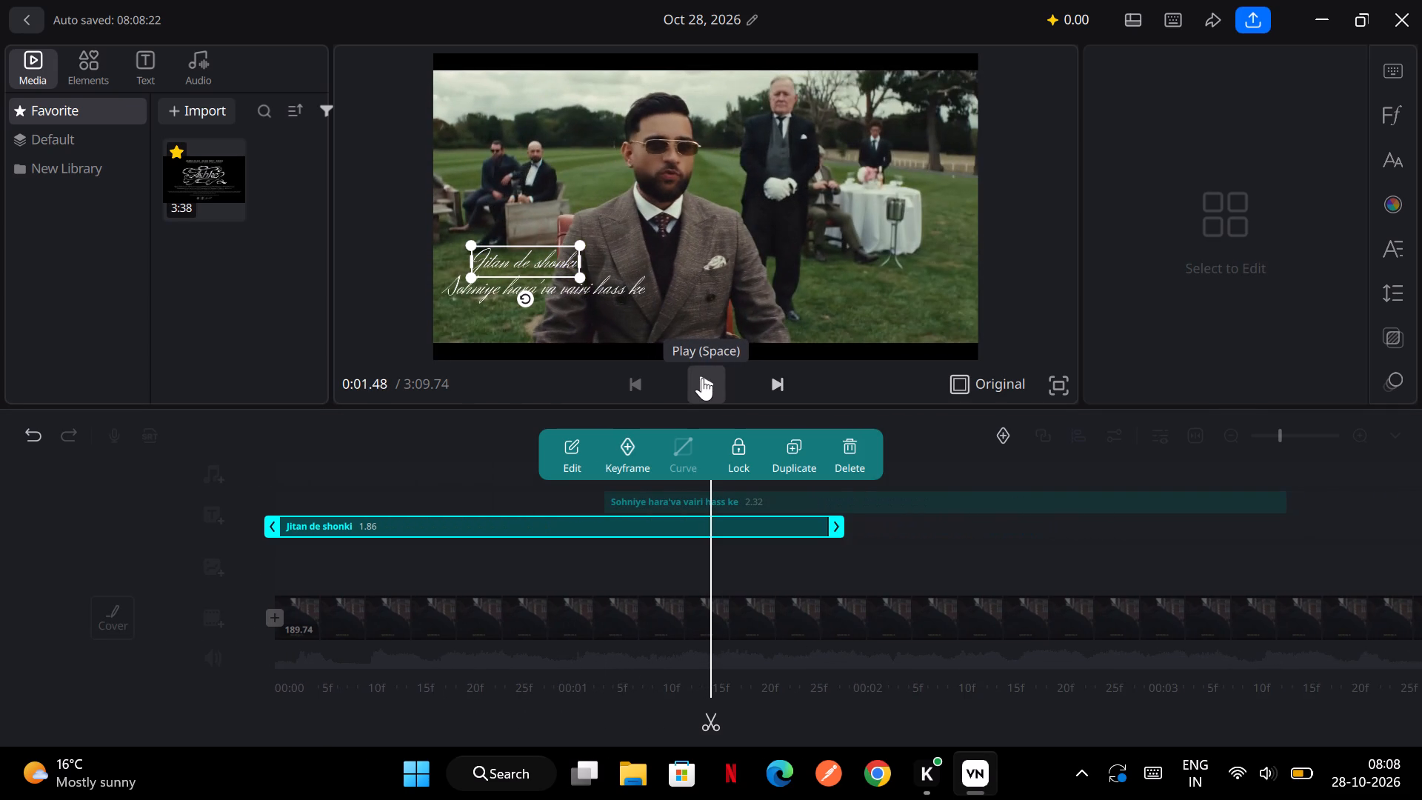
{"action": "left_click", "coordinate": [702, 378]}
{"action": "left_click", "coordinate": [702, 378]}
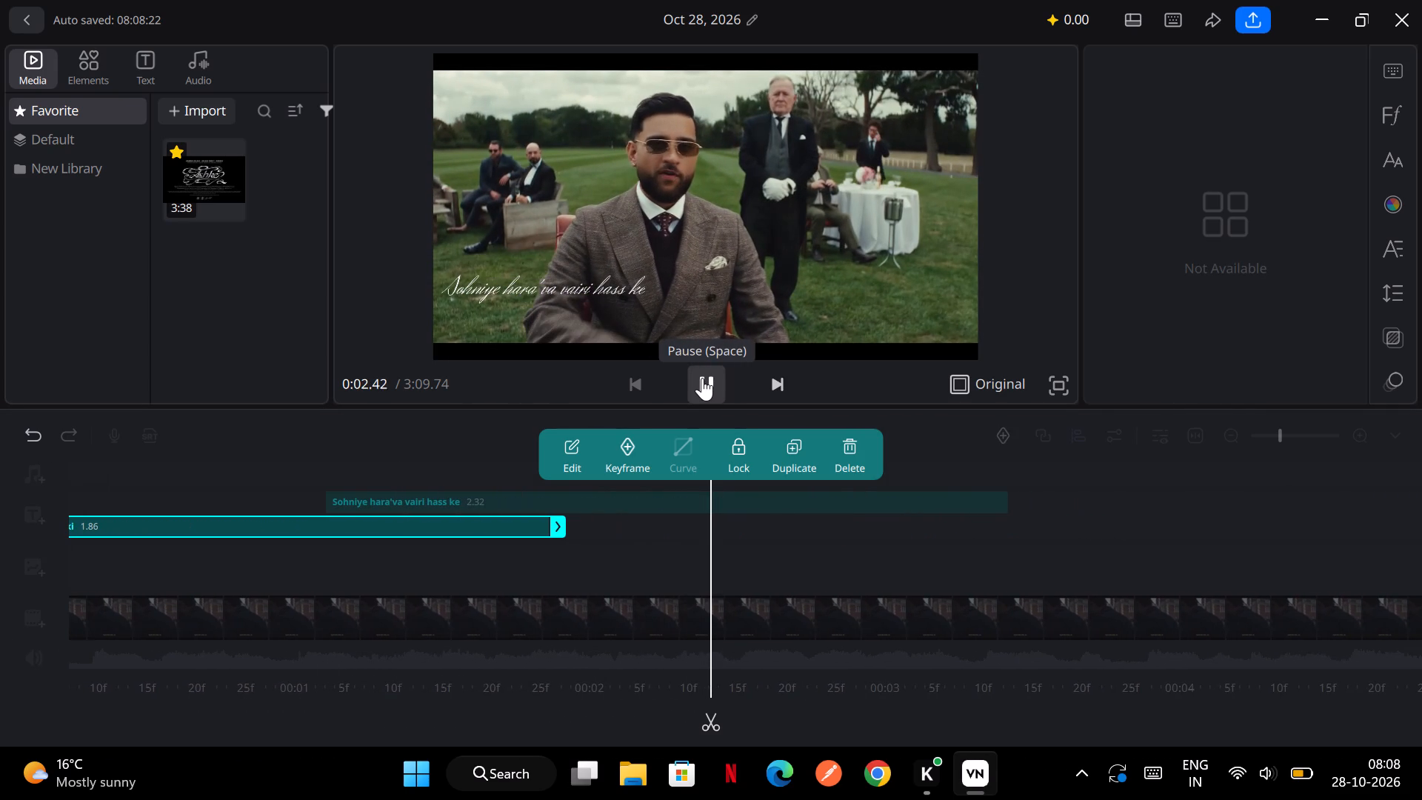
{"action": "scroll", "coordinate": [670, 513], "scroll_direction": "right", "scroll_amount": 2}
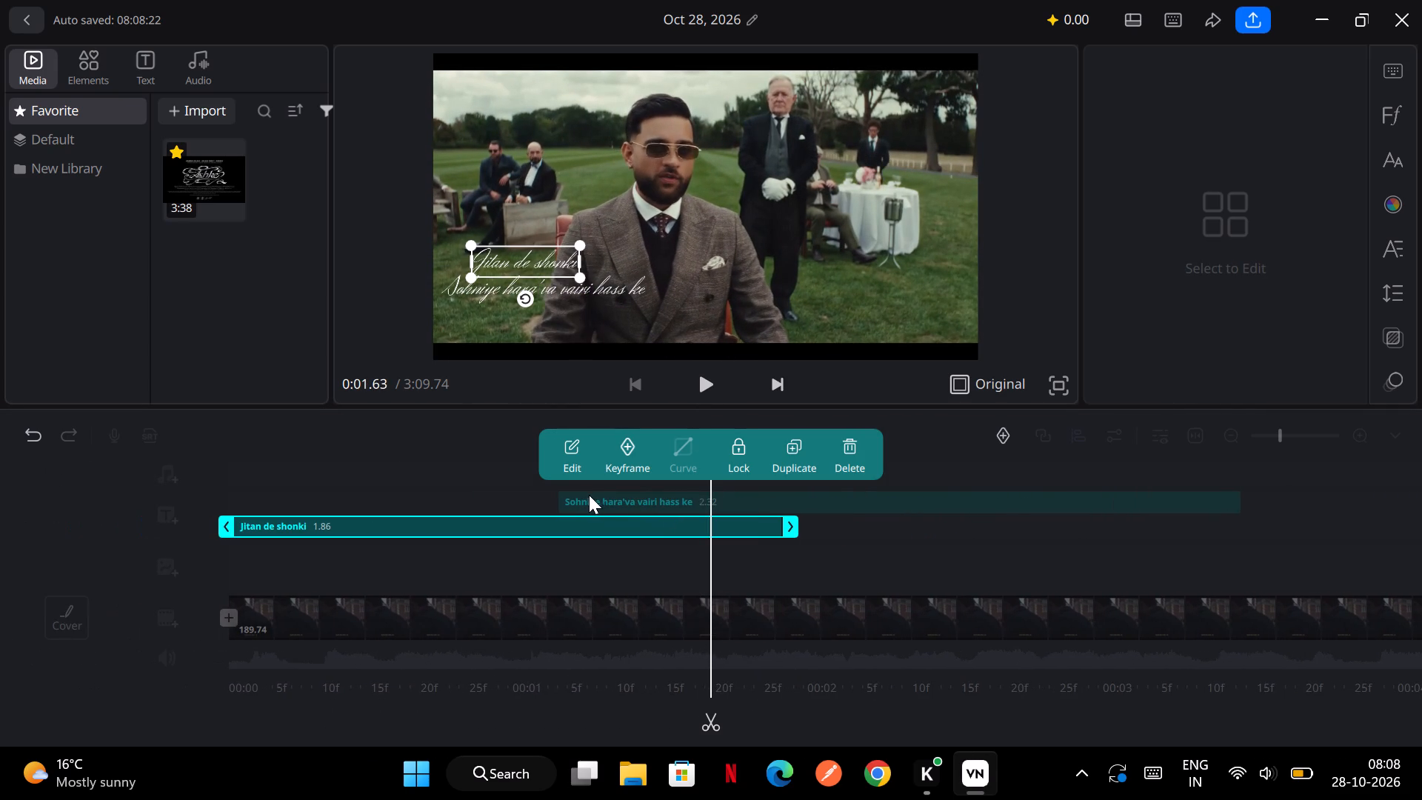
{"action": "left_click", "coordinate": [588, 495]}
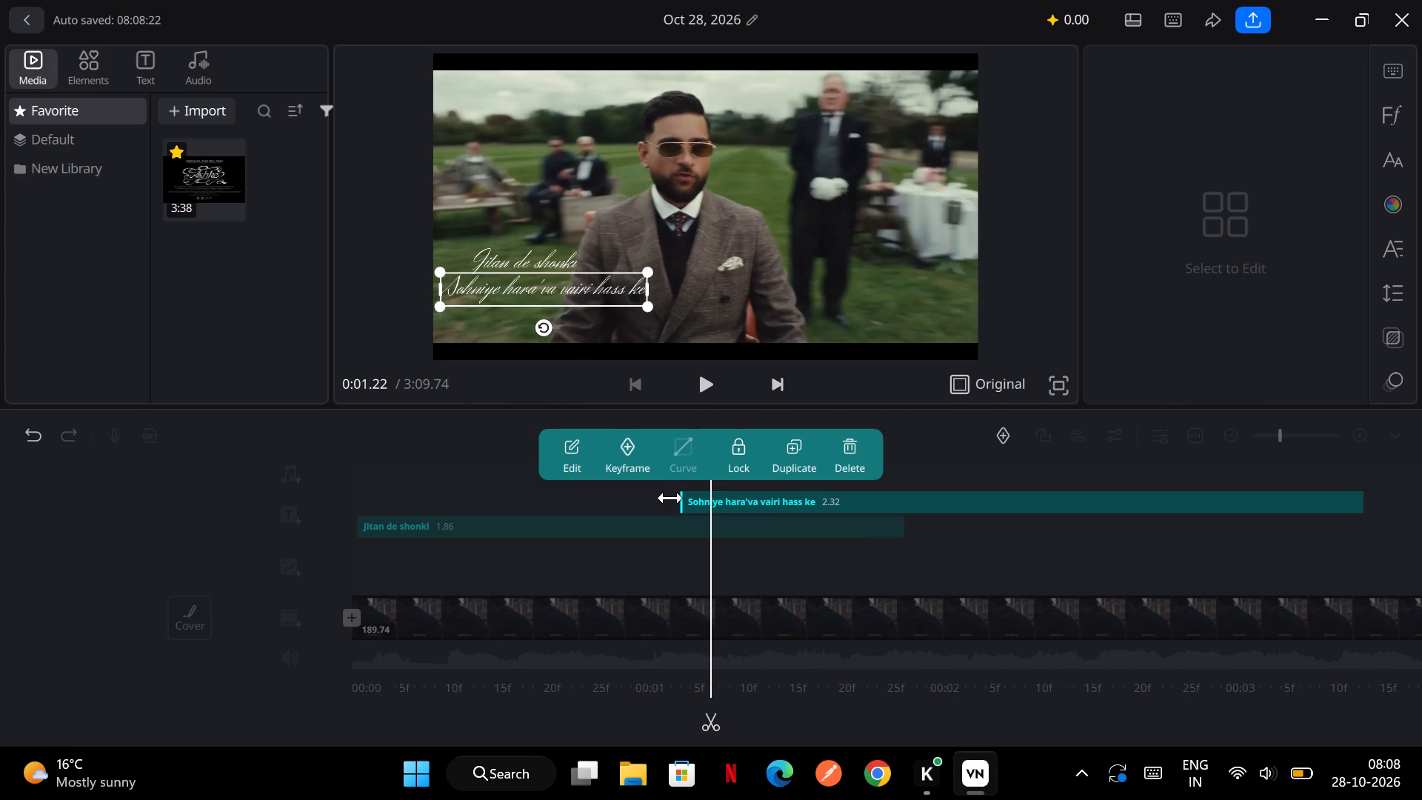
{"action": "left_click", "coordinate": [810, 539]}
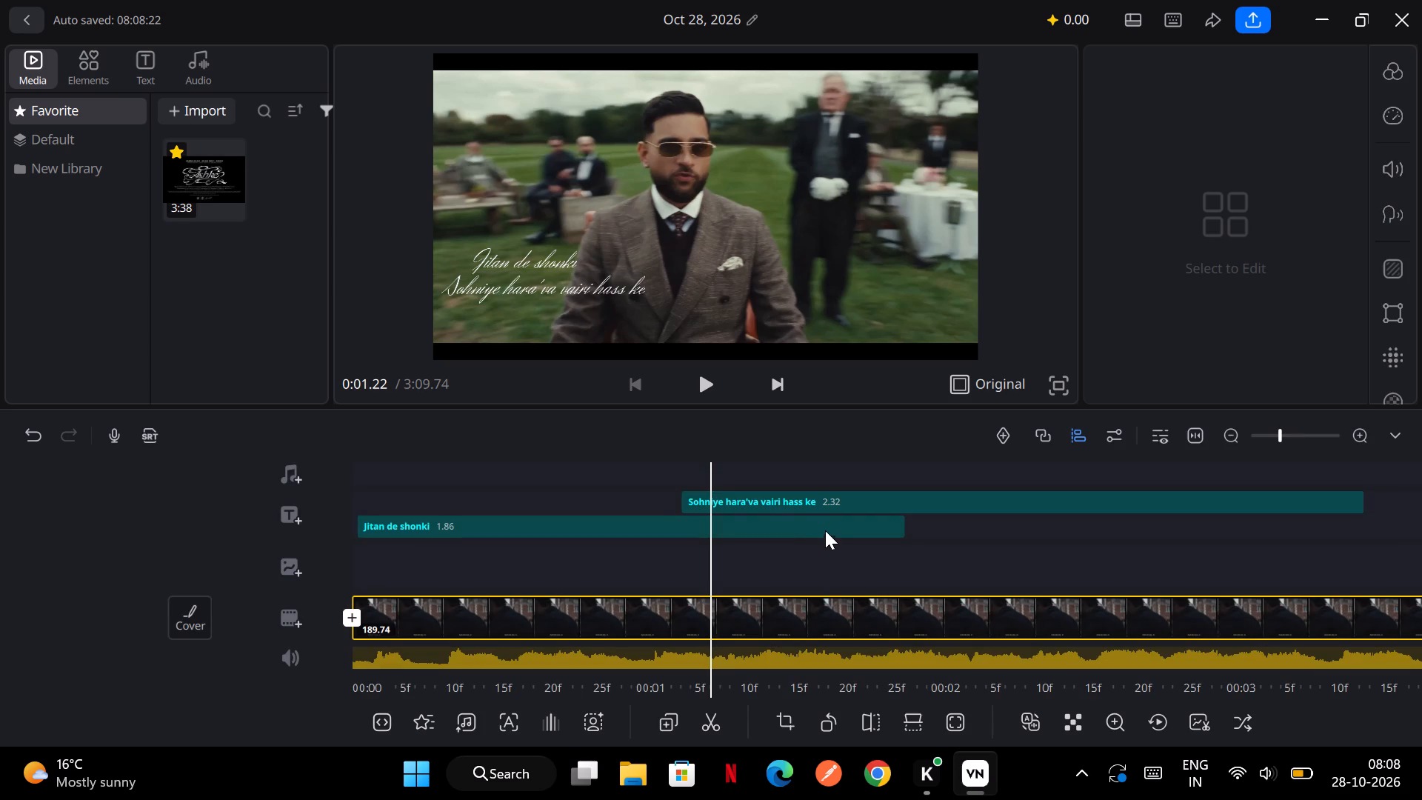
{"action": "left_click", "coordinate": [832, 527]}
{"action": "left_click_drag", "start_coordinate": [789, 526], "coordinate": [667, 526]}
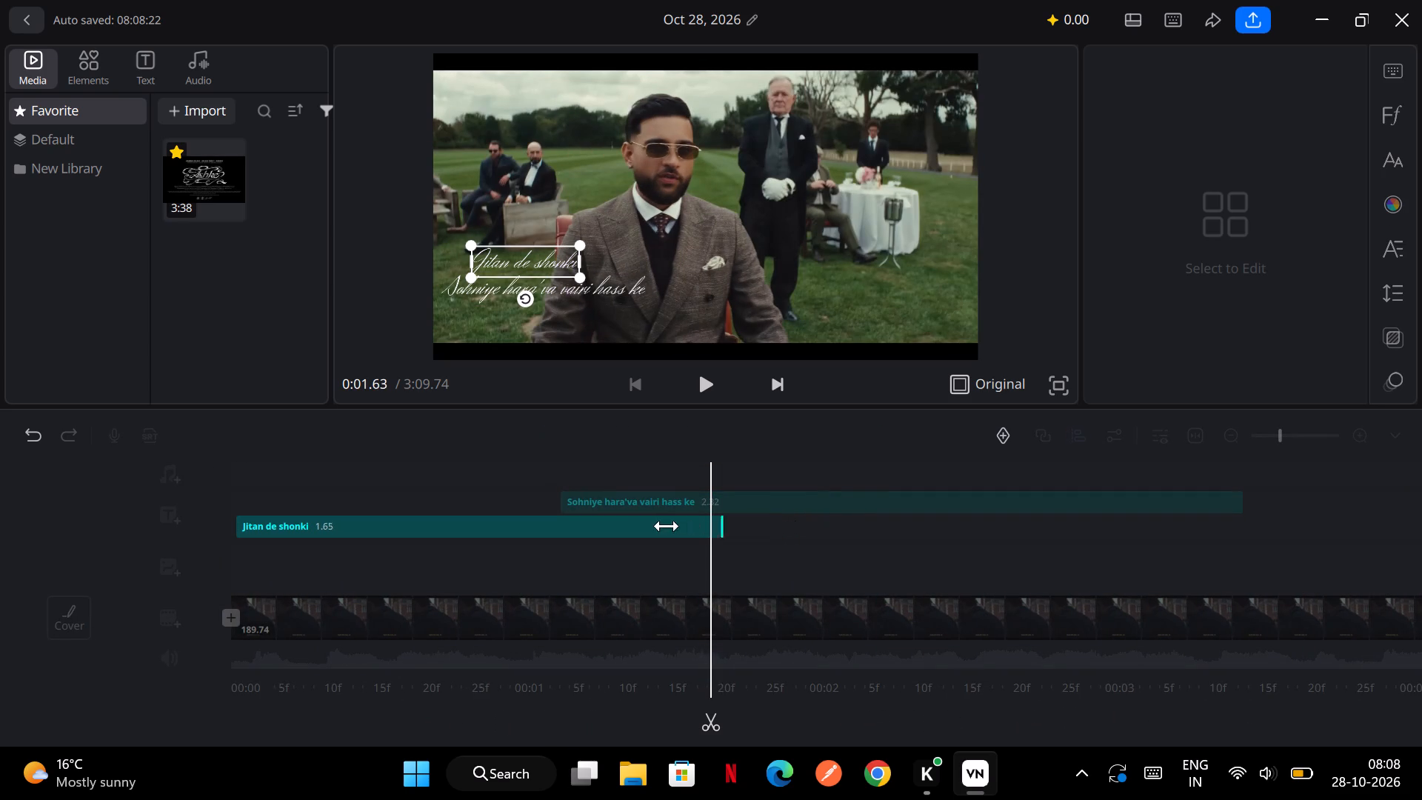
{"action": "left_click_drag", "start_coordinate": [667, 526], "coordinate": [564, 535]}
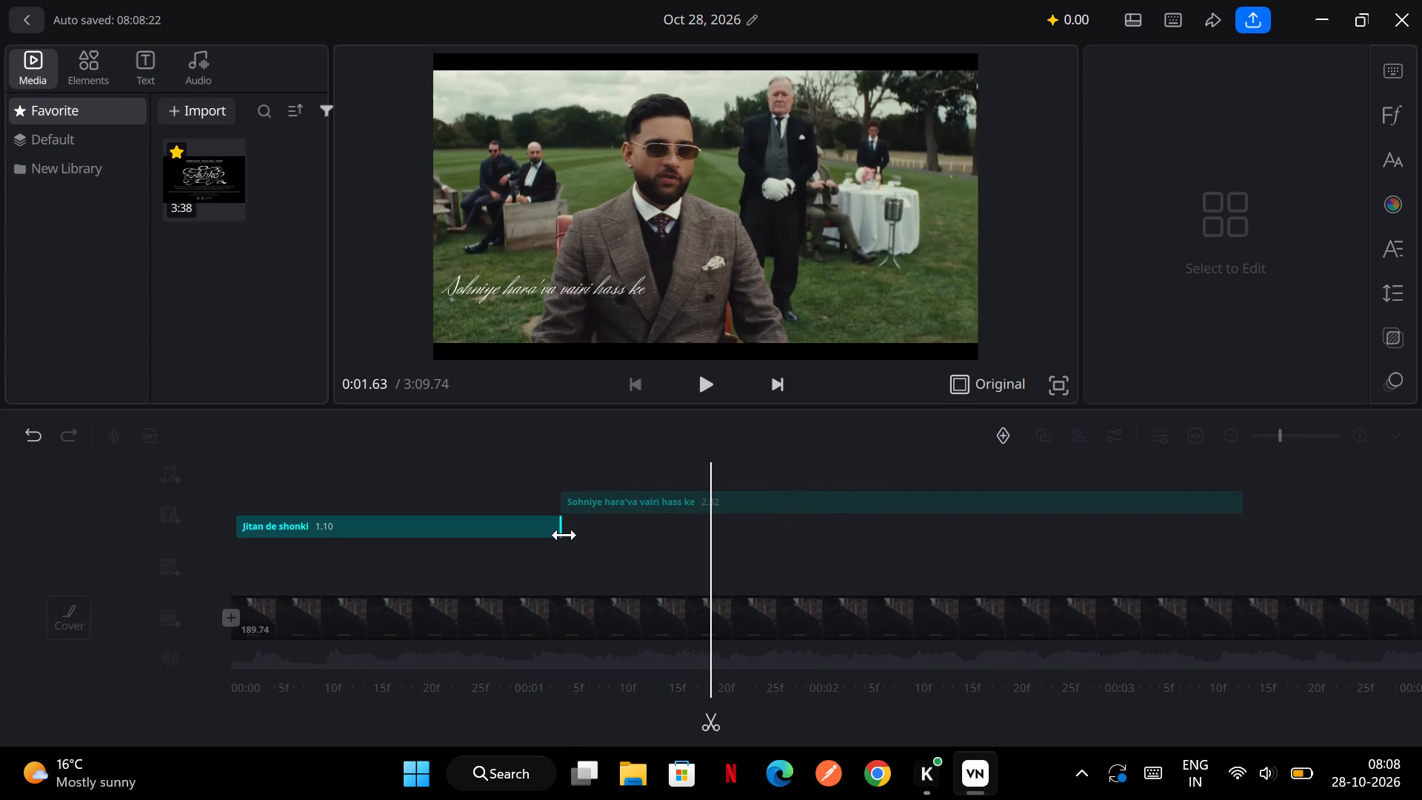
Replay the change between the two titles and trim the end of the "Jitan de shonki" title to a duration of 1.07 s.
{"action": "left_click", "coordinate": [814, 559]}
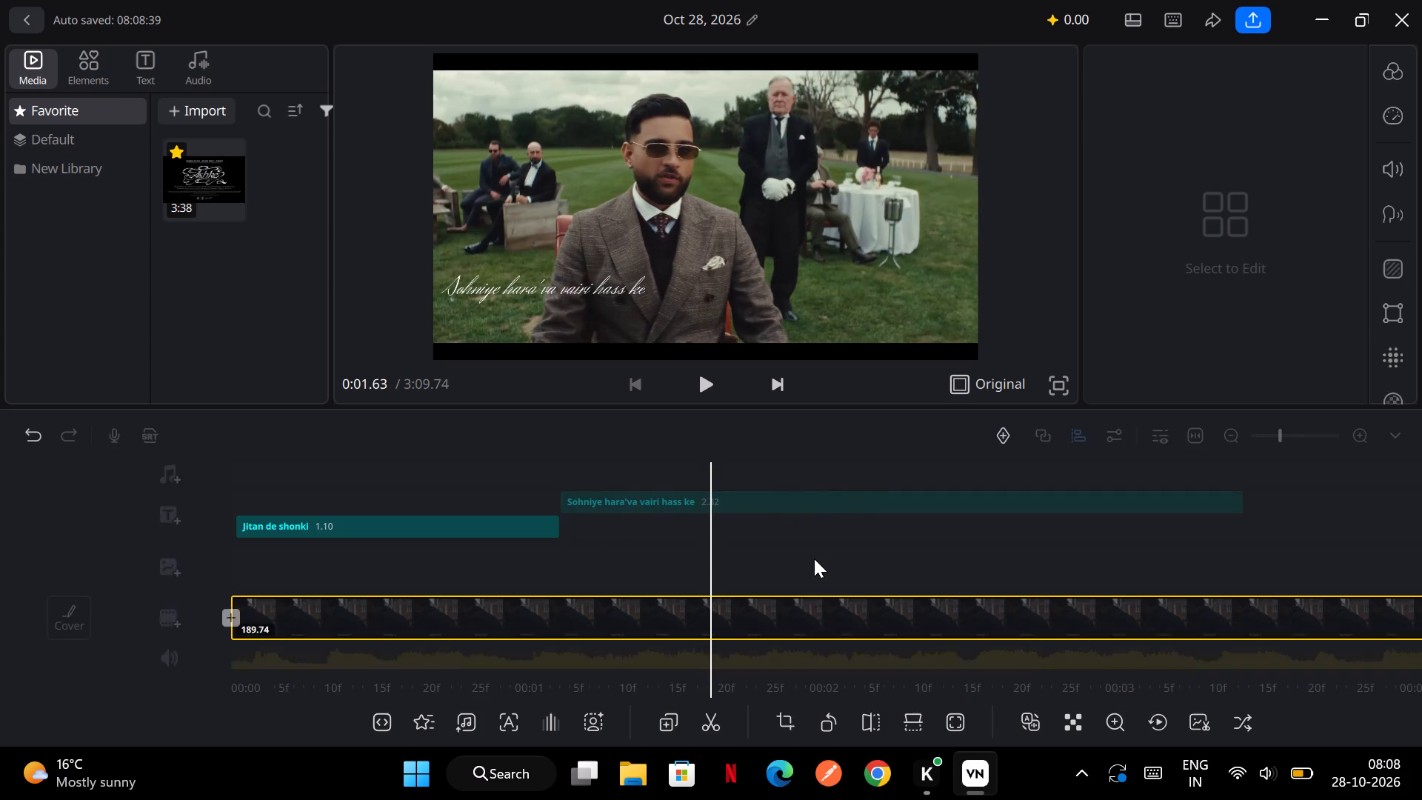
{"action": "scroll", "coordinate": [814, 559], "scroll_direction": "right", "scroll_amount": 3}
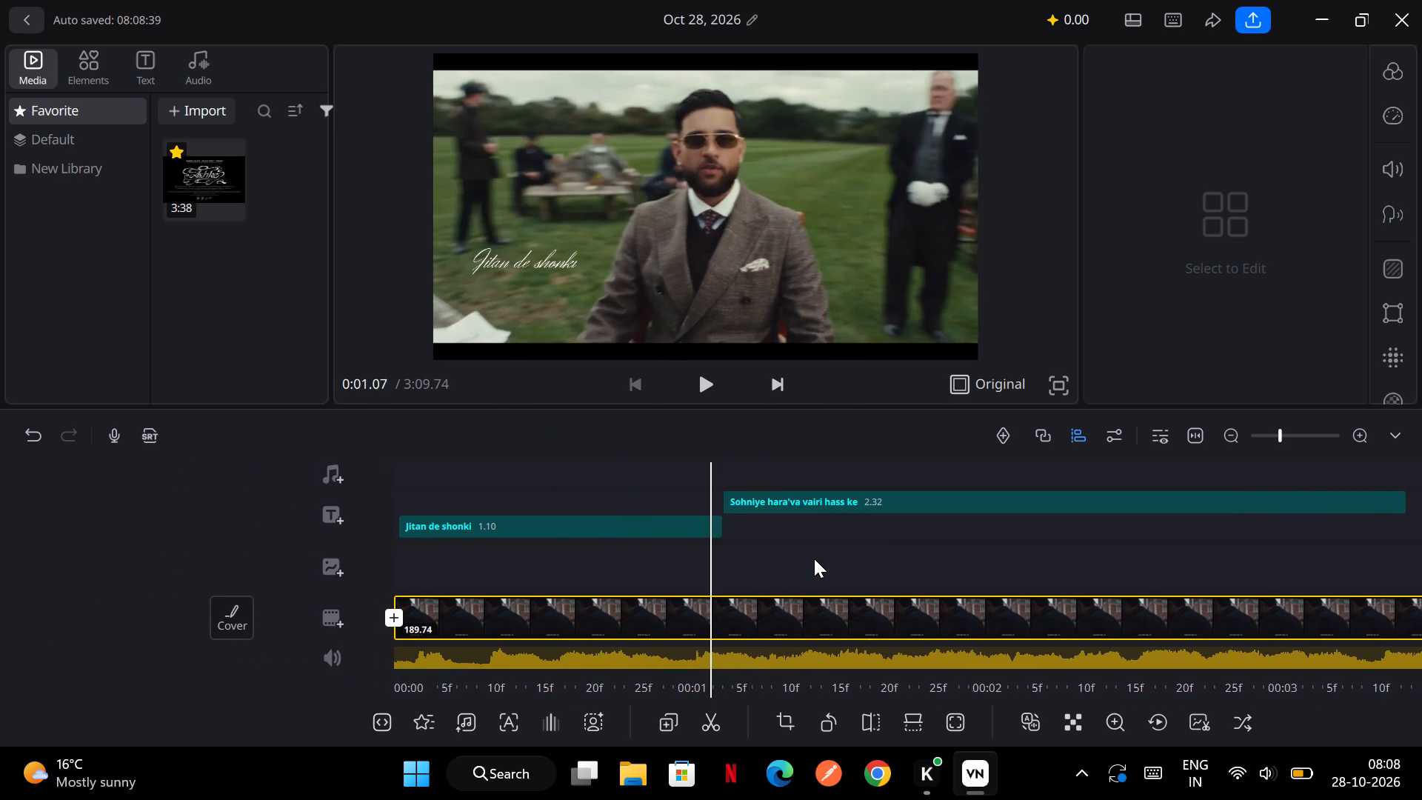
{"action": "scroll", "coordinate": [814, 559], "scroll_direction": "right", "scroll_amount": 2}
{"action": "left_click", "coordinate": [703, 384]}
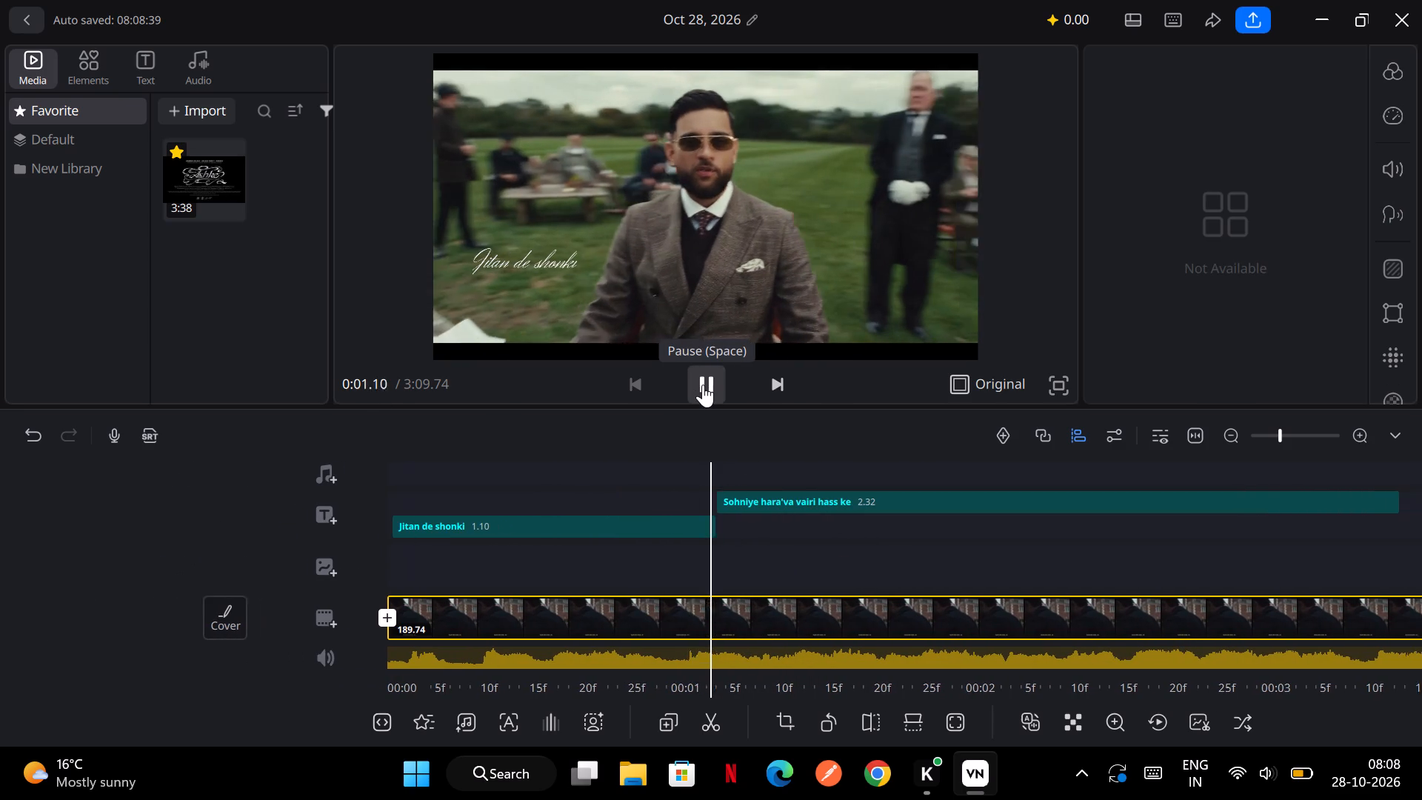
{"action": "scroll", "coordinate": [679, 521], "scroll_direction": "right", "scroll_amount": 5}
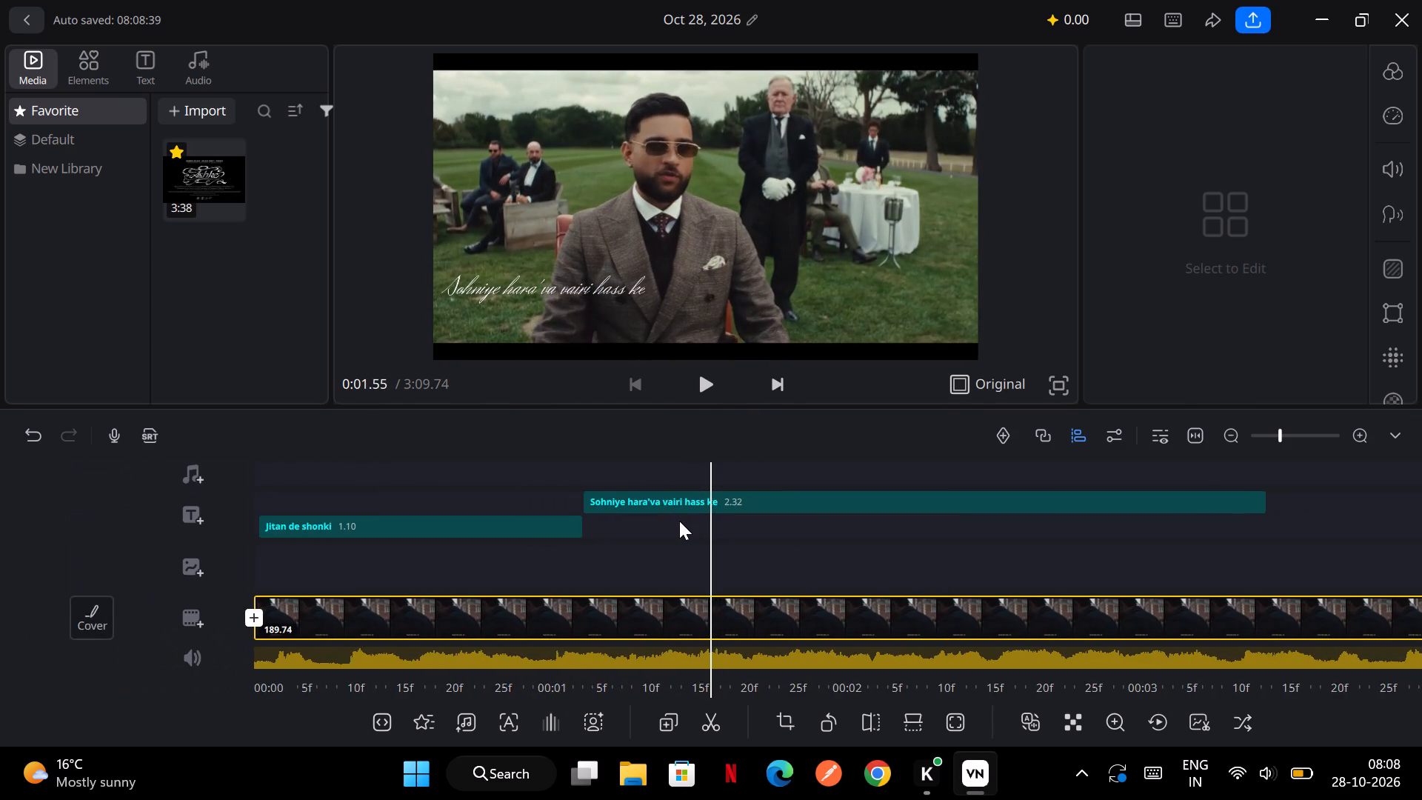
{"action": "scroll", "coordinate": [679, 521], "scroll_direction": "right", "scroll_amount": 1}
{"action": "left_click", "coordinate": [775, 496]}
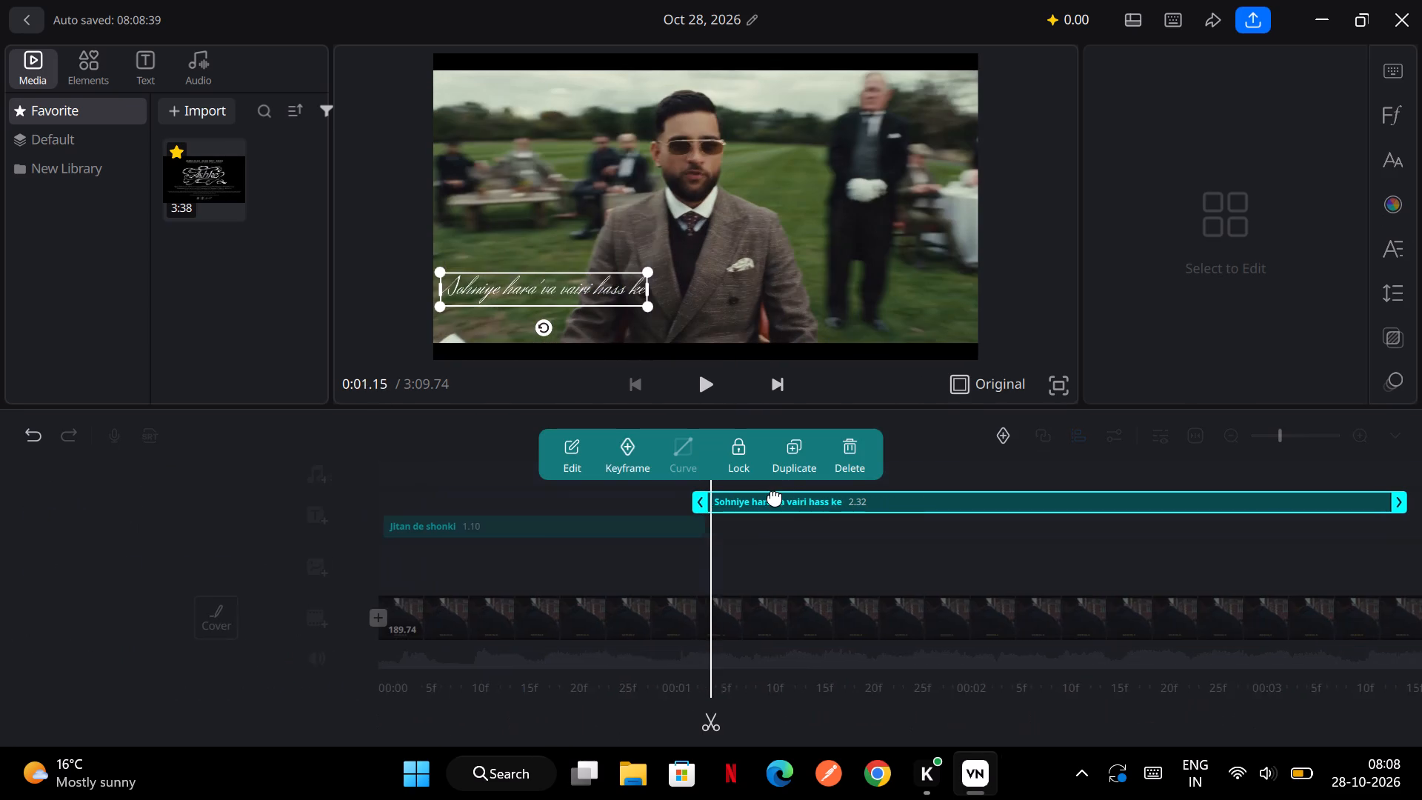
{"action": "left_click", "coordinate": [691, 532]}
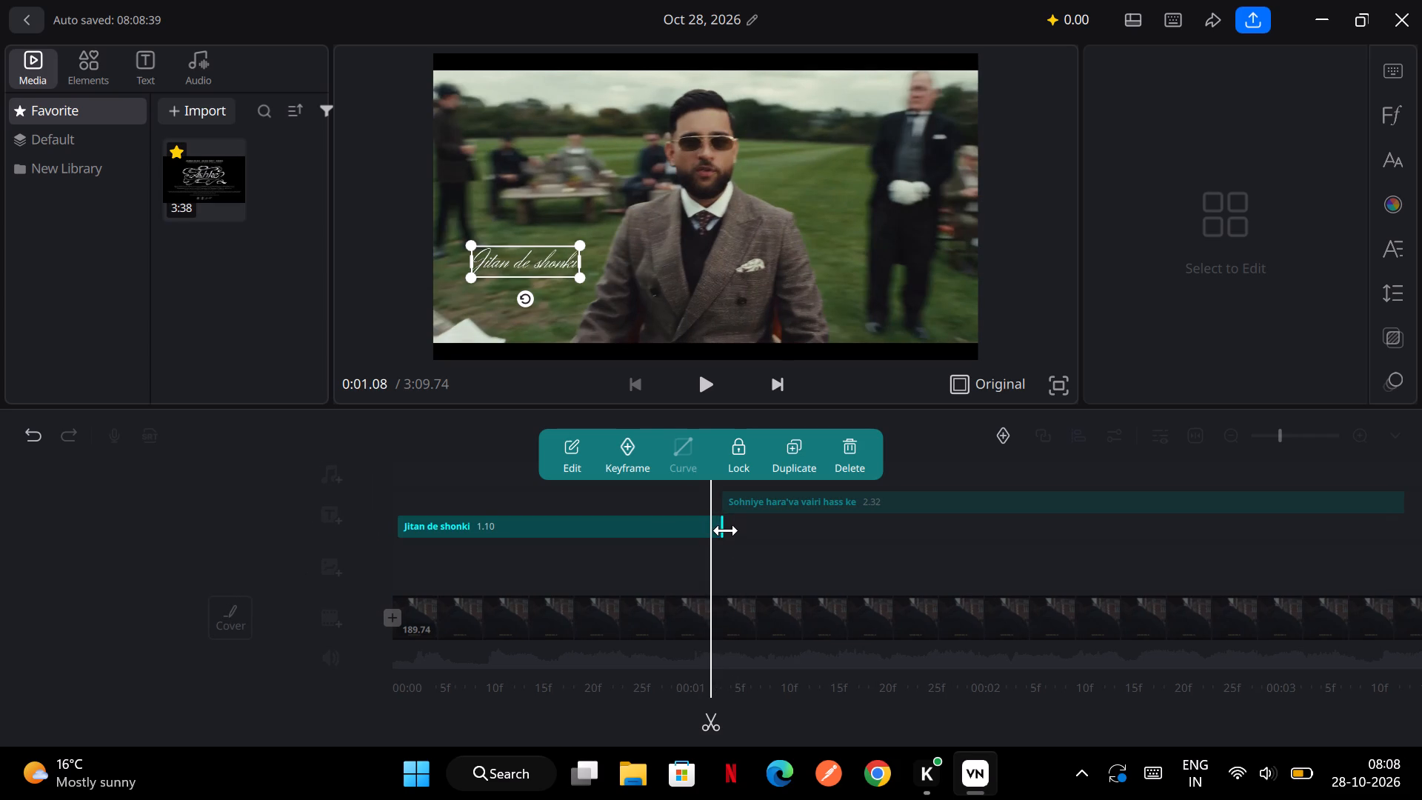
{"action": "left_click_drag", "start_coordinate": [726, 530], "coordinate": [718, 531]}
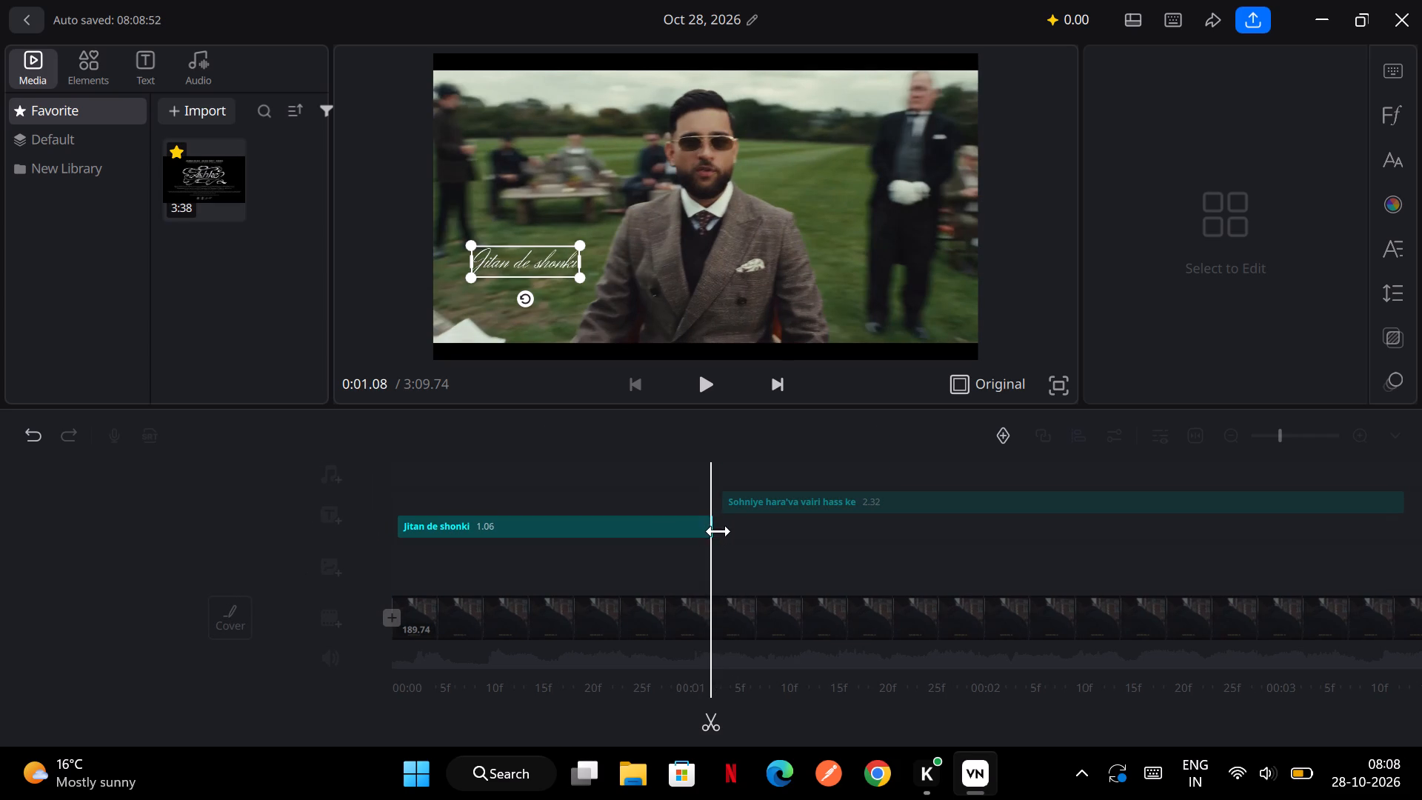
{"action": "left_click_drag", "start_coordinate": [718, 531], "coordinate": [719, 531]}
{"action": "left_click_drag", "start_coordinate": [719, 531], "coordinate": [718, 531]}
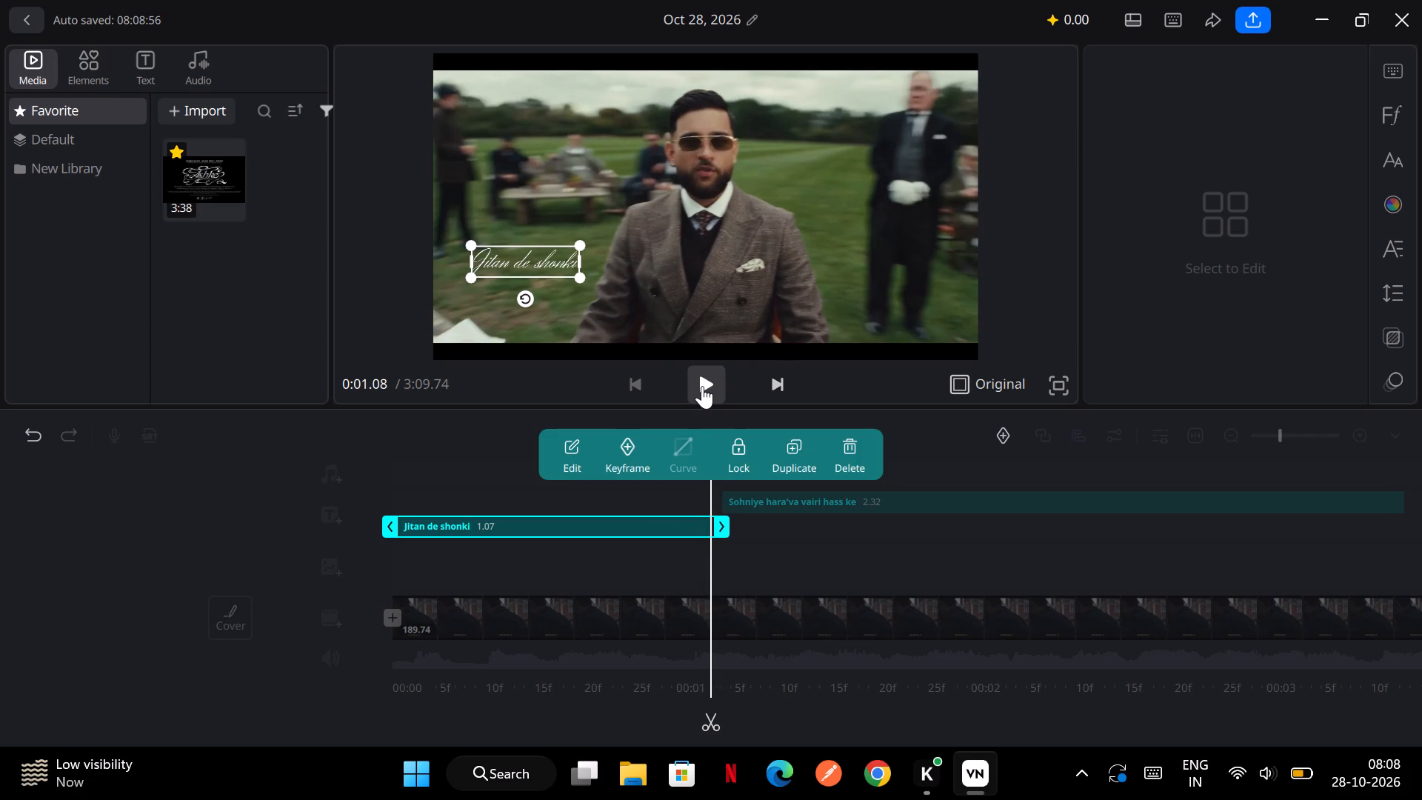
Play back the video past both titles, and scrub around the end of the "Sohniye hara'va vairi hass ke" title to check its timing.
{"action": "left_click", "coordinate": [702, 386]}
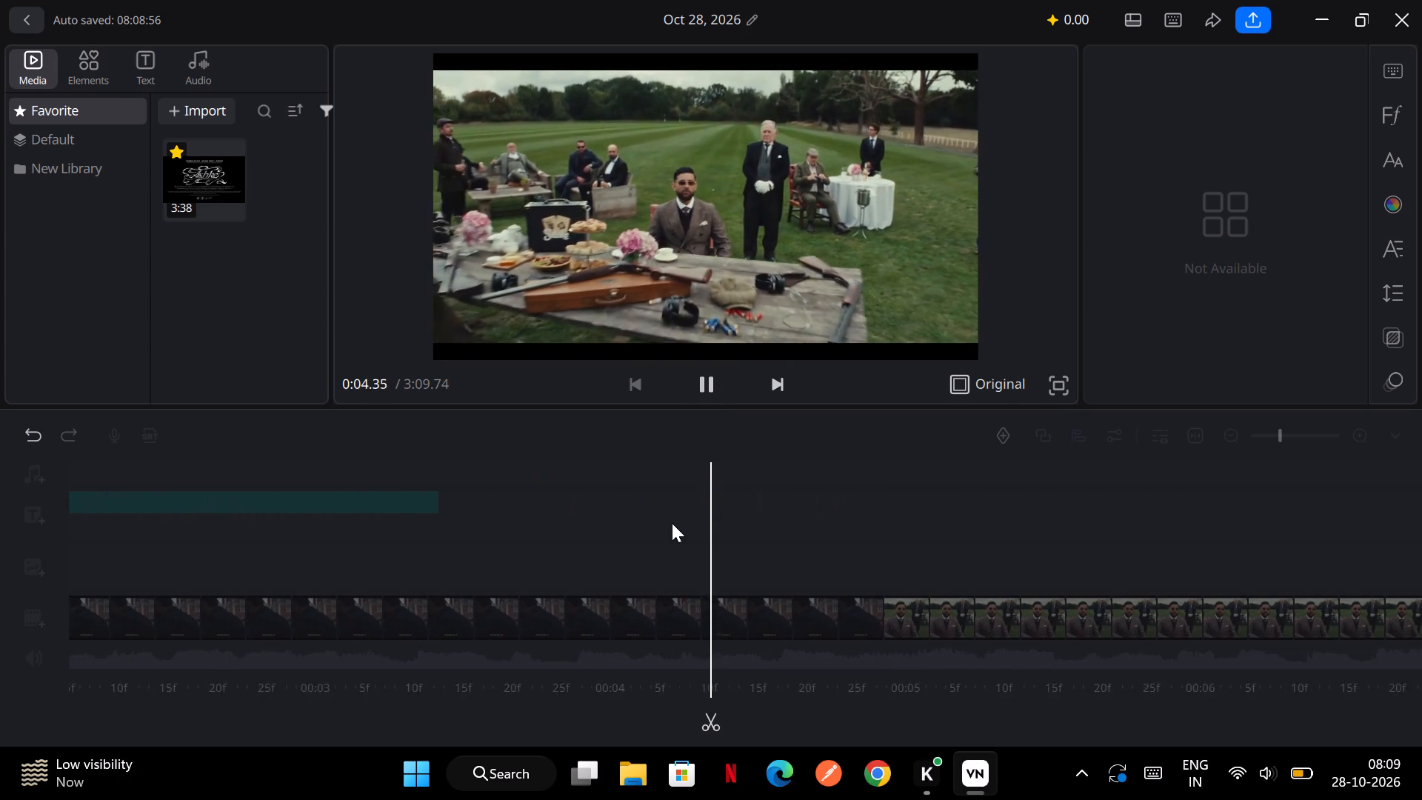
{"action": "double_click", "coordinate": [672, 523]}
{"action": "scroll", "coordinate": [650, 519], "scroll_direction": "down", "scroll_amount": 2, "text": "ctrl"}
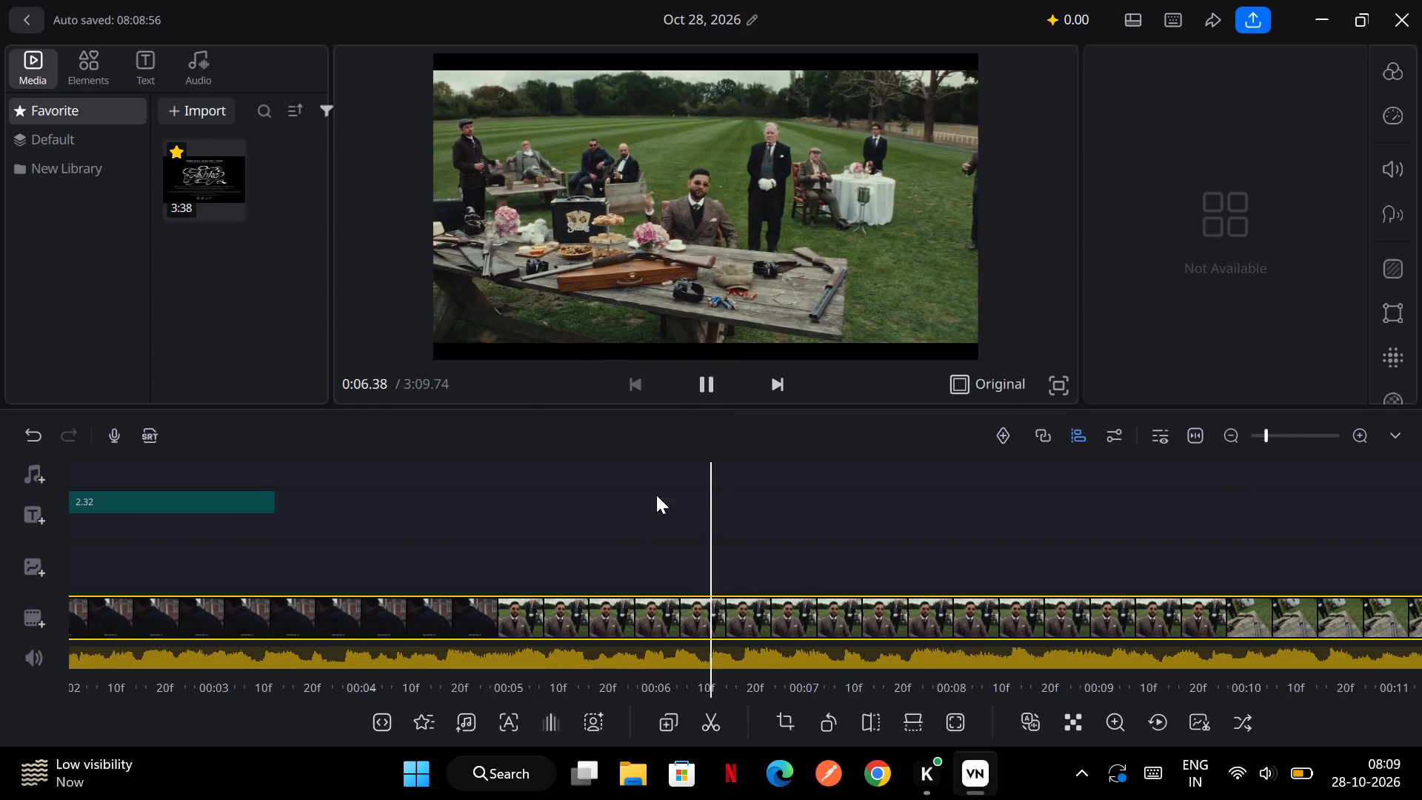
{"action": "left_click", "coordinate": [704, 393]}
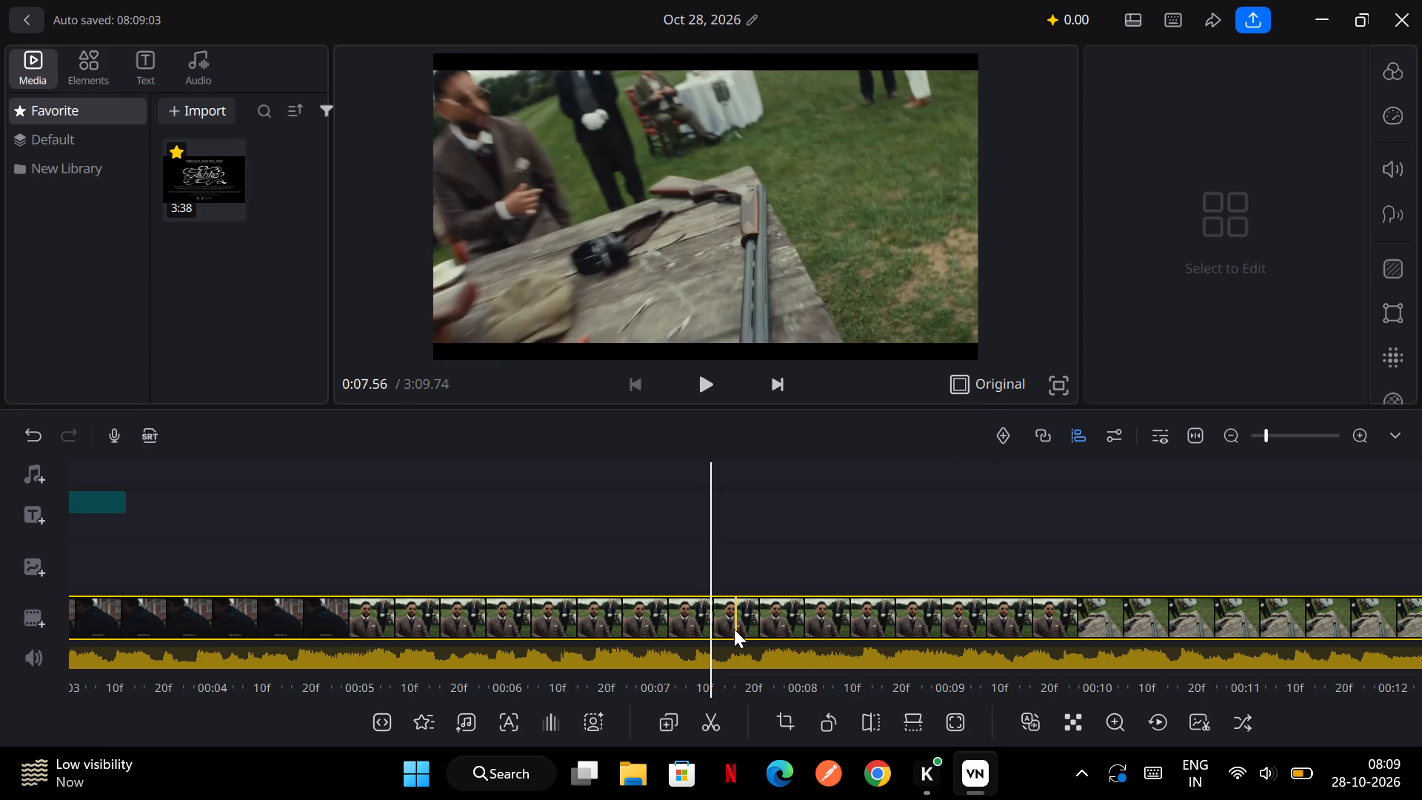
{"action": "scroll", "coordinate": [734, 629], "scroll_direction": "right", "scroll_amount": 5}
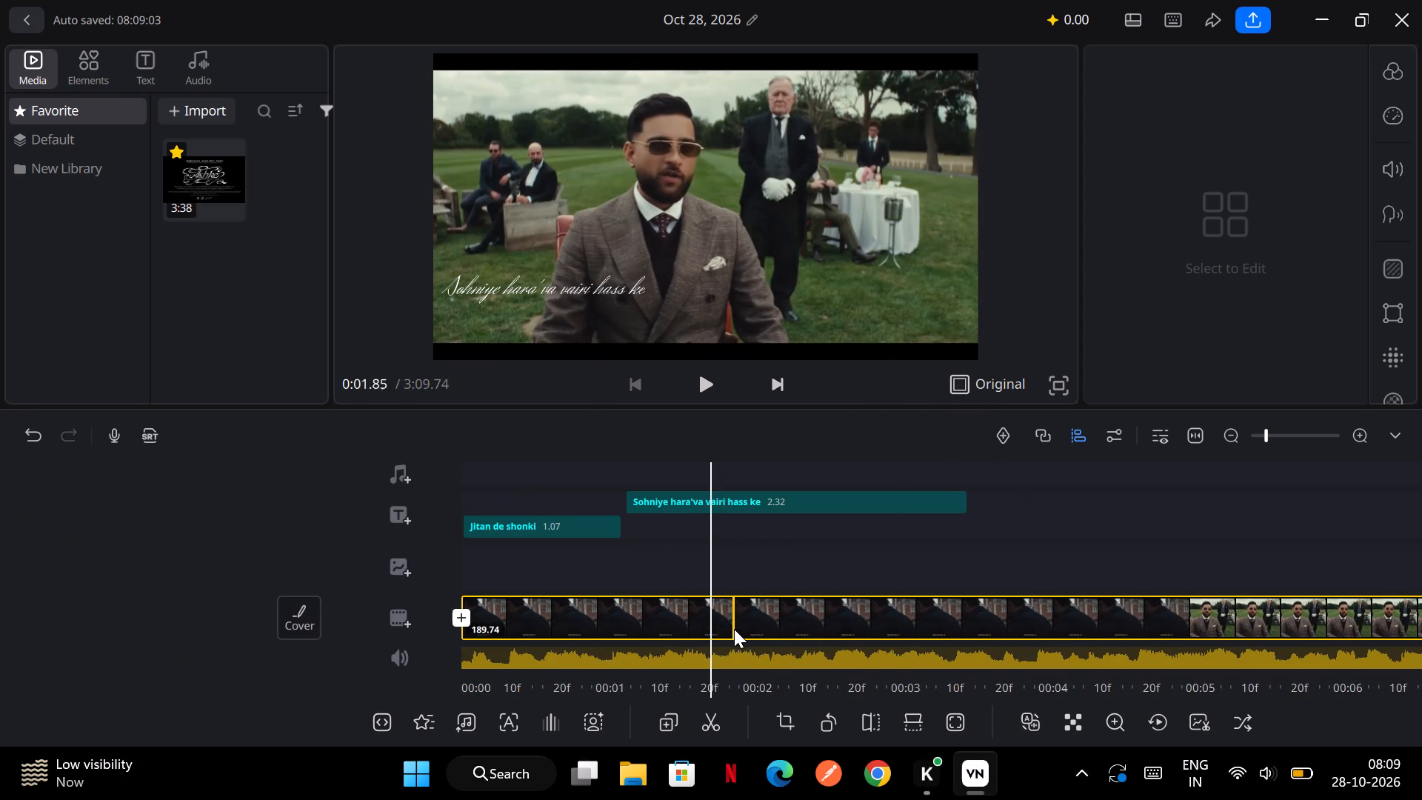
{"action": "scroll", "coordinate": [734, 629], "scroll_direction": "left", "scroll_amount": 1}
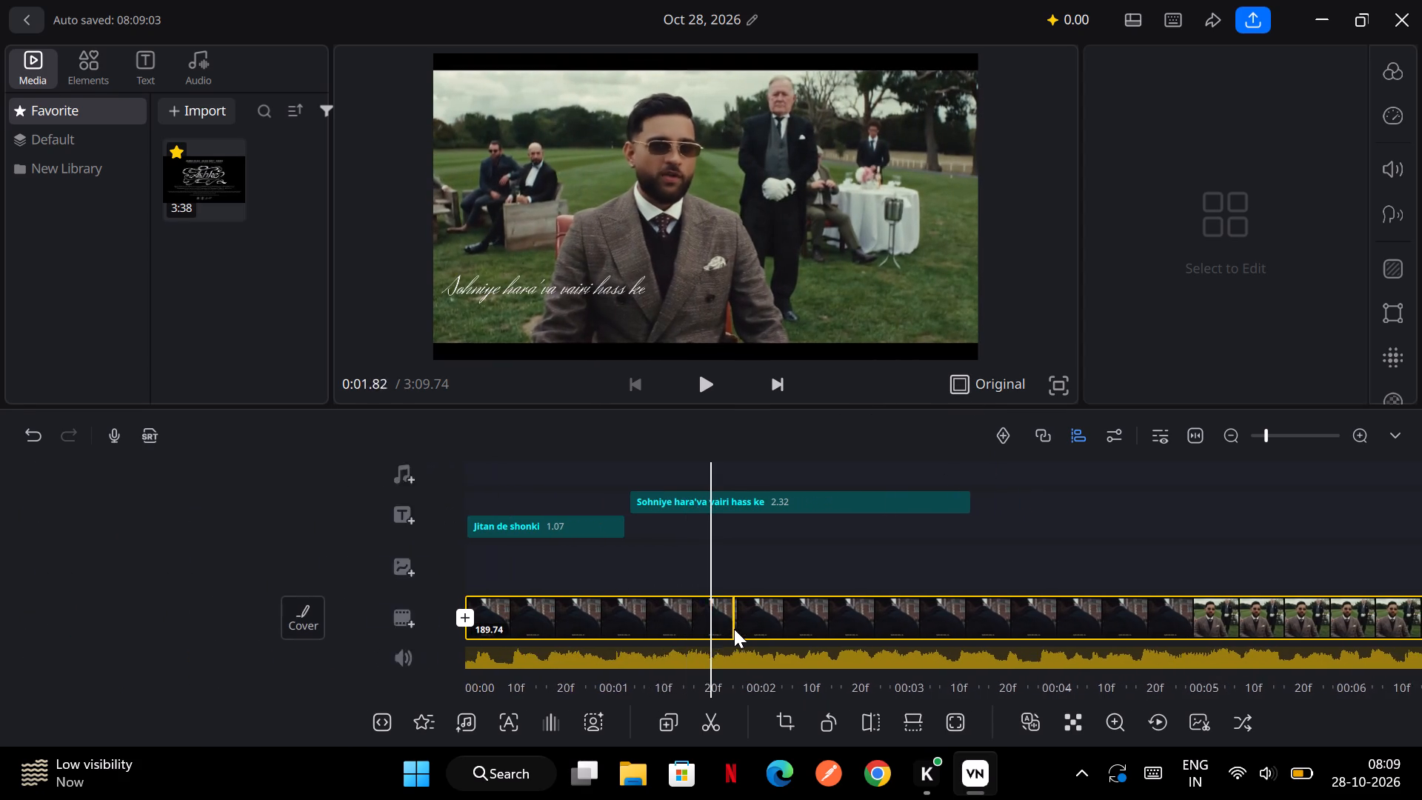
{"action": "scroll", "coordinate": [734, 629], "scroll_direction": "left", "scroll_amount": 3}
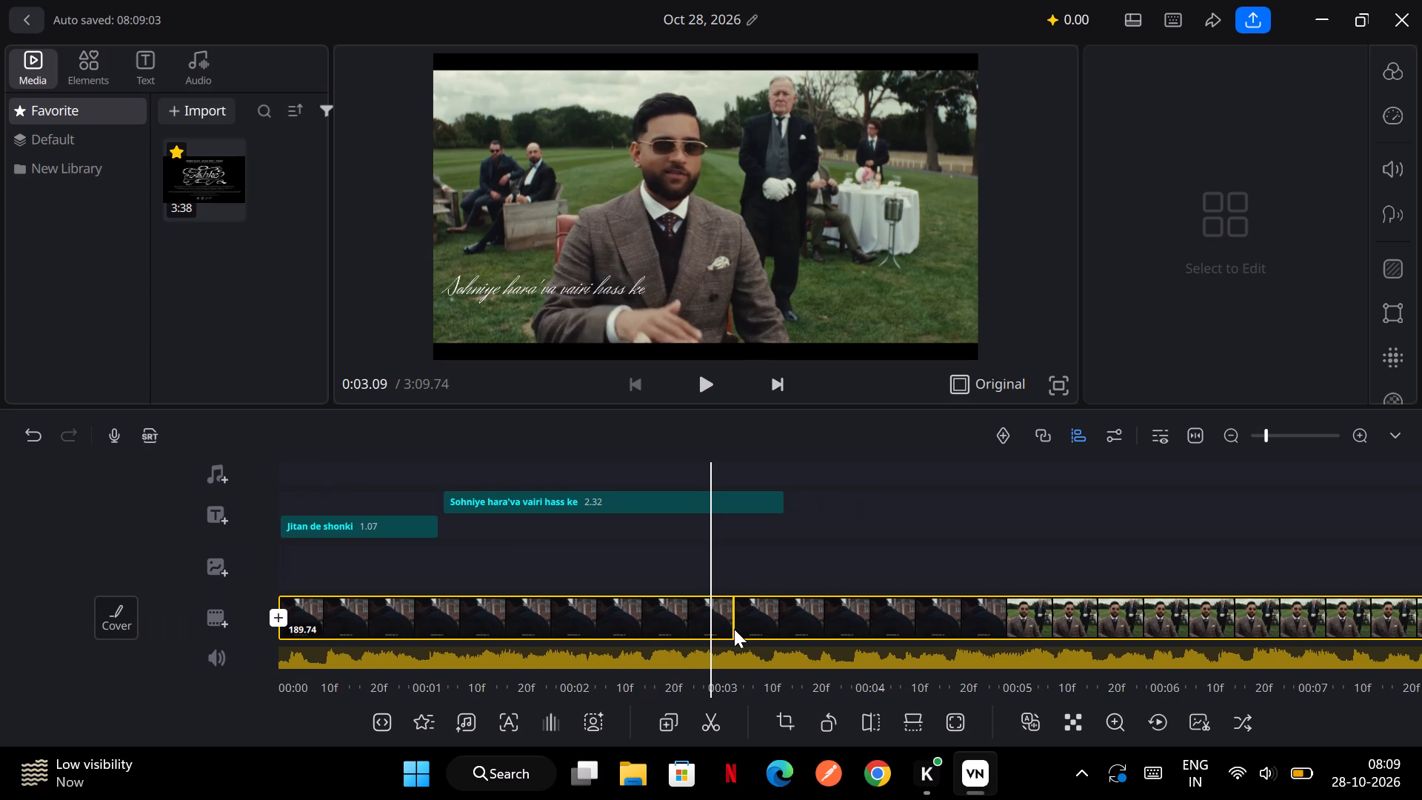
{"action": "scroll", "coordinate": [734, 629], "scroll_direction": "left", "scroll_amount": 1}
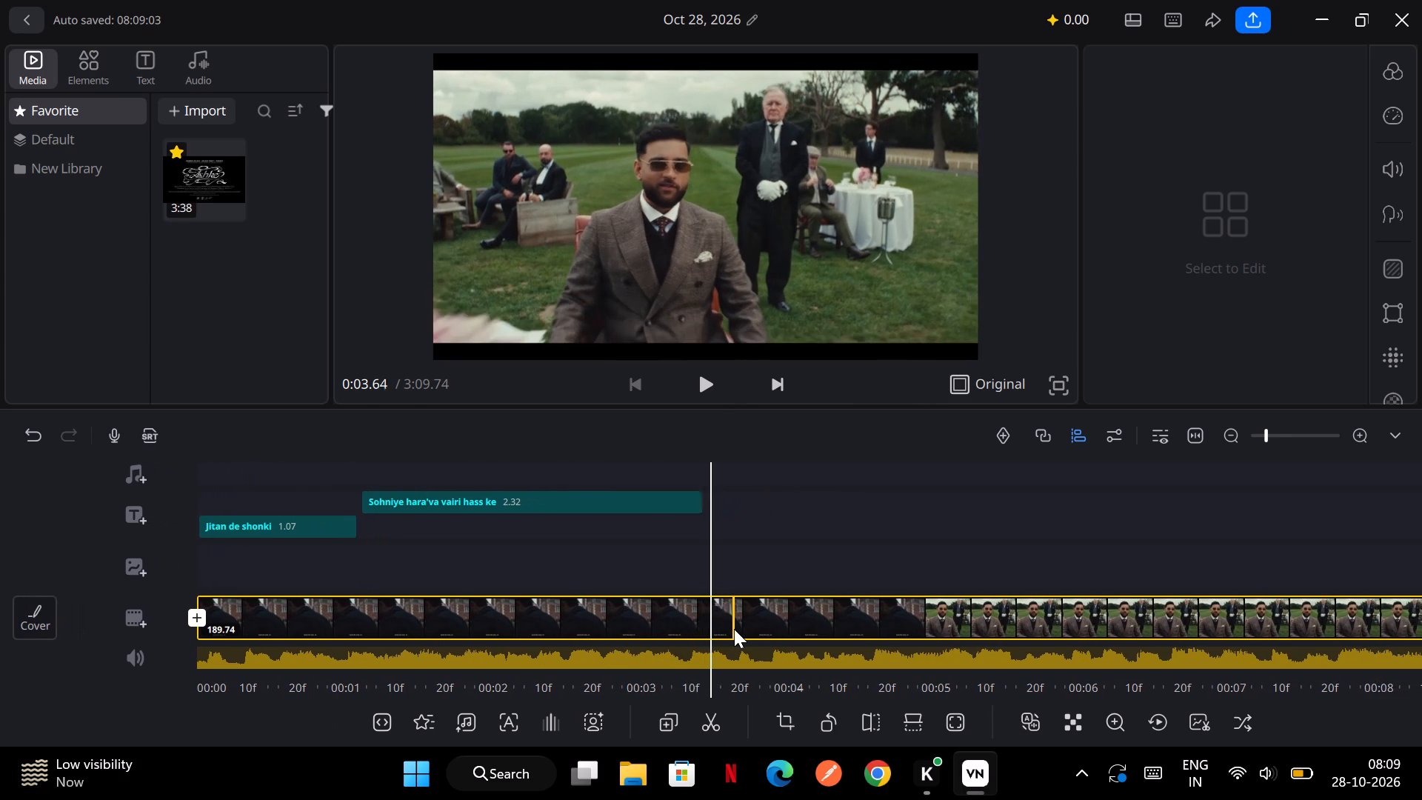
{"action": "scroll", "coordinate": [734, 629], "scroll_direction": "left", "scroll_amount": 2}
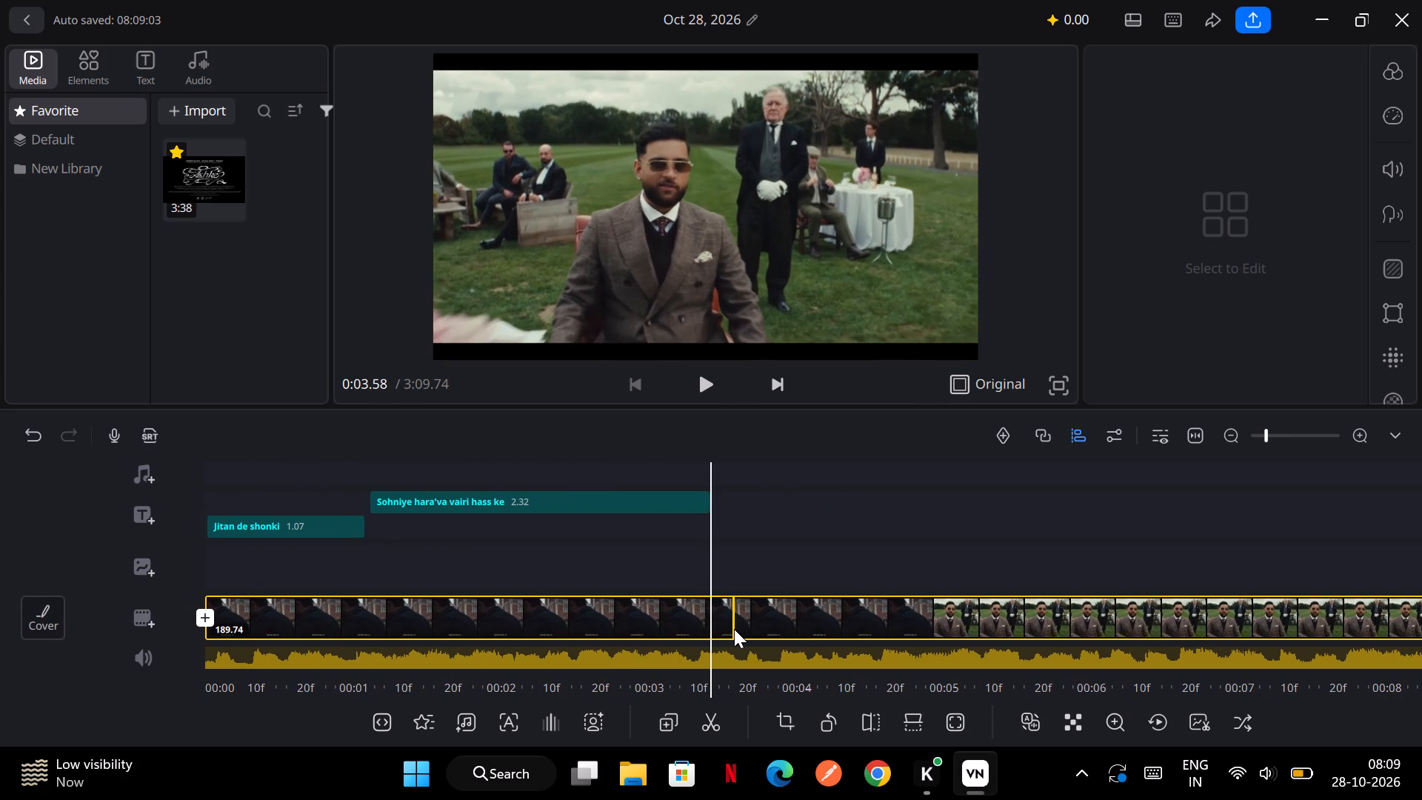
{"action": "scroll", "coordinate": [734, 629], "scroll_direction": "left", "scroll_amount": 1}
Duplicate the "Sohniye hara'va vairi hass ke" title and place the copy just after the original ends, on the "Jitan de shonki" row.
{"action": "left_click", "coordinate": [668, 501]}
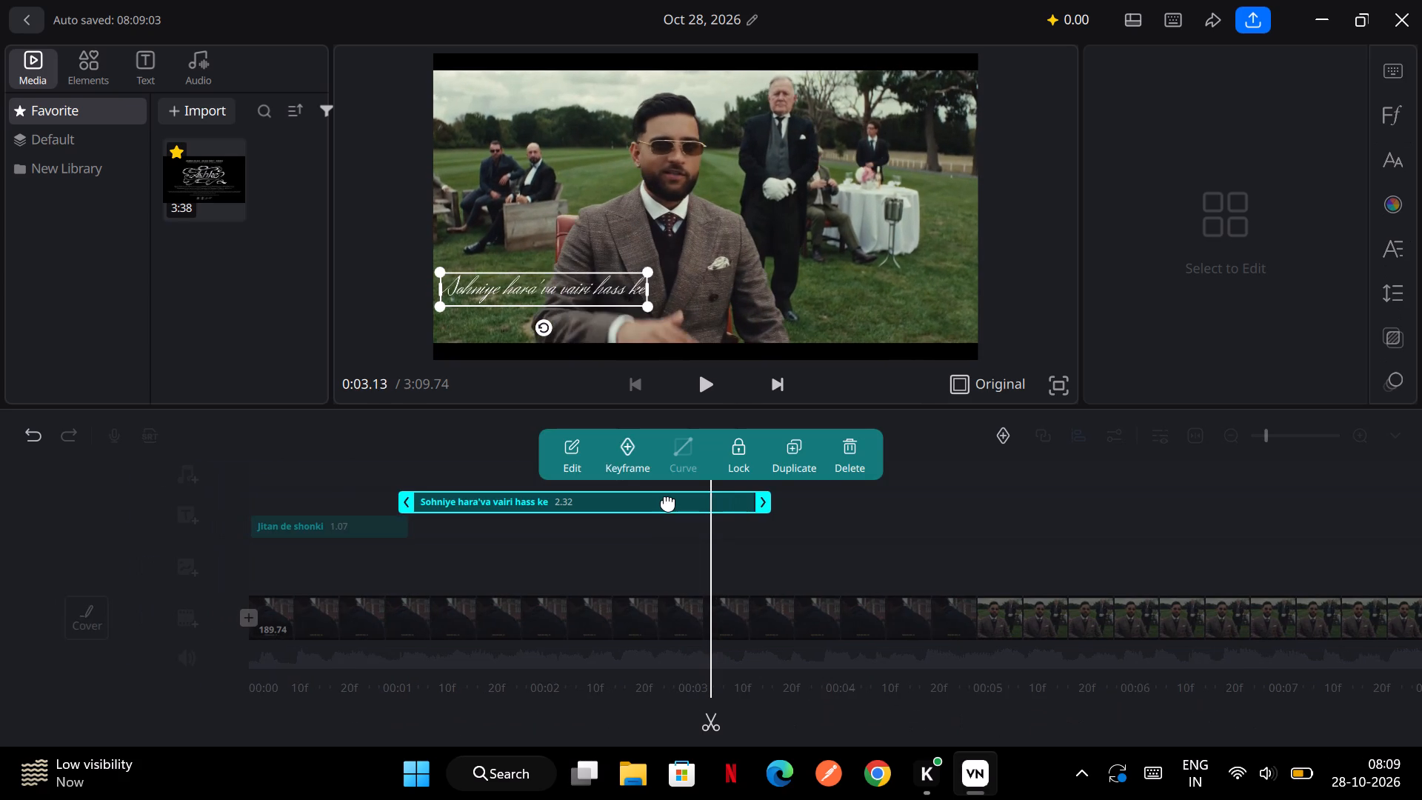
{"action": "left_click", "coordinate": [795, 454]}
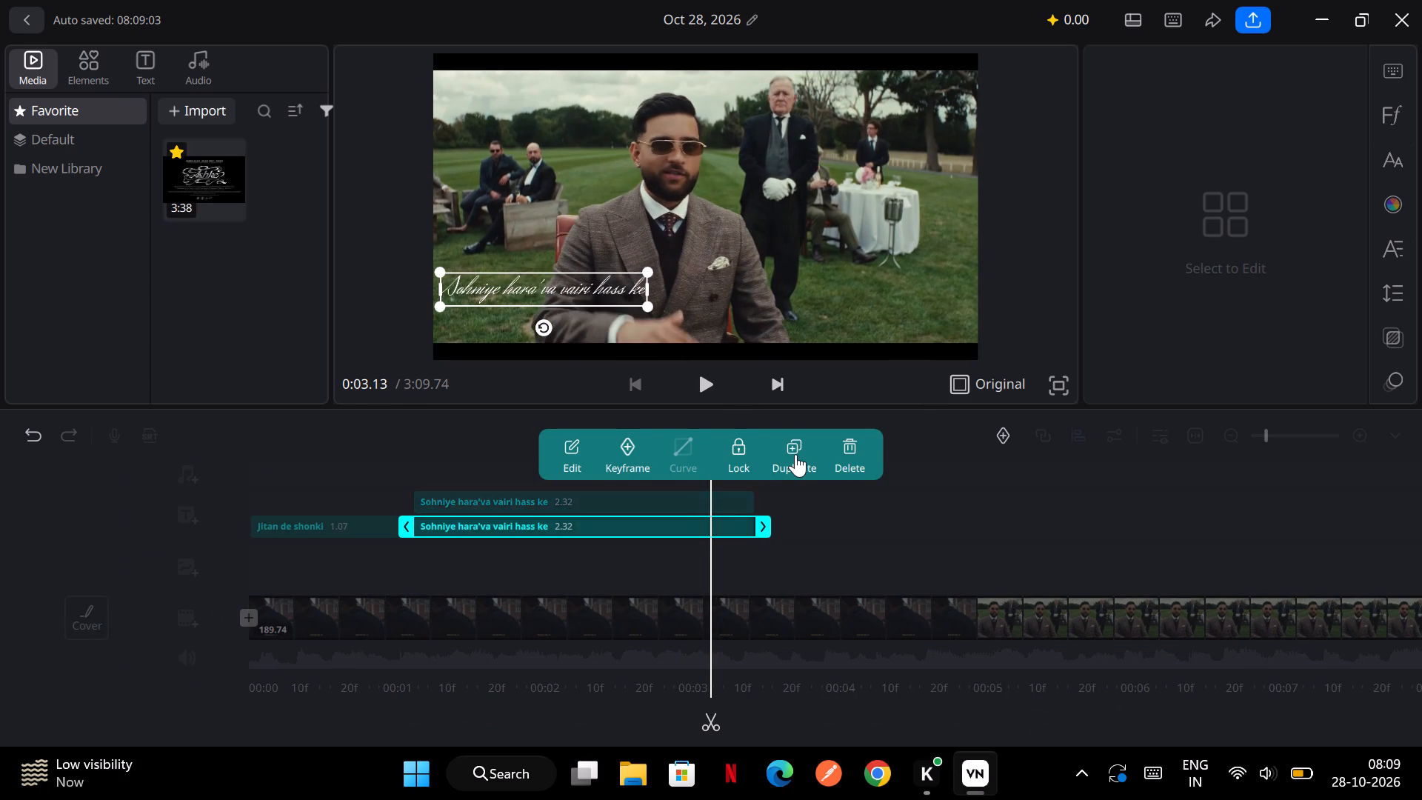
{"action": "left_click_drag", "start_coordinate": [685, 531], "coordinate": [882, 541]}
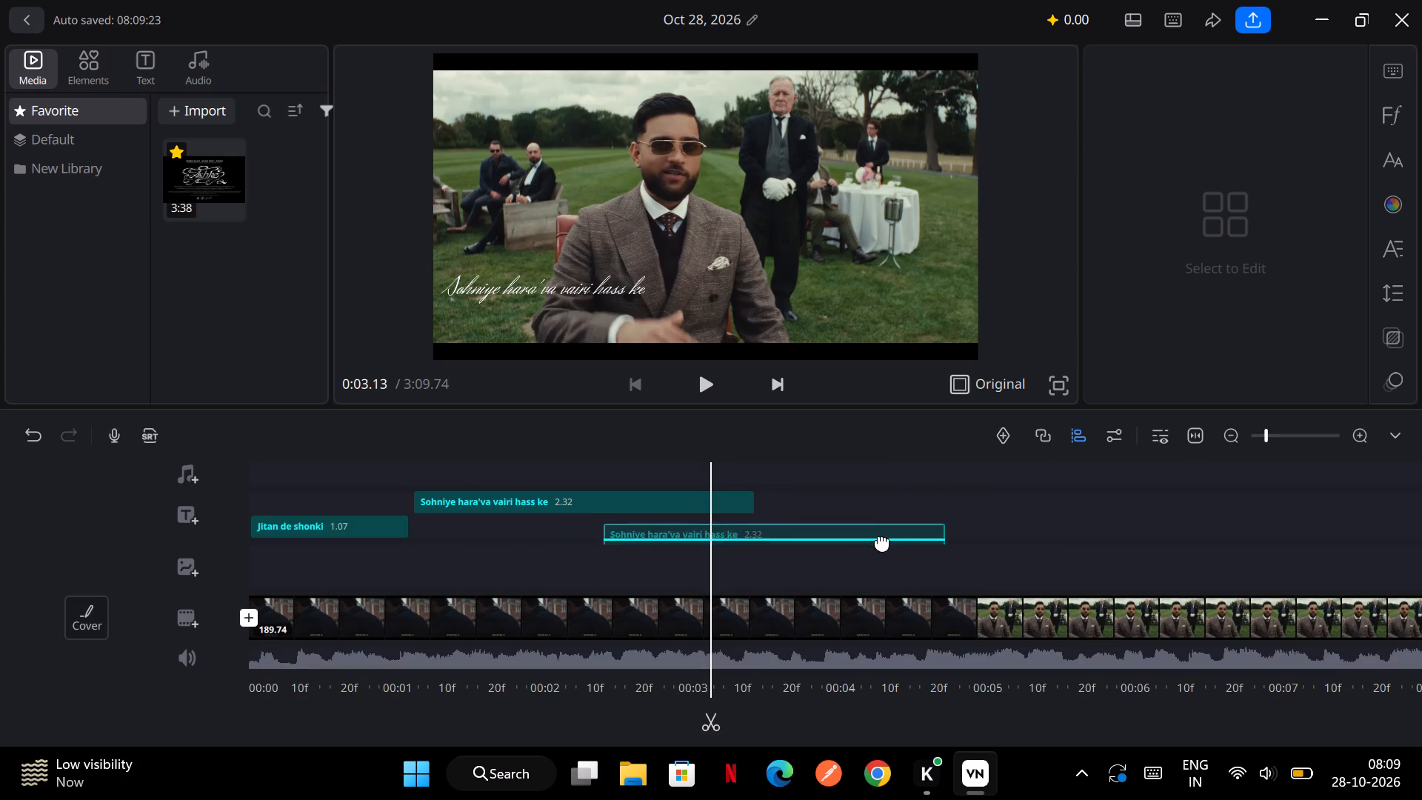
{"action": "left_click_drag", "start_coordinate": [882, 541], "coordinate": [1024, 533]}
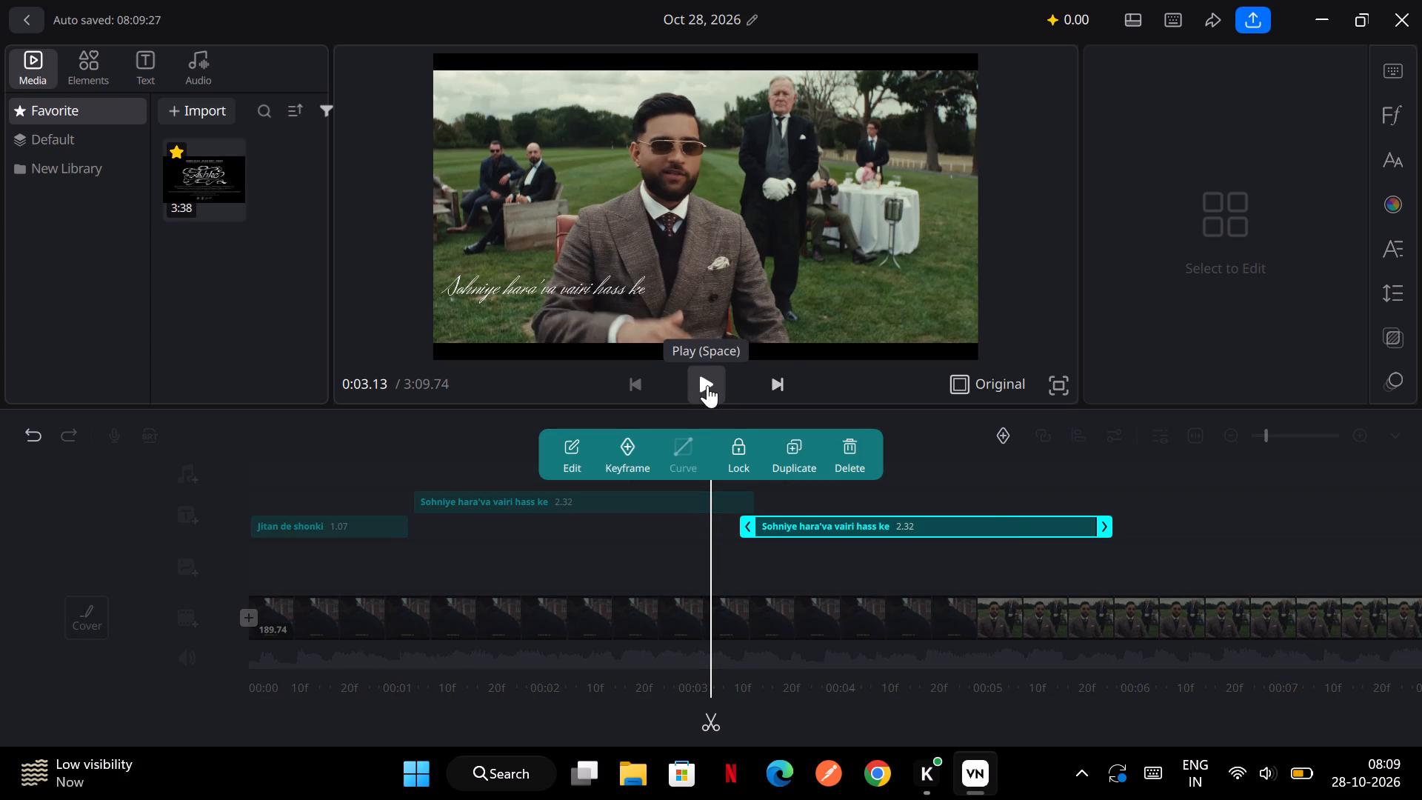
Replace the text of the duplicated title with "Gidda landua da".
{"action": "left_click", "coordinate": [873, 527]}
{"action": "left_click", "coordinate": [873, 527]}
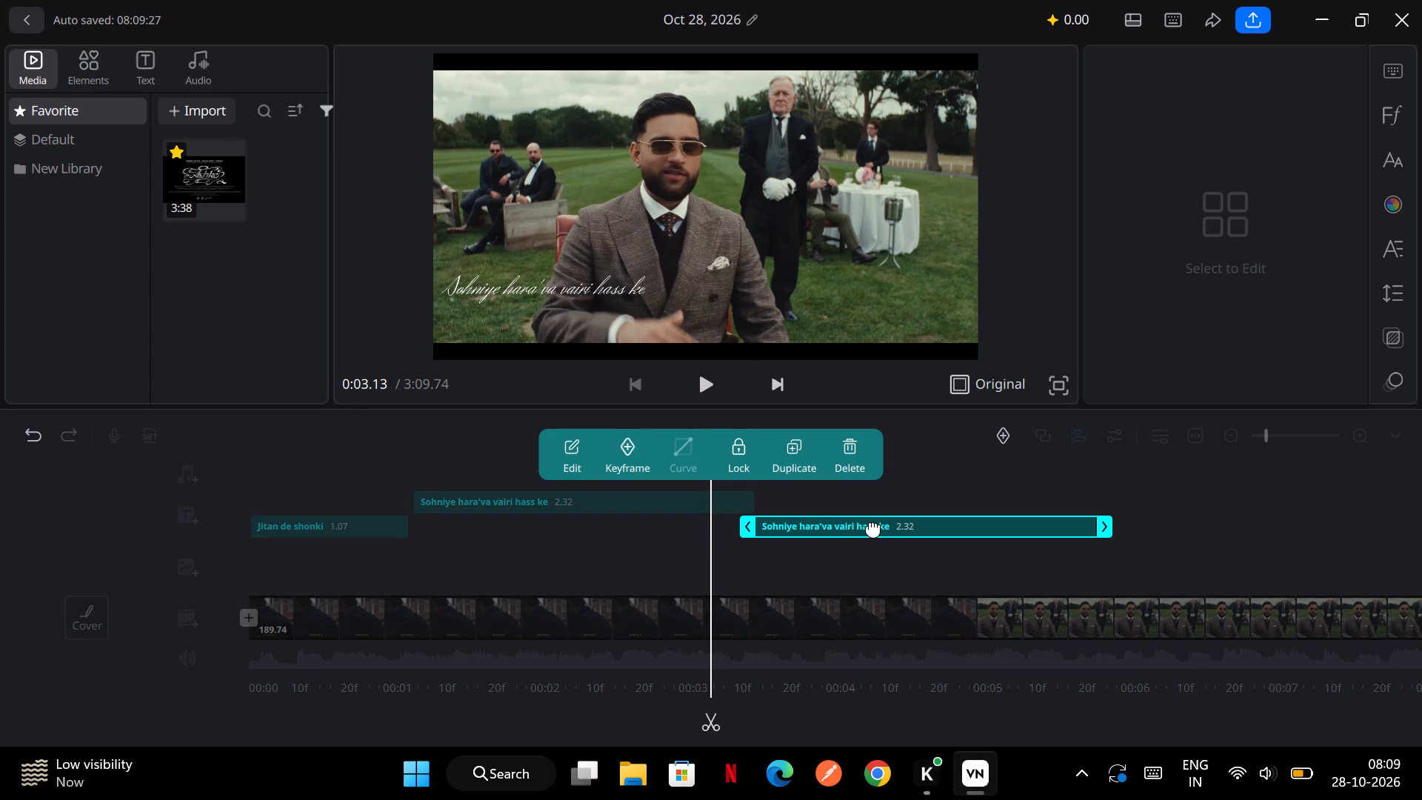
{"action": "double_click", "coordinate": [873, 527]}
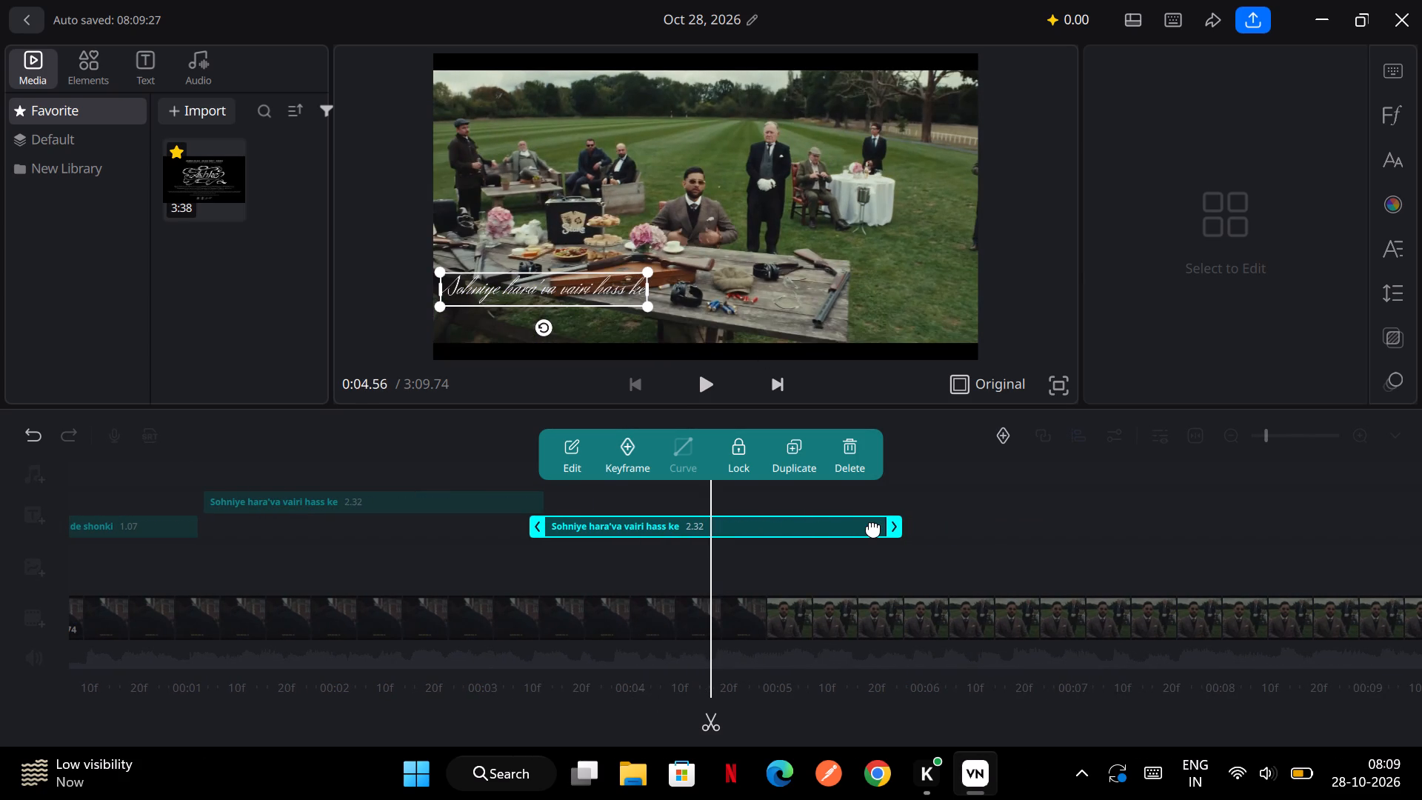
{"action": "right_click", "coordinate": [832, 522]}
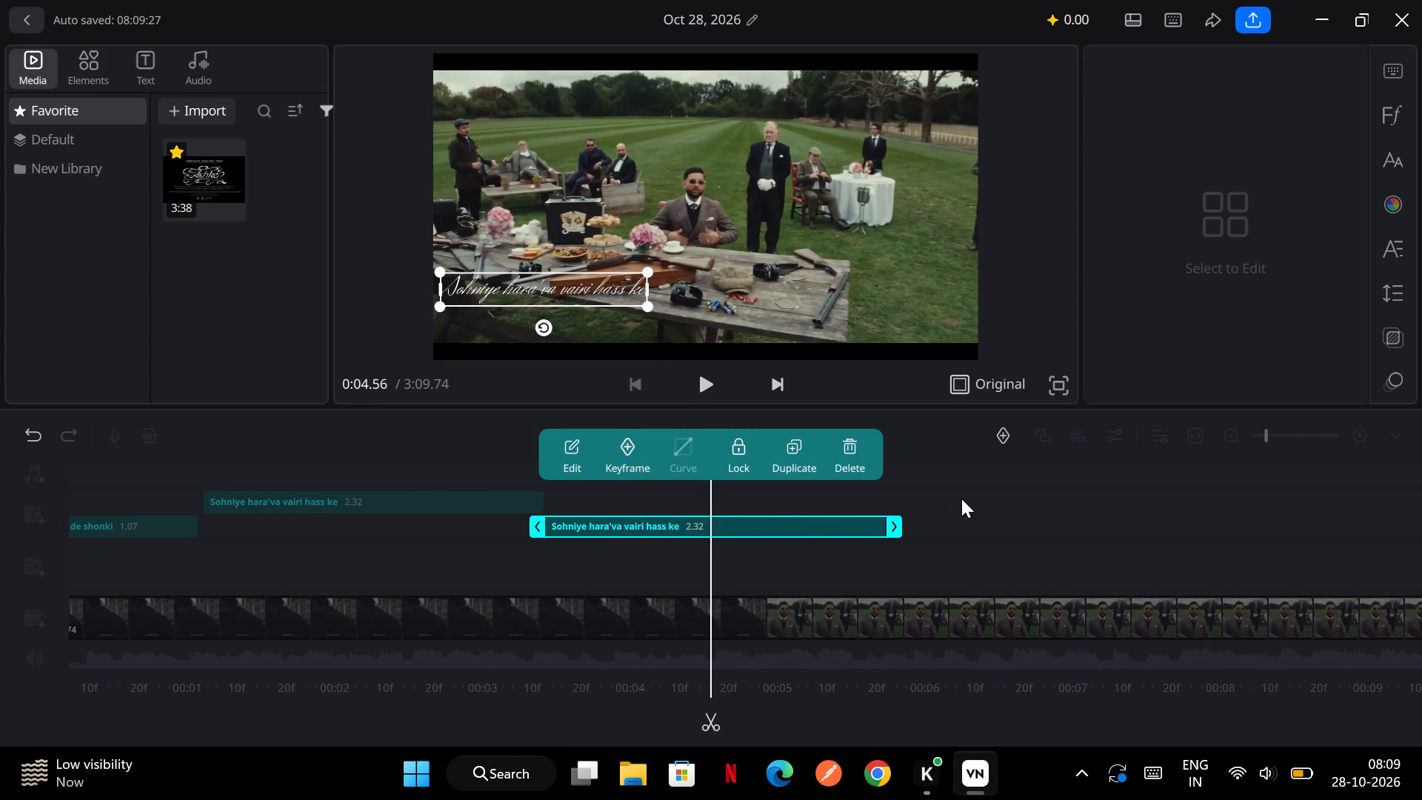
{"action": "left_click", "coordinate": [961, 499]}
{"action": "double_click", "coordinate": [817, 528]}
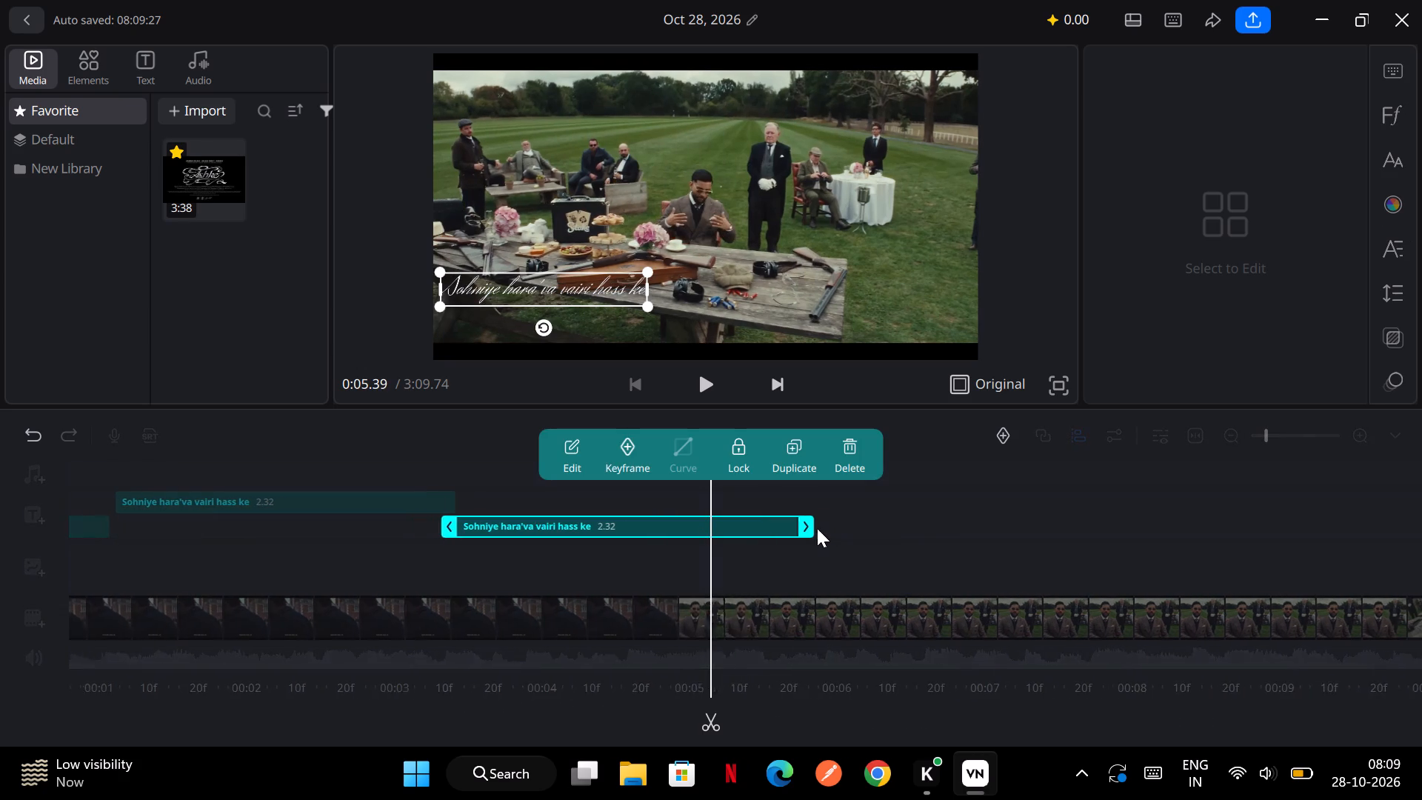
{"action": "double_click", "coordinate": [598, 283]}
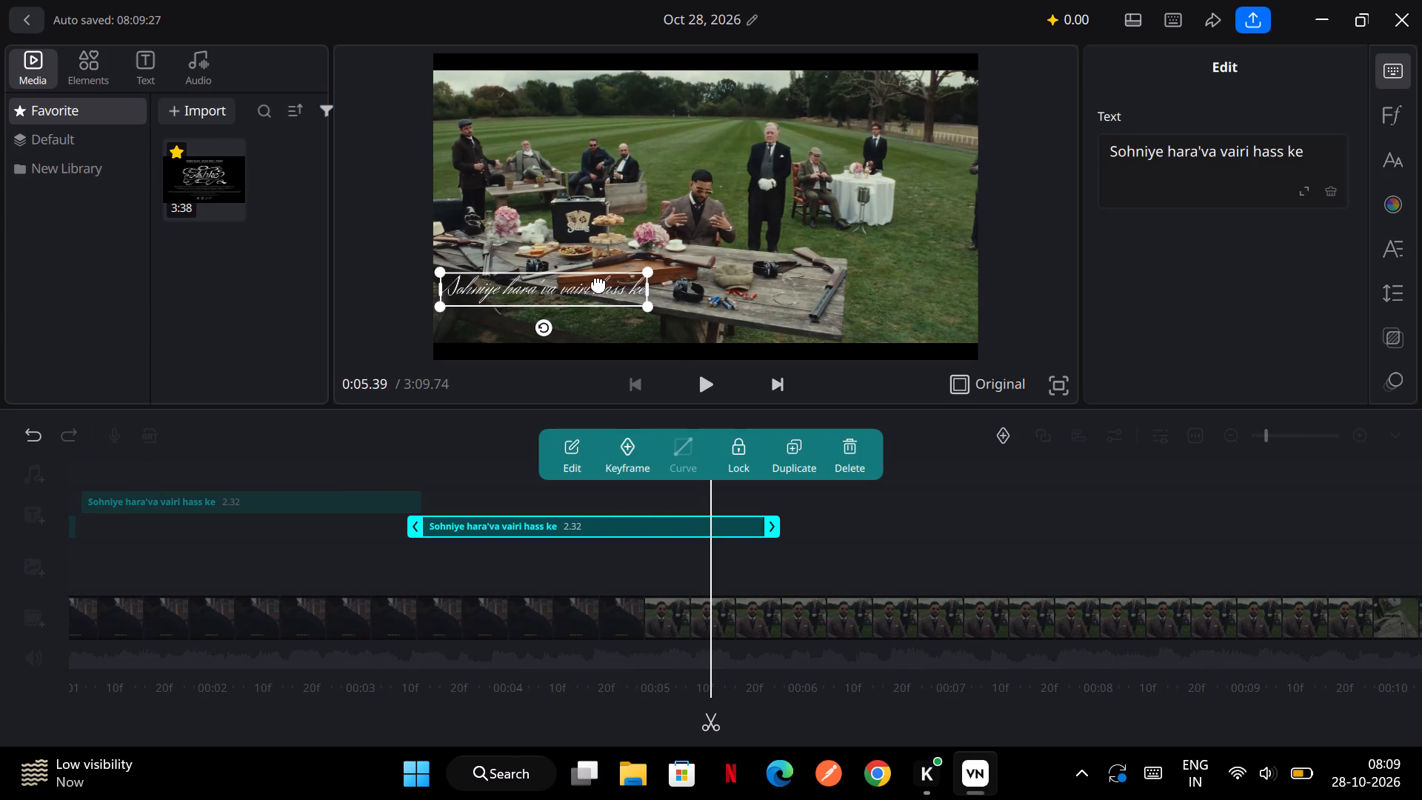
{"action": "left_click", "coordinate": [1215, 170]}
{"action": "key", "text": "ctrl+a"}
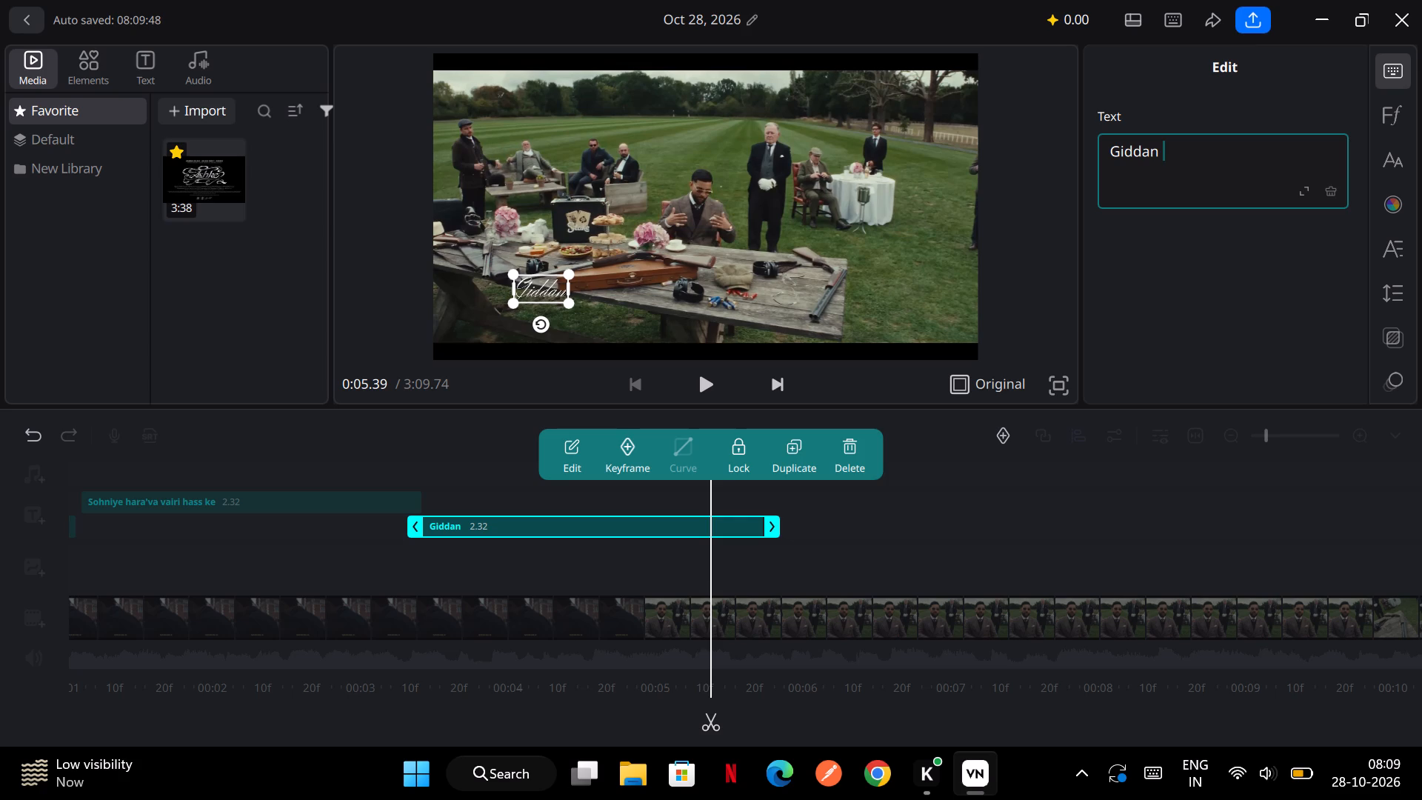
{"action": "key", "text": "BackSpace"}
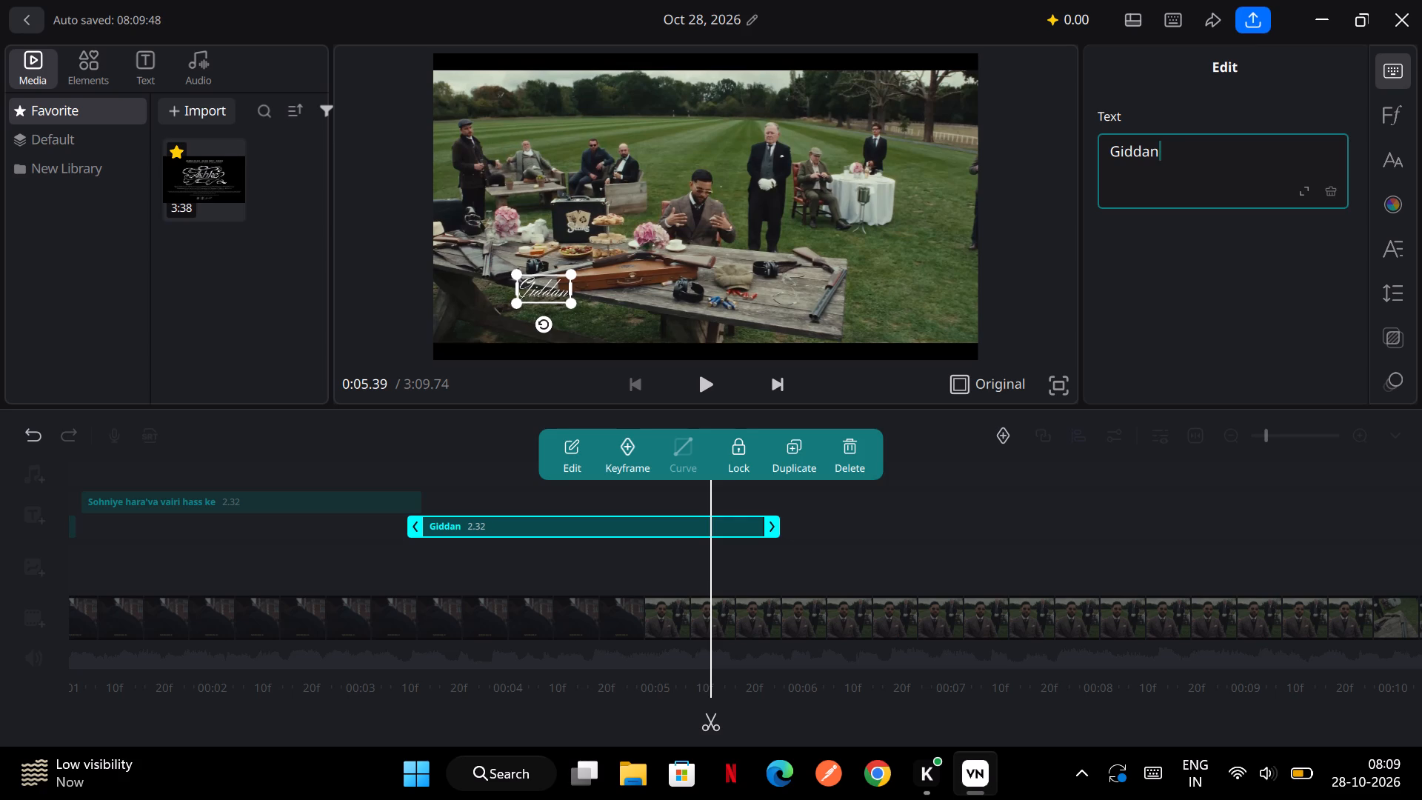
{"action": "key", "text": "BackSpace"}
{"action": "key", "text": "space"}
{"action": "type", "text": "la"}
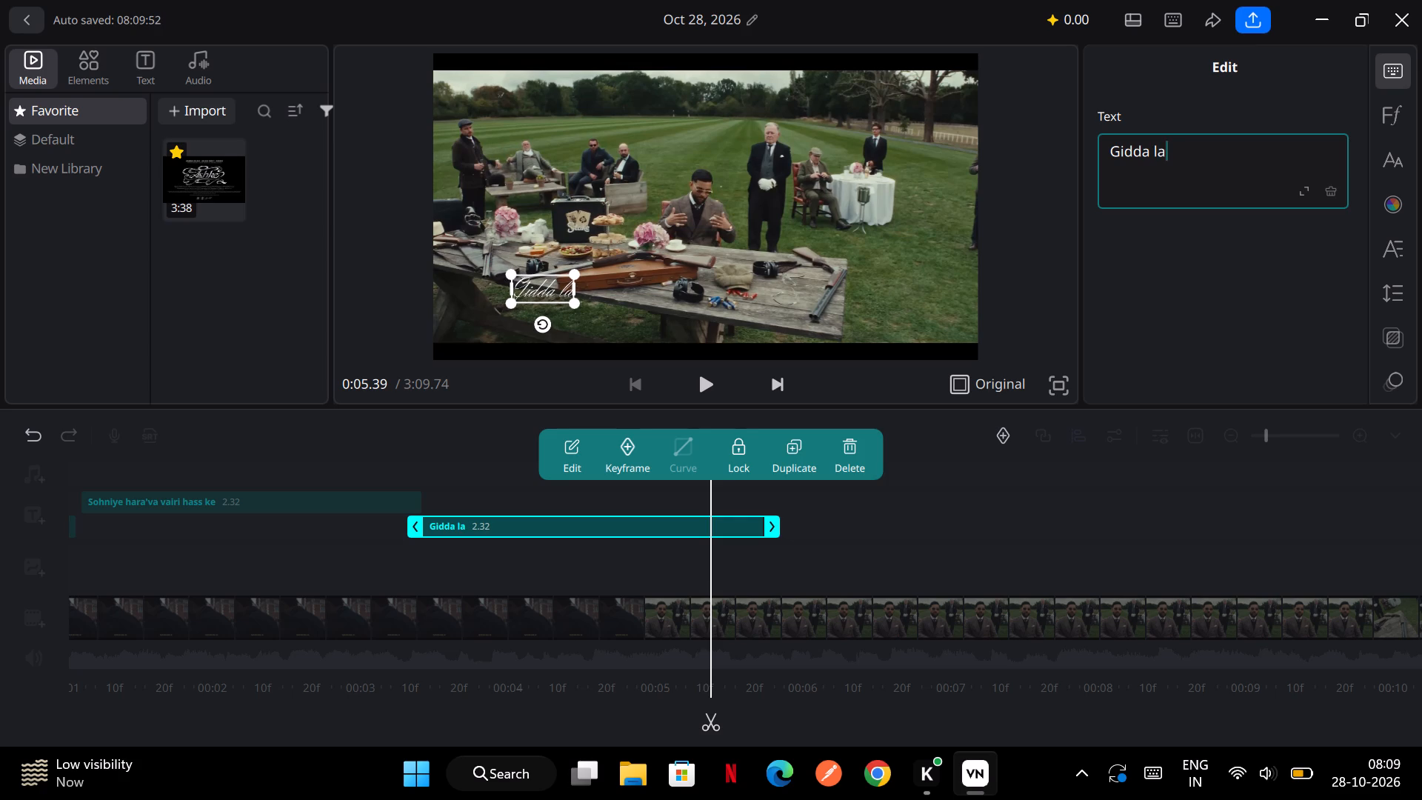
{"action": "type", "text": "ndua da"}
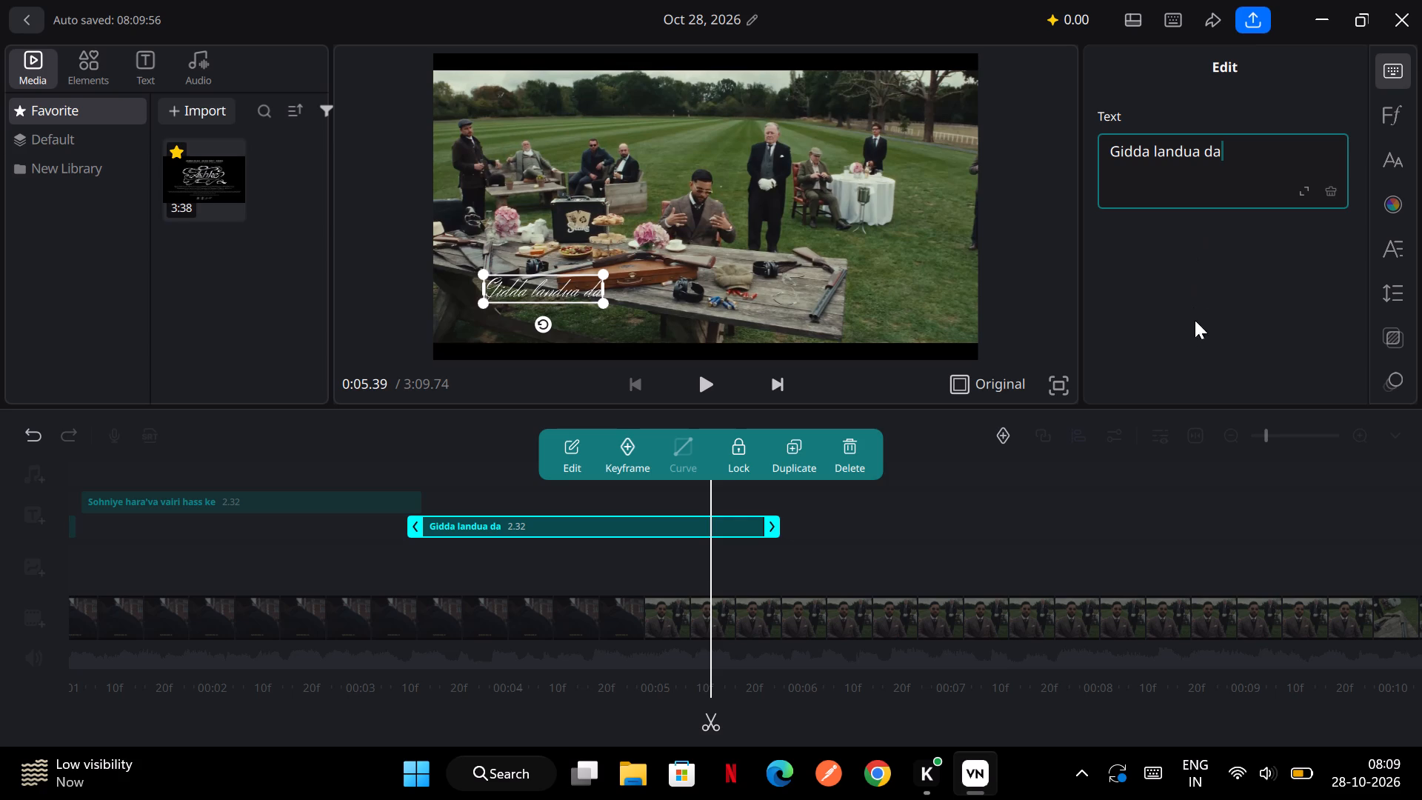
{"action": "left_click", "coordinate": [1209, 359]}
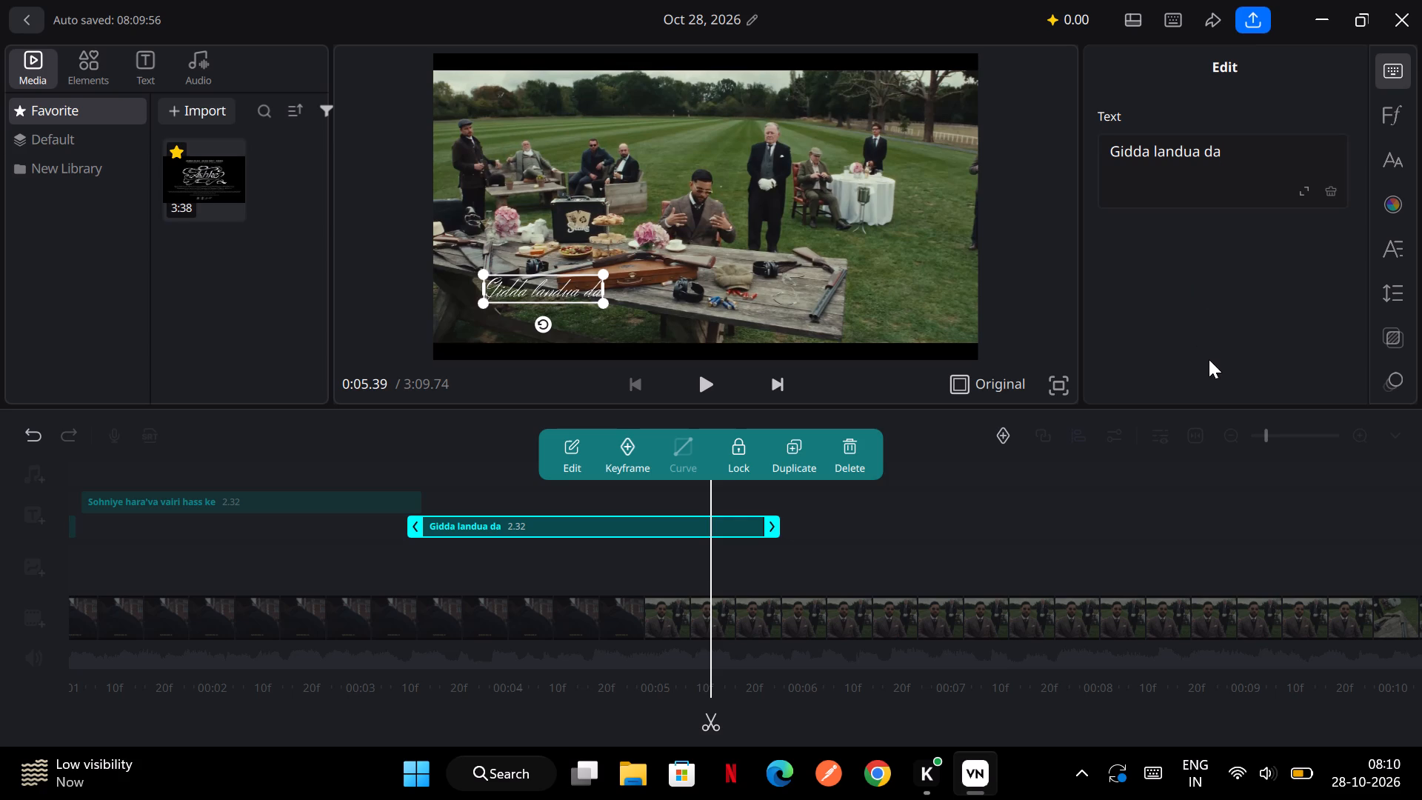
Reposition the "Gidda landua da" title in the video frame onto the grass at the lower right, beside the wooden table.
{"action": "left_click_drag", "start_coordinate": [554, 278], "coordinate": [715, 269]}
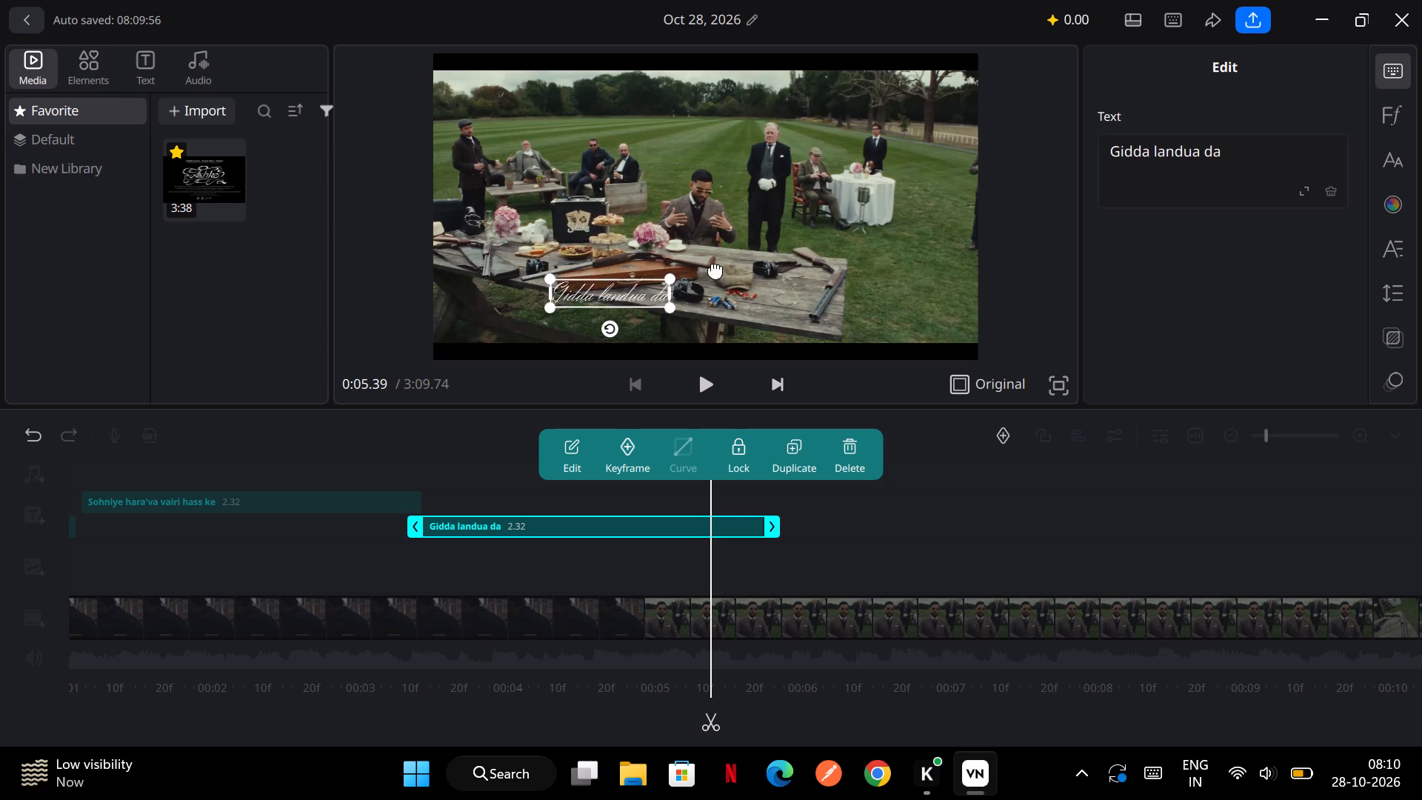
{"action": "left_click_drag", "start_coordinate": [715, 269], "coordinate": [897, 259]}
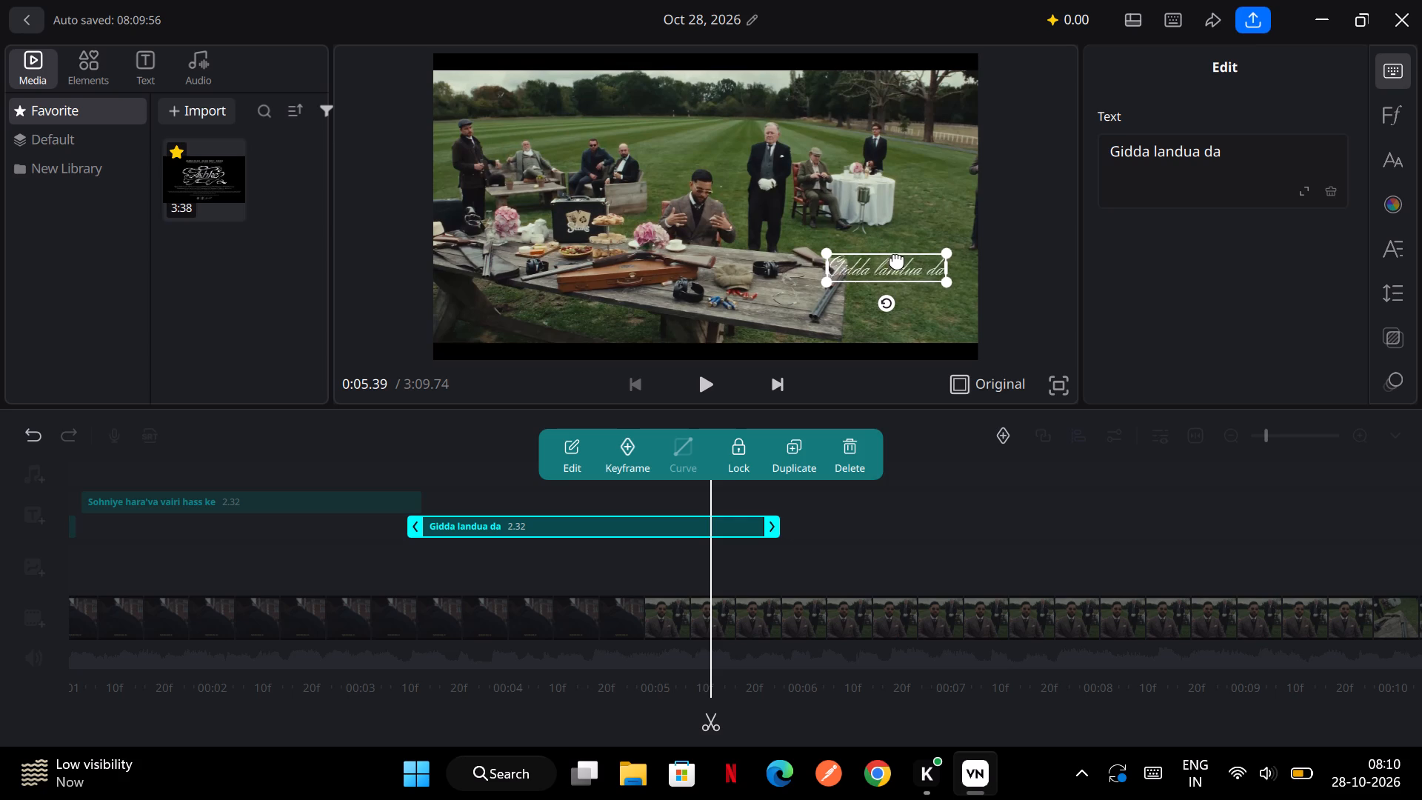
{"action": "left_click_drag", "start_coordinate": [897, 259], "coordinate": [609, 276]}
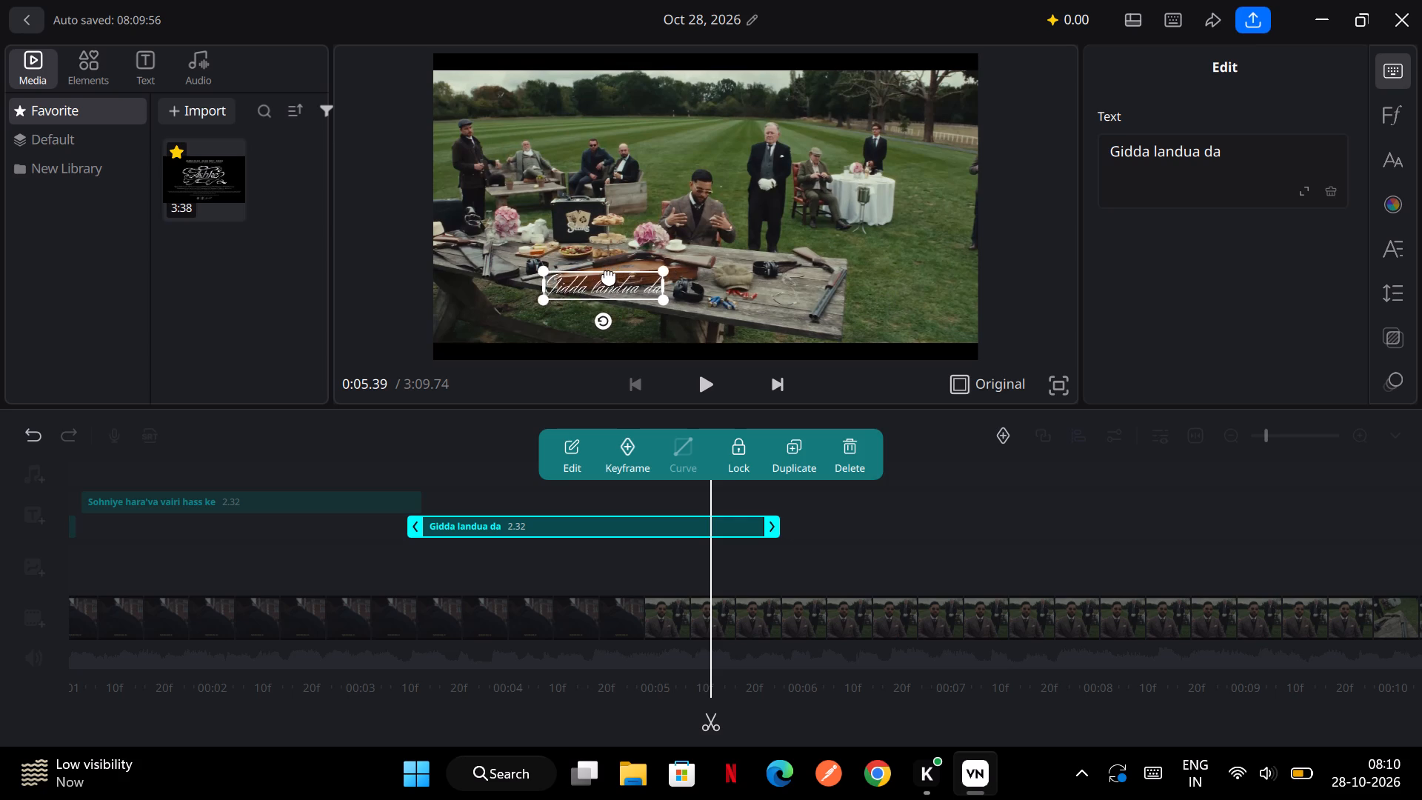
{"action": "left_click_drag", "start_coordinate": [609, 276], "coordinate": [914, 263]}
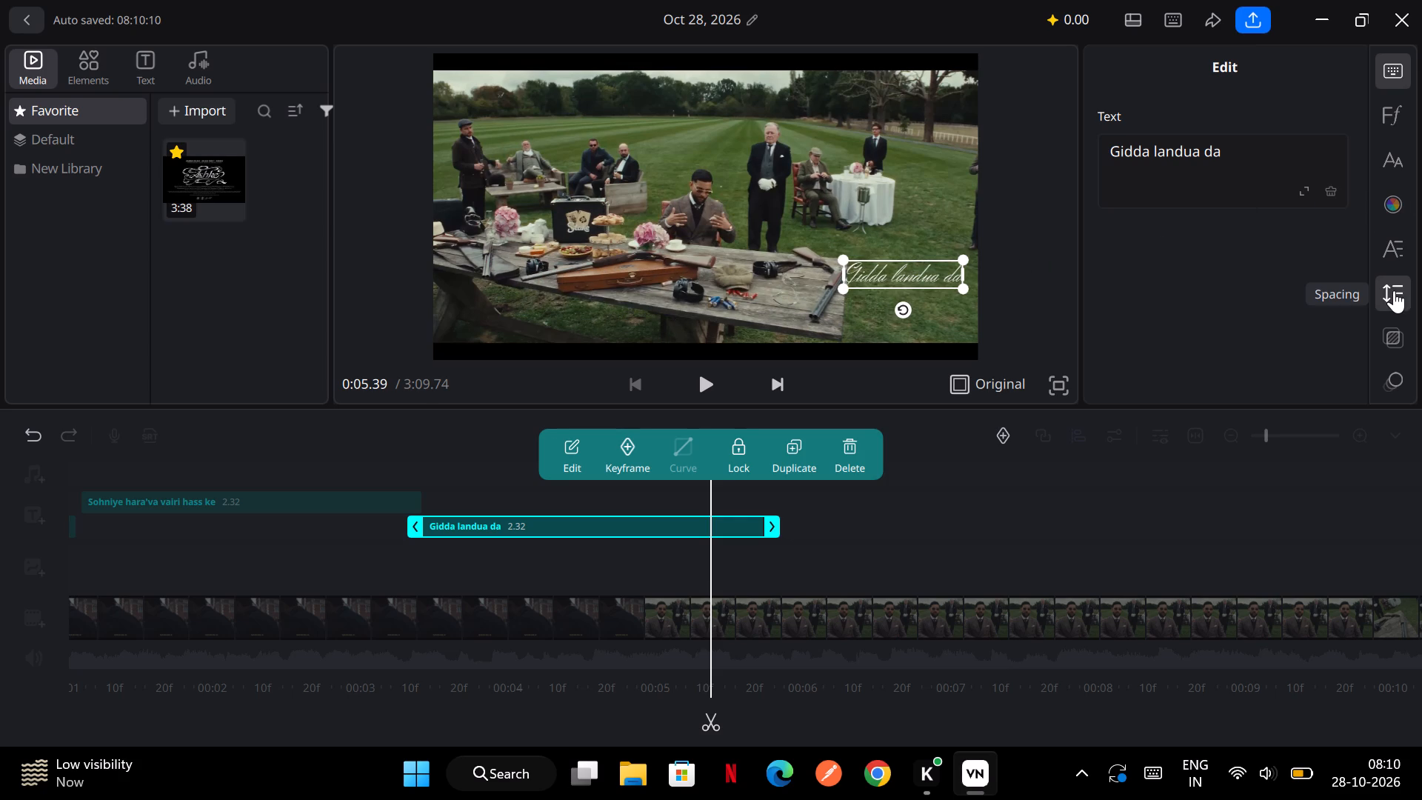
Set the "Gidda landua da" title's text alignment to right.
{"action": "left_click", "coordinate": [1400, 236]}
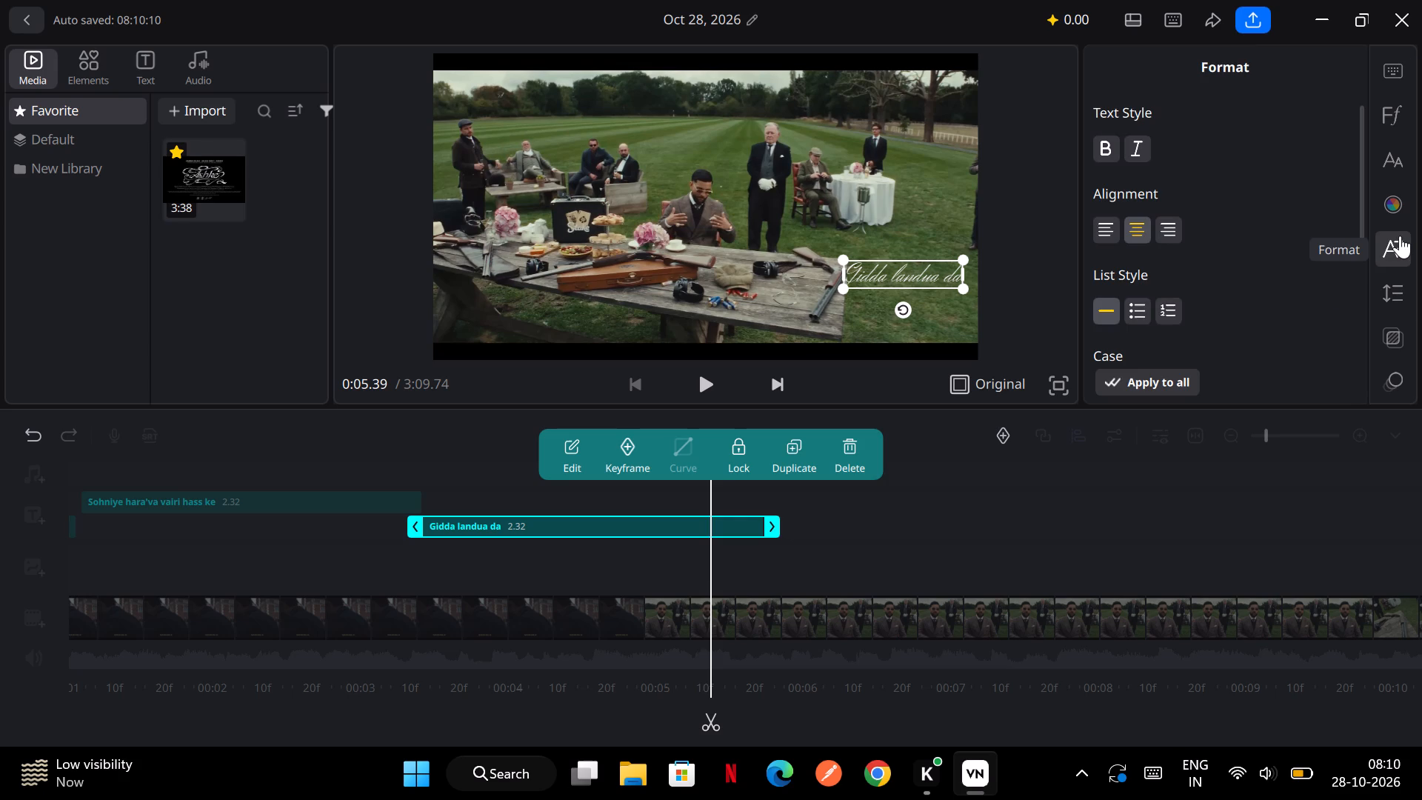
{"action": "left_click", "coordinate": [1178, 229]}
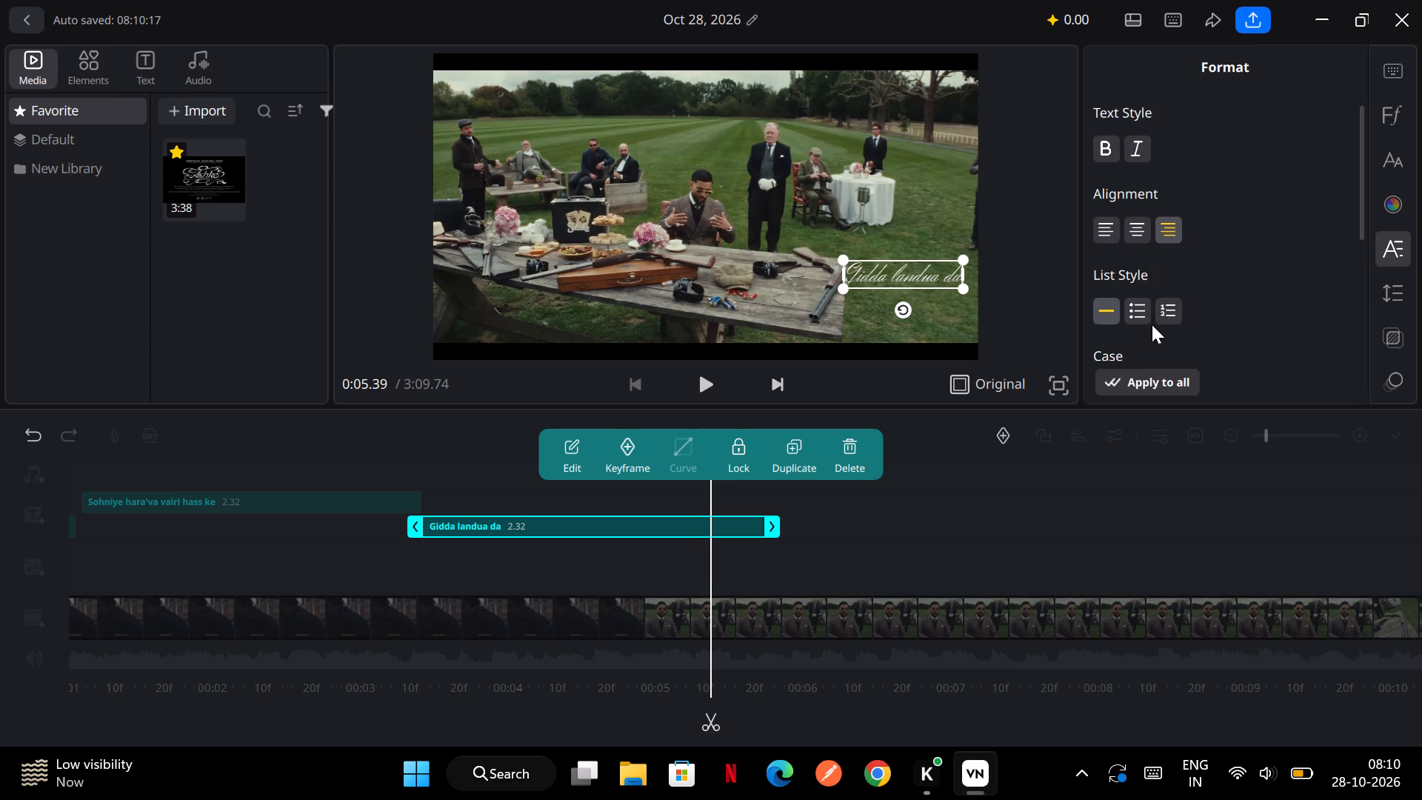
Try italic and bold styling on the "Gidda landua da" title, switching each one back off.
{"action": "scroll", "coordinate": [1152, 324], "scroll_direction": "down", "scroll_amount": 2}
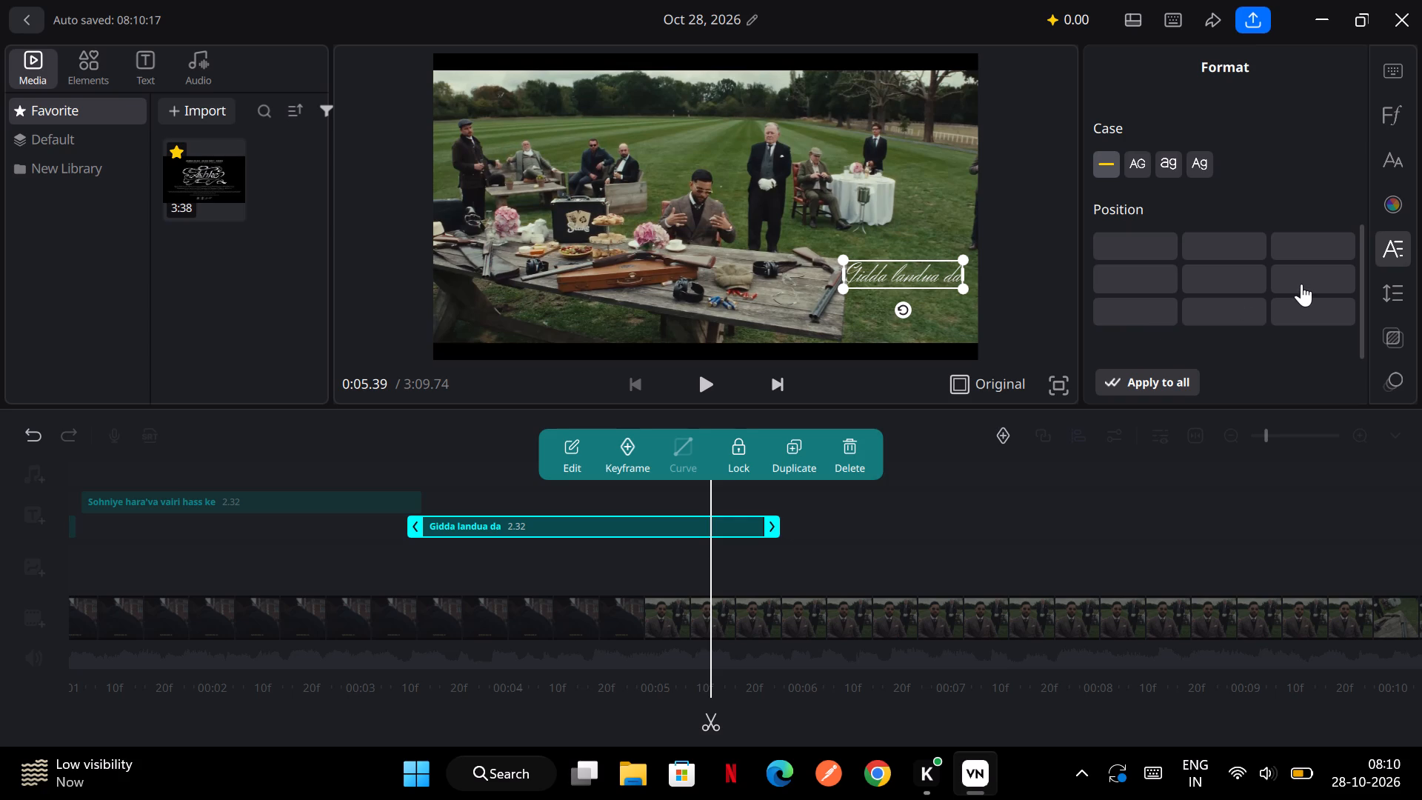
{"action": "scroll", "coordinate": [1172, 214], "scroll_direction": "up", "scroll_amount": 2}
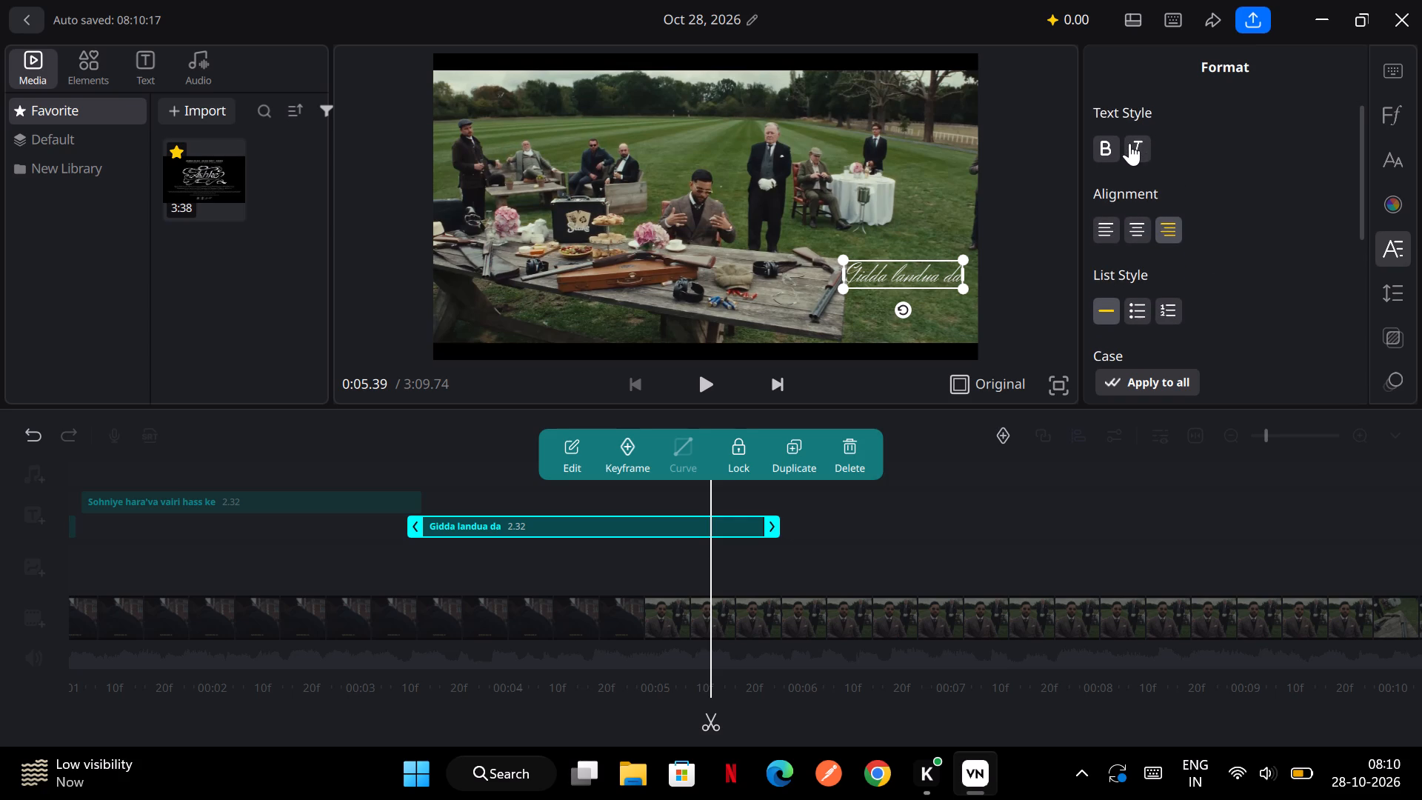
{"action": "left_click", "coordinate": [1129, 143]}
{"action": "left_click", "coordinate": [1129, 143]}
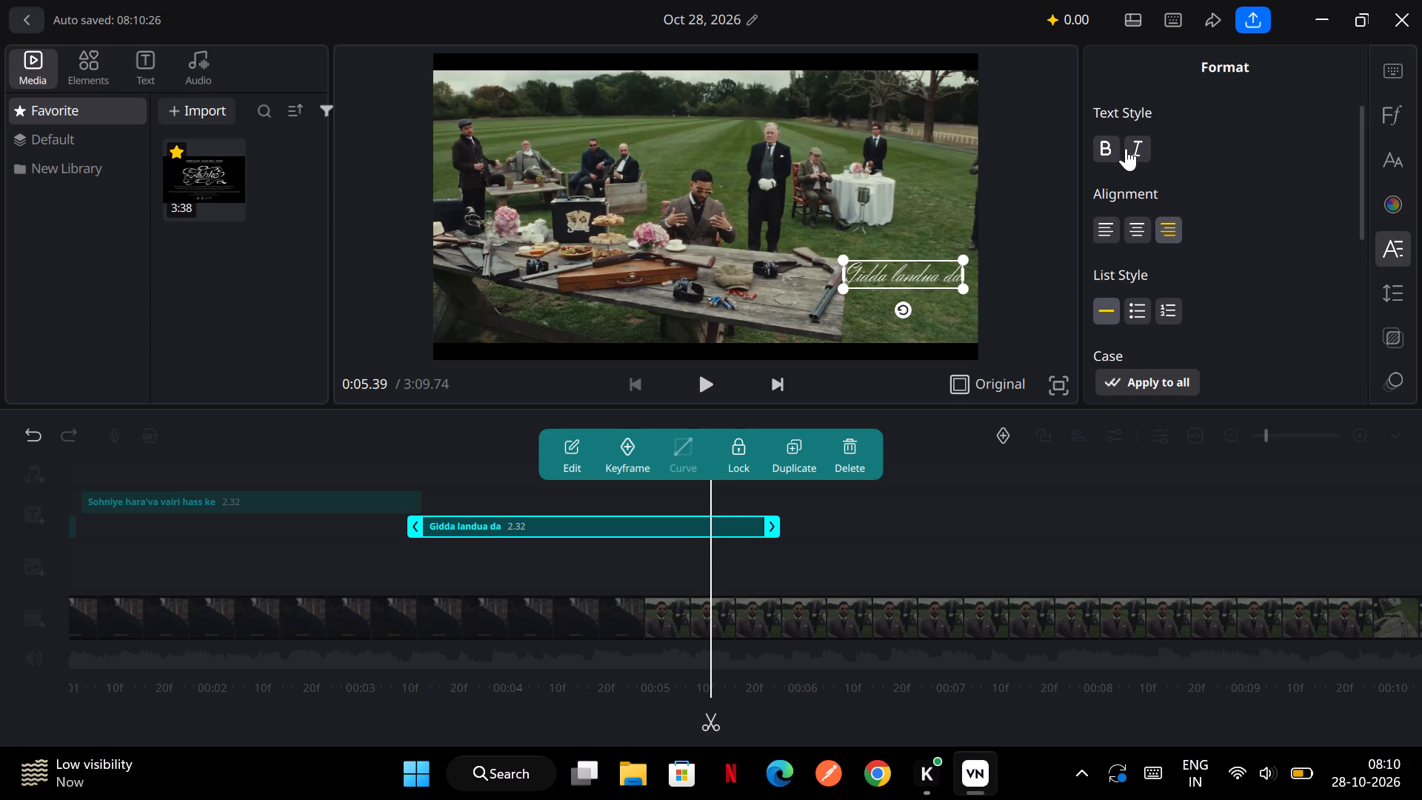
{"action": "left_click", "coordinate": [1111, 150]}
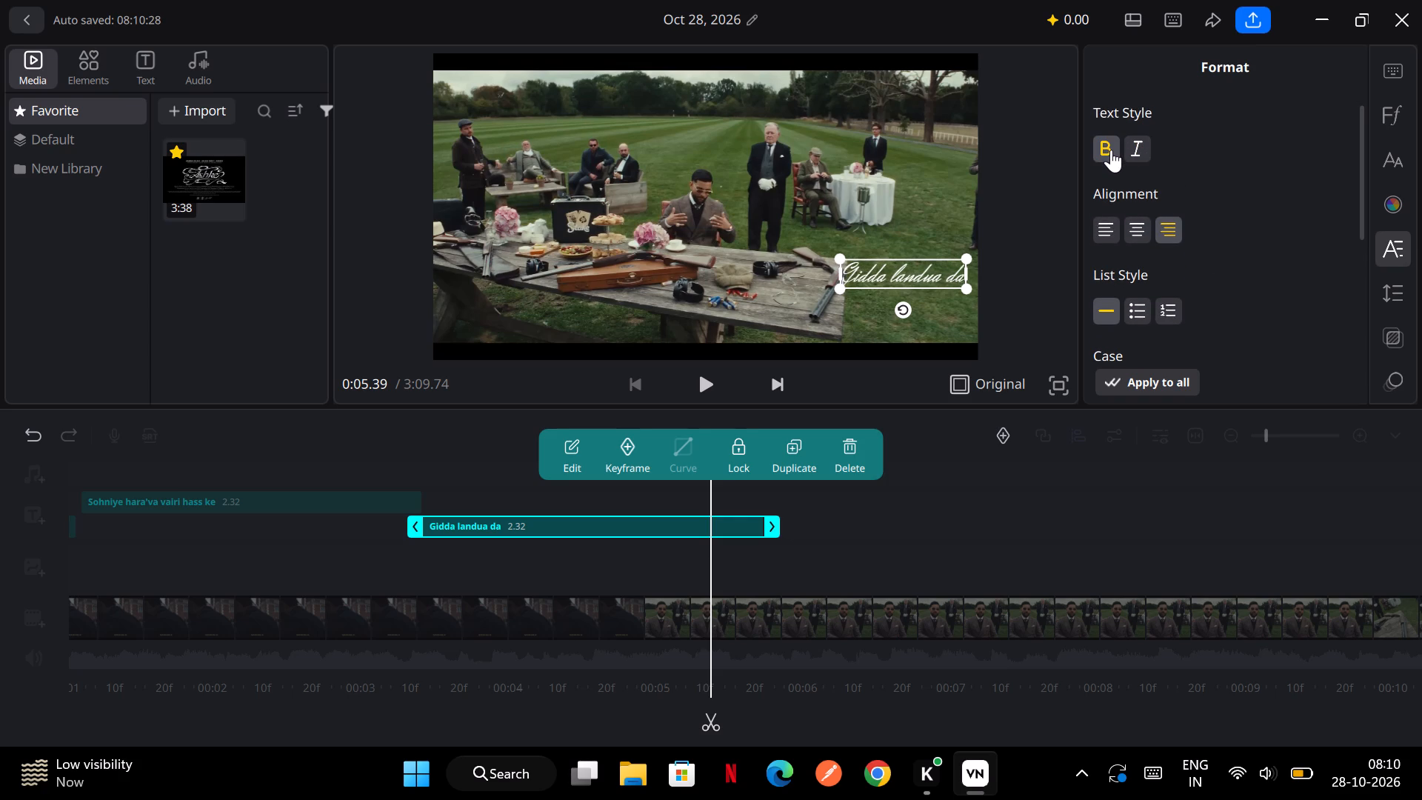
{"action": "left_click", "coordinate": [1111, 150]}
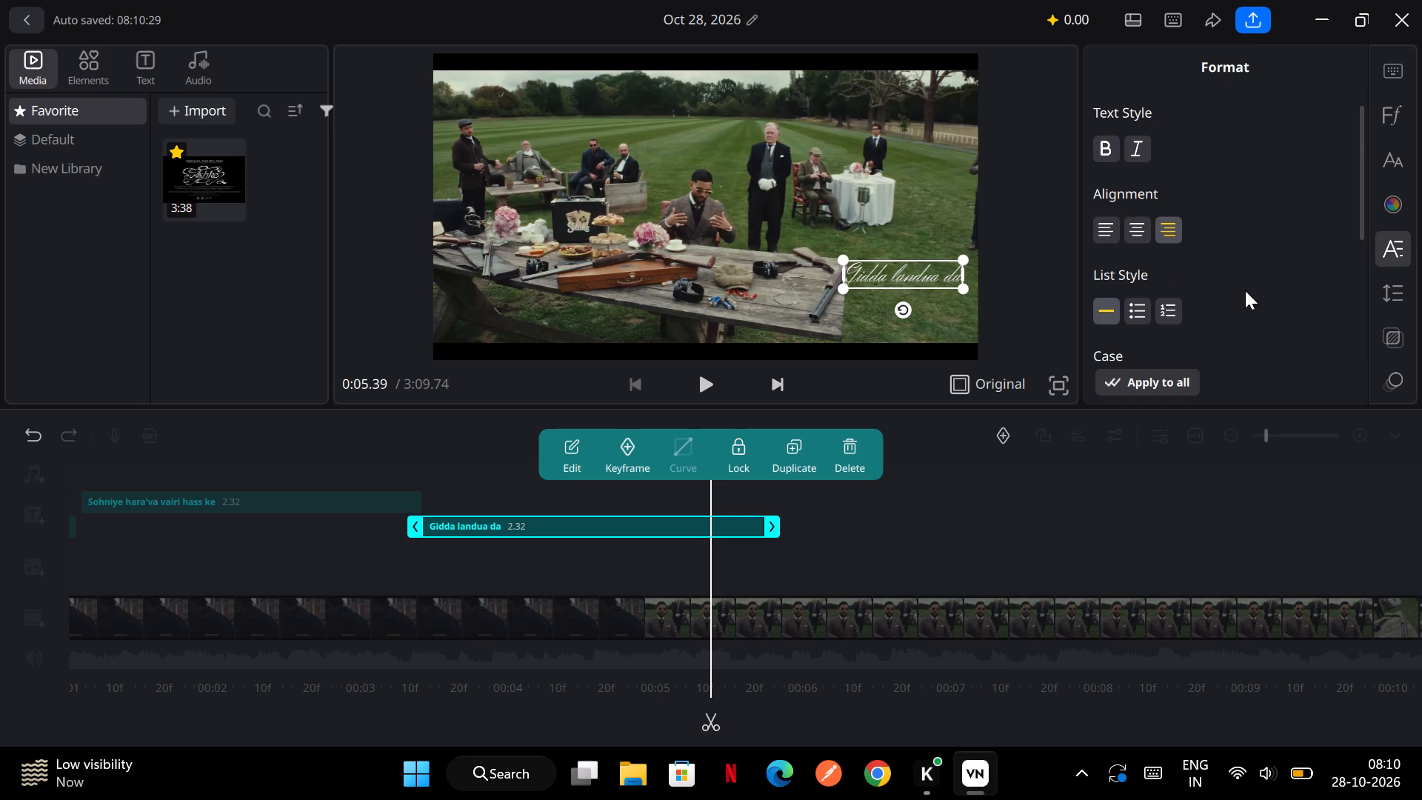
Try Darken and Multiply blending on the "Gidda landua da" title, and choose the third mode in the row below them.
{"action": "scroll", "coordinate": [1387, 334], "scroll_direction": "down", "scroll_amount": 1}
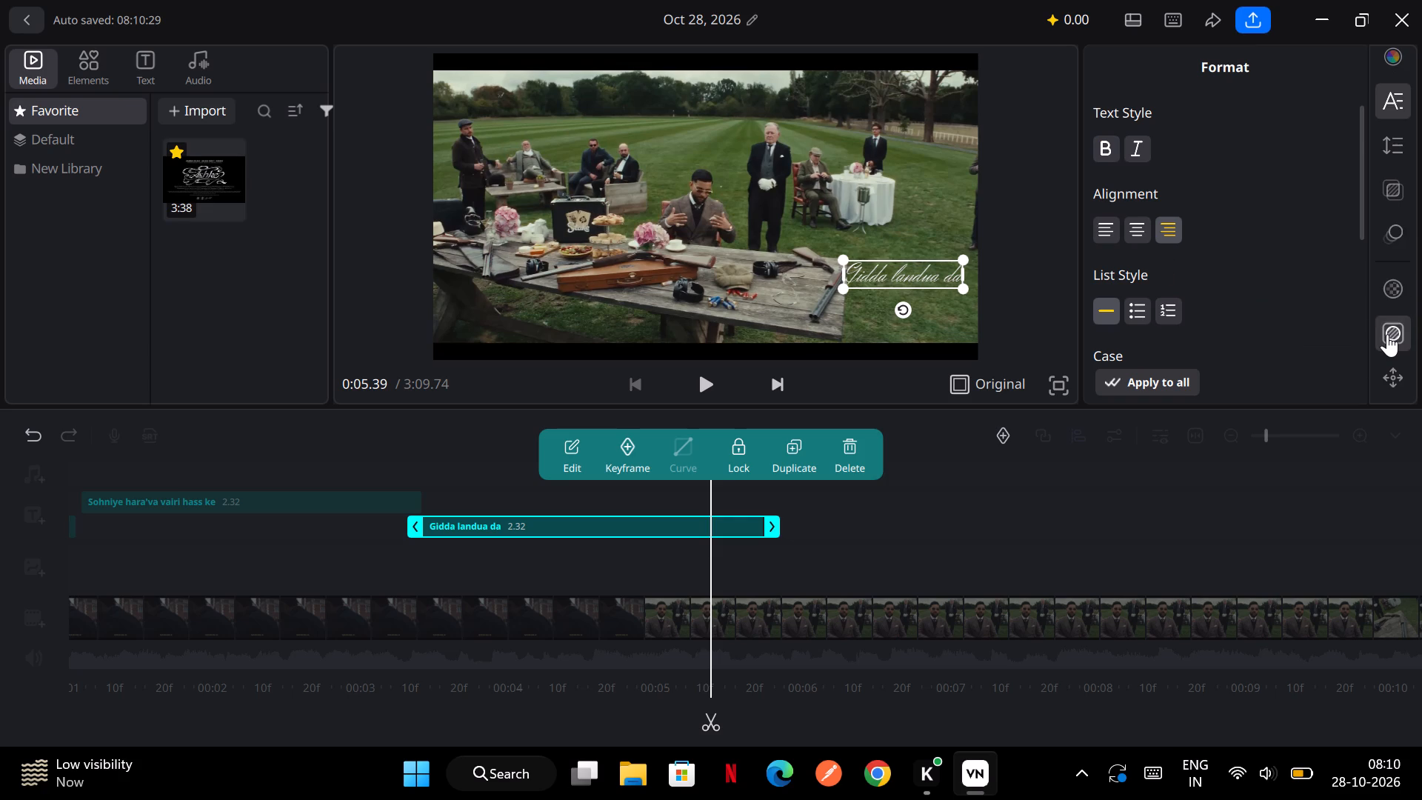
{"action": "left_click", "coordinate": [1396, 207]}
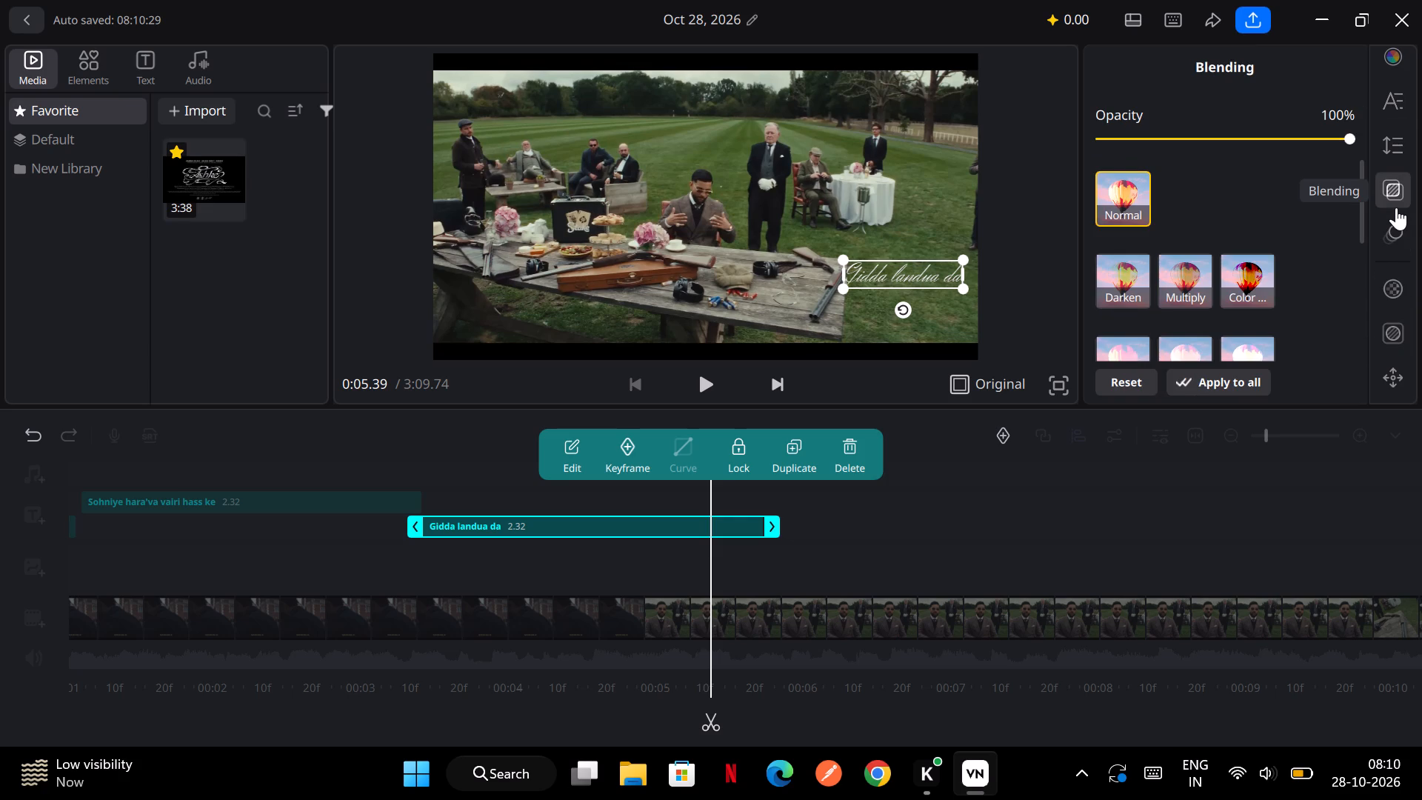
{"action": "left_click", "coordinate": [1132, 287]}
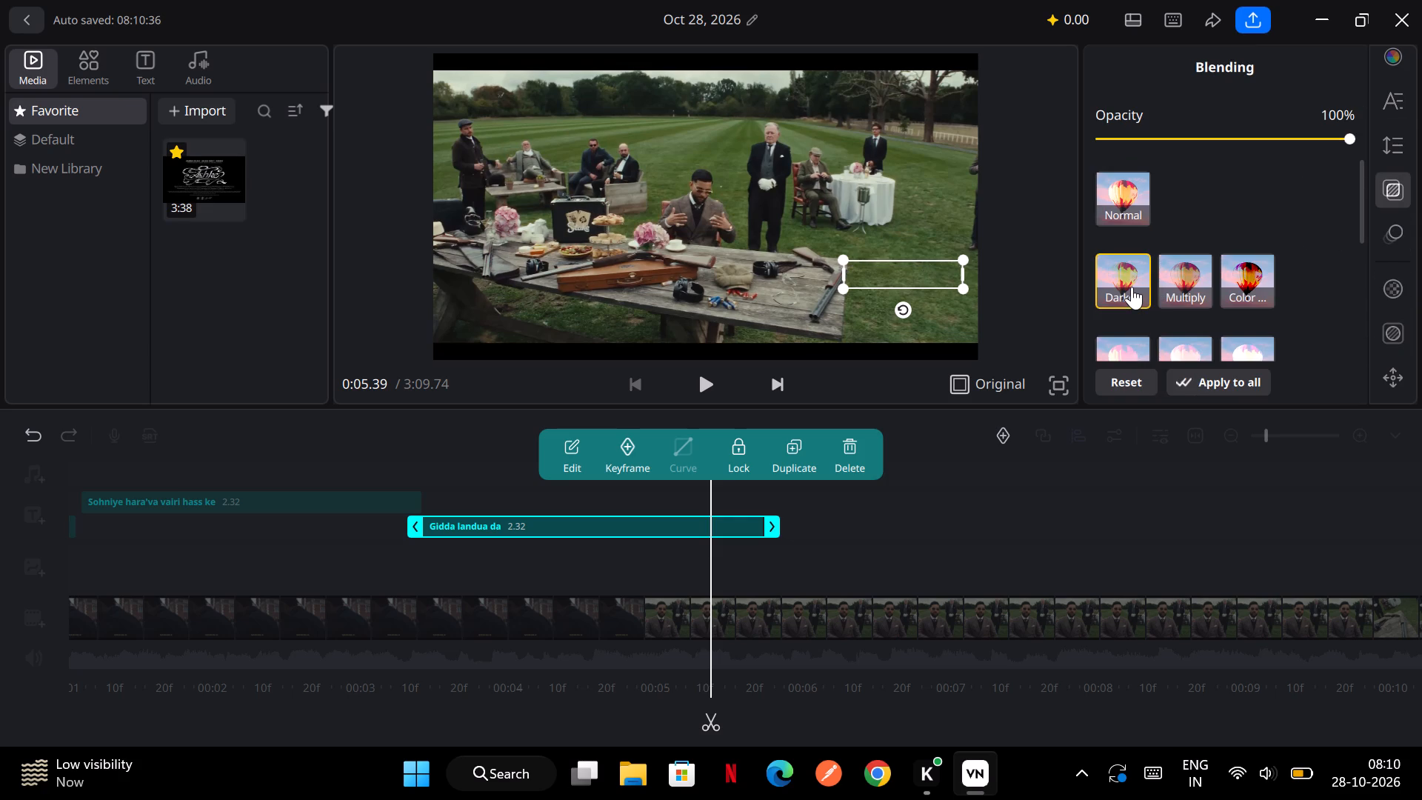
{"action": "left_click", "coordinate": [1181, 290]}
{"action": "left_click", "coordinate": [1236, 294]}
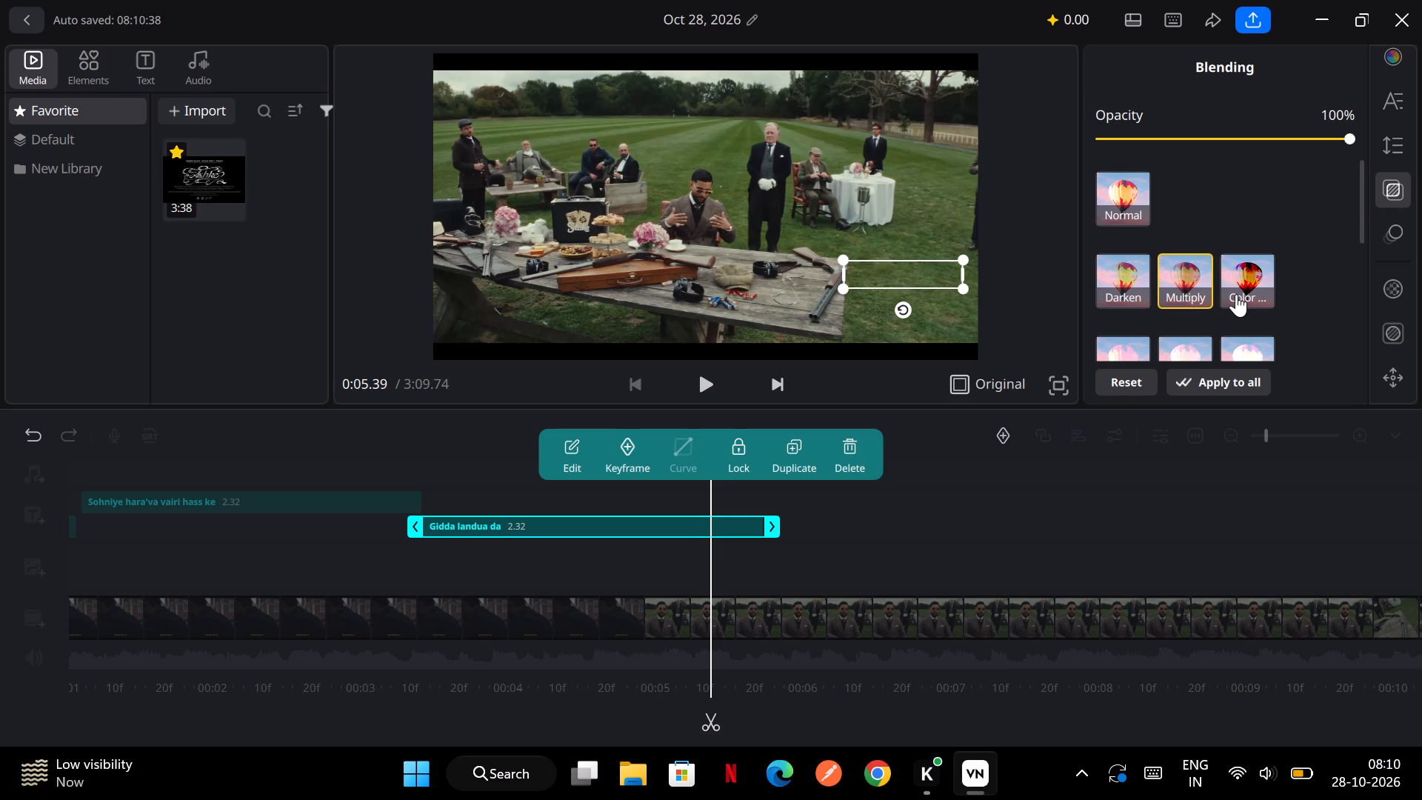
{"action": "left_click", "coordinate": [1241, 341]}
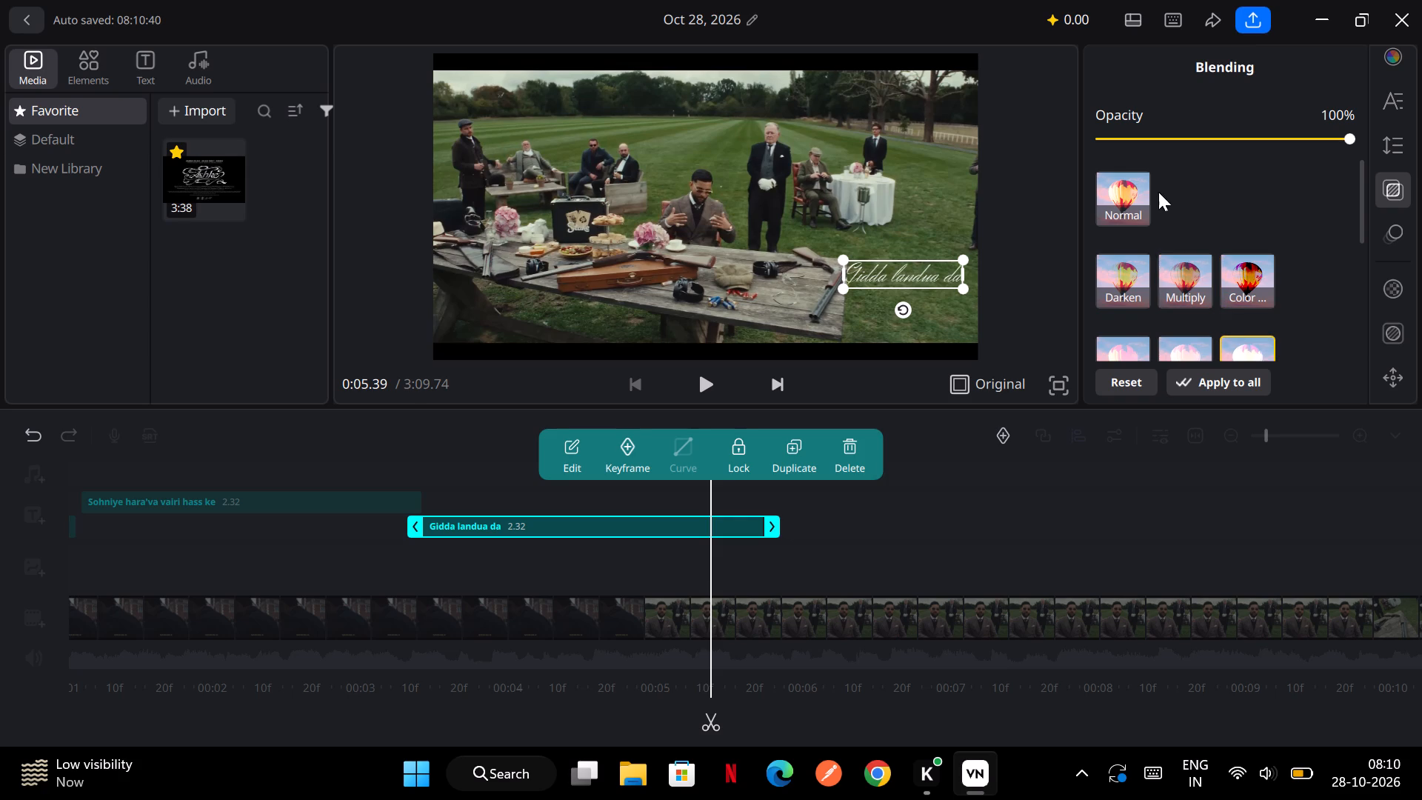
{"action": "scroll", "coordinate": [1280, 276], "scroll_direction": "down", "scroll_amount": 1}
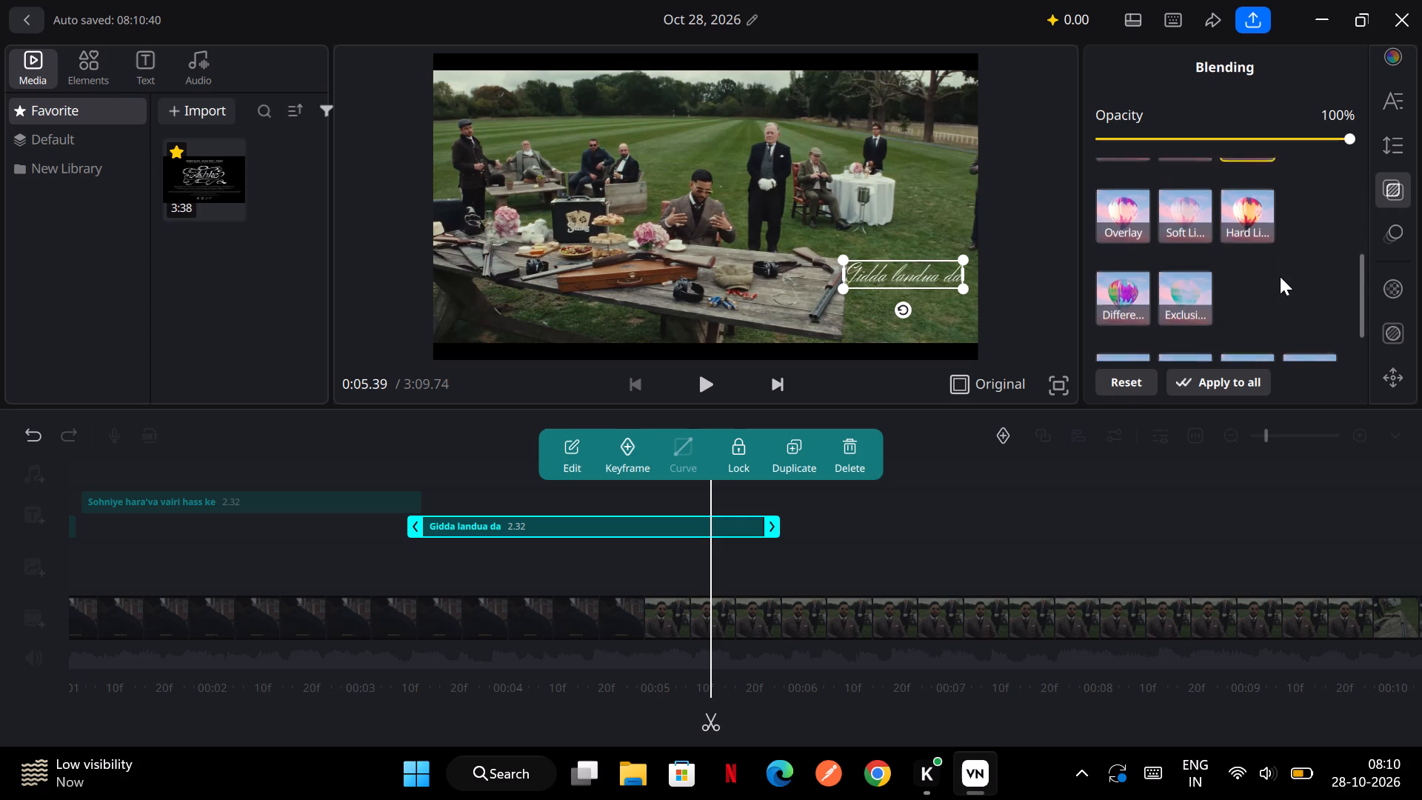
{"action": "scroll", "coordinate": [1280, 276], "scroll_direction": "down", "scroll_amount": 1}
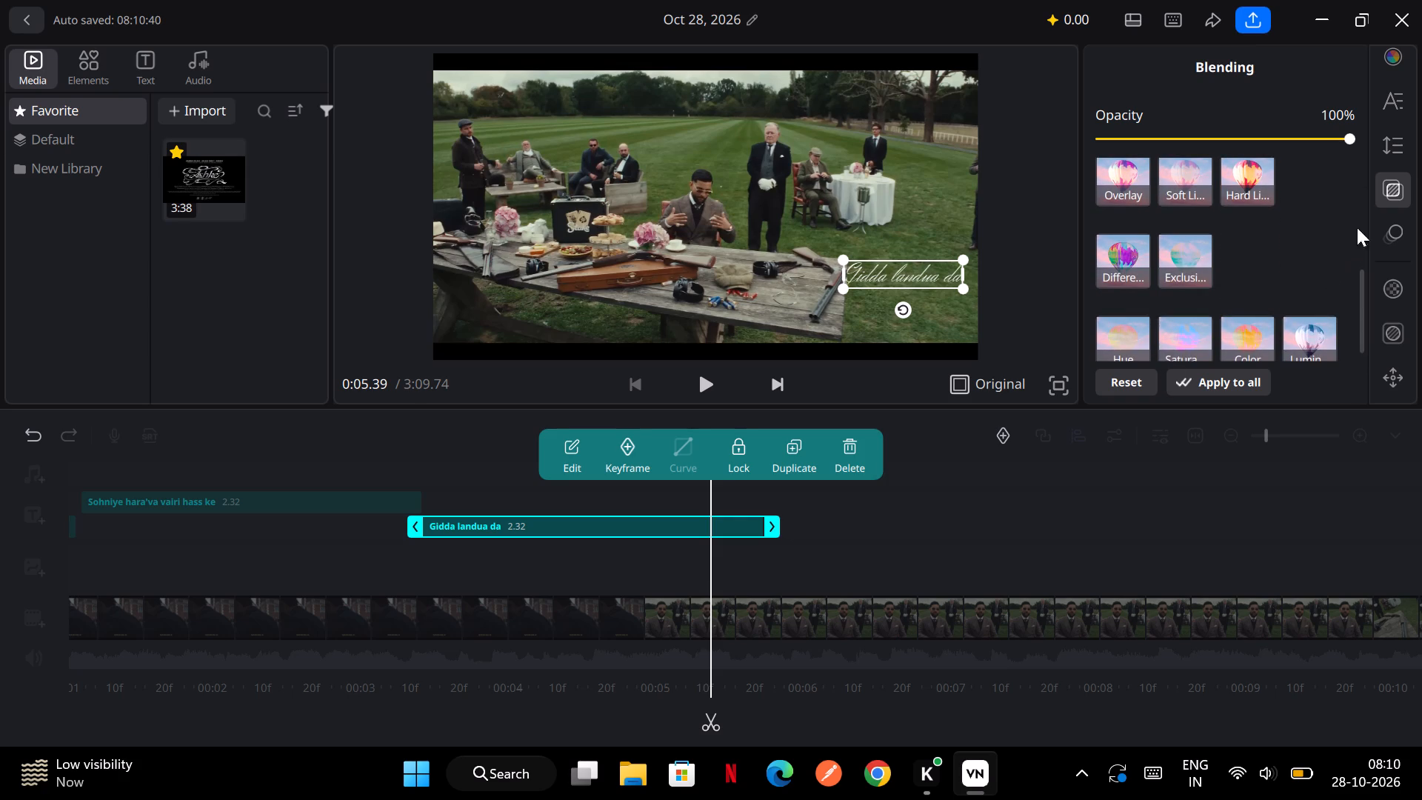
{"action": "scroll", "coordinate": [1202, 255], "scroll_direction": "up", "scroll_amount": 2}
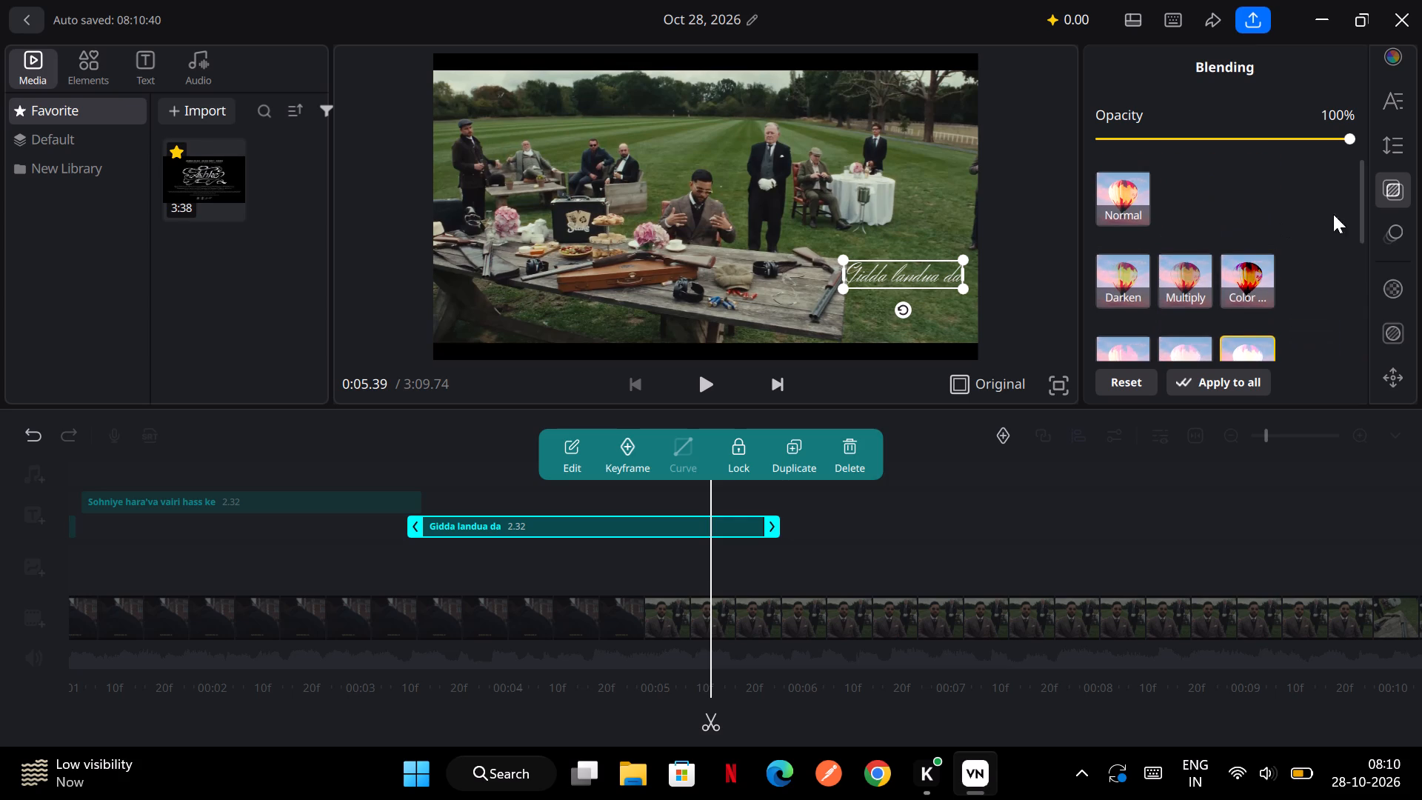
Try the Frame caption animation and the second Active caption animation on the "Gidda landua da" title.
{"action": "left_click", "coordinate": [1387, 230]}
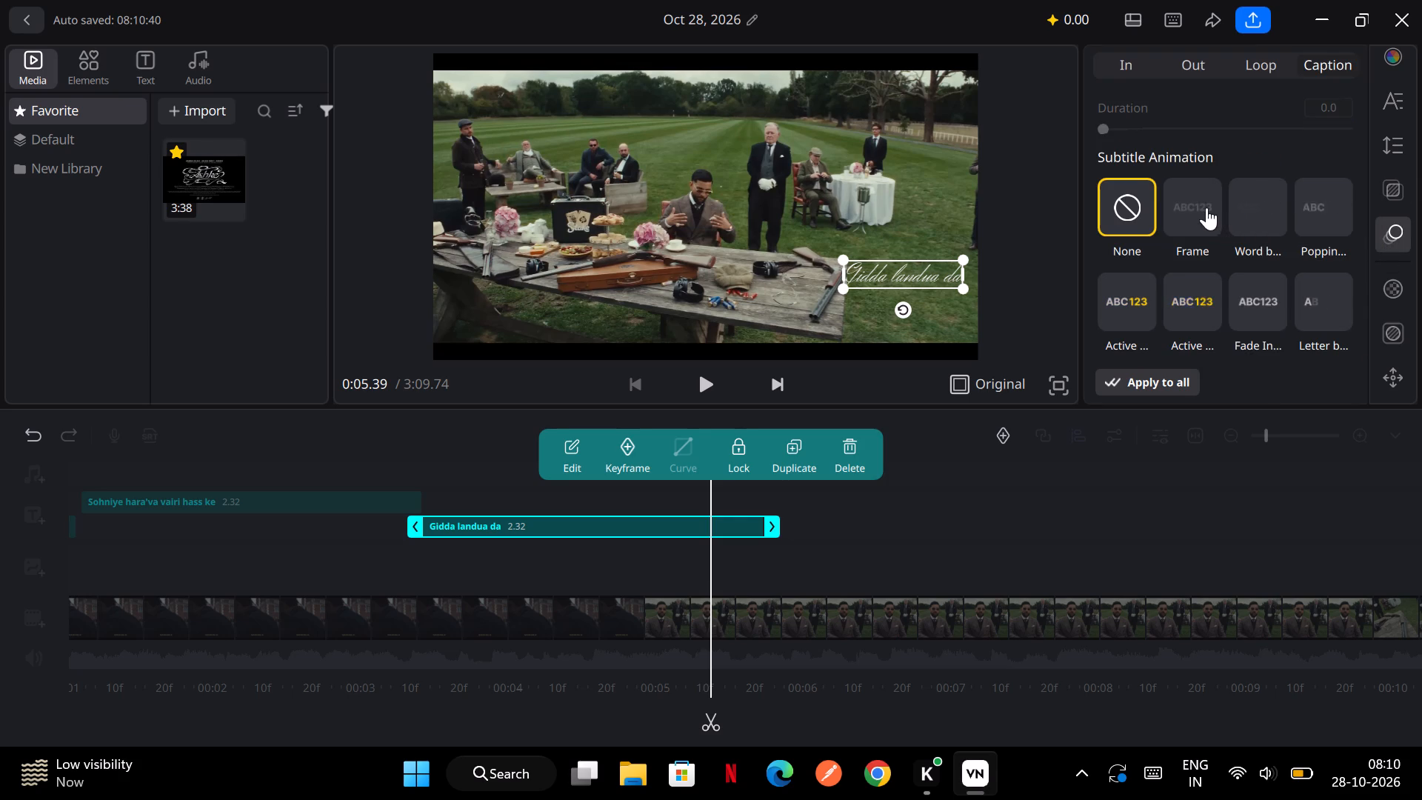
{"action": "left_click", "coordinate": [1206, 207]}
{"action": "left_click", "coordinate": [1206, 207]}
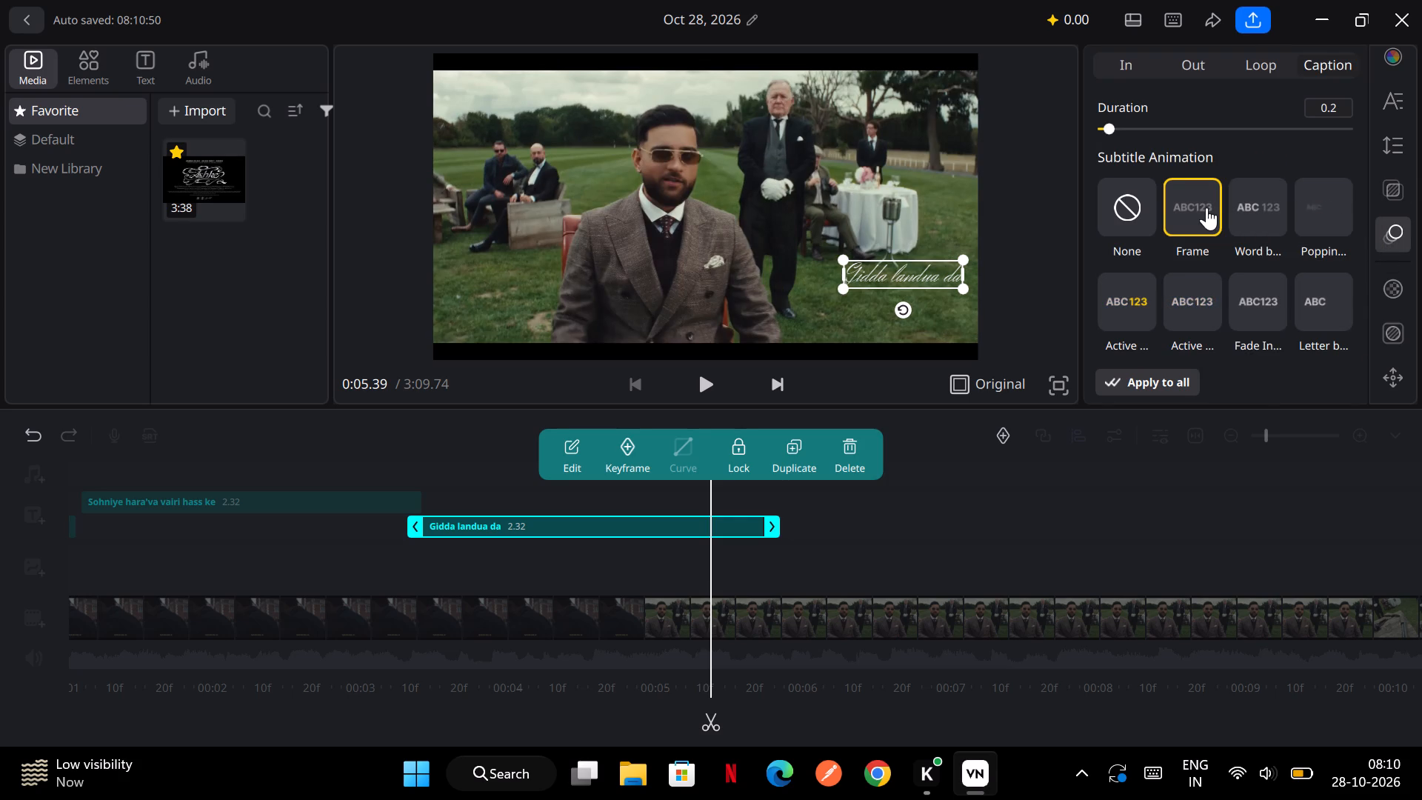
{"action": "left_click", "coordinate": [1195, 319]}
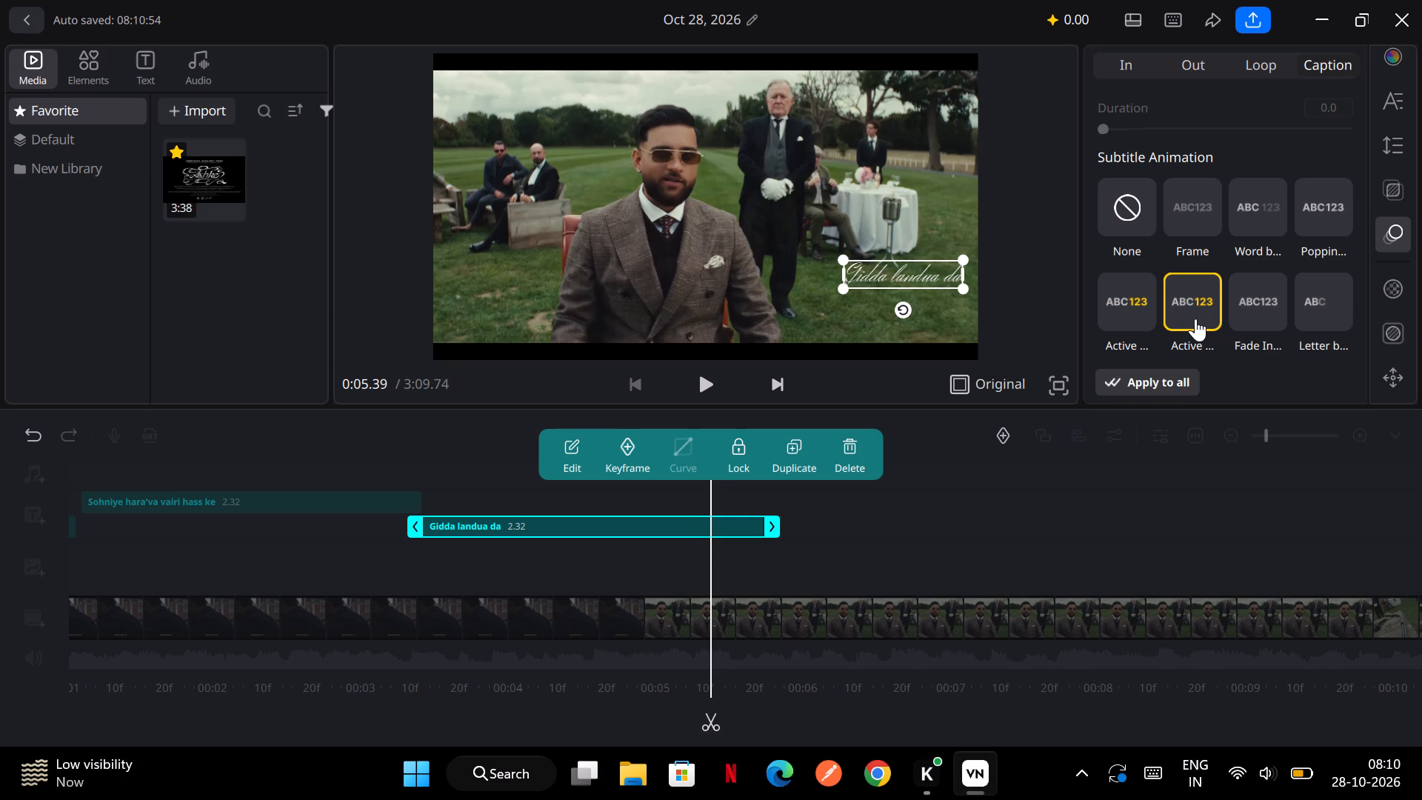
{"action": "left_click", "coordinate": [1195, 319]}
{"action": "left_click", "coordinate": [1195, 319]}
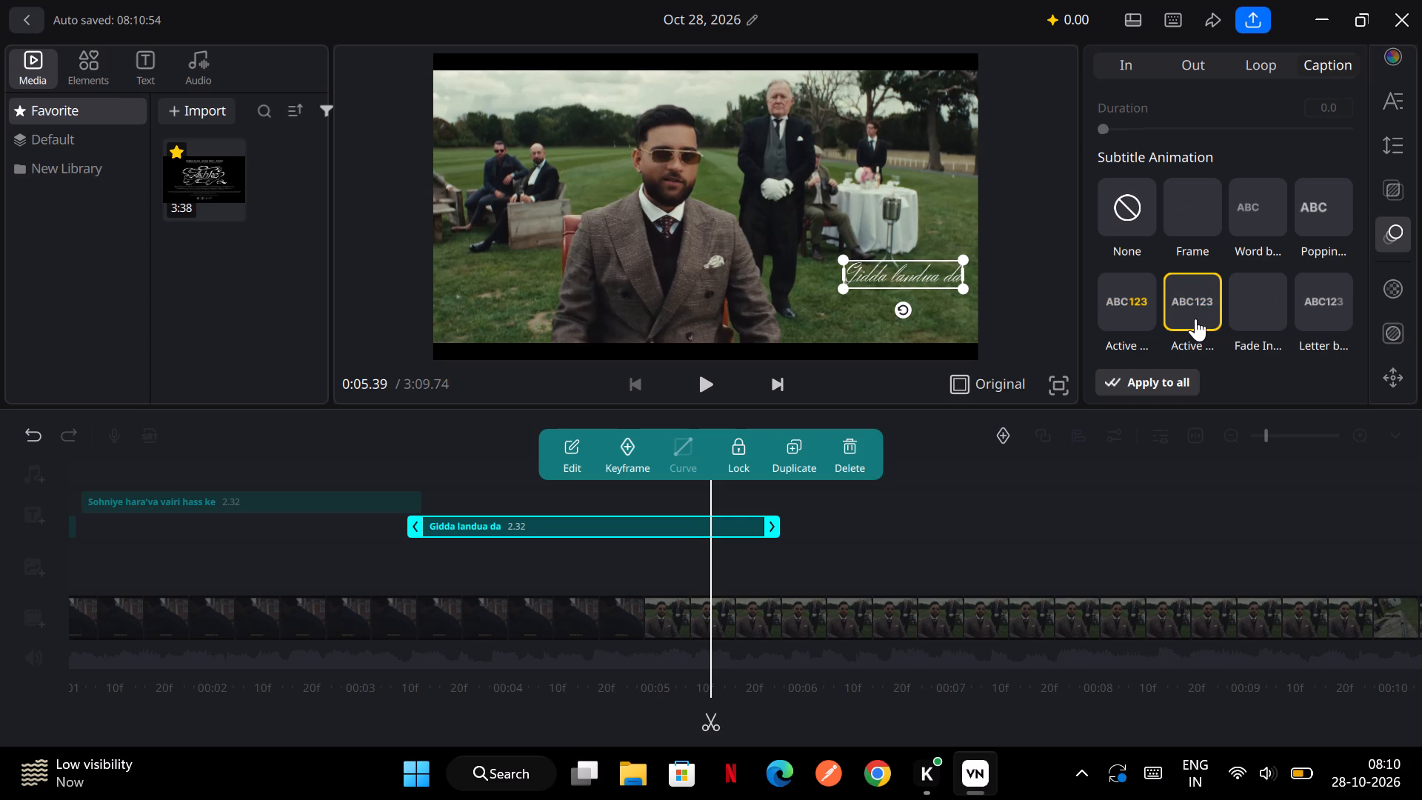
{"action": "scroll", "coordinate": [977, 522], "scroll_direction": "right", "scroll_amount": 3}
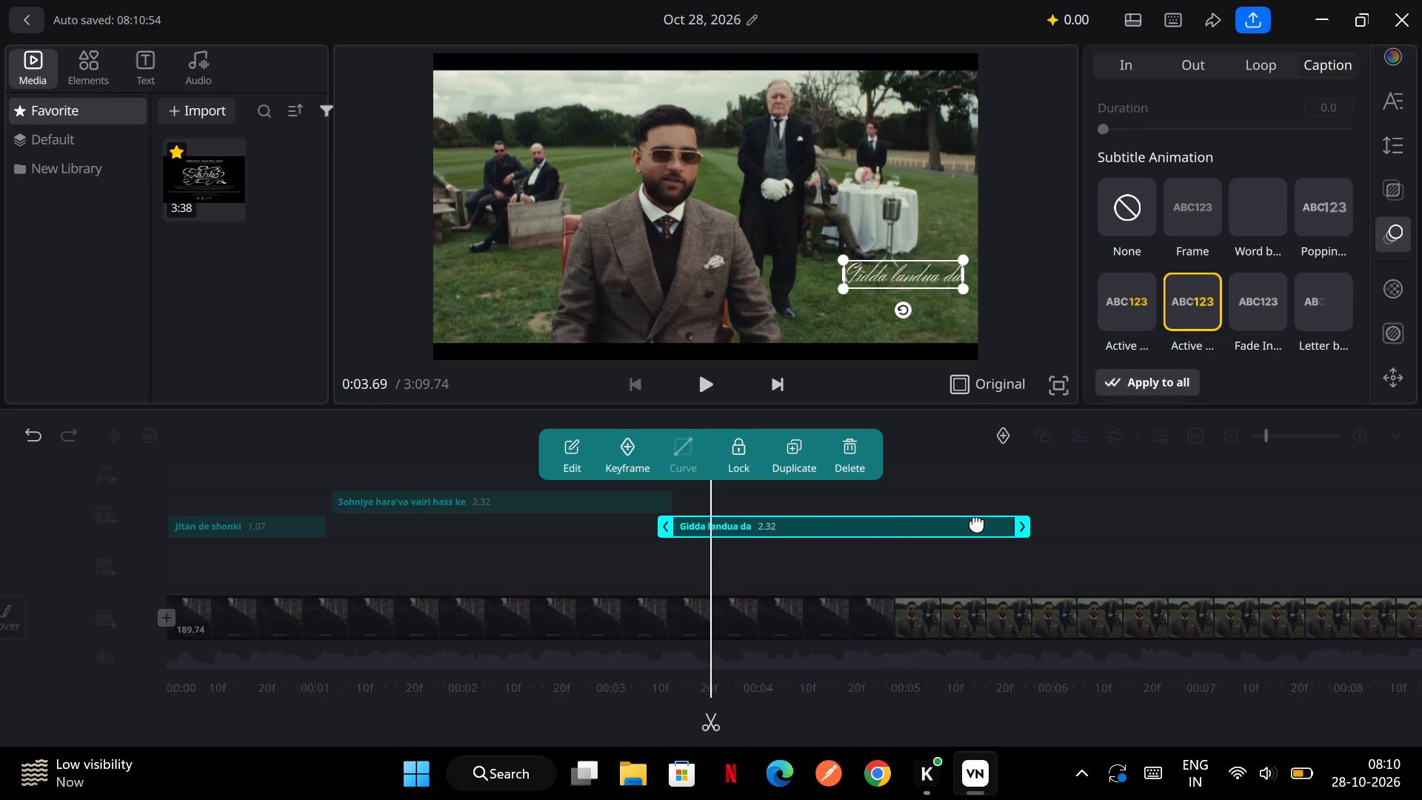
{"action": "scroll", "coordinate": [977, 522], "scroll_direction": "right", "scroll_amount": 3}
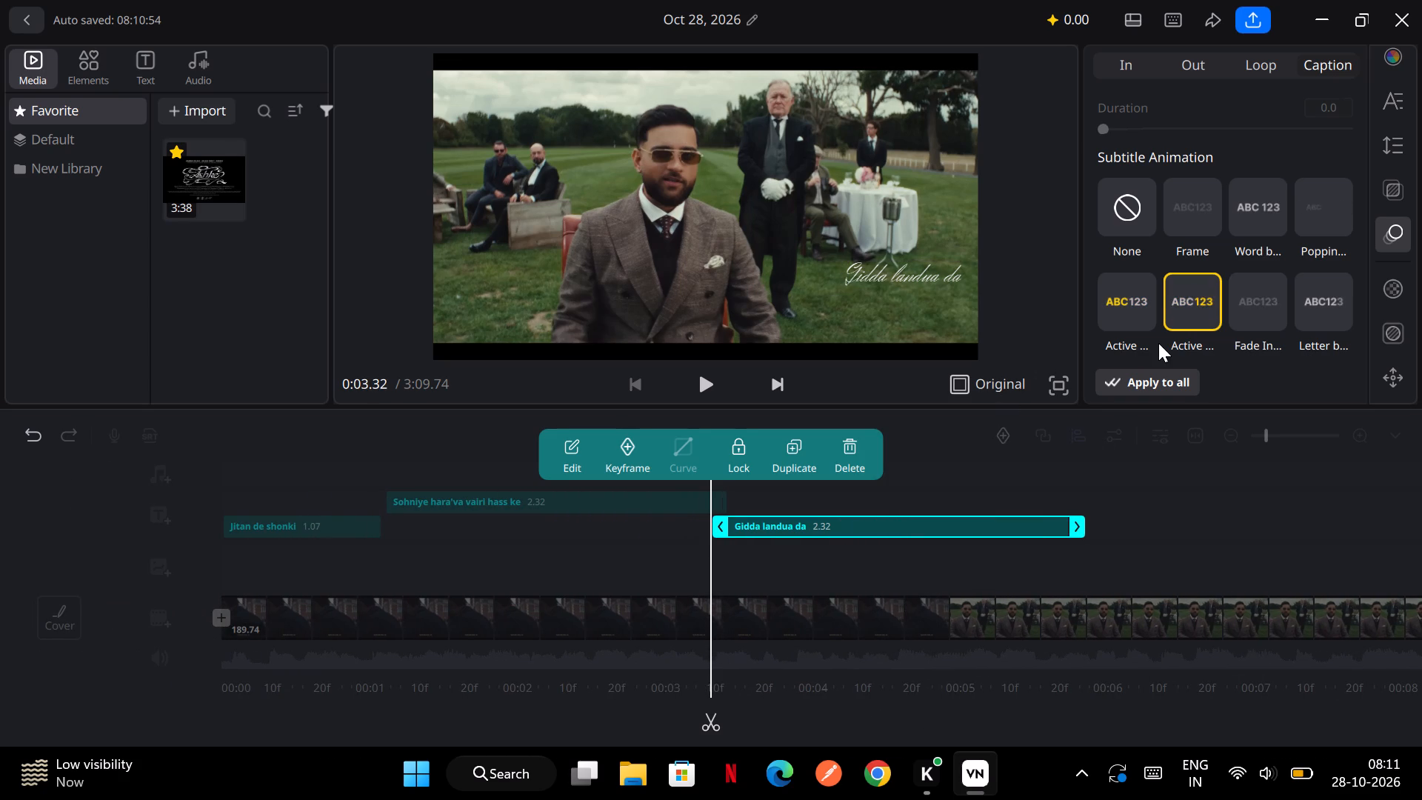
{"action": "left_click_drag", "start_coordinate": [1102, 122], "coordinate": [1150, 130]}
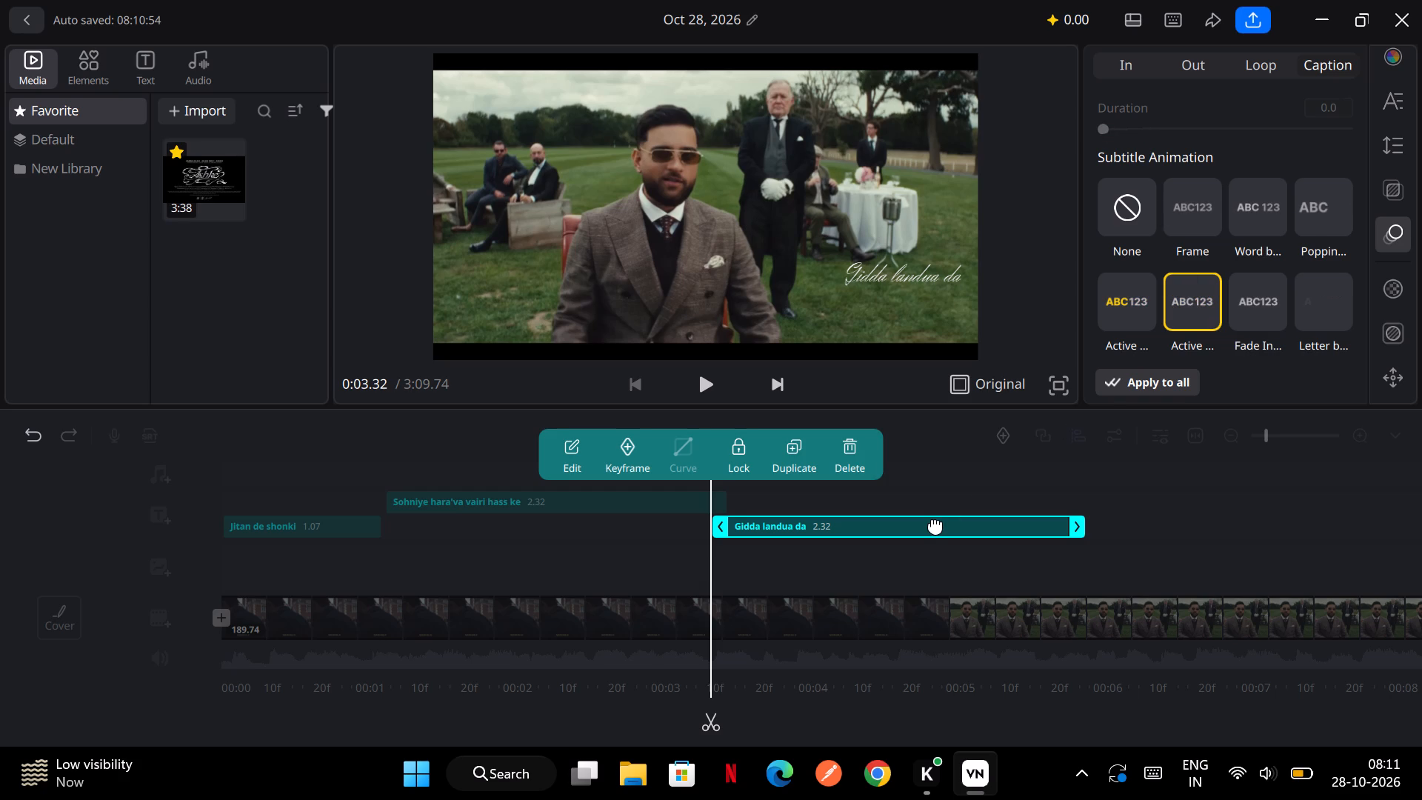
Apply the Fade In caption animation to the "Gidda landua da" title, comparing it with the letter-based one, and set its duration to 0.2.
{"action": "double_click", "coordinate": [935, 524]}
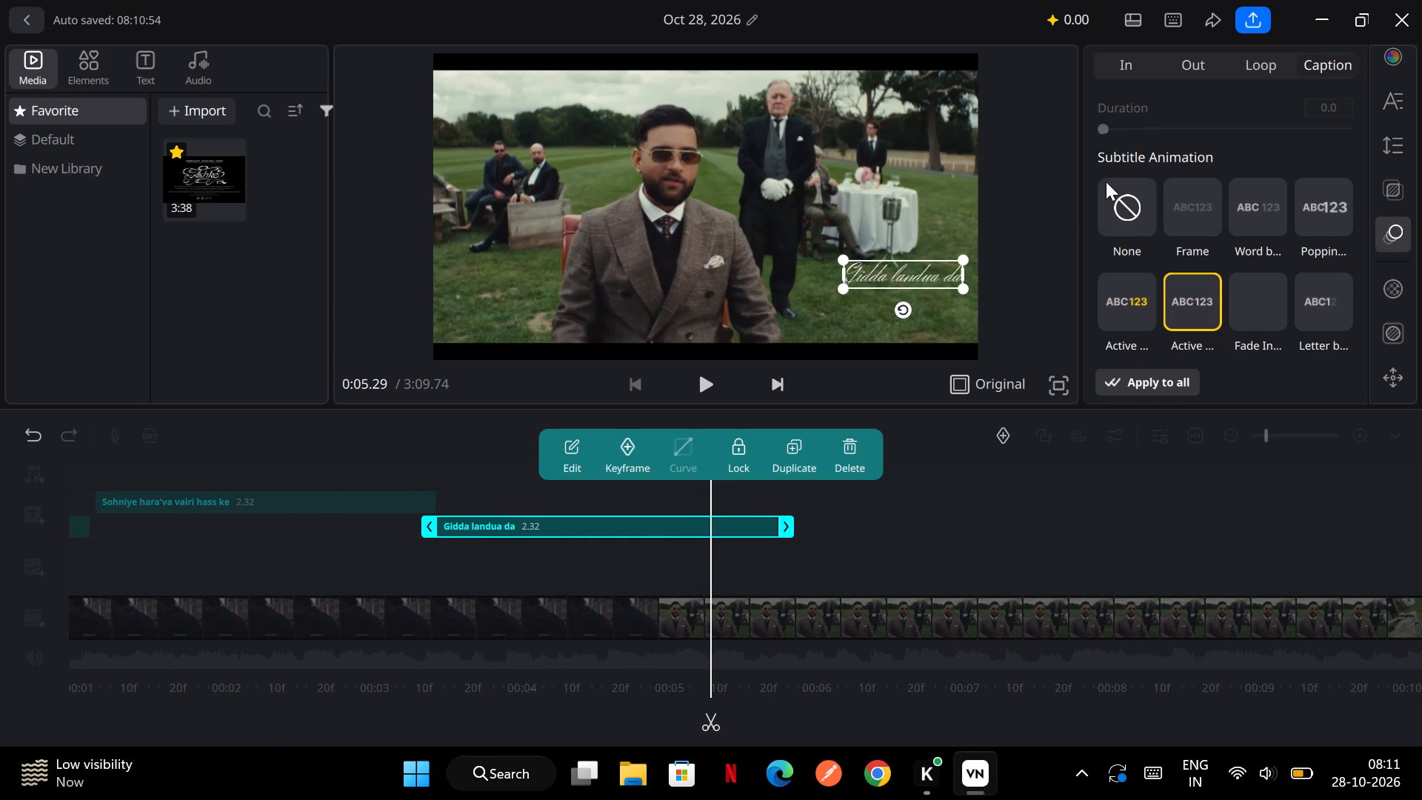
{"action": "left_click", "coordinate": [1243, 300]}
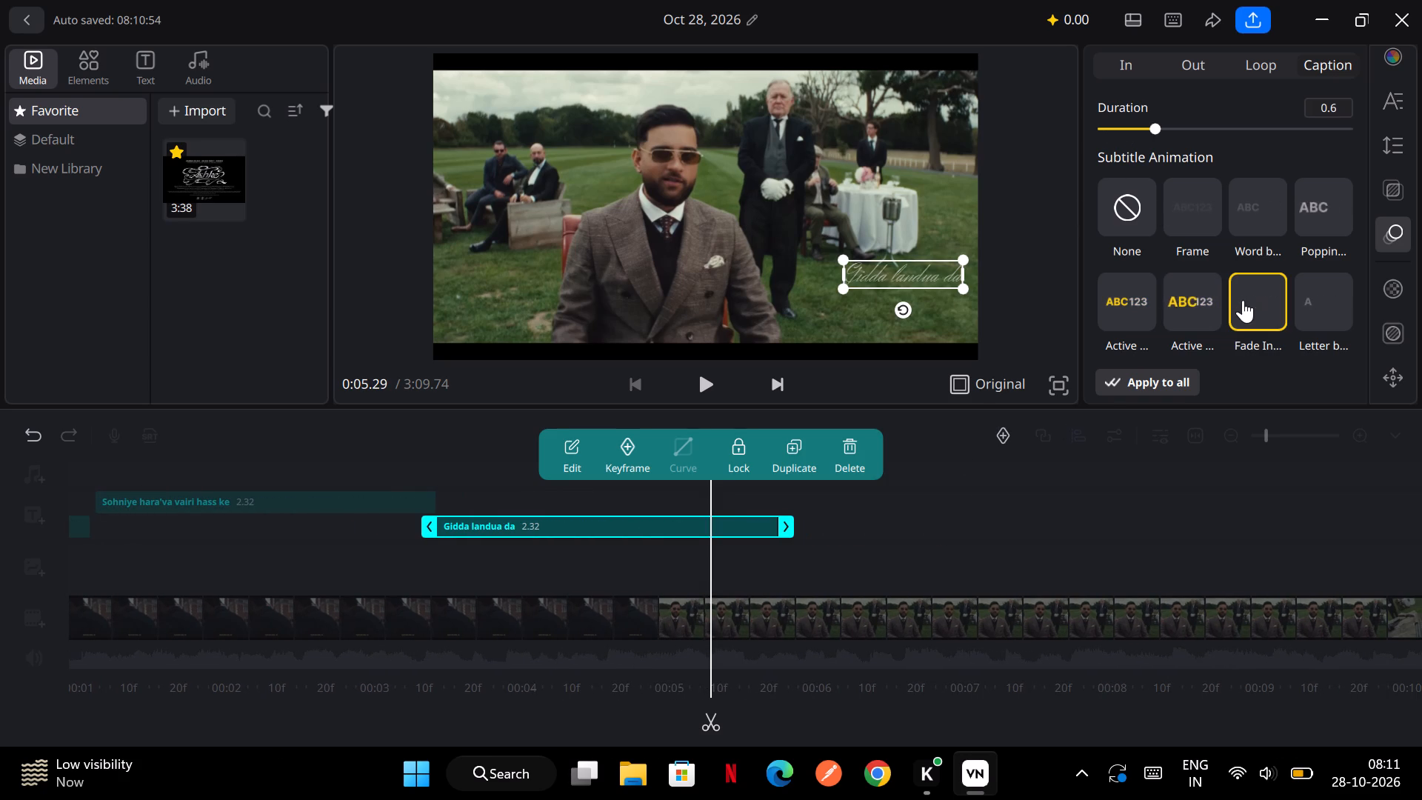
{"action": "left_click", "coordinate": [1325, 300]}
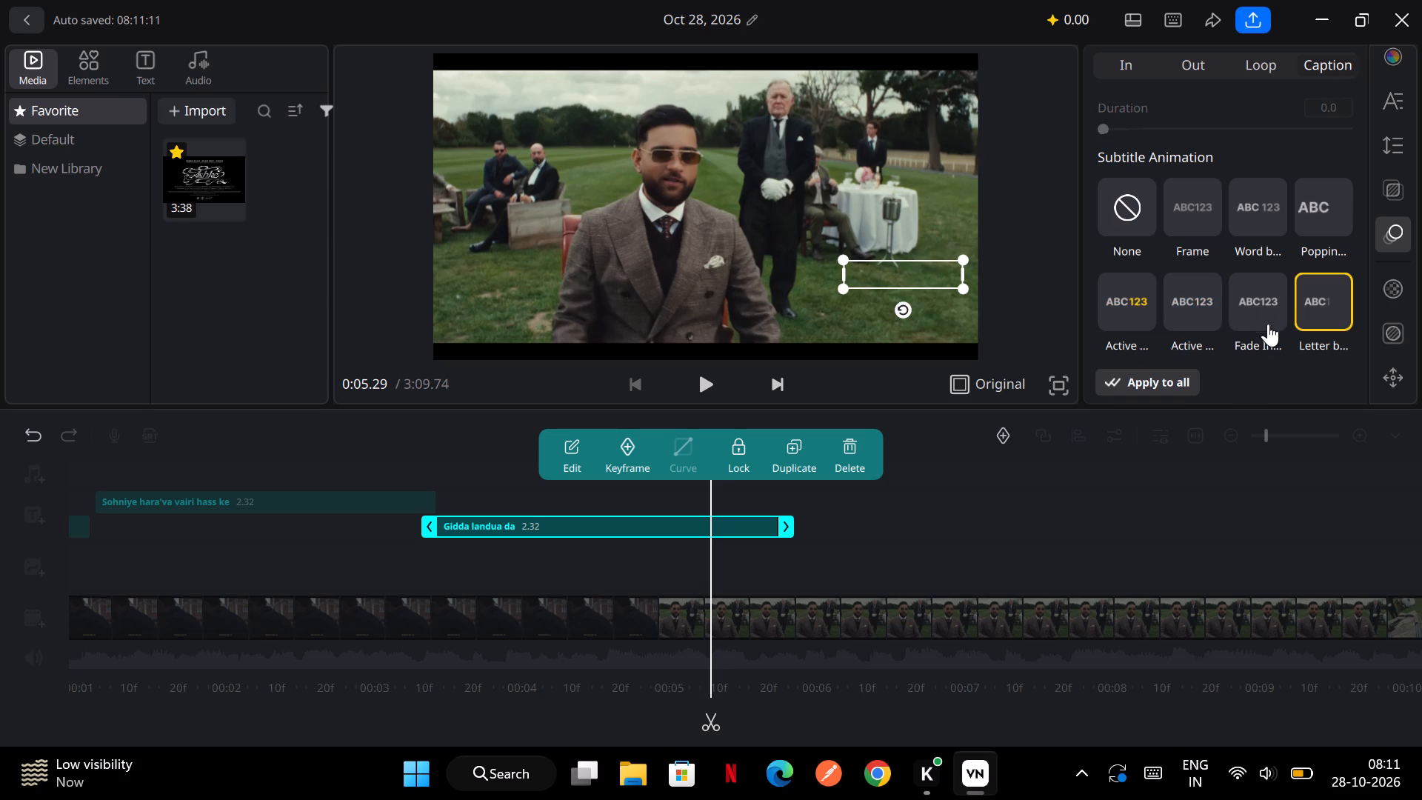
{"action": "left_click", "coordinate": [1256, 299]}
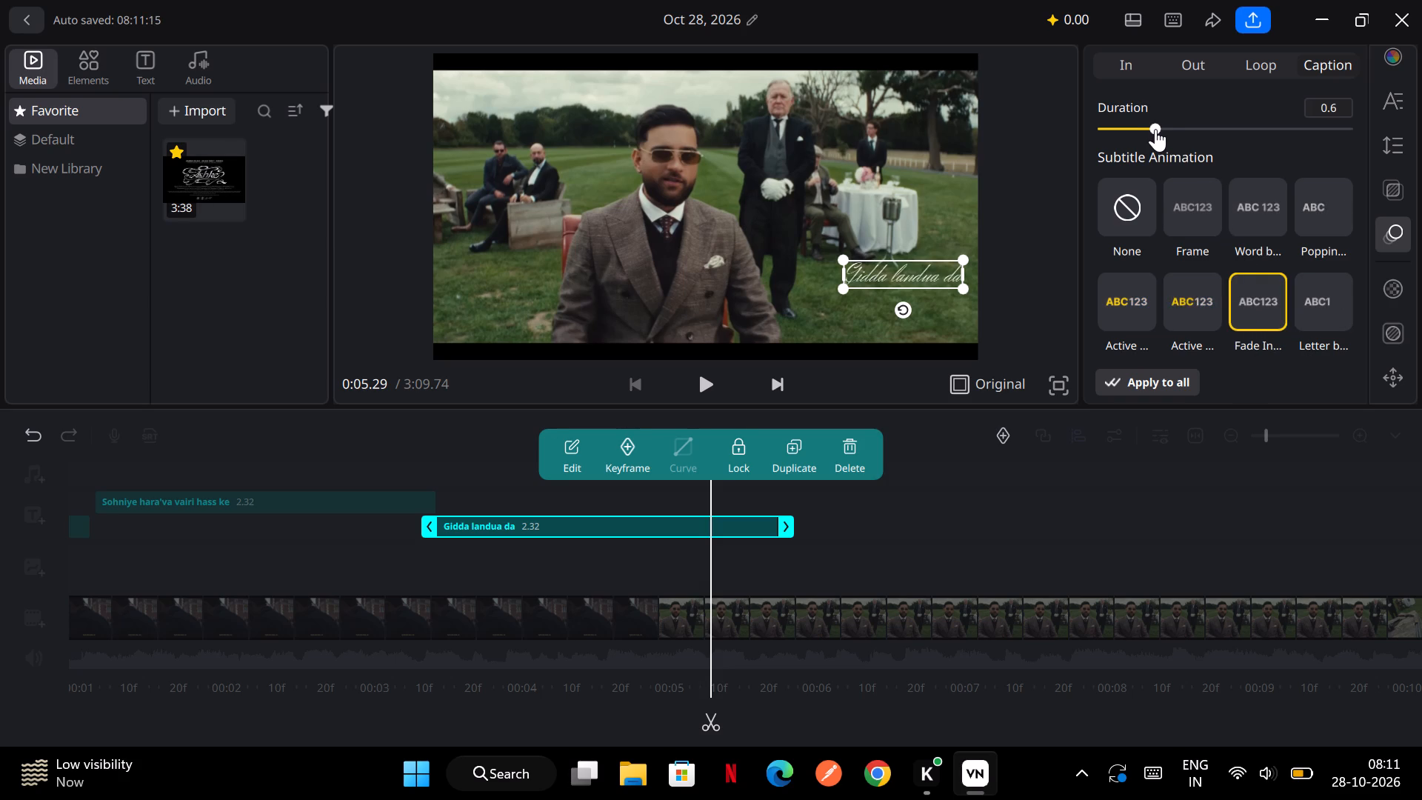
{"action": "left_click_drag", "start_coordinate": [1155, 129], "coordinate": [1121, 131]}
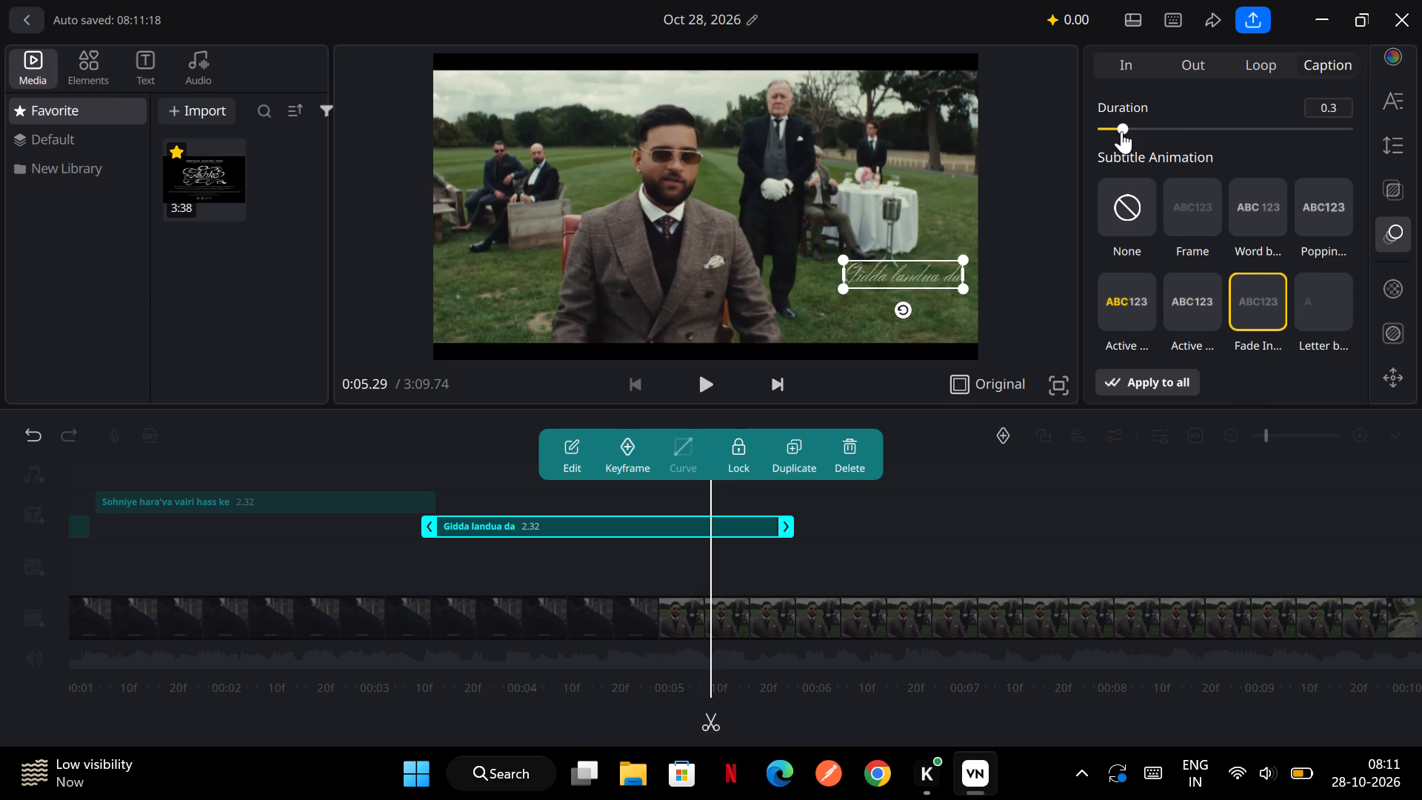
{"action": "left_click_drag", "start_coordinate": [1121, 131], "coordinate": [1112, 134]}
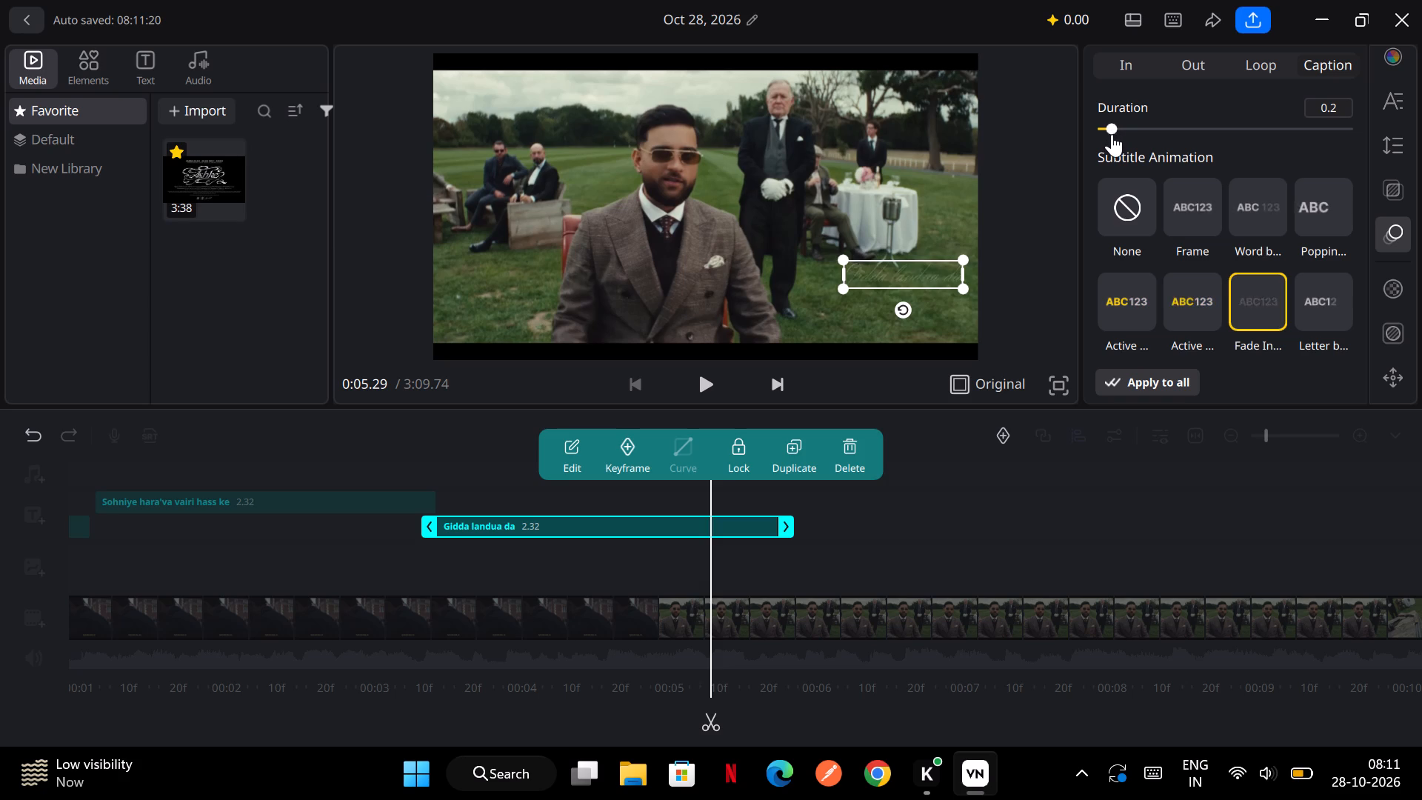
{"action": "left_click", "coordinate": [921, 588]}
Trim the end of the "Gidda landua da" title so it lasts about 1.03 seconds.
{"action": "scroll", "coordinate": [921, 588], "scroll_direction": "right", "scroll_amount": 1}
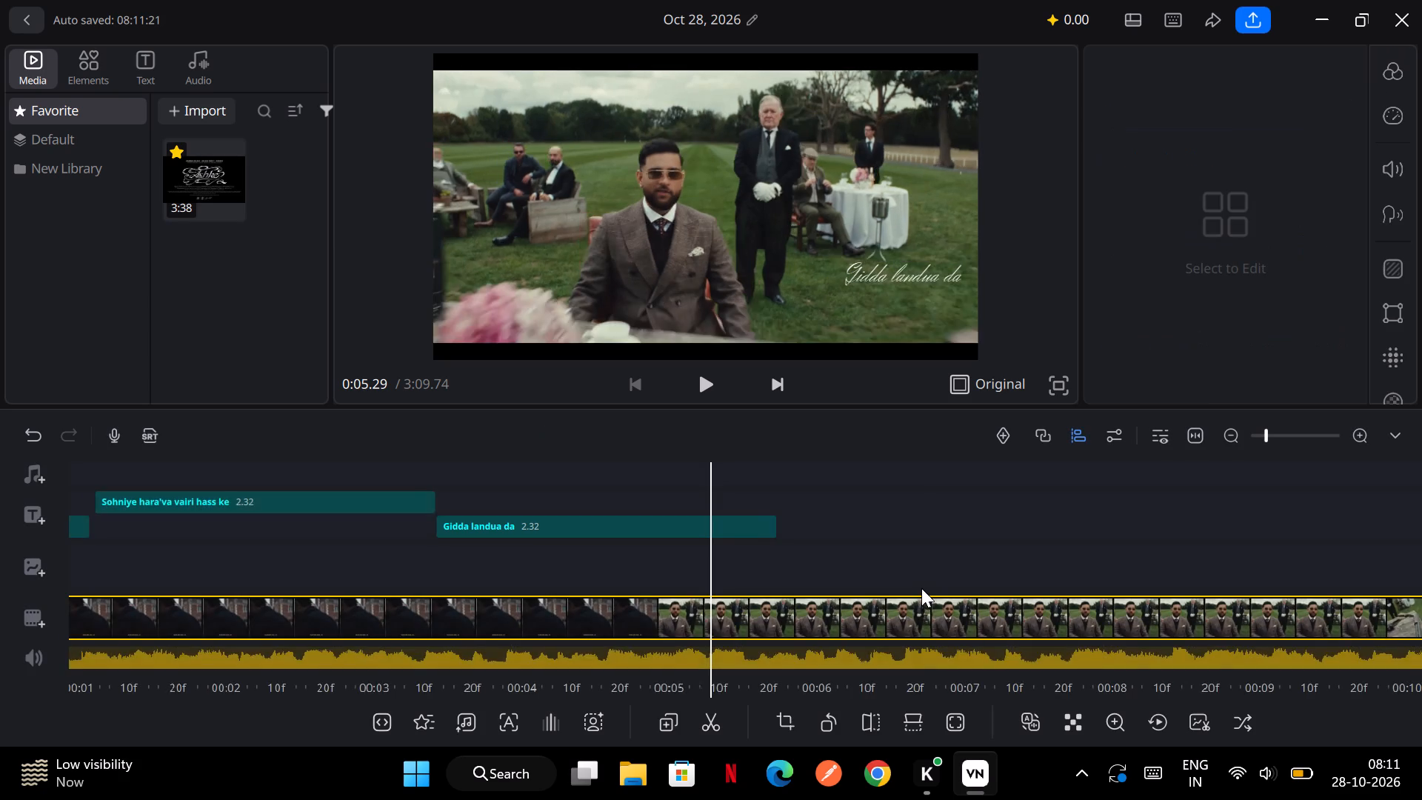
{"action": "scroll", "coordinate": [921, 588], "scroll_direction": "right", "scroll_amount": 1}
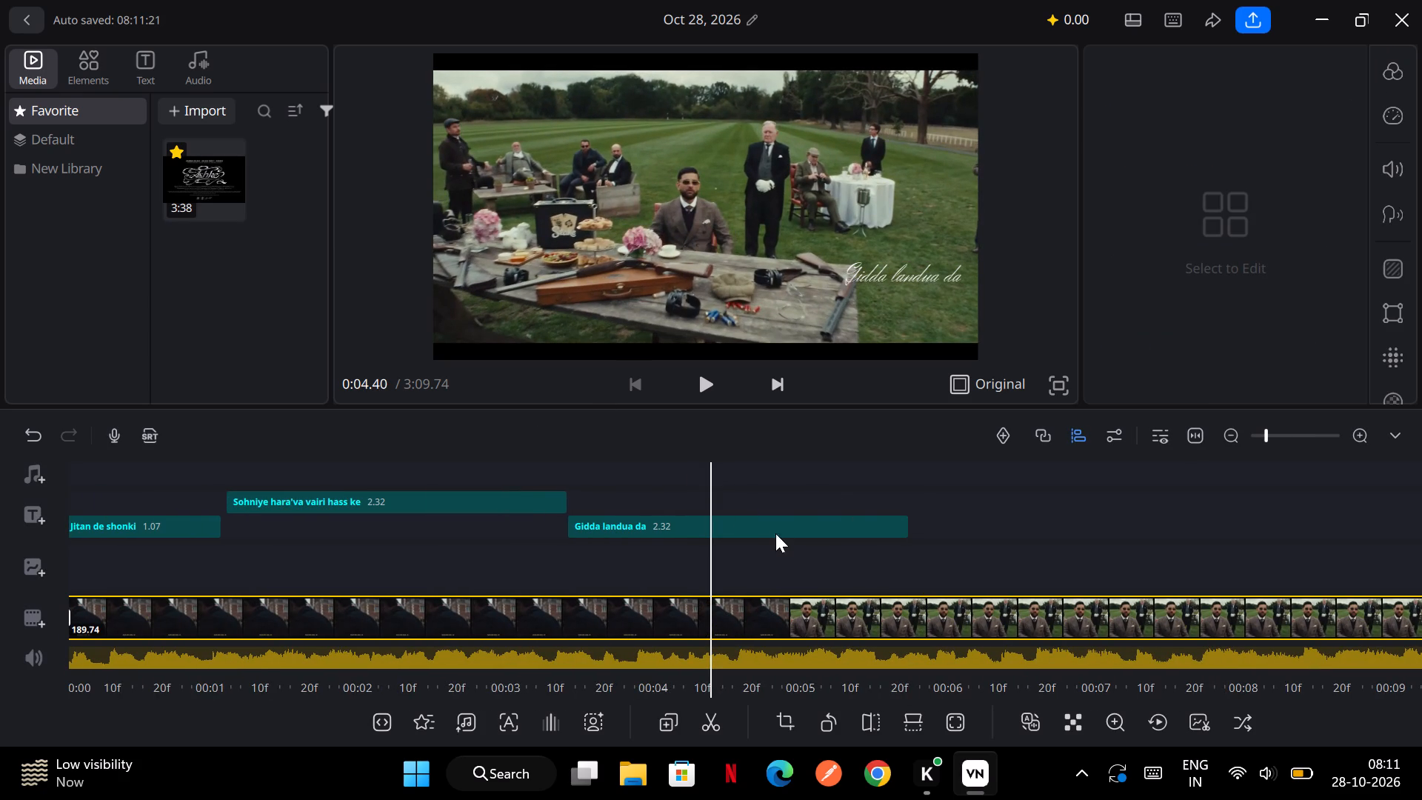
{"action": "left_click", "coordinate": [796, 514]}
{"action": "left_click", "coordinate": [801, 524]}
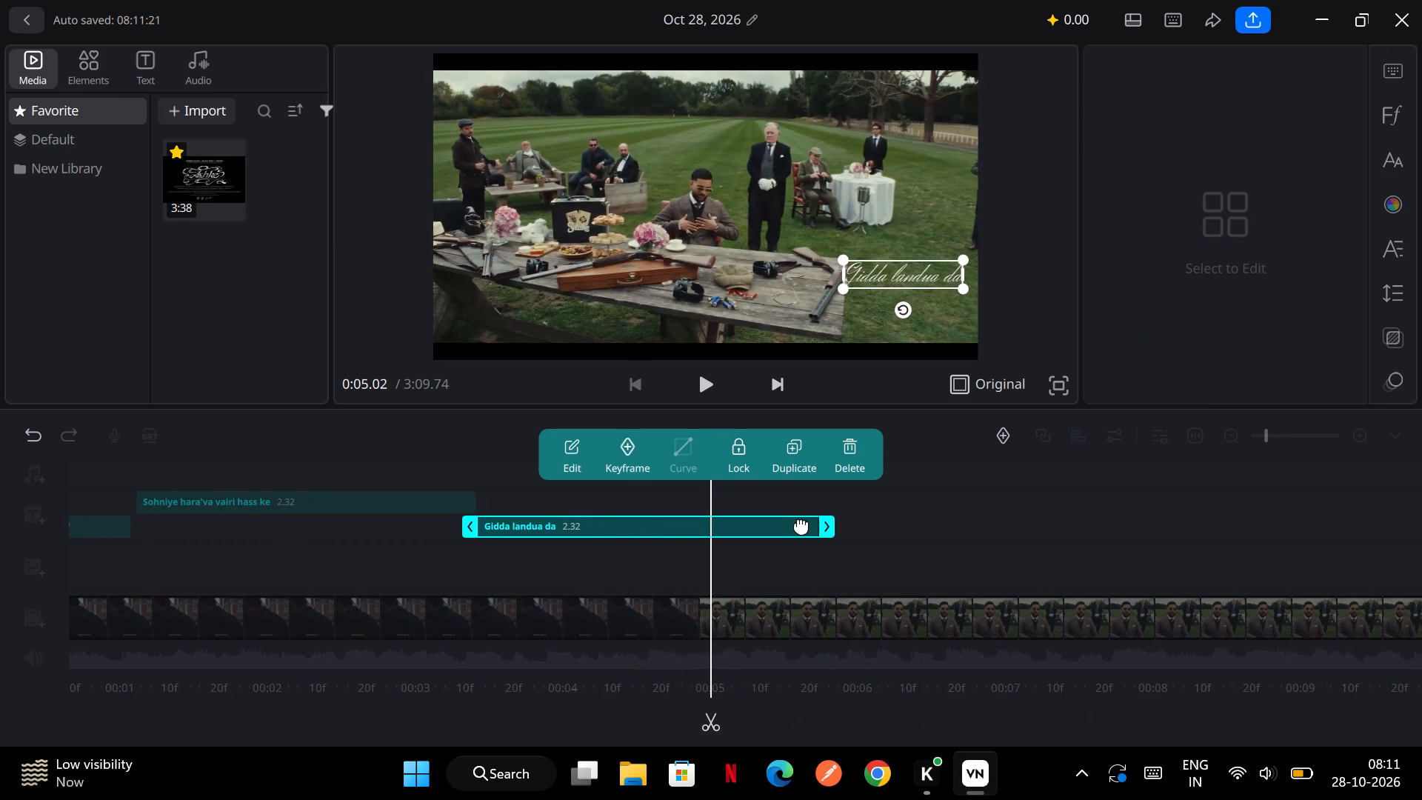
{"action": "left_click_drag", "start_coordinate": [824, 524], "coordinate": [710, 525]}
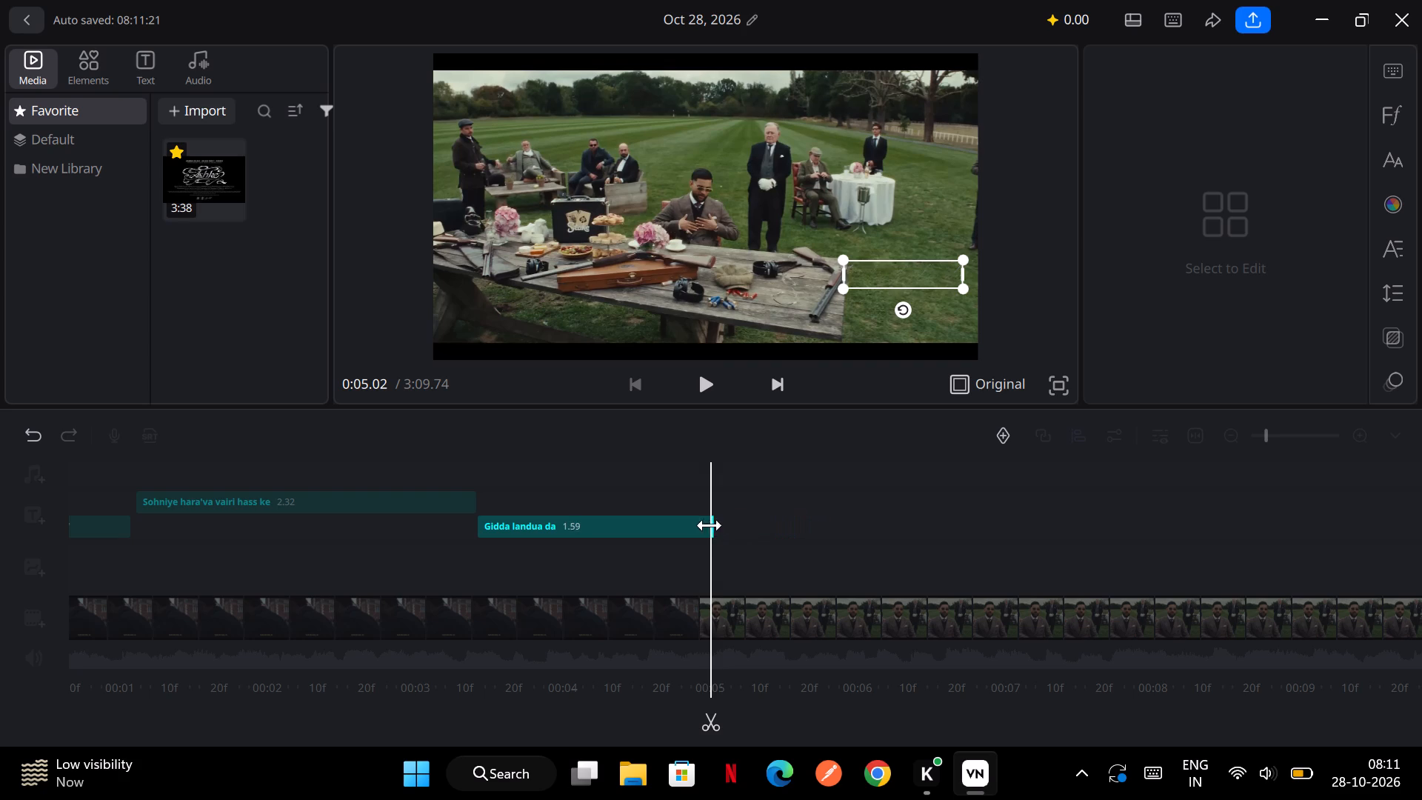
{"action": "left_click_drag", "start_coordinate": [710, 525], "coordinate": [604, 534]}
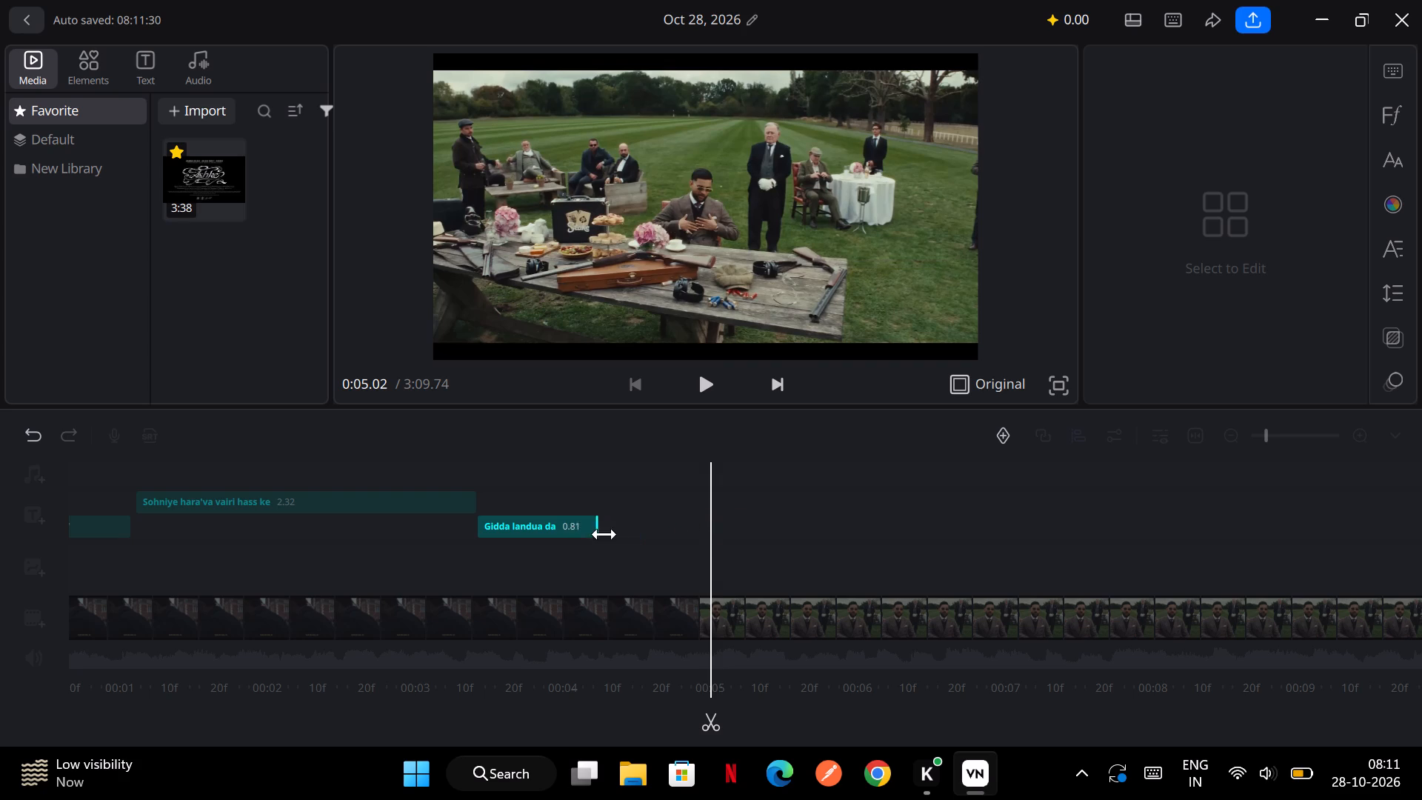
{"action": "left_click_drag", "start_coordinate": [604, 534], "coordinate": [634, 535]}
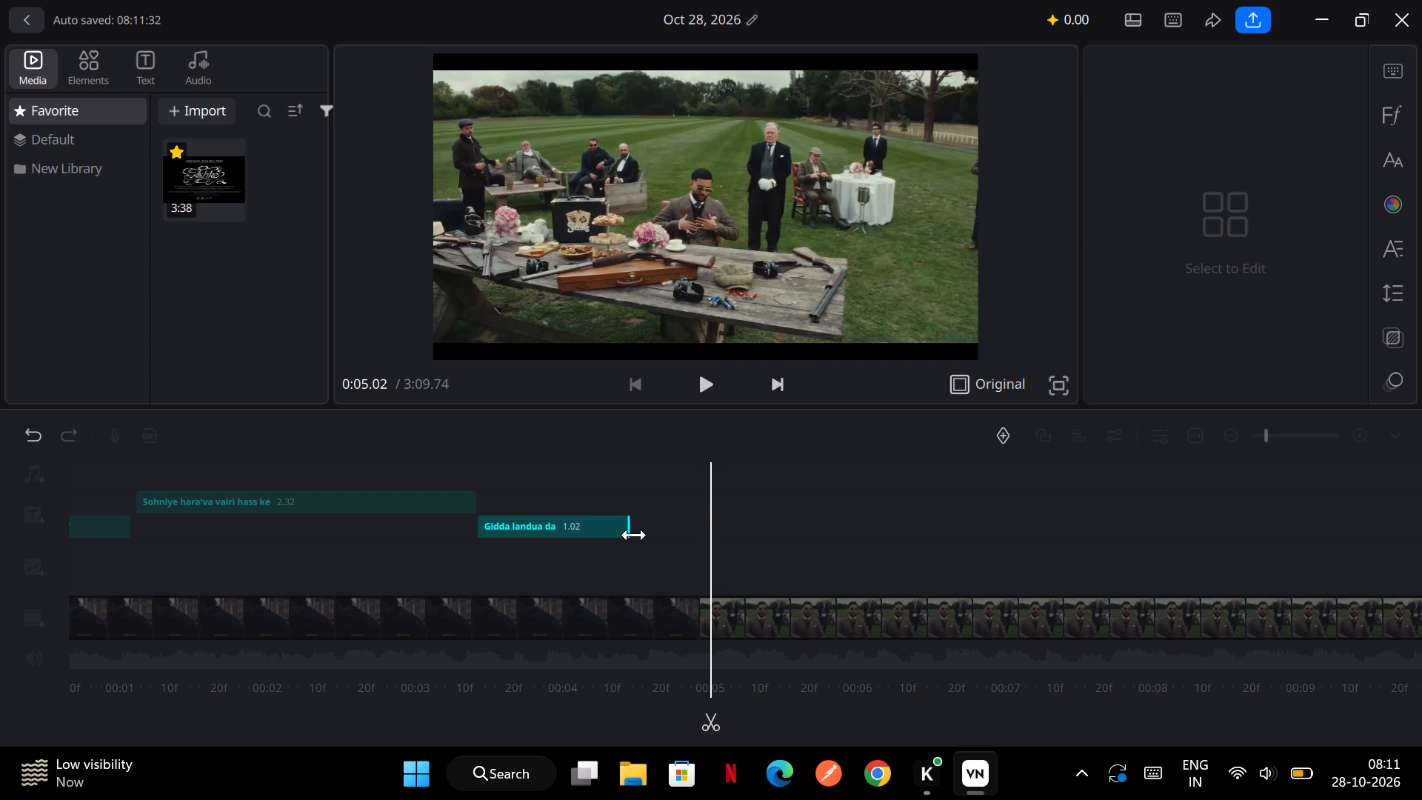
{"action": "left_click_drag", "start_coordinate": [634, 535], "coordinate": [634, 534]}
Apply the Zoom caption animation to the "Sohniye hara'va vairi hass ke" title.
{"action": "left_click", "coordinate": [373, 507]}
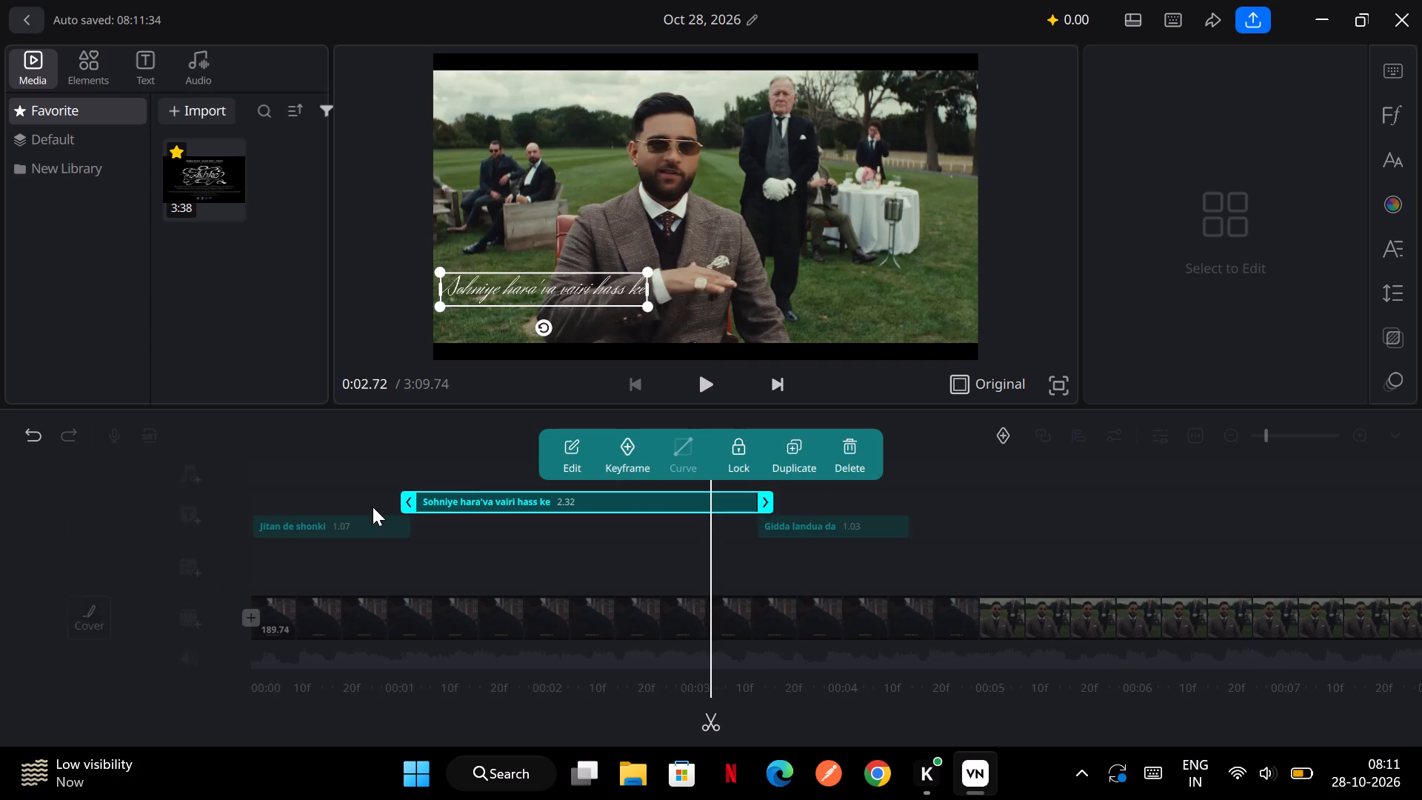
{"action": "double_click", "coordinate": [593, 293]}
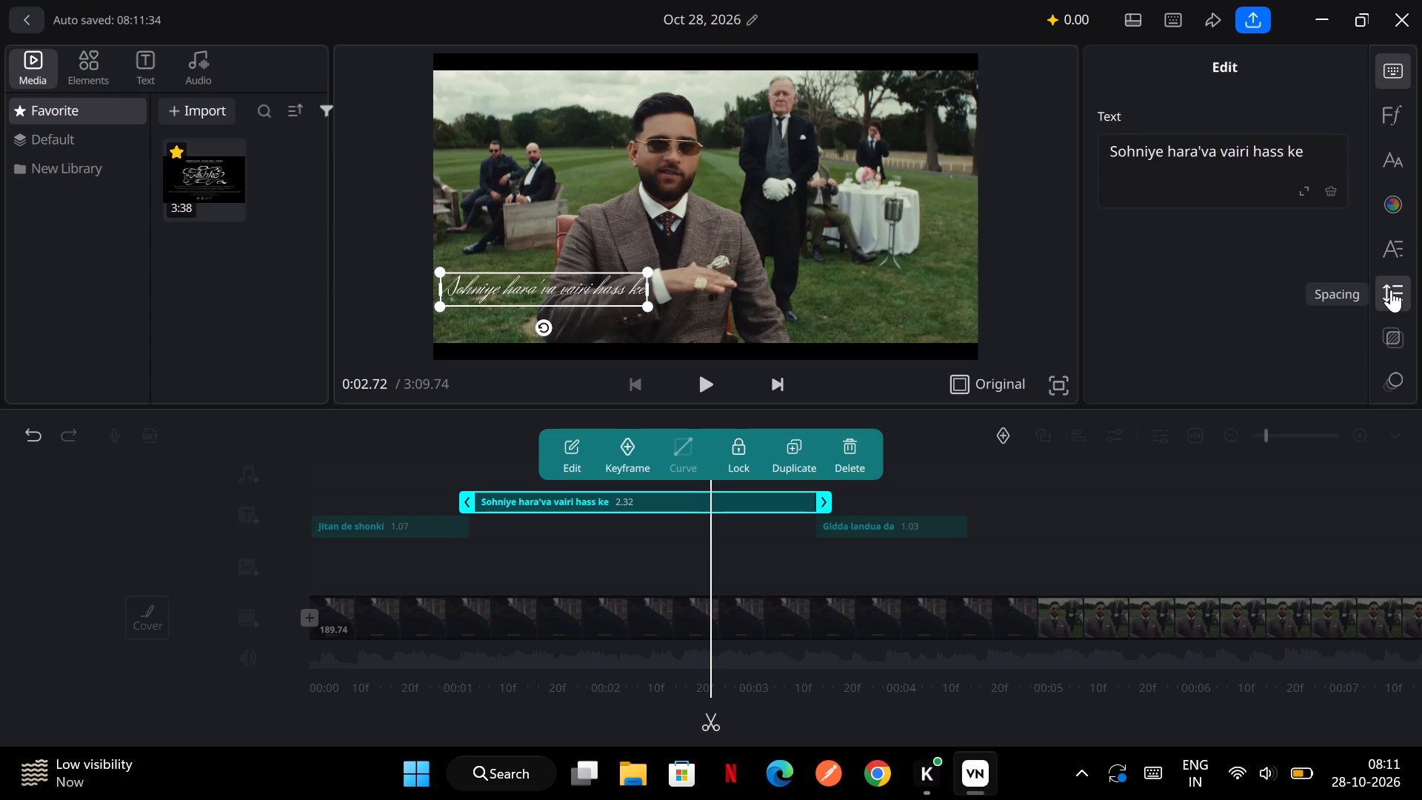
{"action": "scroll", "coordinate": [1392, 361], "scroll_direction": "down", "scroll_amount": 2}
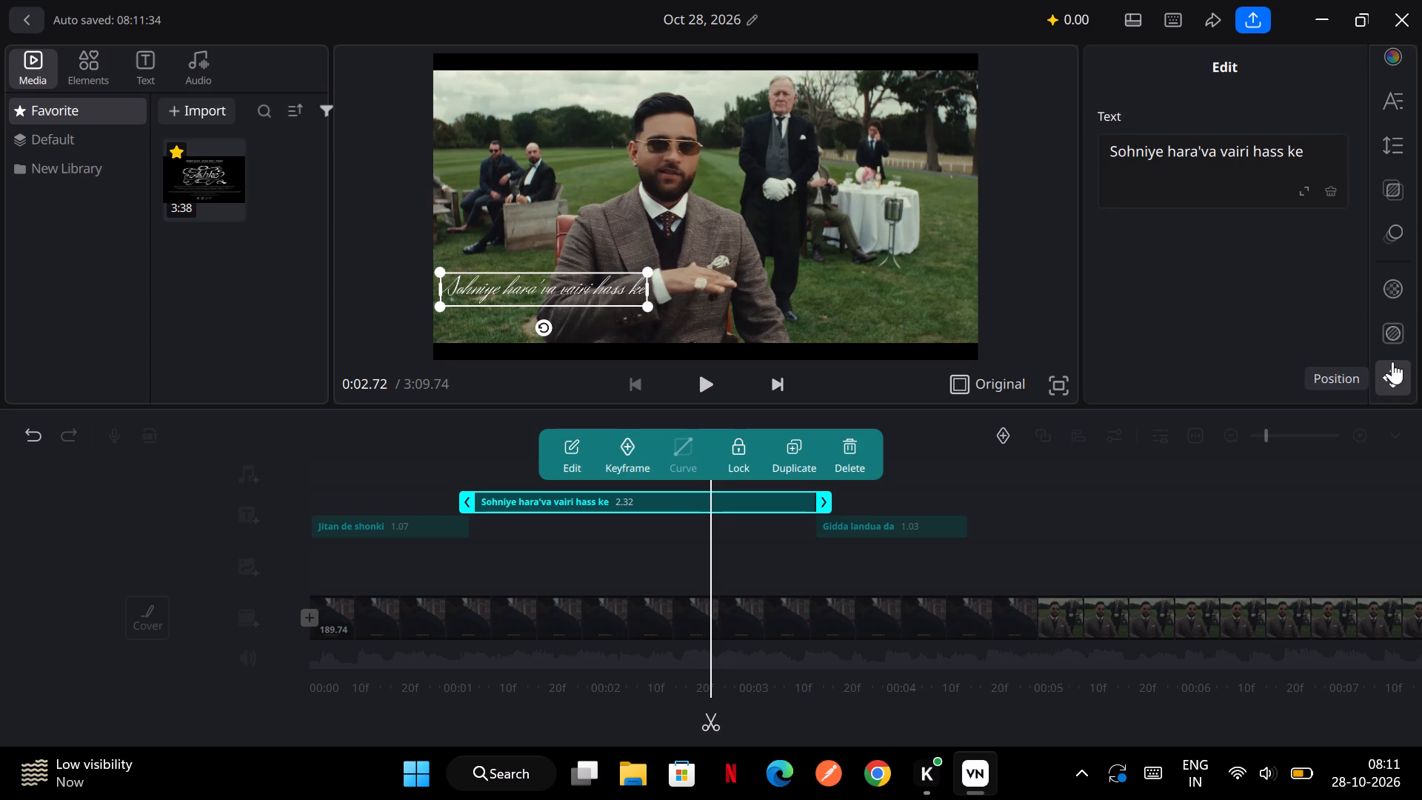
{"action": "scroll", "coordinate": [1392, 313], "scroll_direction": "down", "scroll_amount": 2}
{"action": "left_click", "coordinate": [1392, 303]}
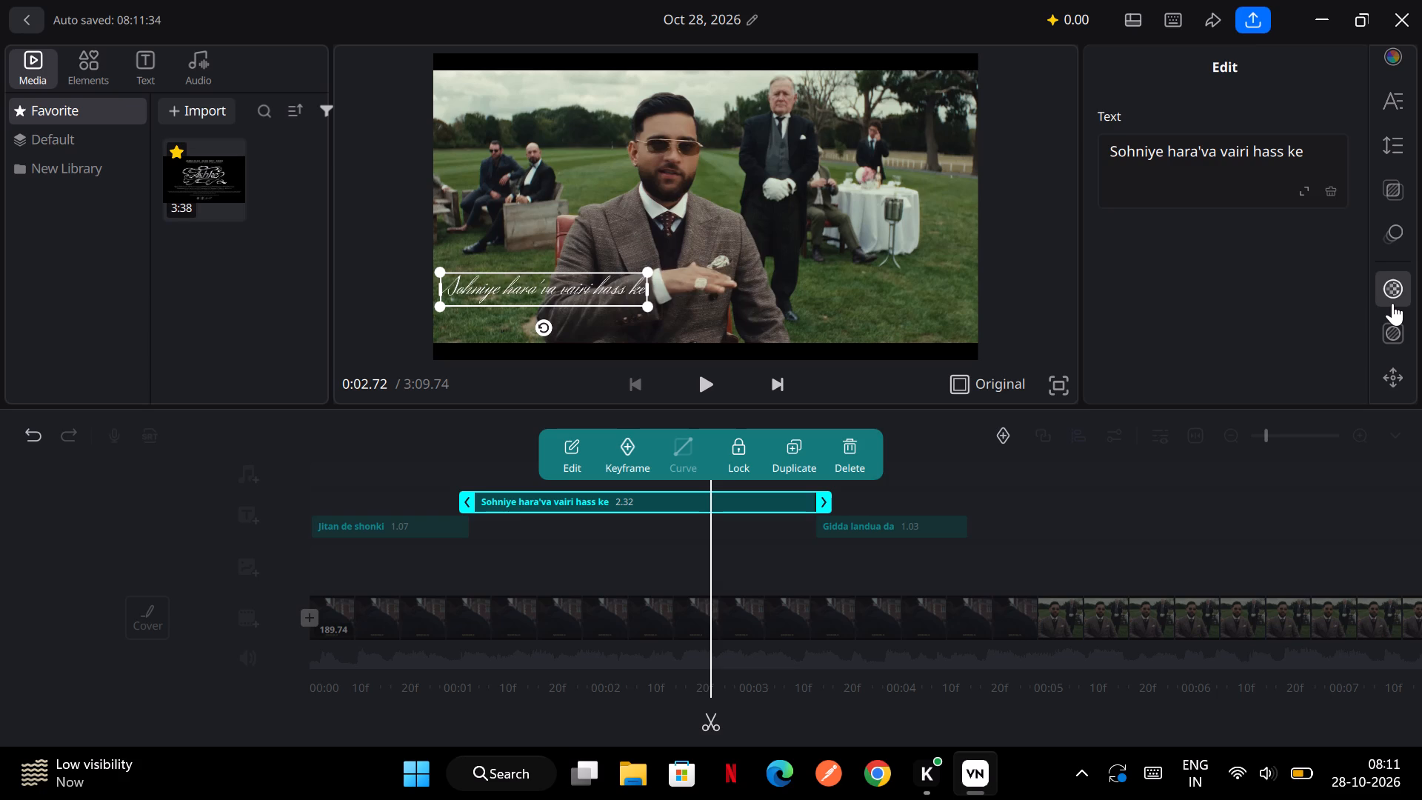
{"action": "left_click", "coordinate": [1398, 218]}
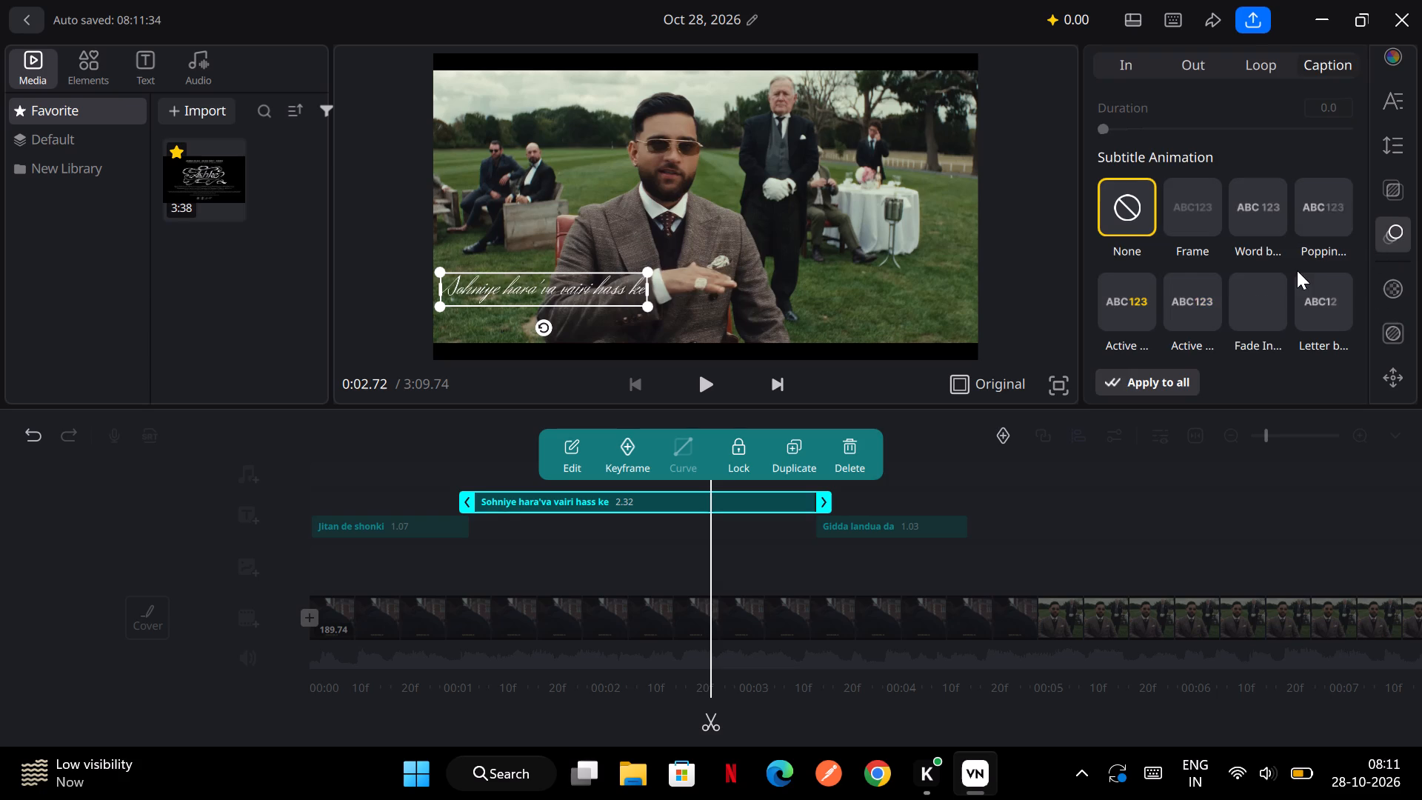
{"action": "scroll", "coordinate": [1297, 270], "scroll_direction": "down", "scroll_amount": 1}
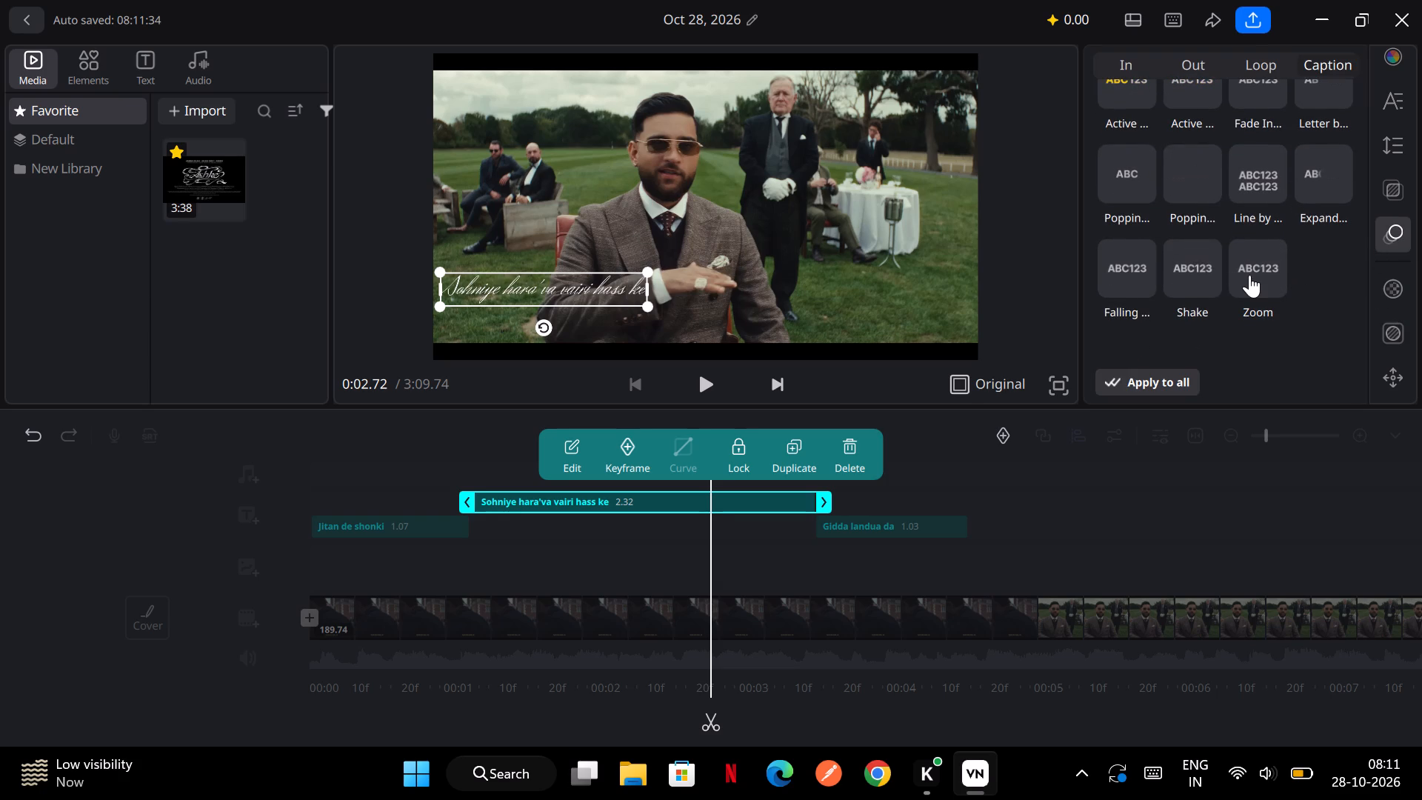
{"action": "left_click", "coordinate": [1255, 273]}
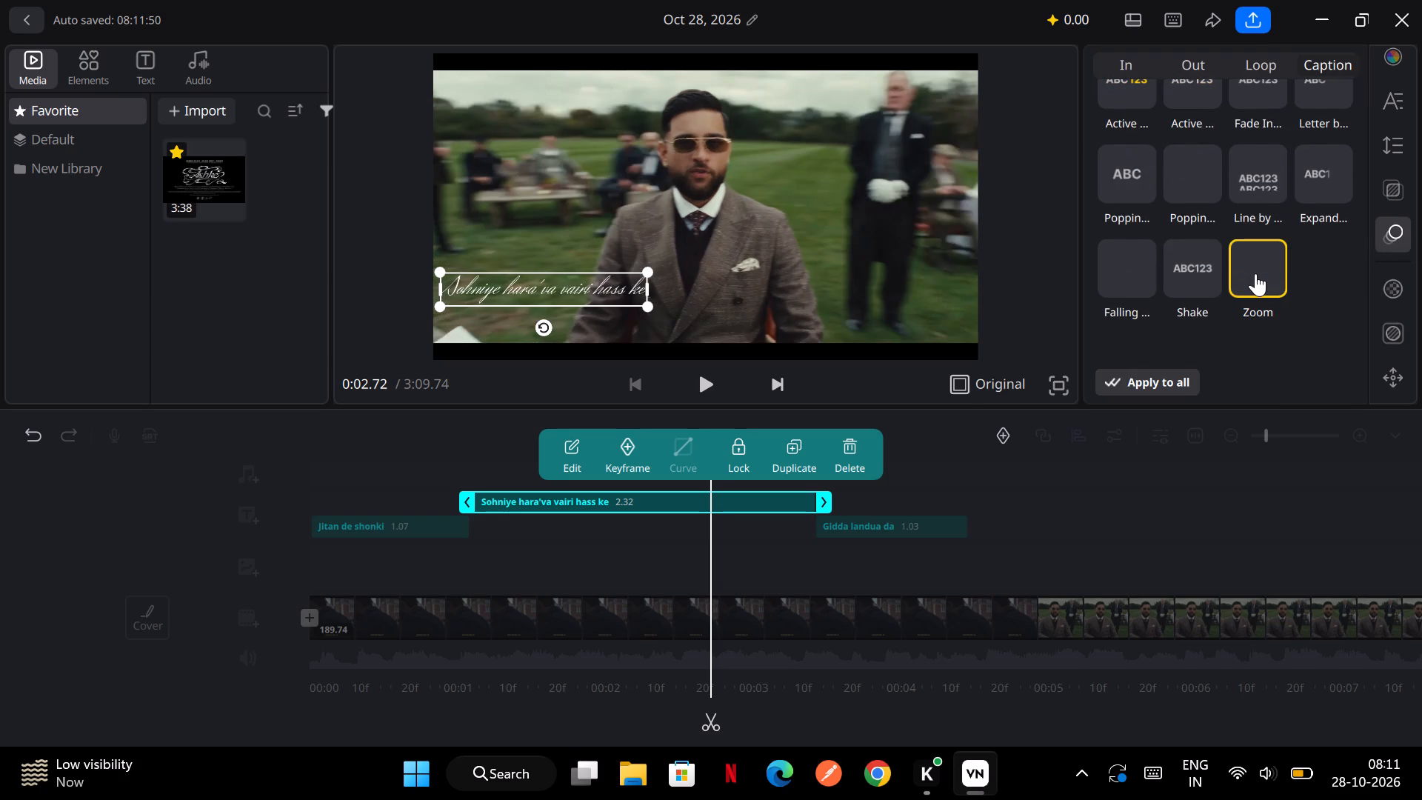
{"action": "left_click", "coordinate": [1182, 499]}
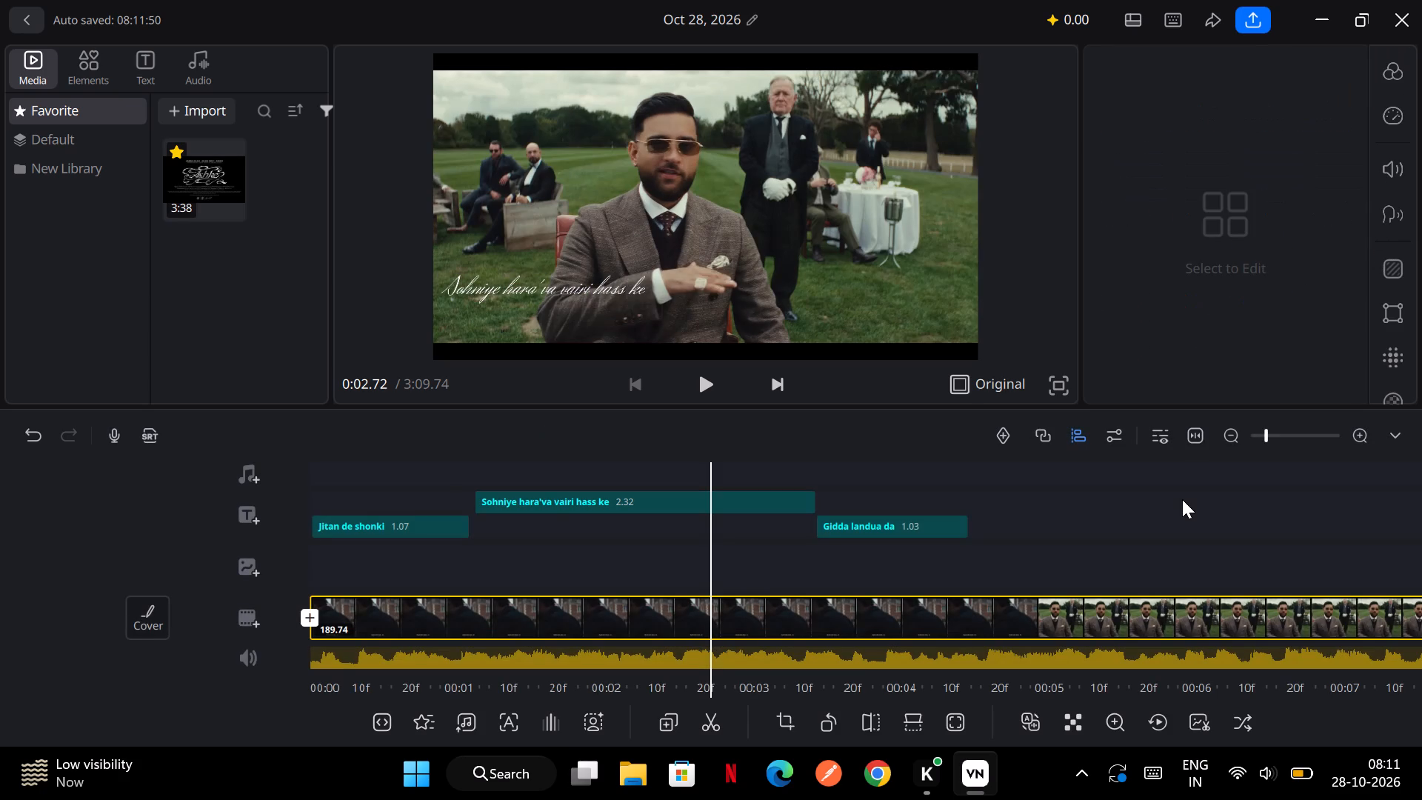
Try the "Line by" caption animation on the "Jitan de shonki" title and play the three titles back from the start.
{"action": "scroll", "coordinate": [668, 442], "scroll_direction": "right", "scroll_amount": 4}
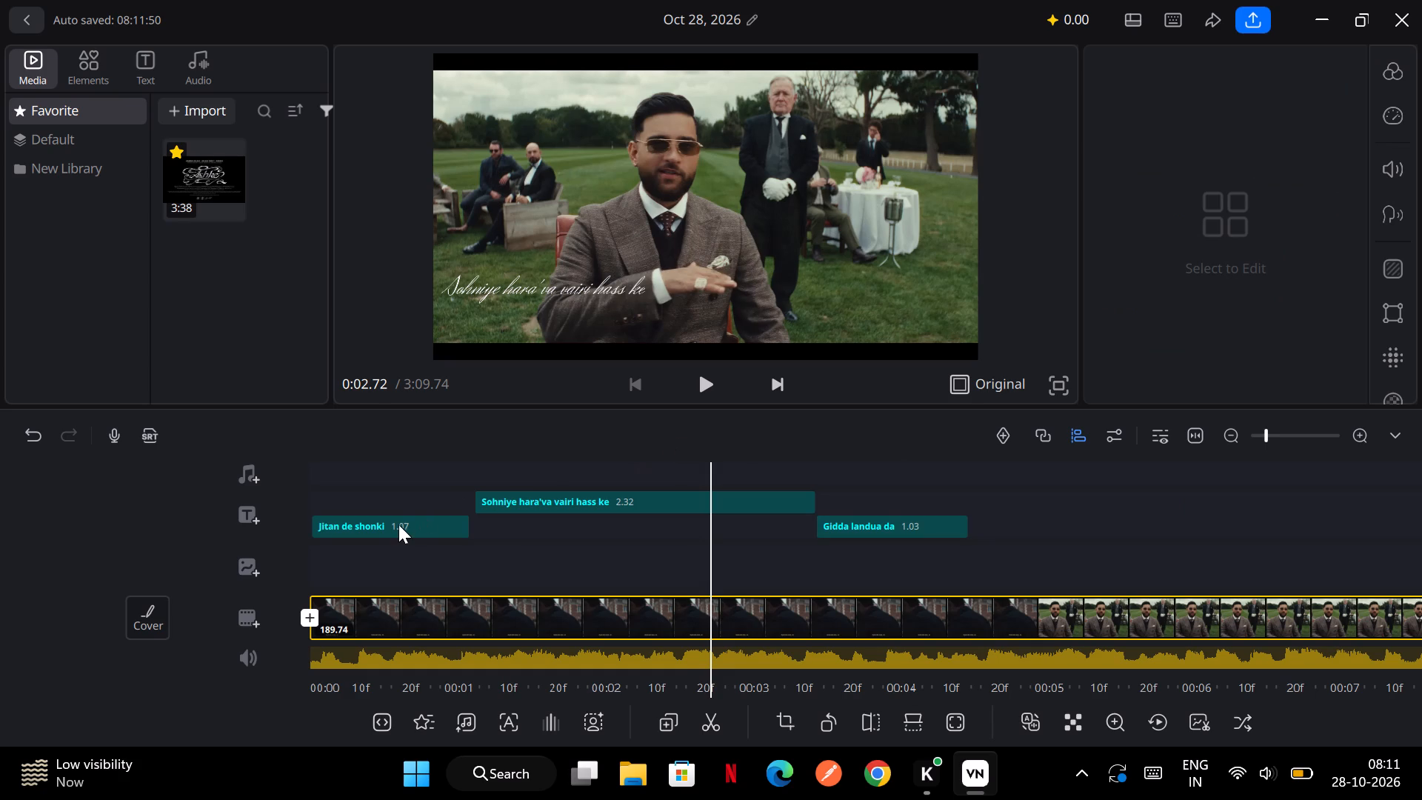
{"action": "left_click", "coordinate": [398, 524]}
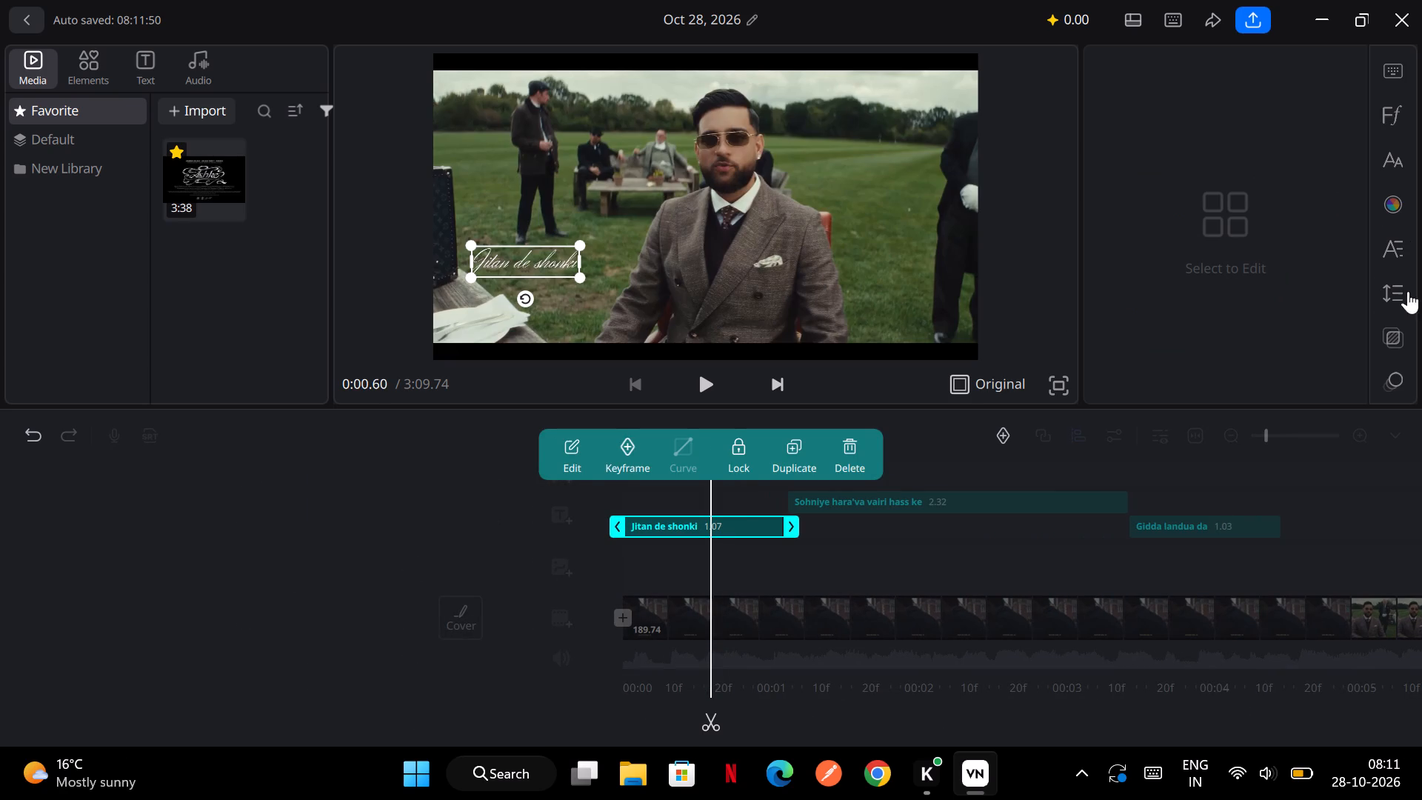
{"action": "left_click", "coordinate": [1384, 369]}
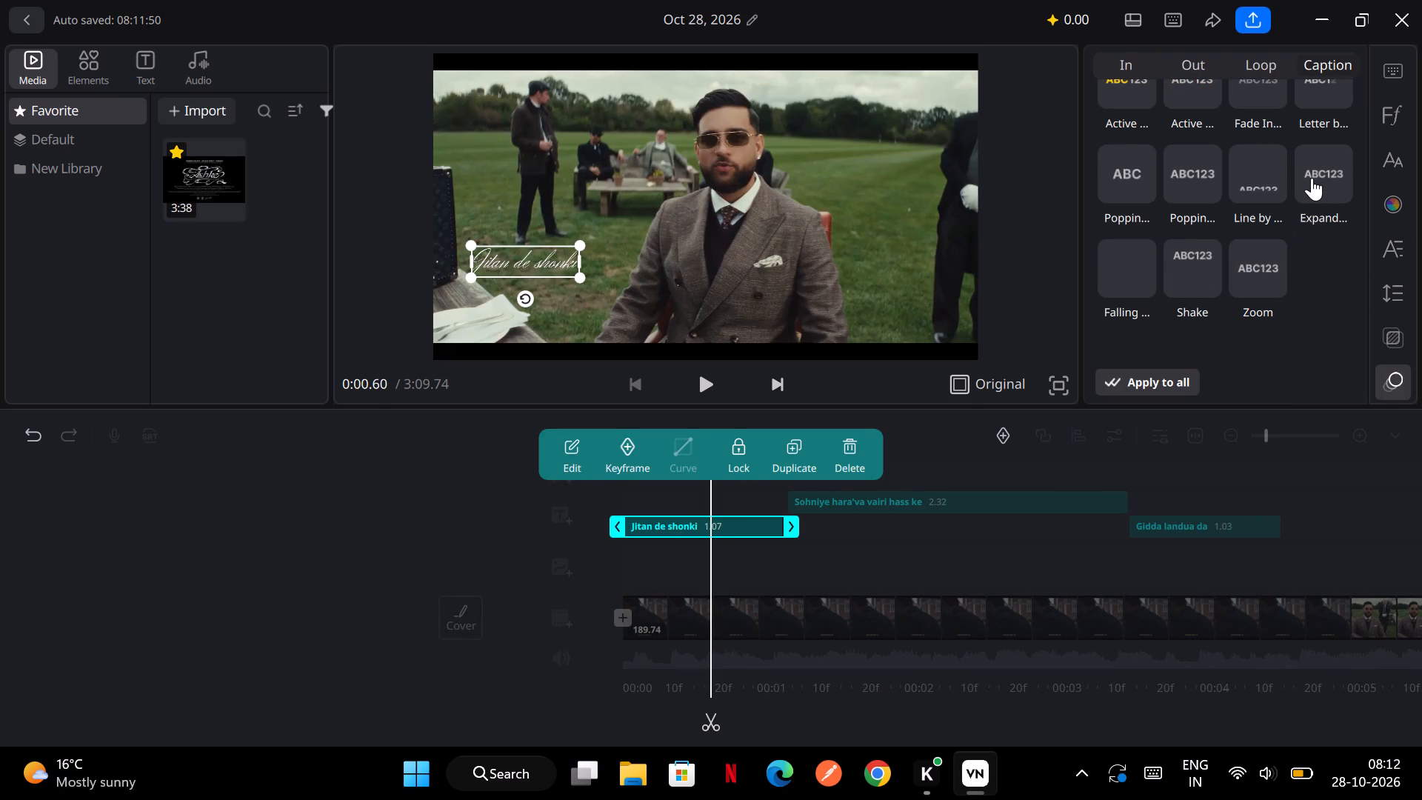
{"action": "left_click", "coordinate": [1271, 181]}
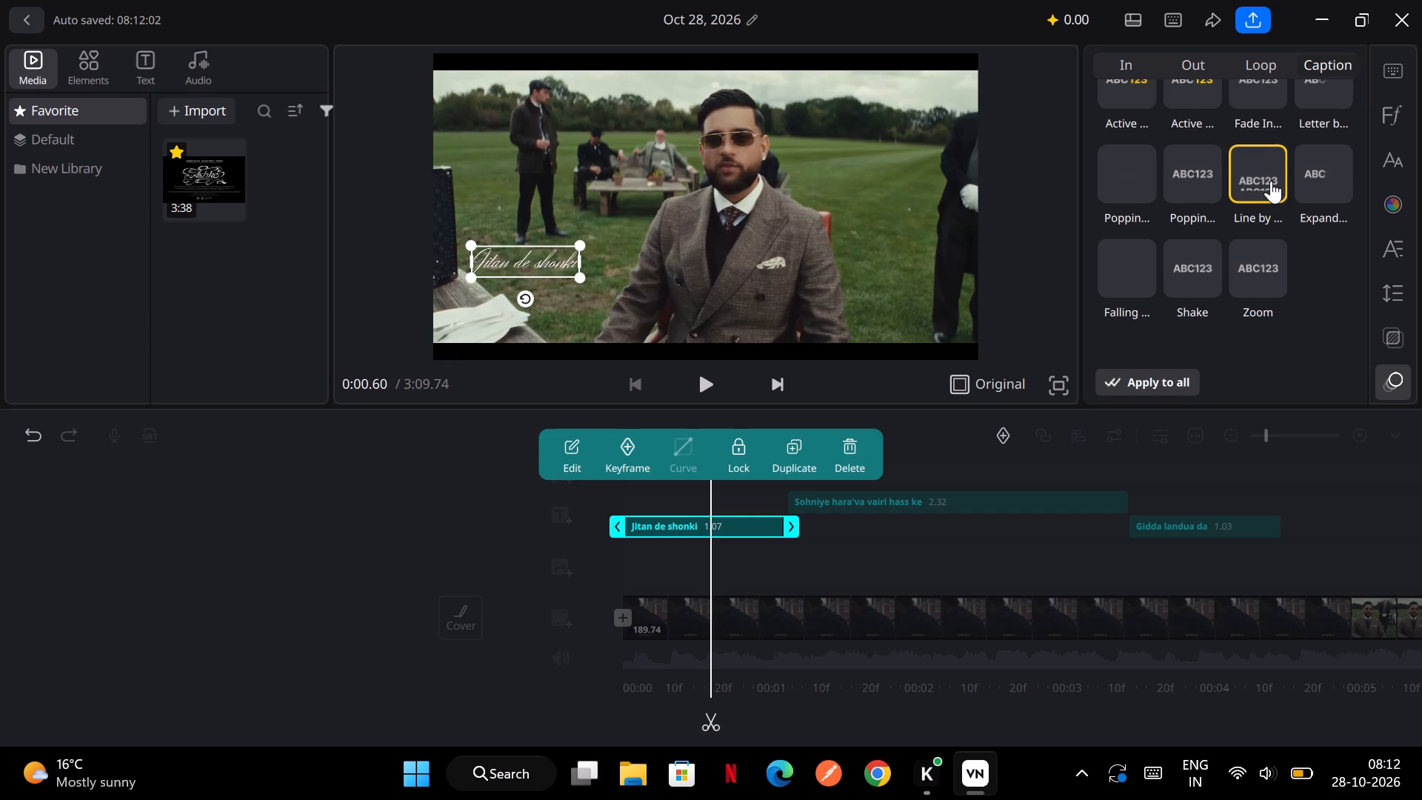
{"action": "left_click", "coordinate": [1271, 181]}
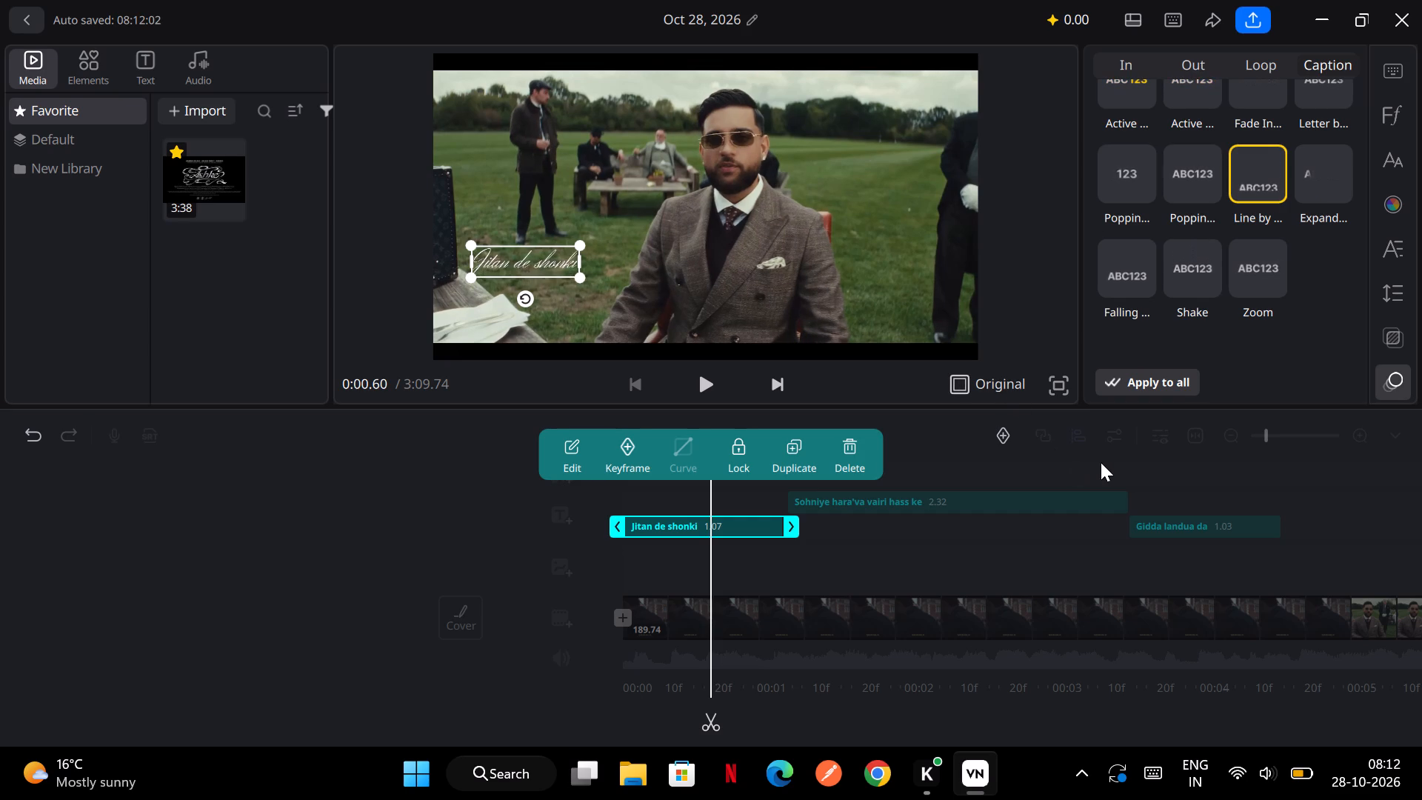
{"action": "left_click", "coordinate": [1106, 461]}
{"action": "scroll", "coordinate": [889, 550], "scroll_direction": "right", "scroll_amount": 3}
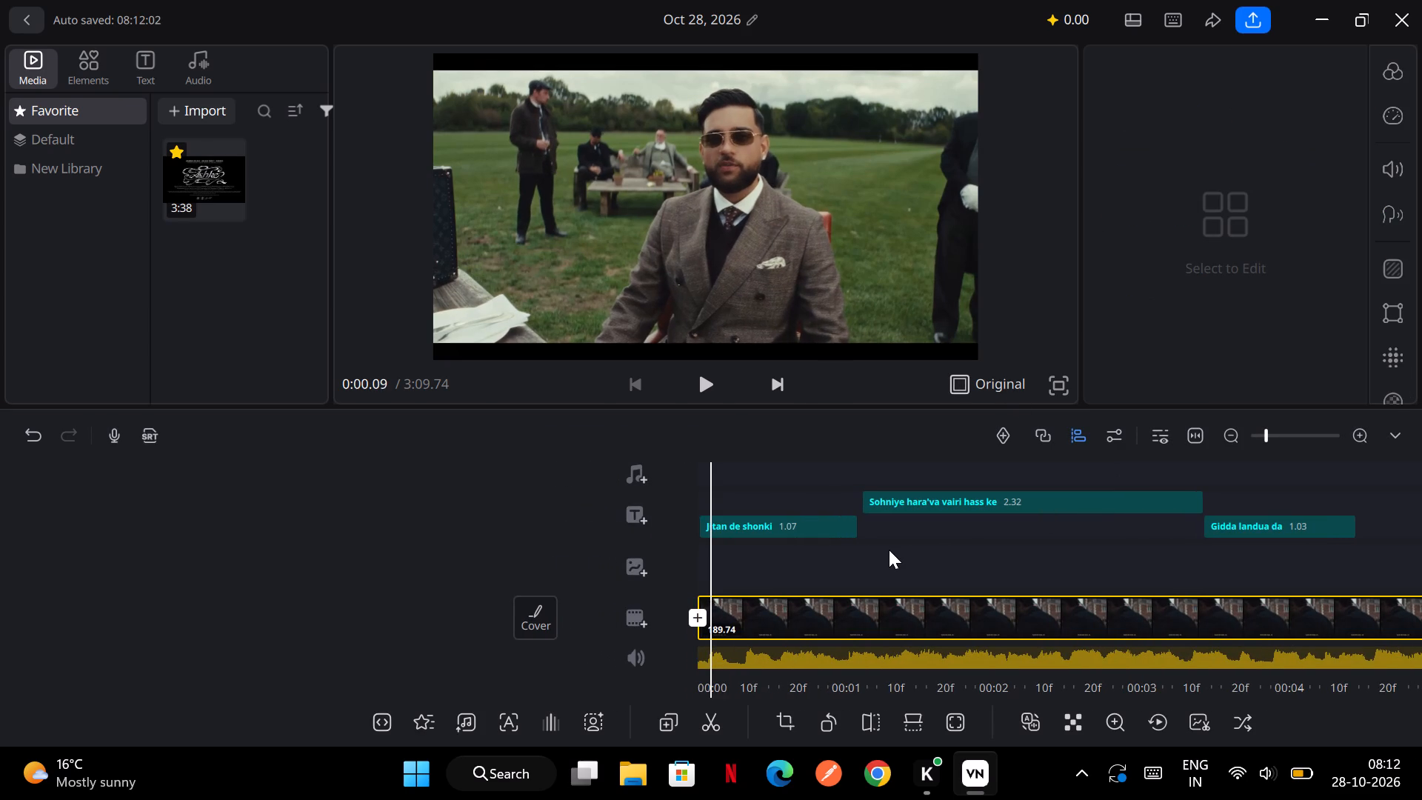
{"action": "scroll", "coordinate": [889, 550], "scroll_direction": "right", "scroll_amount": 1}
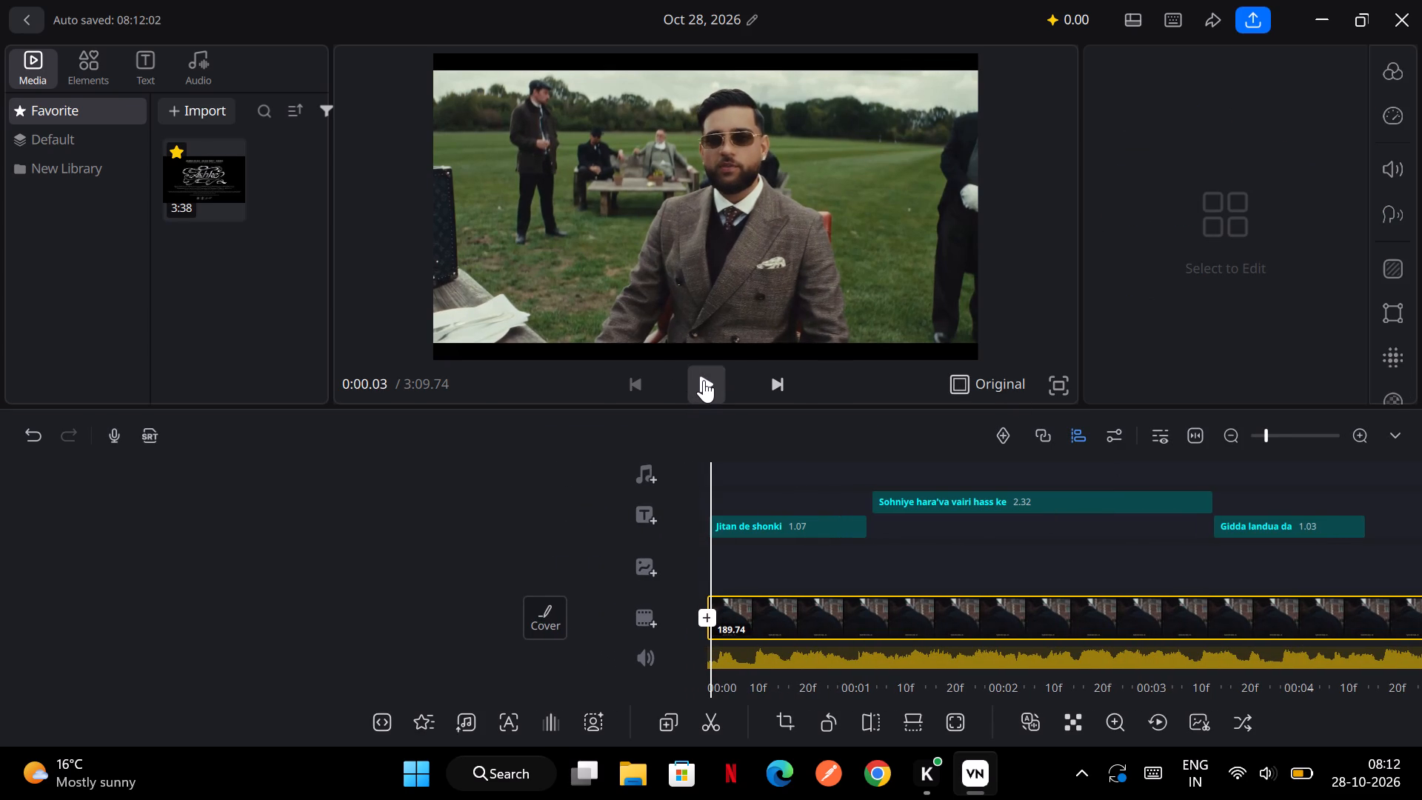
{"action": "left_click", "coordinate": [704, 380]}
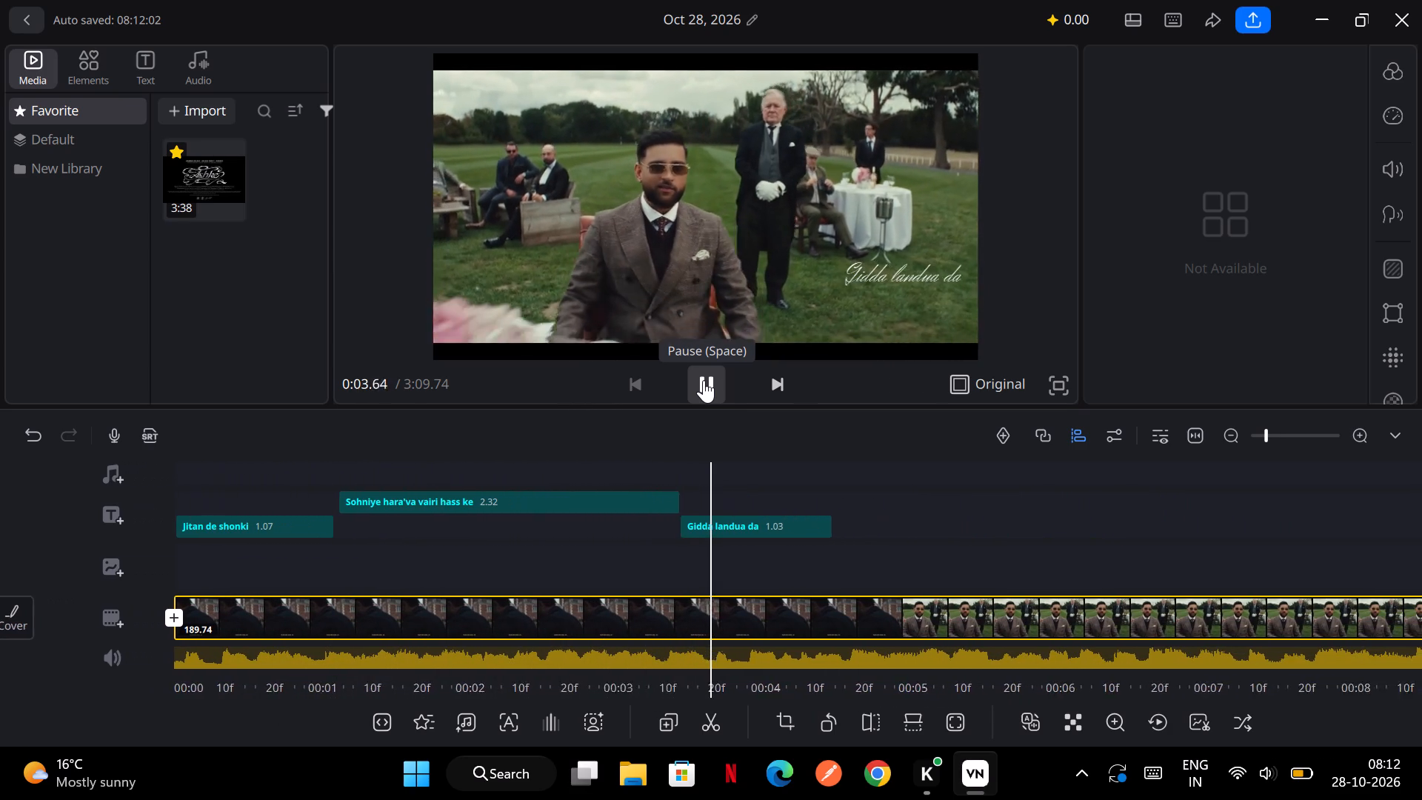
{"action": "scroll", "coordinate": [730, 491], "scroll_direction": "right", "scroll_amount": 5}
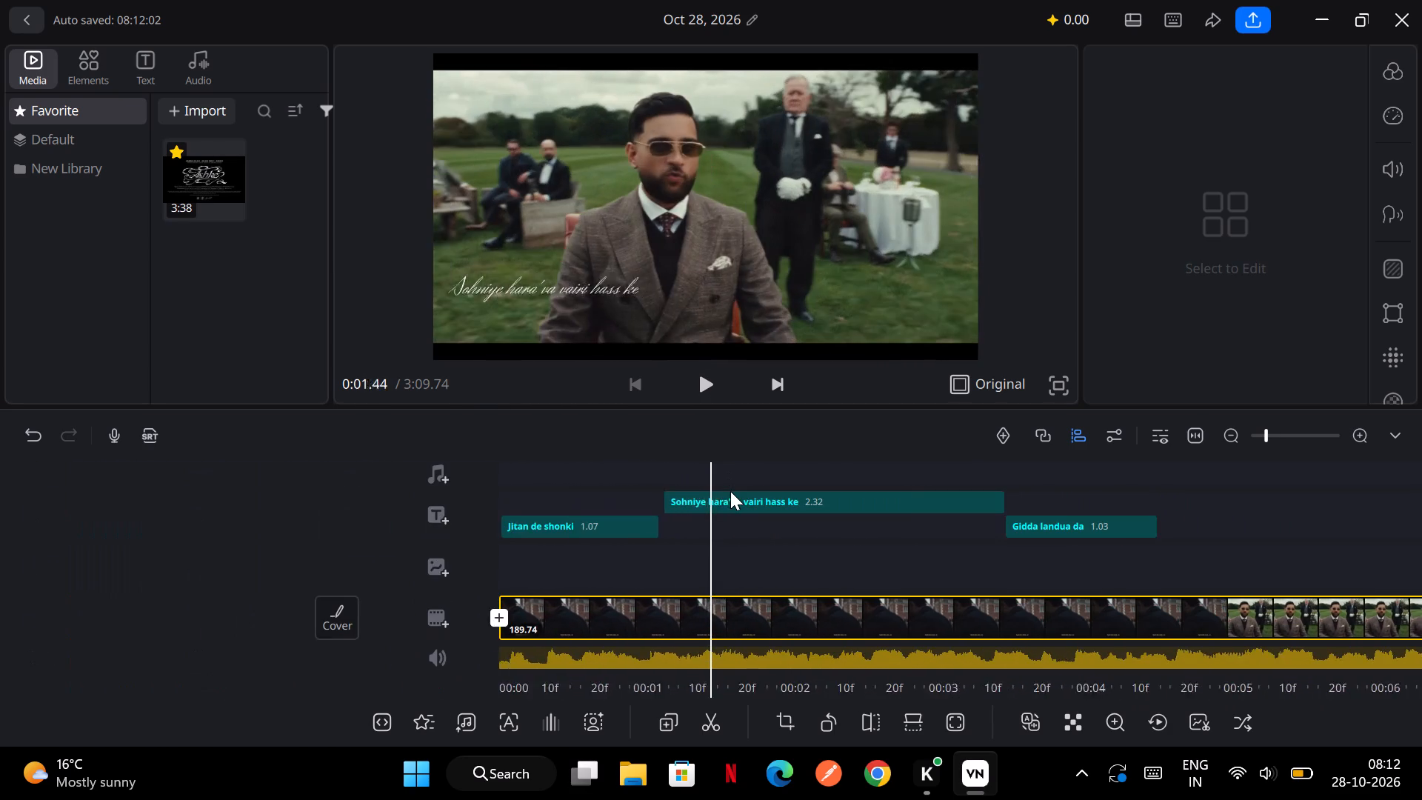
Switch the "Jitan de shonki" title to the Expand caption animation and play the titles back from near the start.
{"action": "scroll", "coordinate": [730, 491], "scroll_direction": "right", "scroll_amount": 2}
{"action": "left_click", "coordinate": [766, 528]}
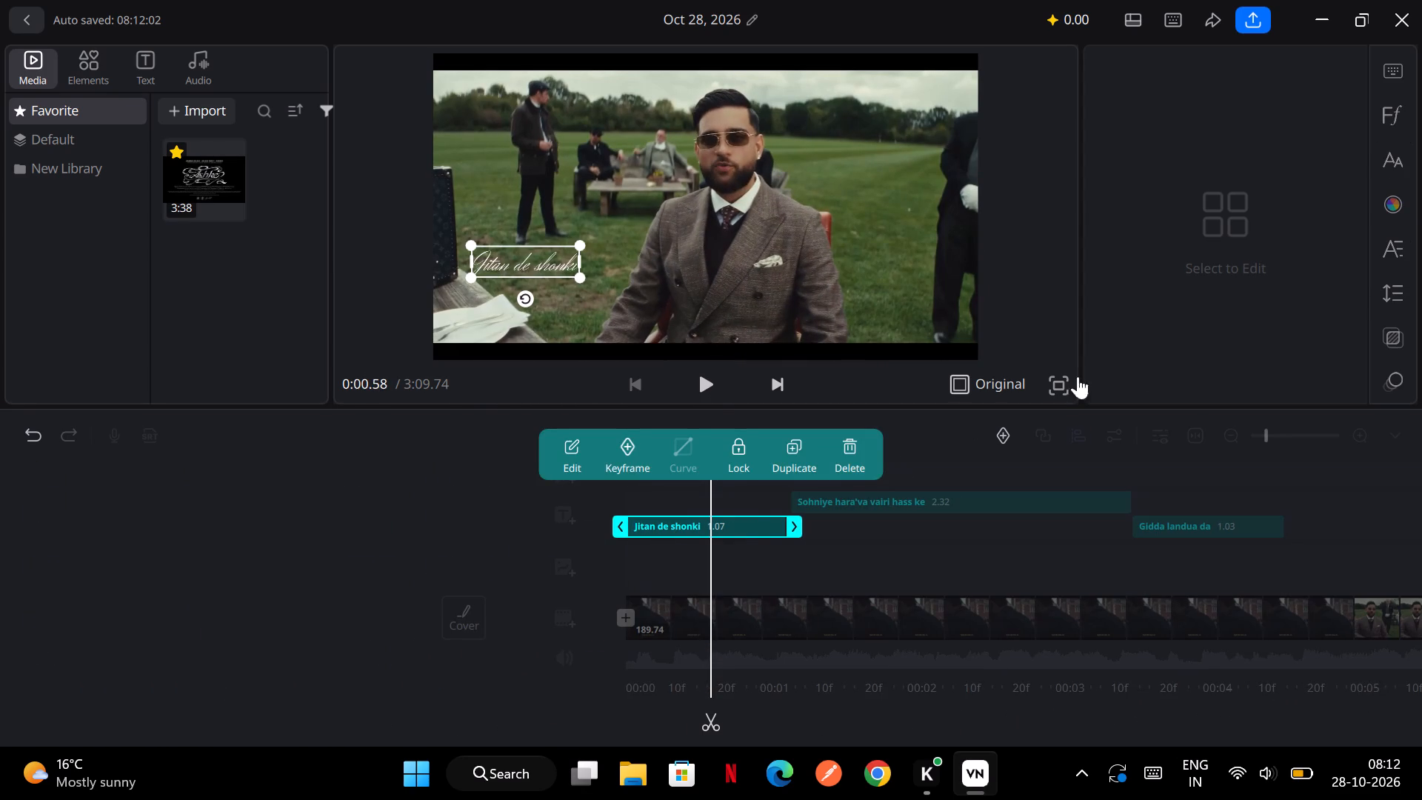
{"action": "scroll", "coordinate": [1381, 324], "scroll_direction": "down", "scroll_amount": 2}
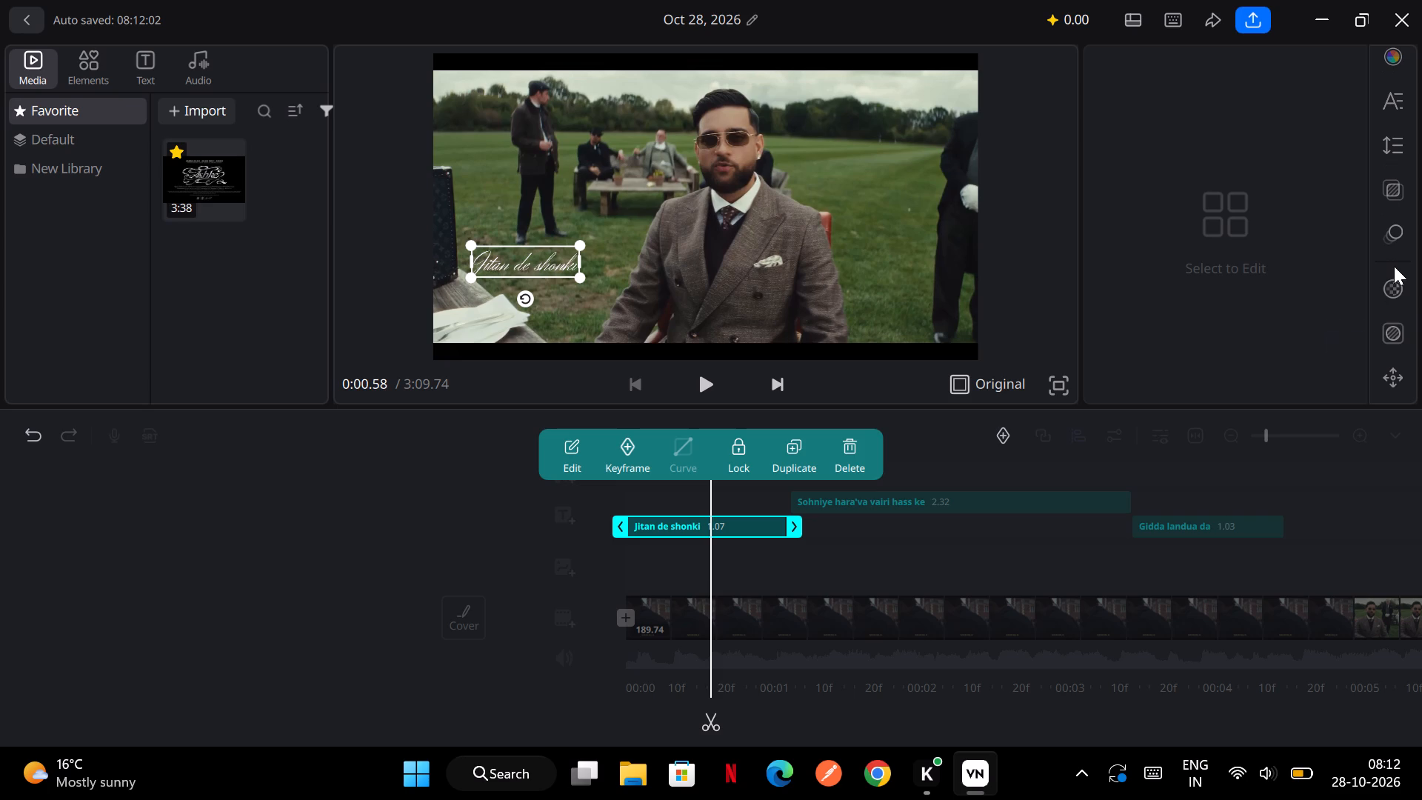
{"action": "left_click", "coordinate": [1389, 227]}
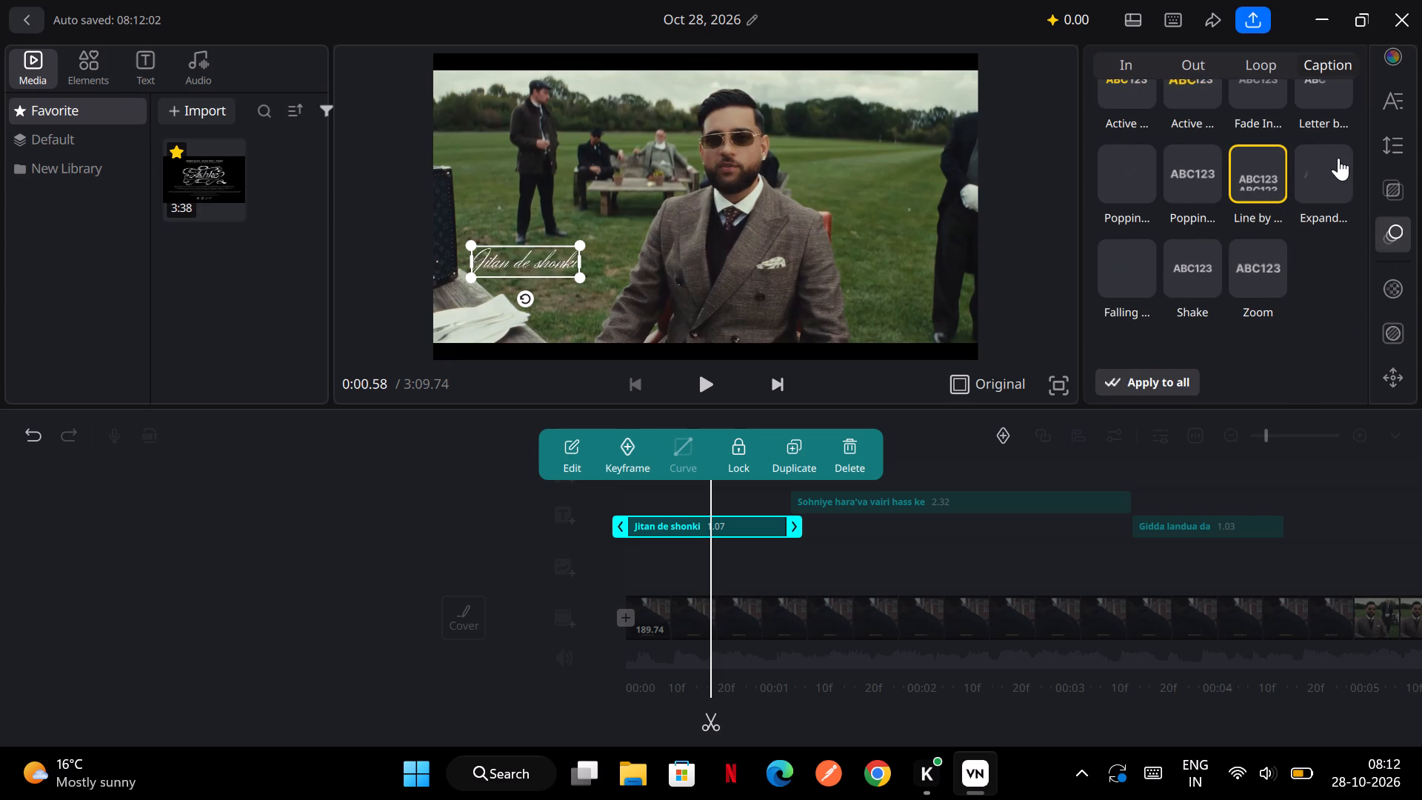
{"action": "left_click", "coordinate": [1331, 176]}
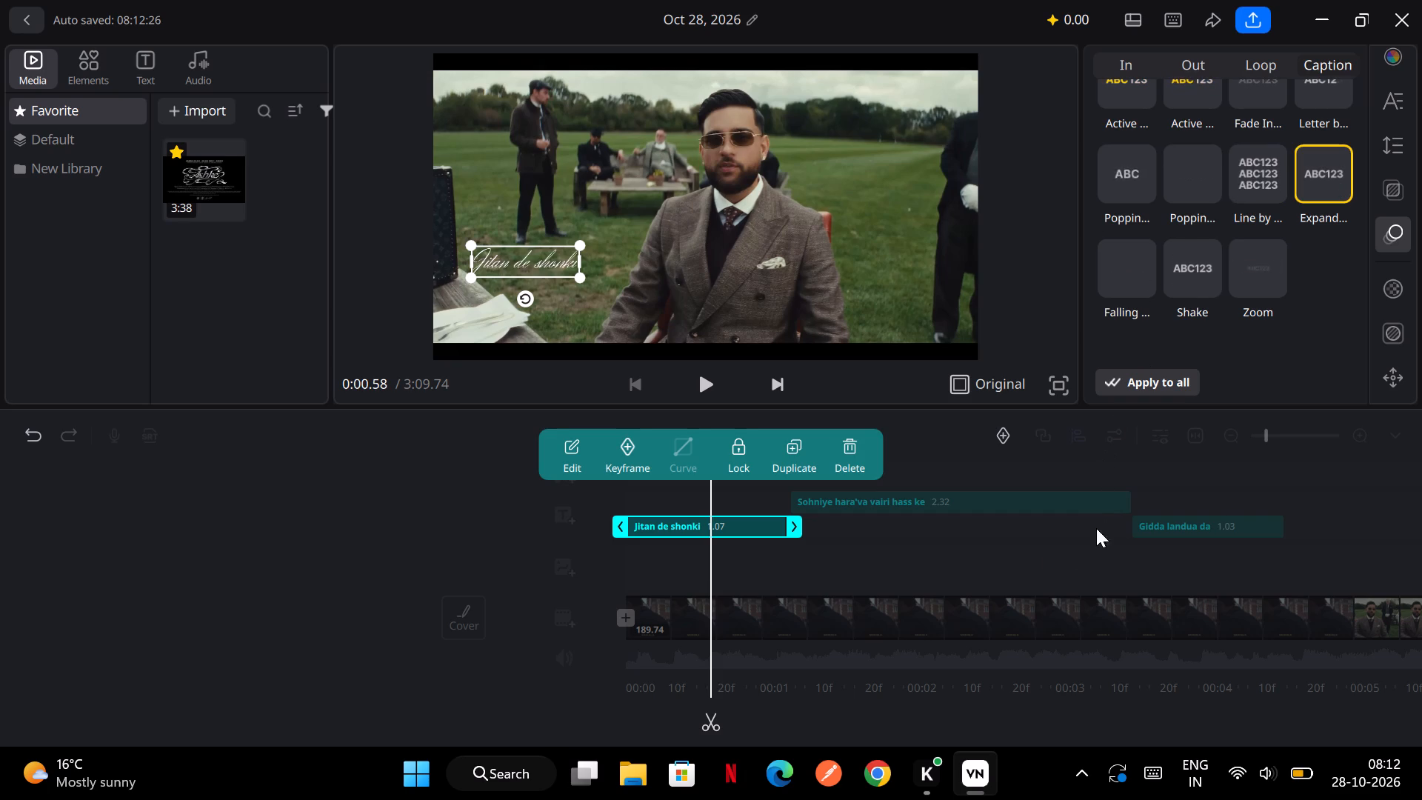
{"action": "left_click", "coordinate": [1038, 554]}
{"action": "scroll", "coordinate": [1038, 554], "scroll_direction": "right", "scroll_amount": 5}
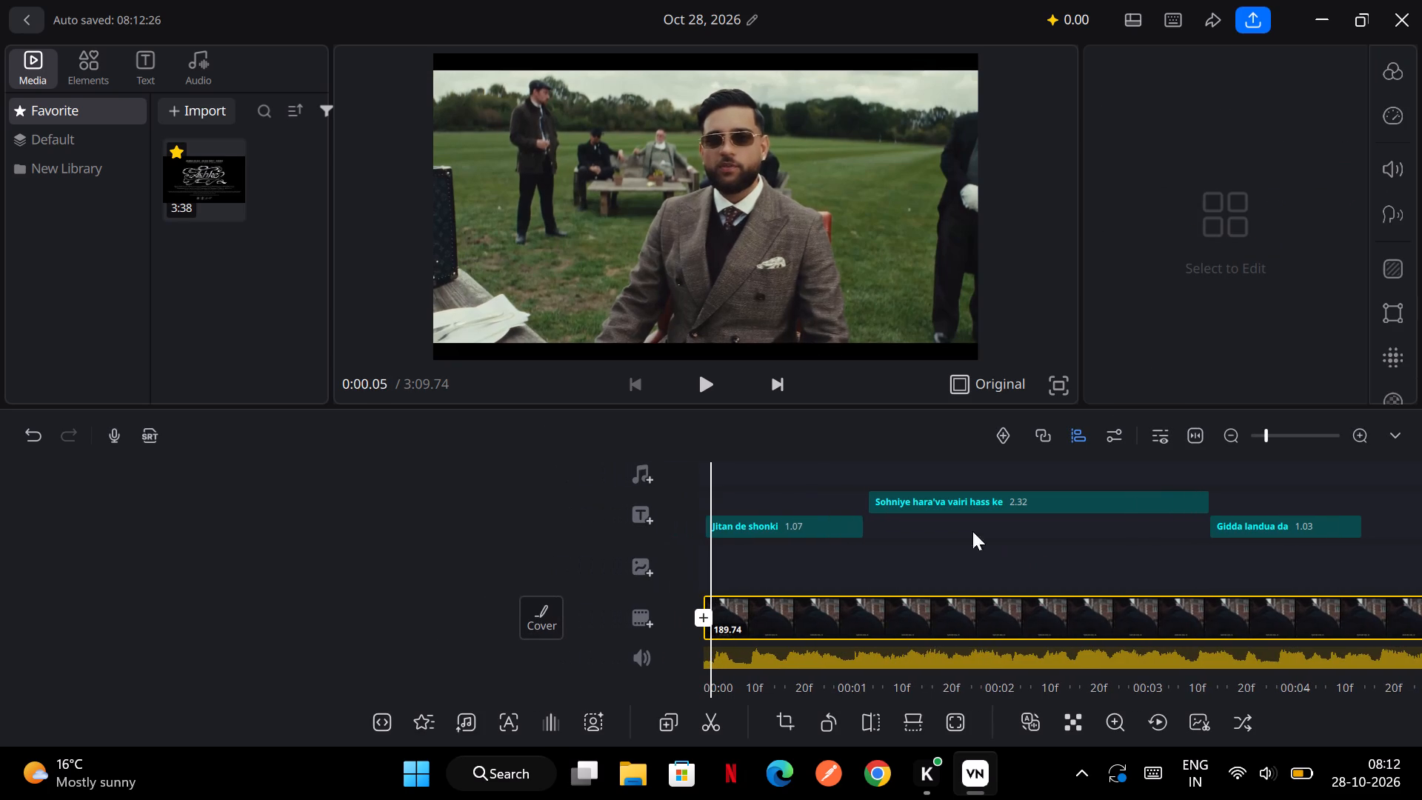
{"action": "left_click", "coordinate": [701, 396]}
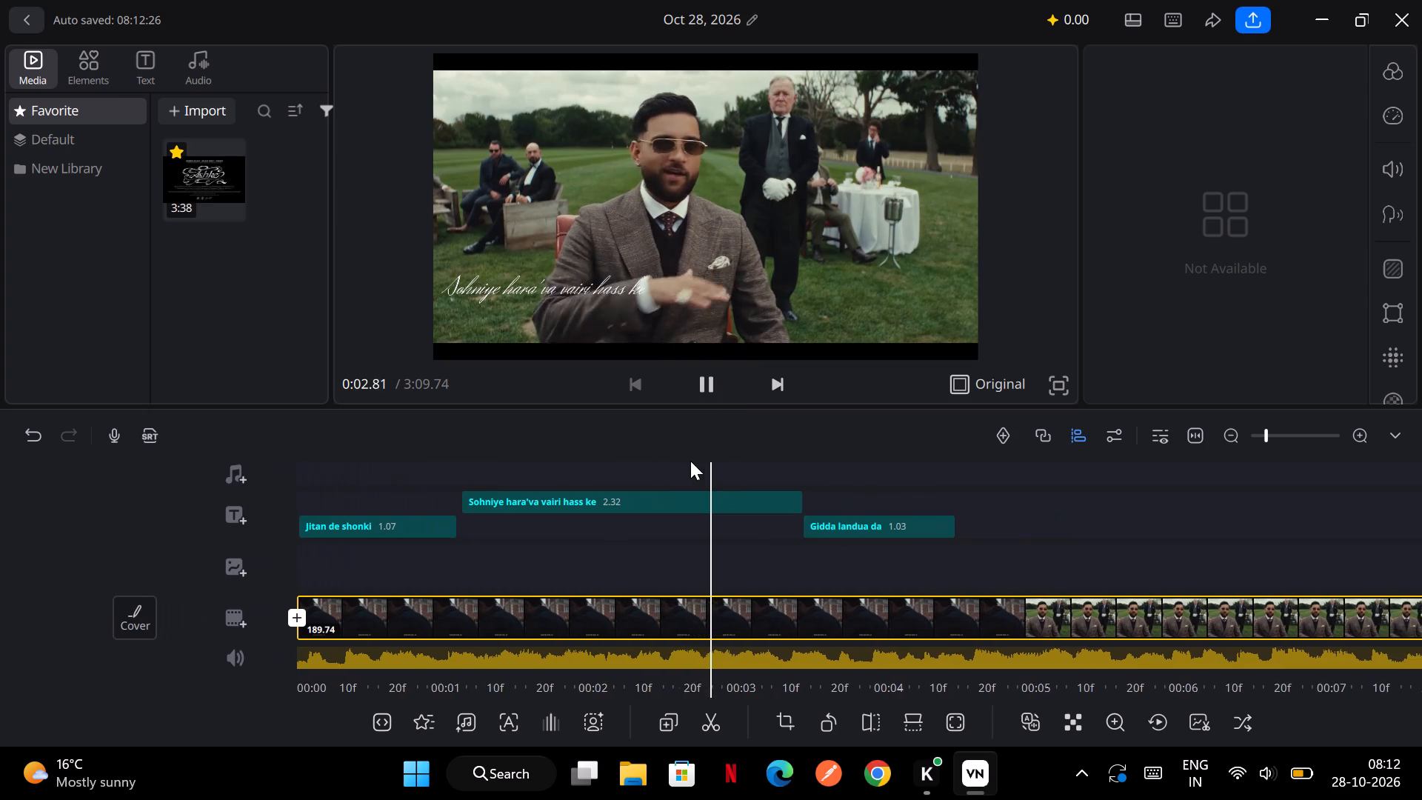
{"action": "scroll", "coordinate": [712, 600], "scroll_direction": "right", "scroll_amount": 2}
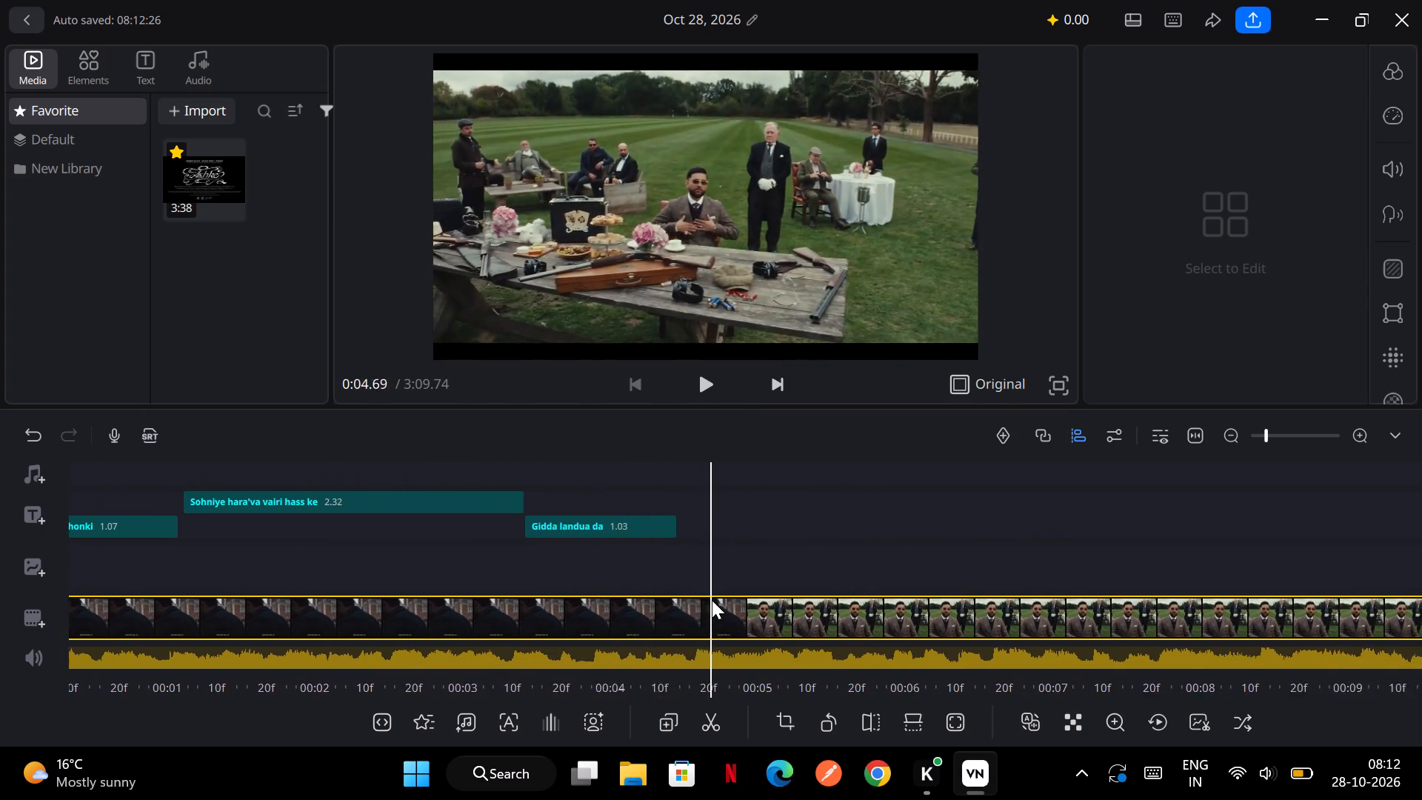
Set the caption animation of the "Sohniye hara'va vairi hass ke" title to Expand.
{"action": "scroll", "coordinate": [712, 600], "scroll_direction": "right", "scroll_amount": 3}
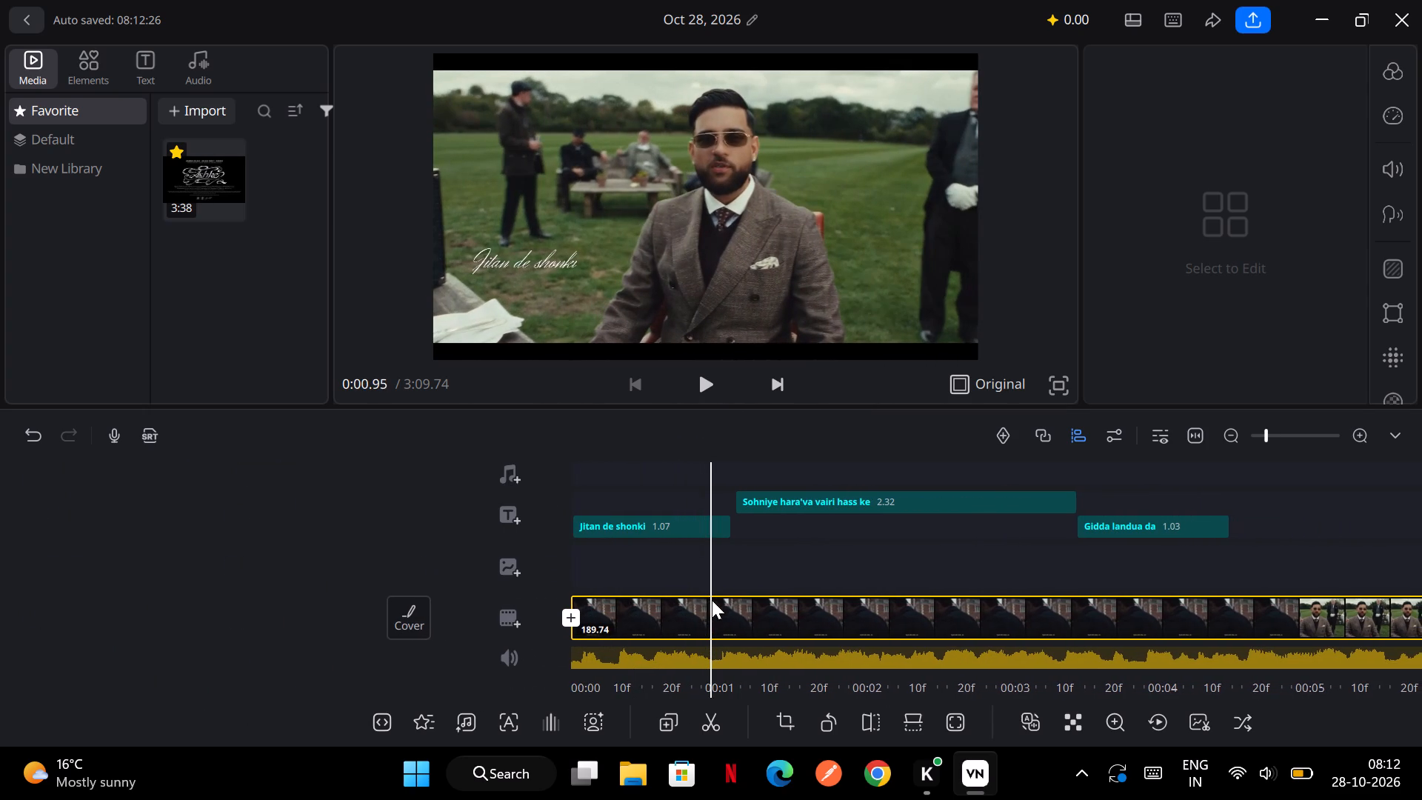
{"action": "left_click", "coordinate": [836, 501]}
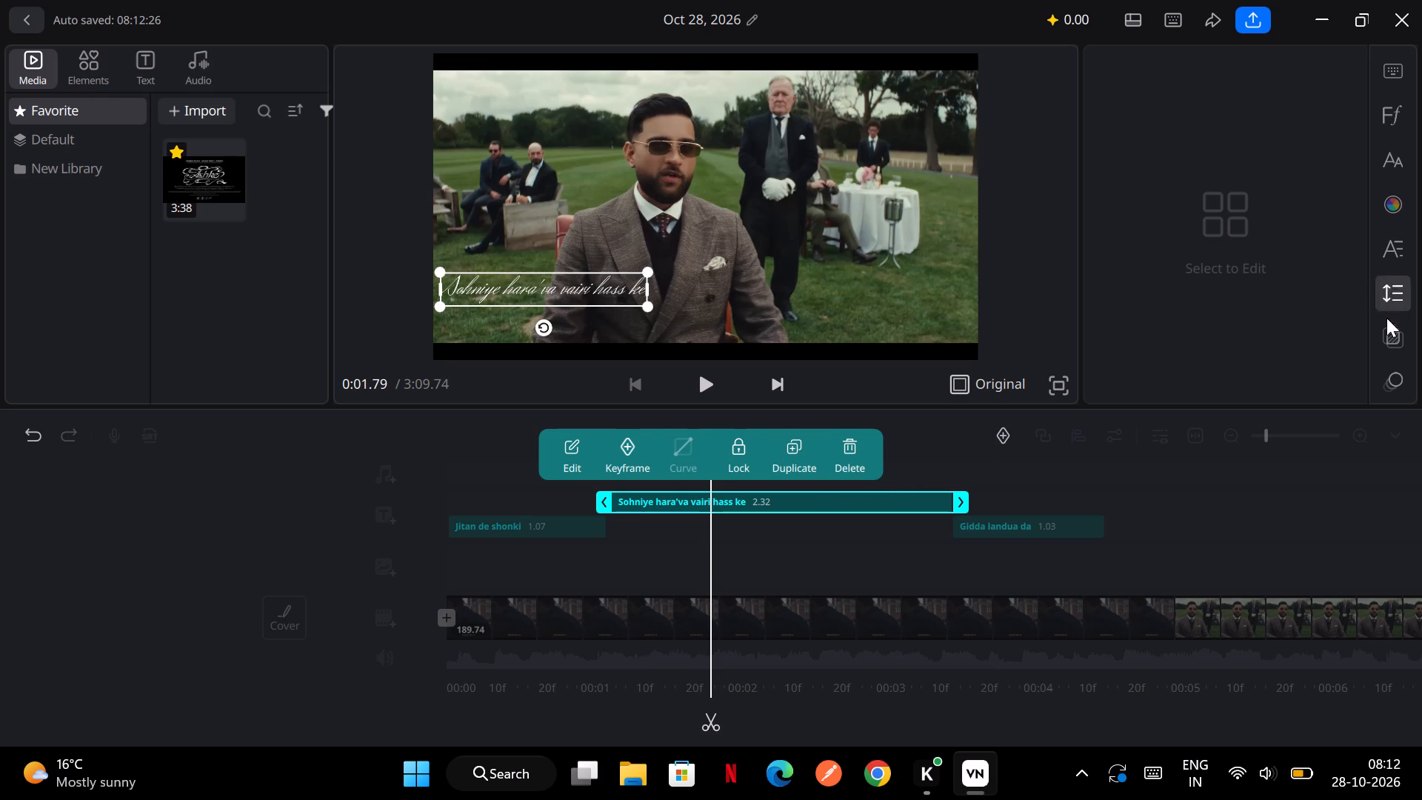
{"action": "scroll", "coordinate": [1389, 336], "scroll_direction": "down", "scroll_amount": 1}
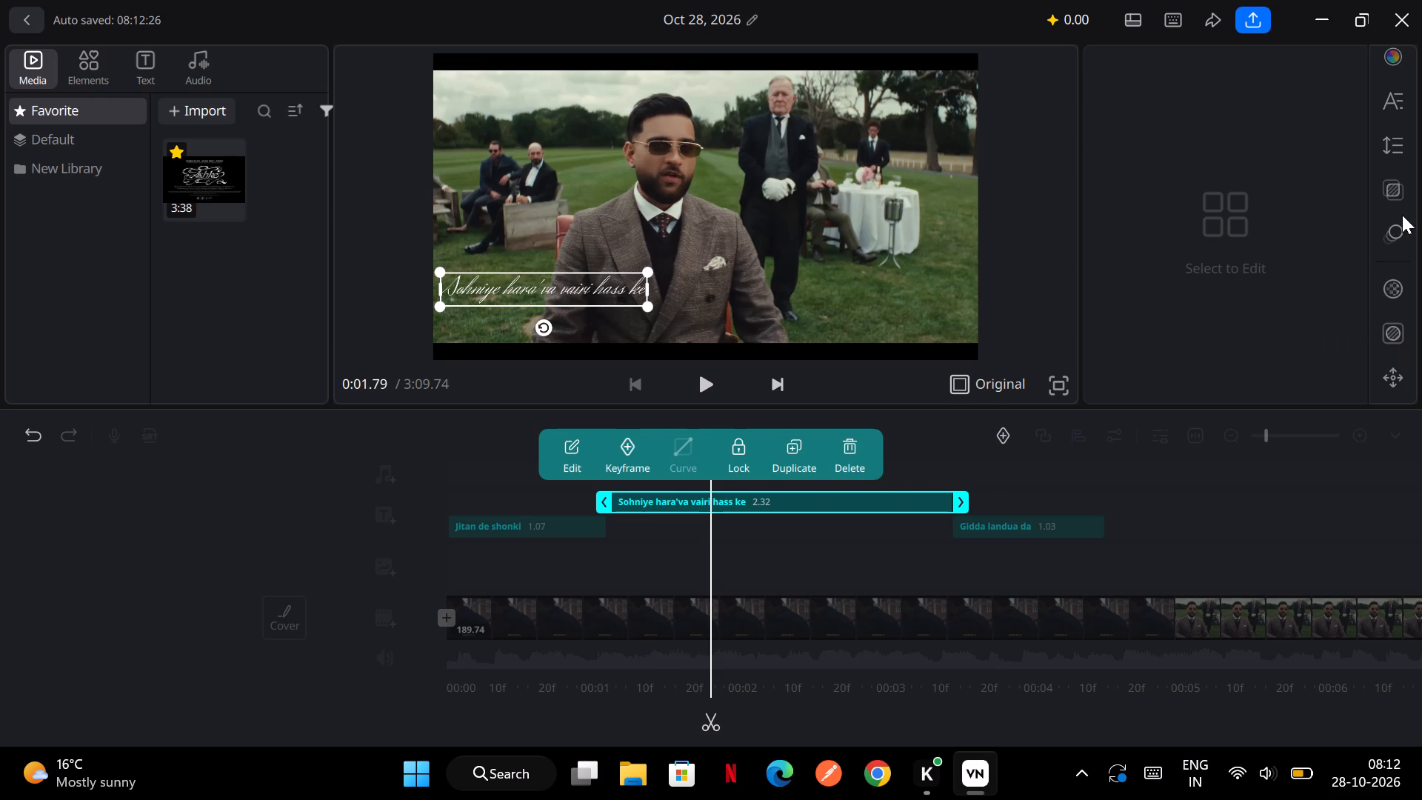
{"action": "left_click", "coordinate": [1394, 231]}
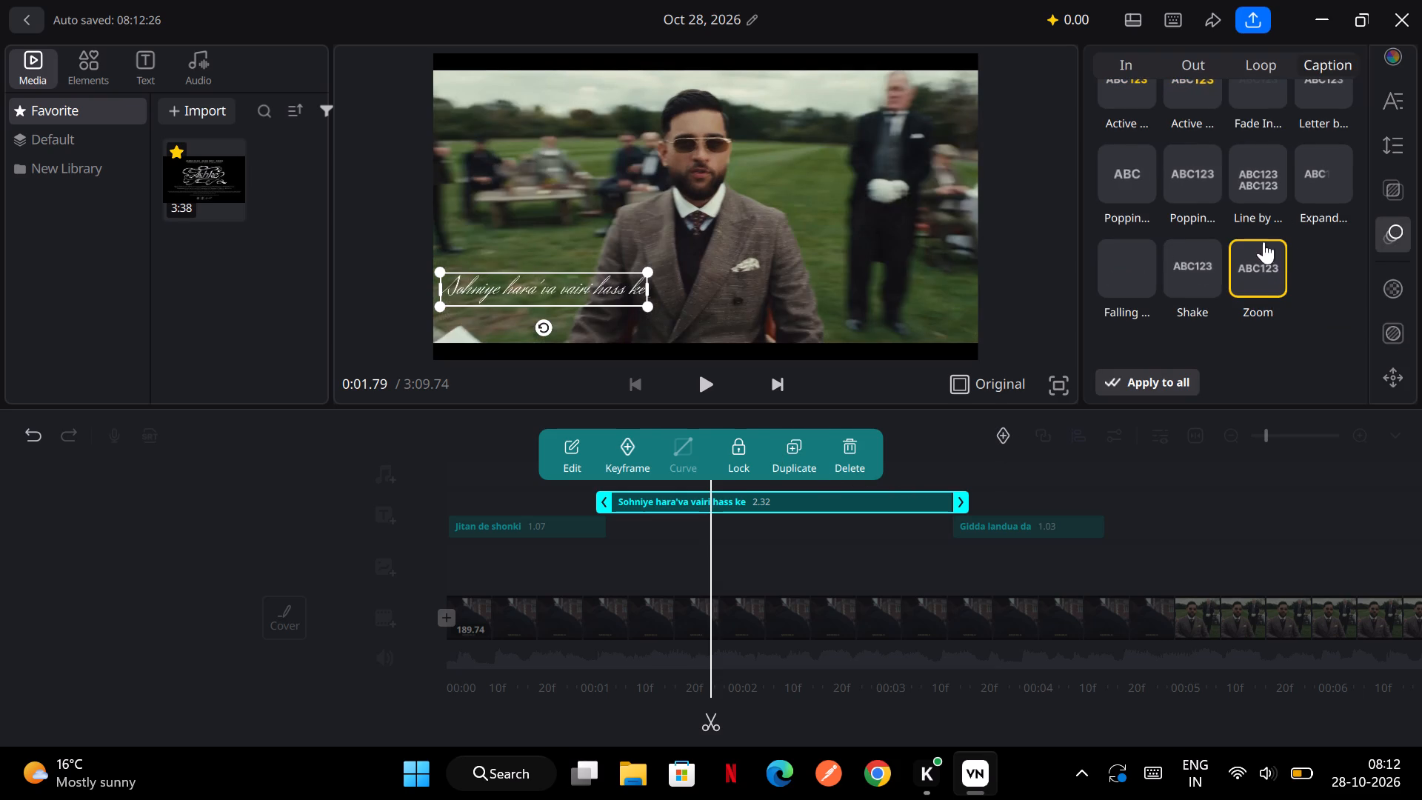
{"action": "left_click", "coordinate": [1314, 180]}
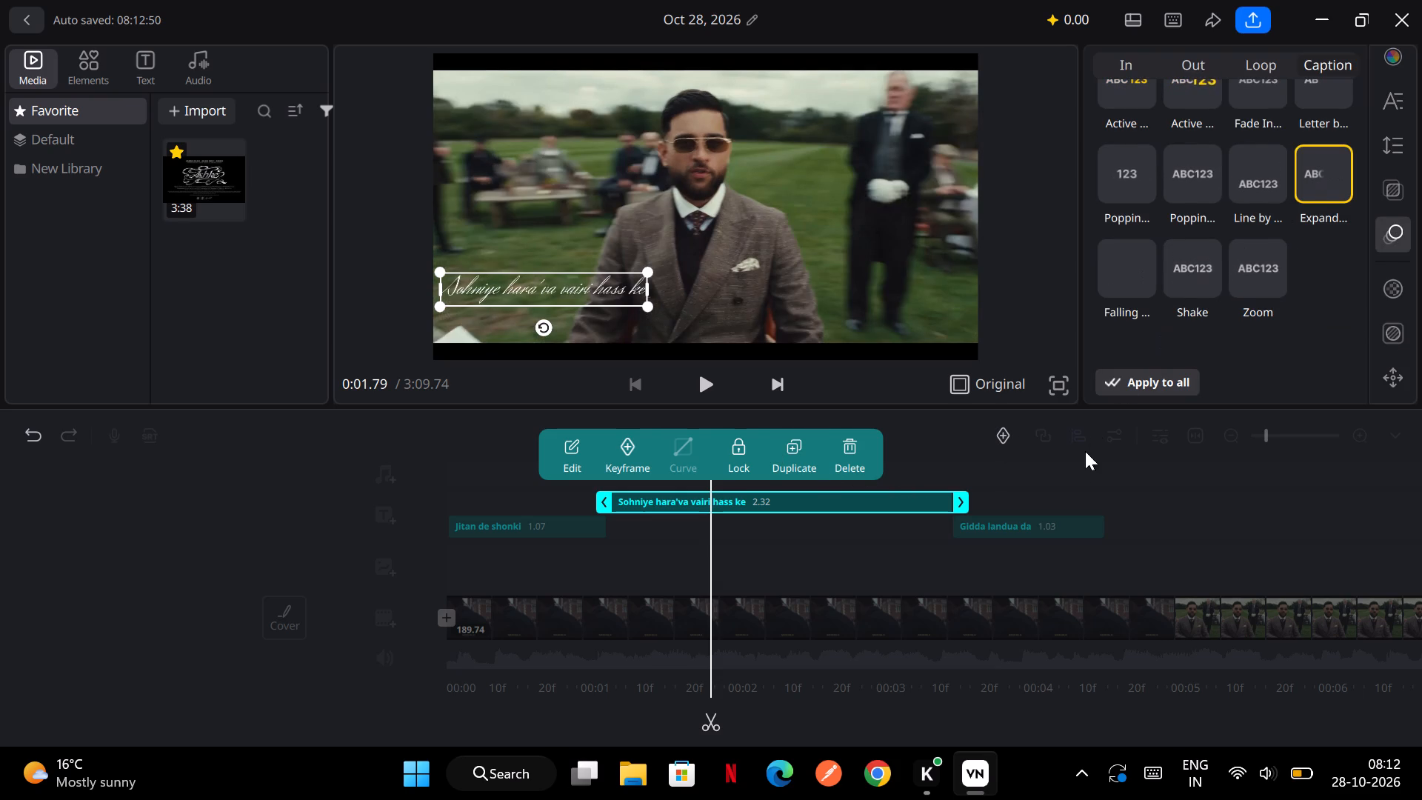
Apply the "Gidda landua da" title's Fade In caption animation to all titles, and switch that title to the Expand animation.
{"action": "left_click", "coordinate": [1043, 516]}
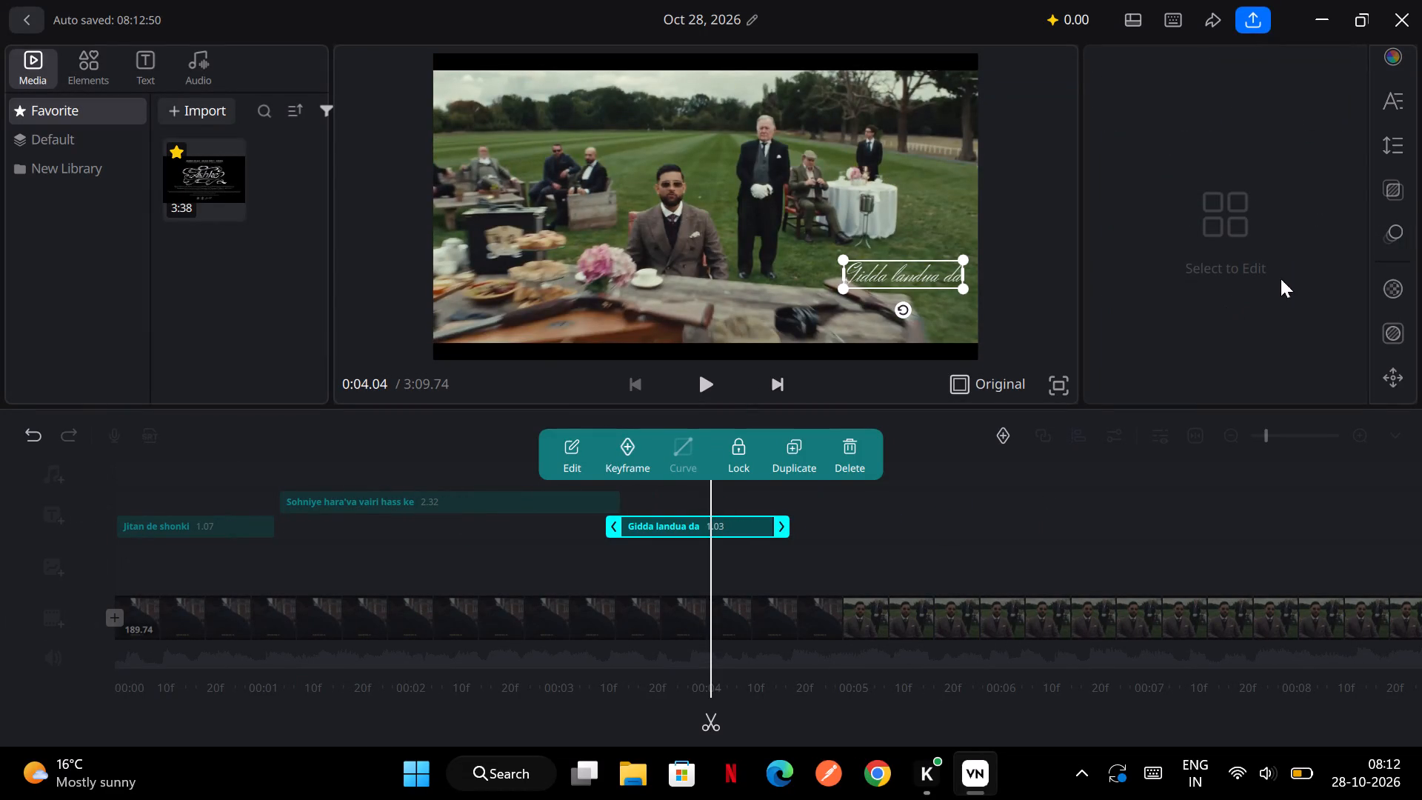
{"action": "left_click", "coordinate": [1396, 242]}
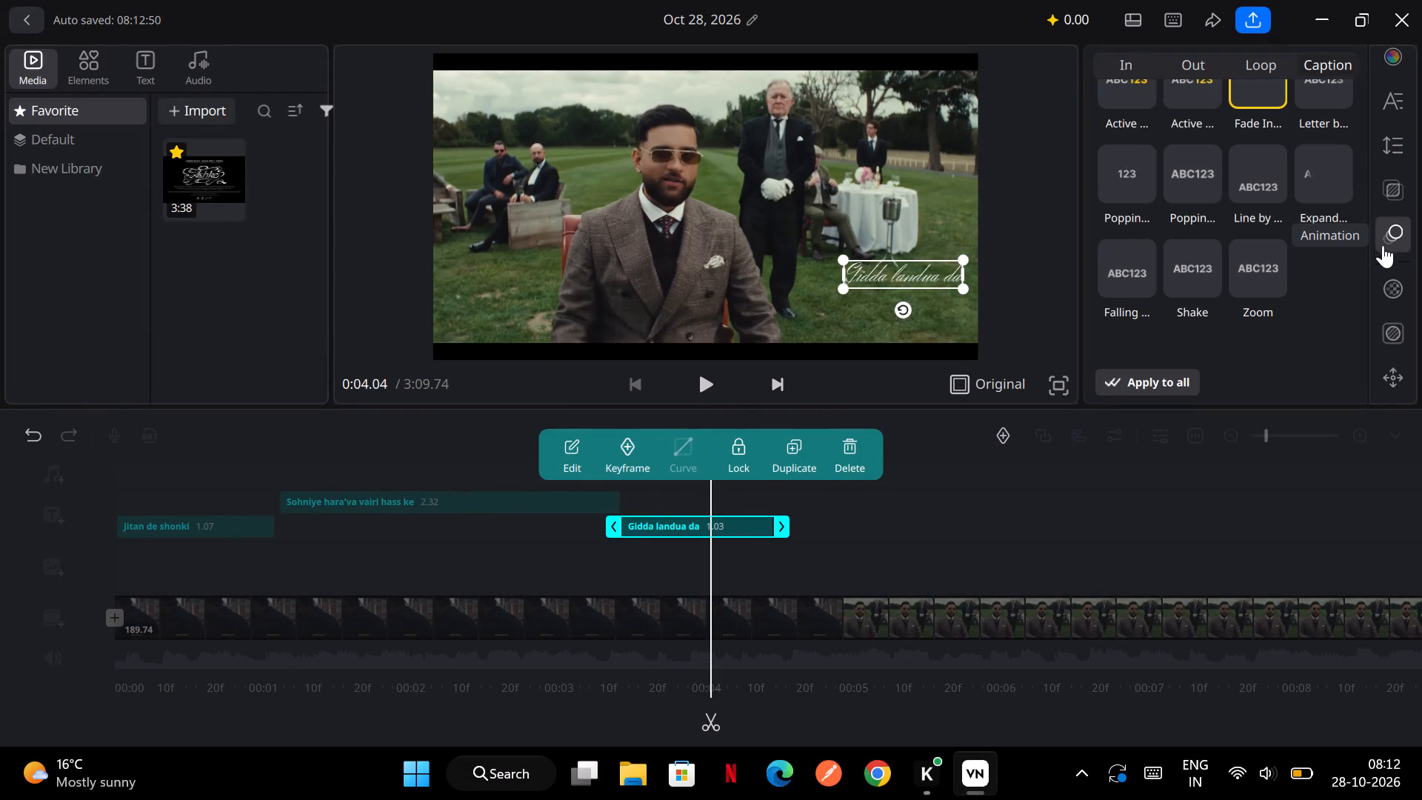
{"action": "scroll", "coordinate": [1335, 130], "scroll_direction": "up", "scroll_amount": 1}
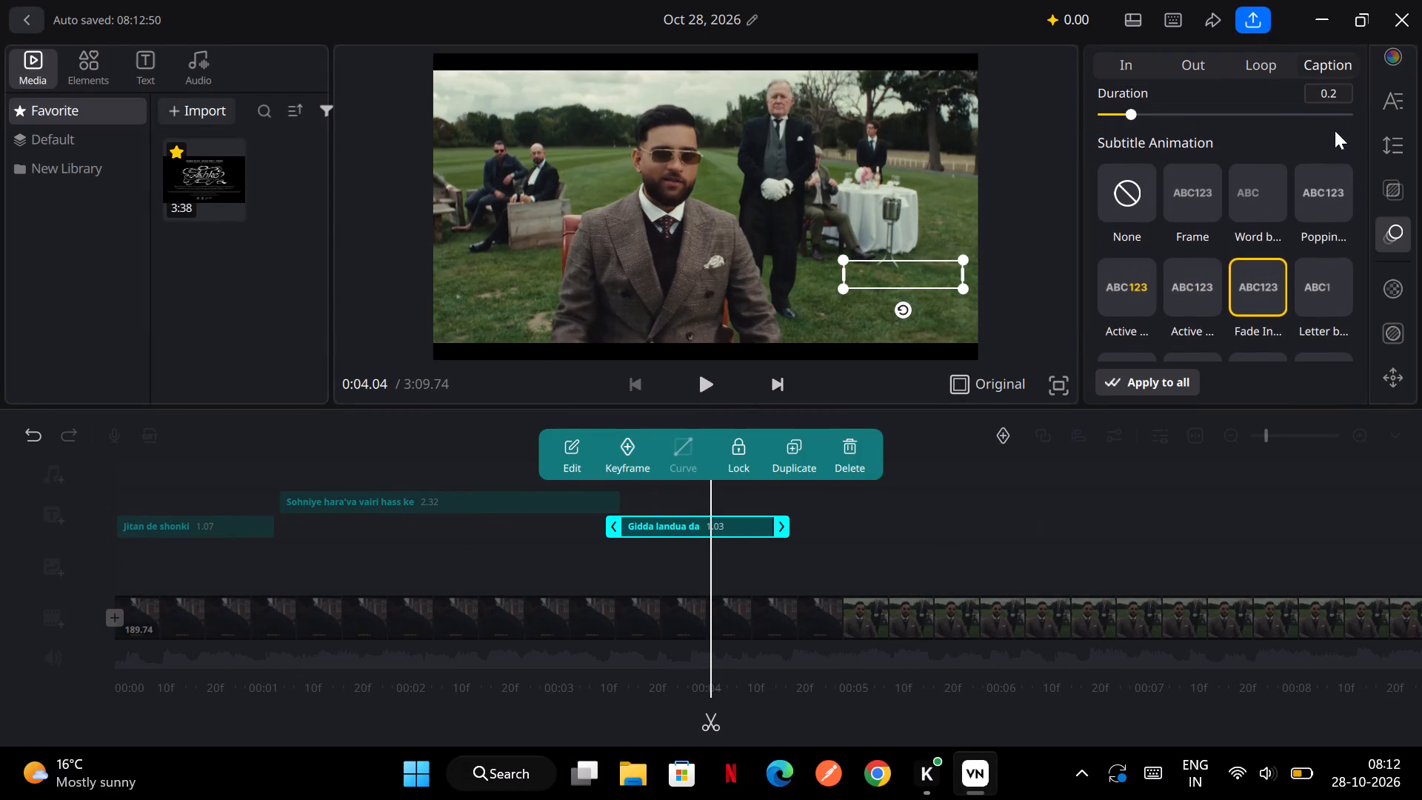
{"action": "scroll", "coordinate": [1306, 260], "scroll_direction": "down", "scroll_amount": 2}
{"action": "left_click", "coordinate": [1318, 193]}
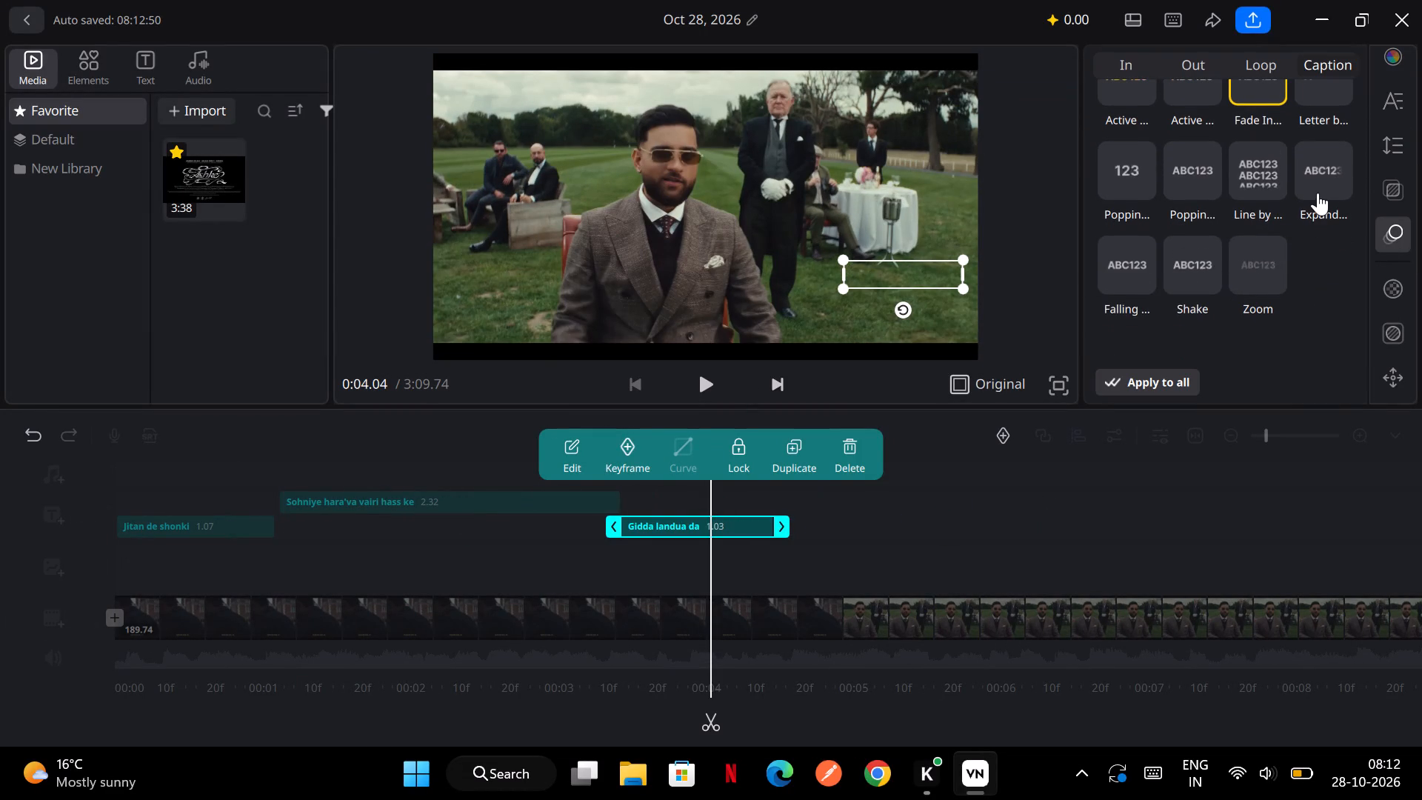
{"action": "left_click", "coordinate": [1169, 382]}
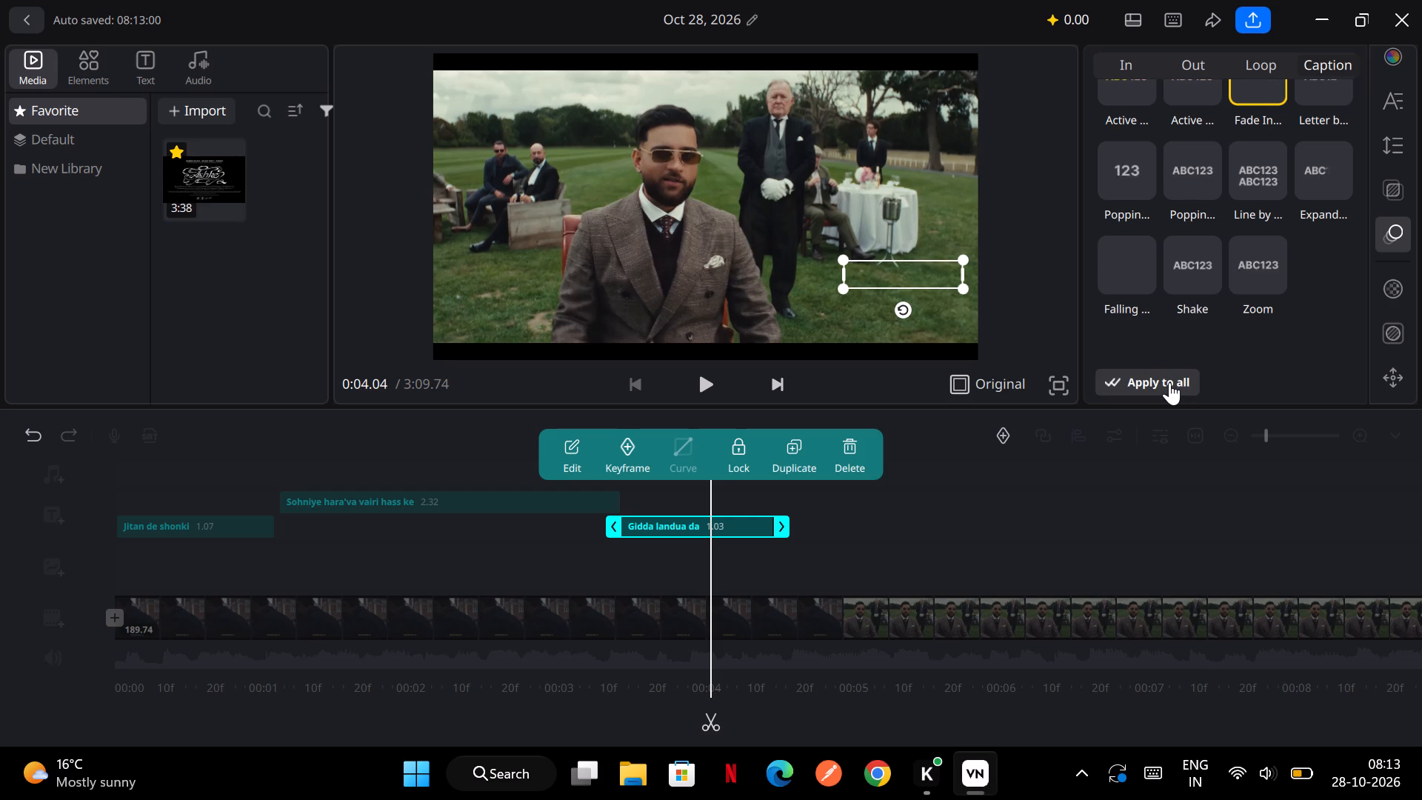
{"action": "left_click", "coordinate": [1320, 182]}
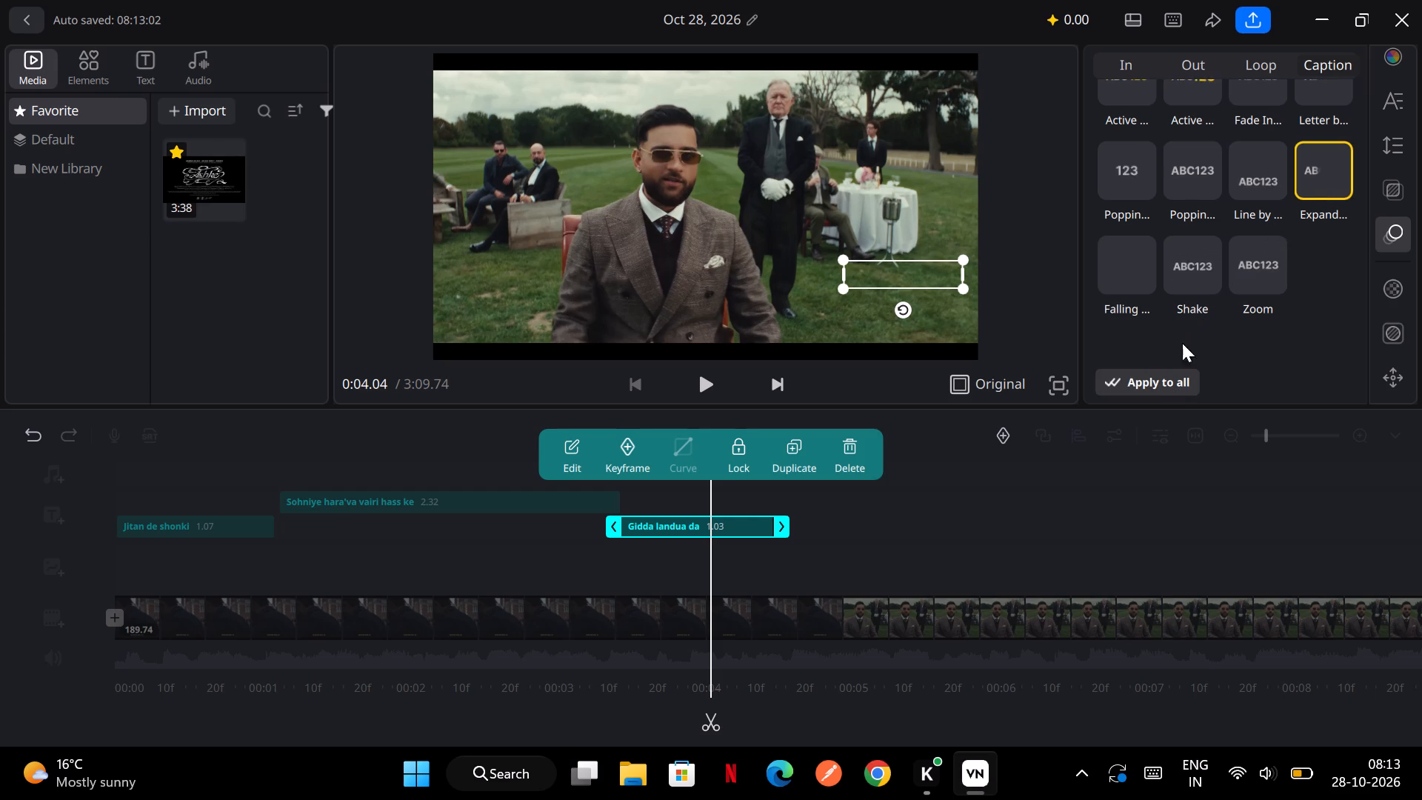
Apply the "Gidda landua da" title's Expand caption animation to all titles.
{"action": "left_click", "coordinate": [1168, 377]}
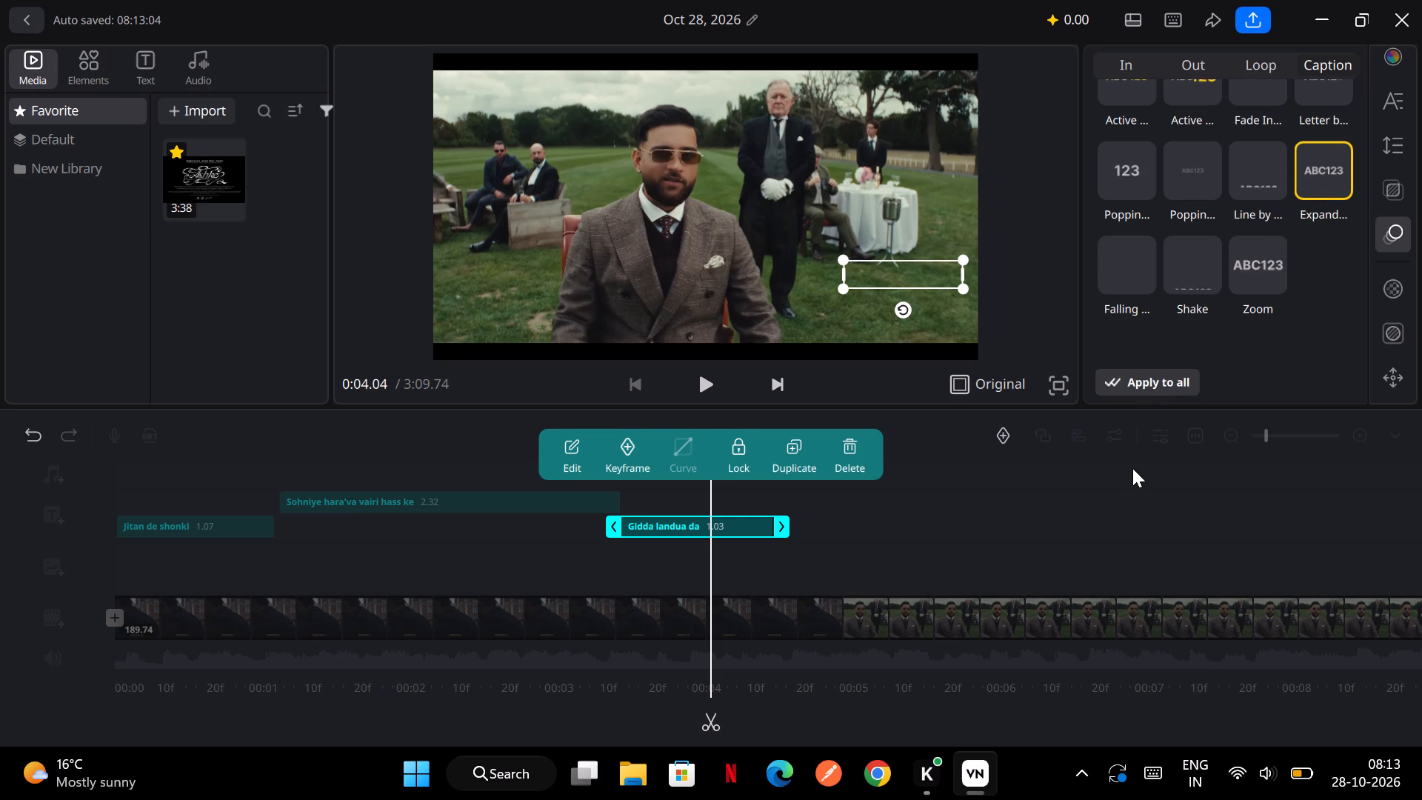
{"action": "left_click", "coordinate": [1118, 484]}
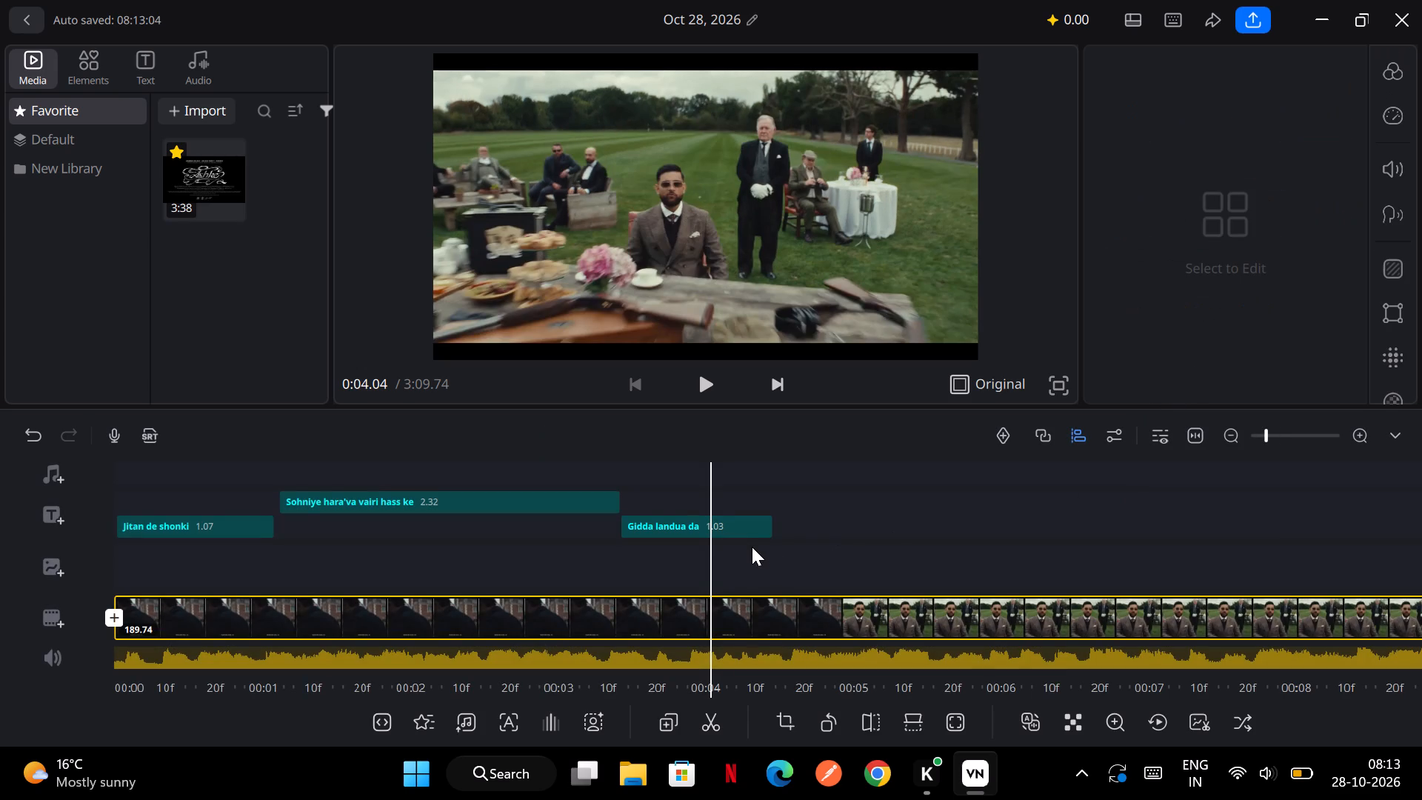
Duplicate the "Sohniye hara'va vairi hass ke" title and place the copy on the upper text track, starting right after "Gidda landua da" ends.
{"action": "left_click", "coordinate": [561, 502]}
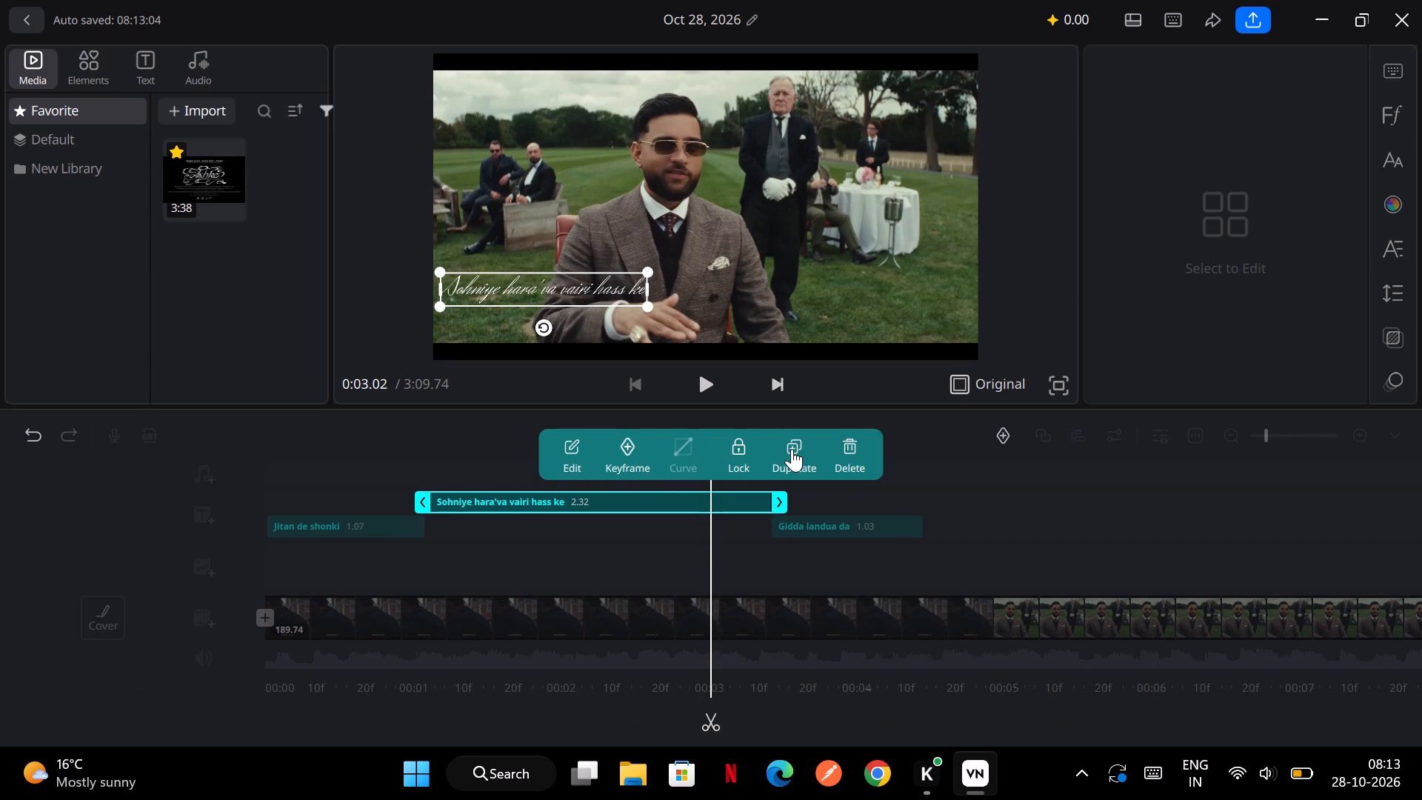
{"action": "left_click", "coordinate": [792, 450]}
{"action": "left_click_drag", "start_coordinate": [667, 529], "coordinate": [699, 530]}
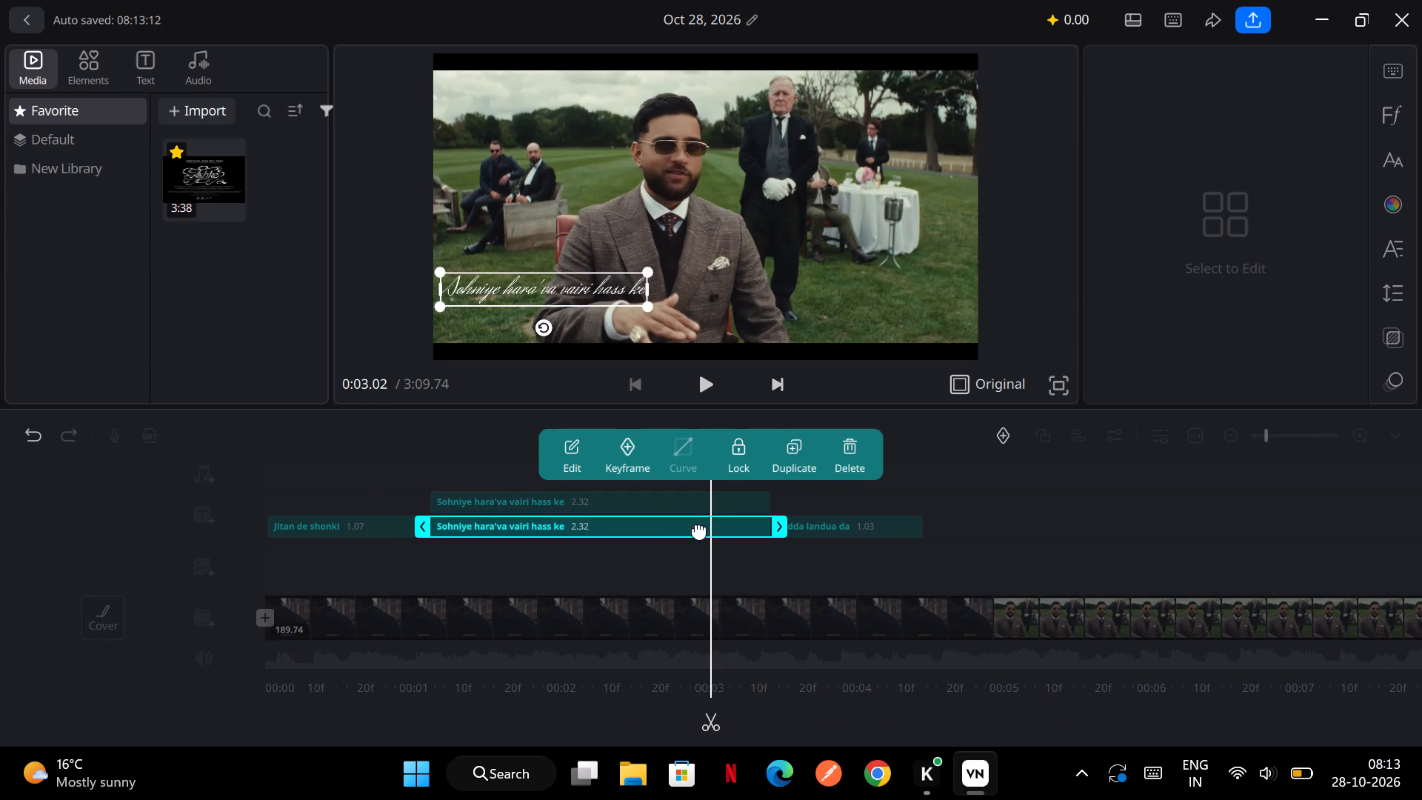
{"action": "left_click_drag", "start_coordinate": [699, 530], "coordinate": [1156, 511]}
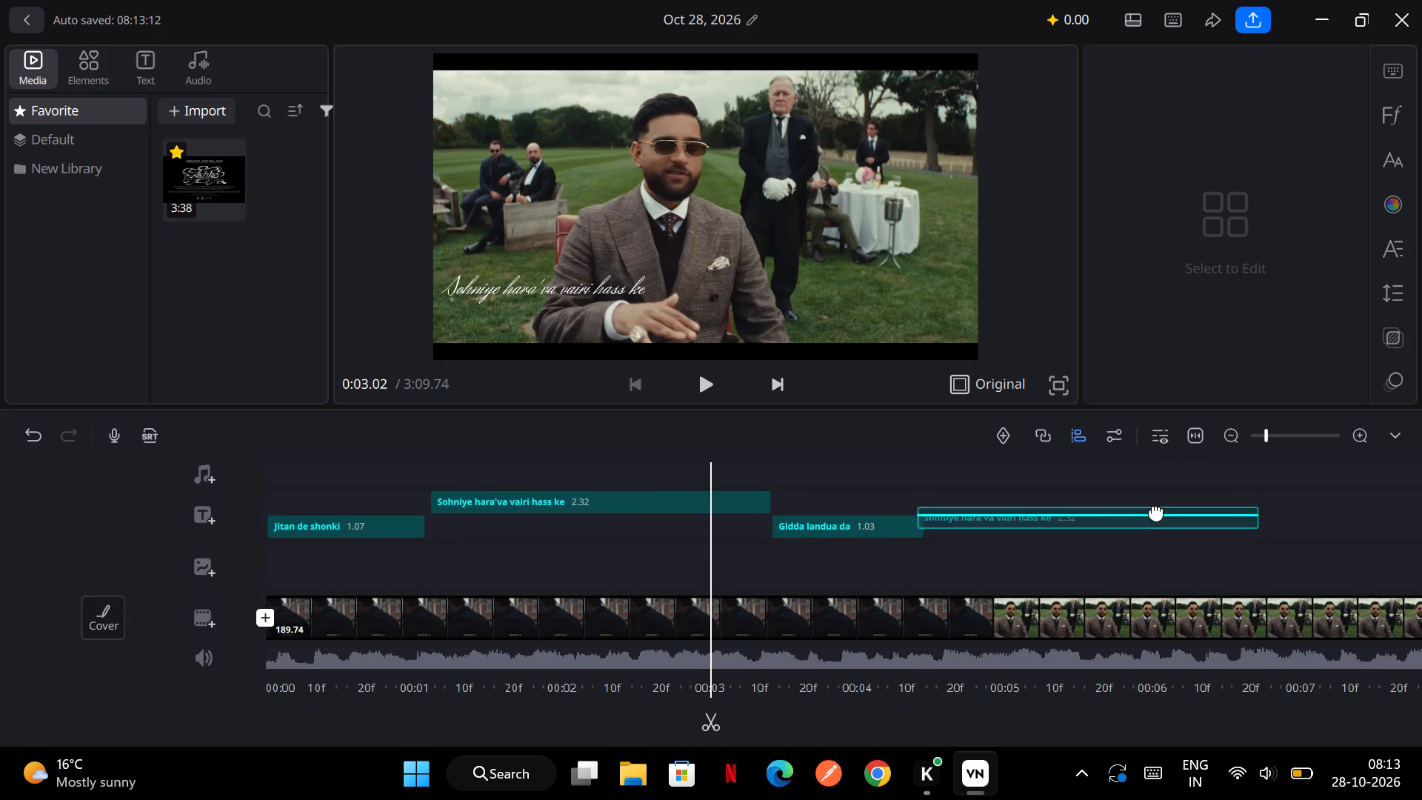
{"action": "left_click_drag", "start_coordinate": [1156, 511], "coordinate": [1155, 506]}
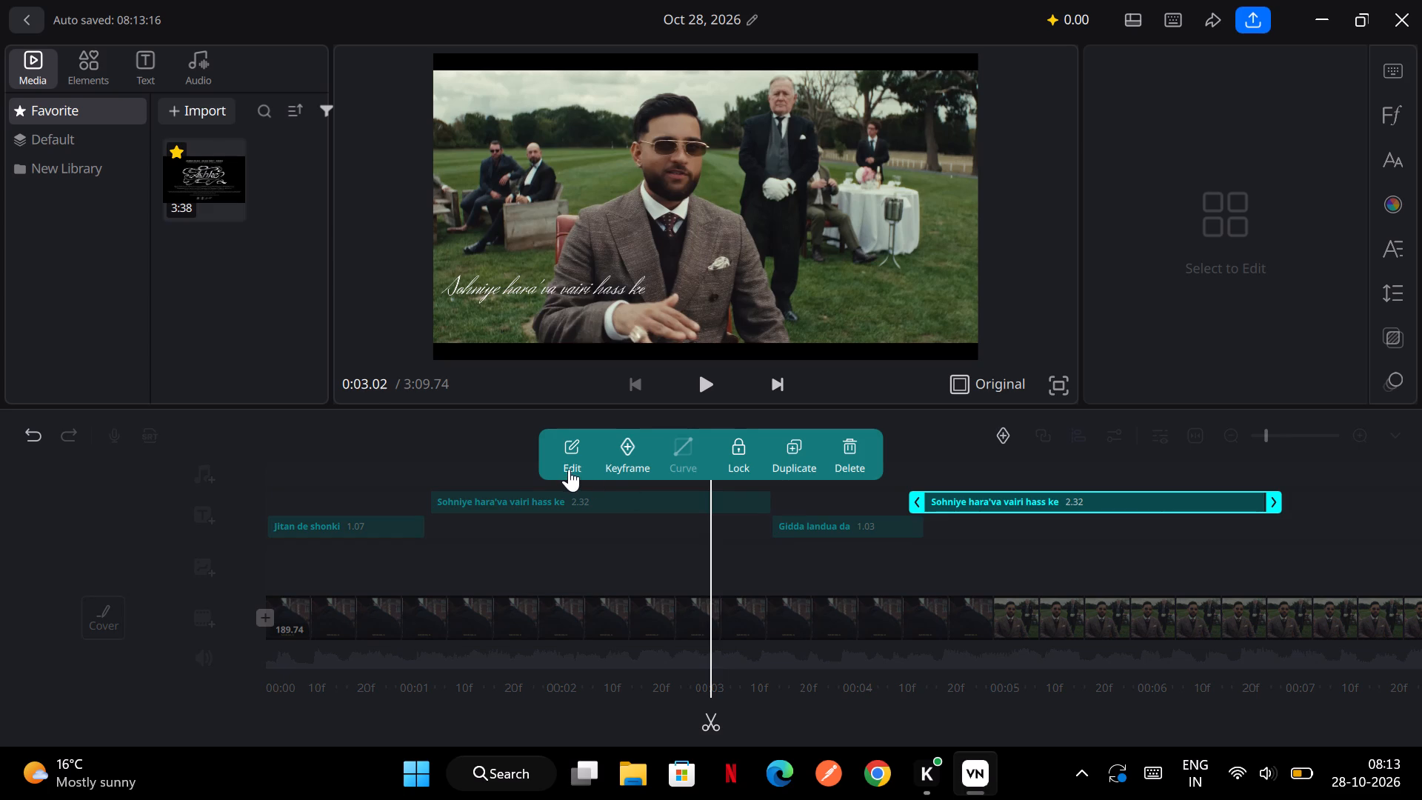
Replace the duplicated title's text with "Yaar'aeya pavaunda main keha das ke".
{"action": "left_click", "coordinate": [567, 468]}
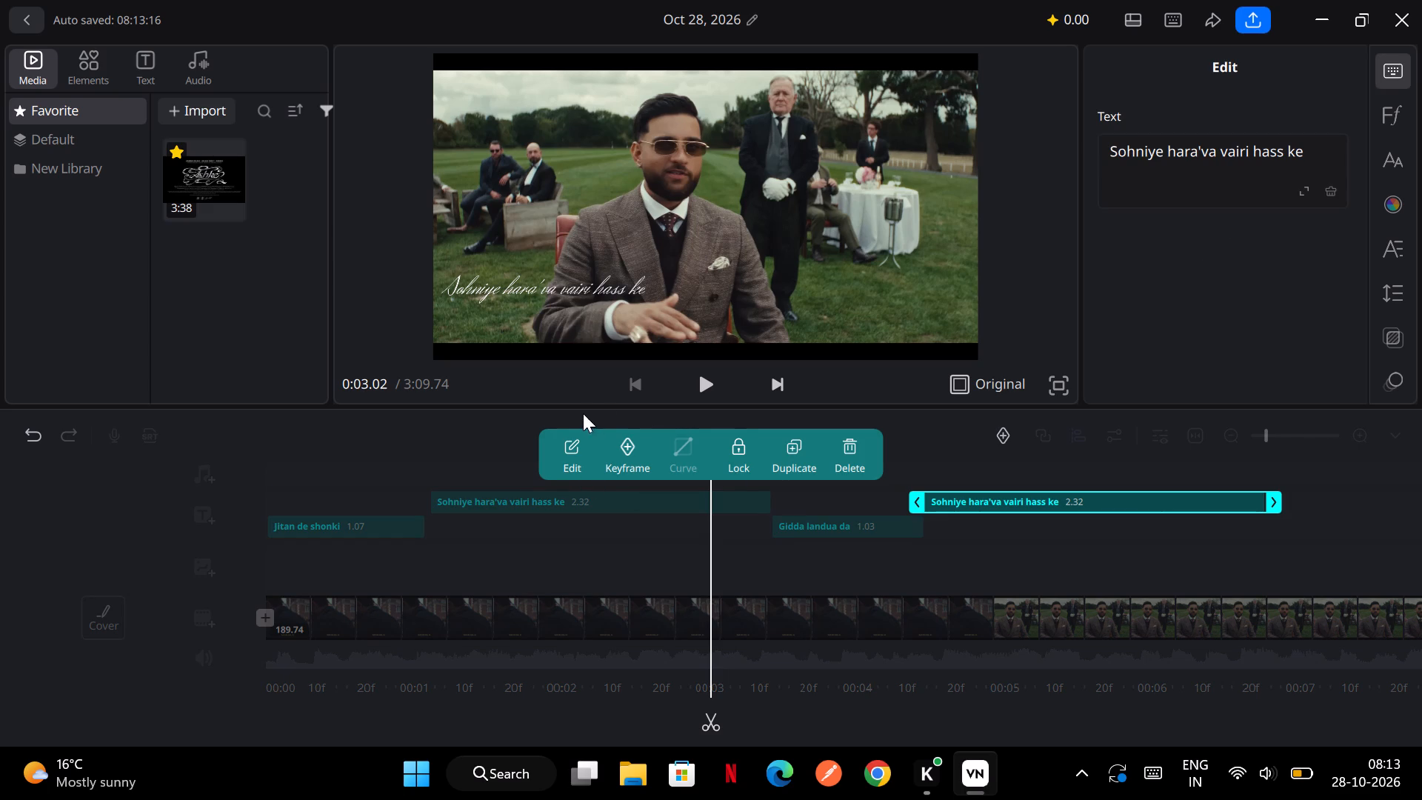
{"action": "left_click", "coordinate": [1190, 191]}
{"action": "key", "text": "ctrl+a"}
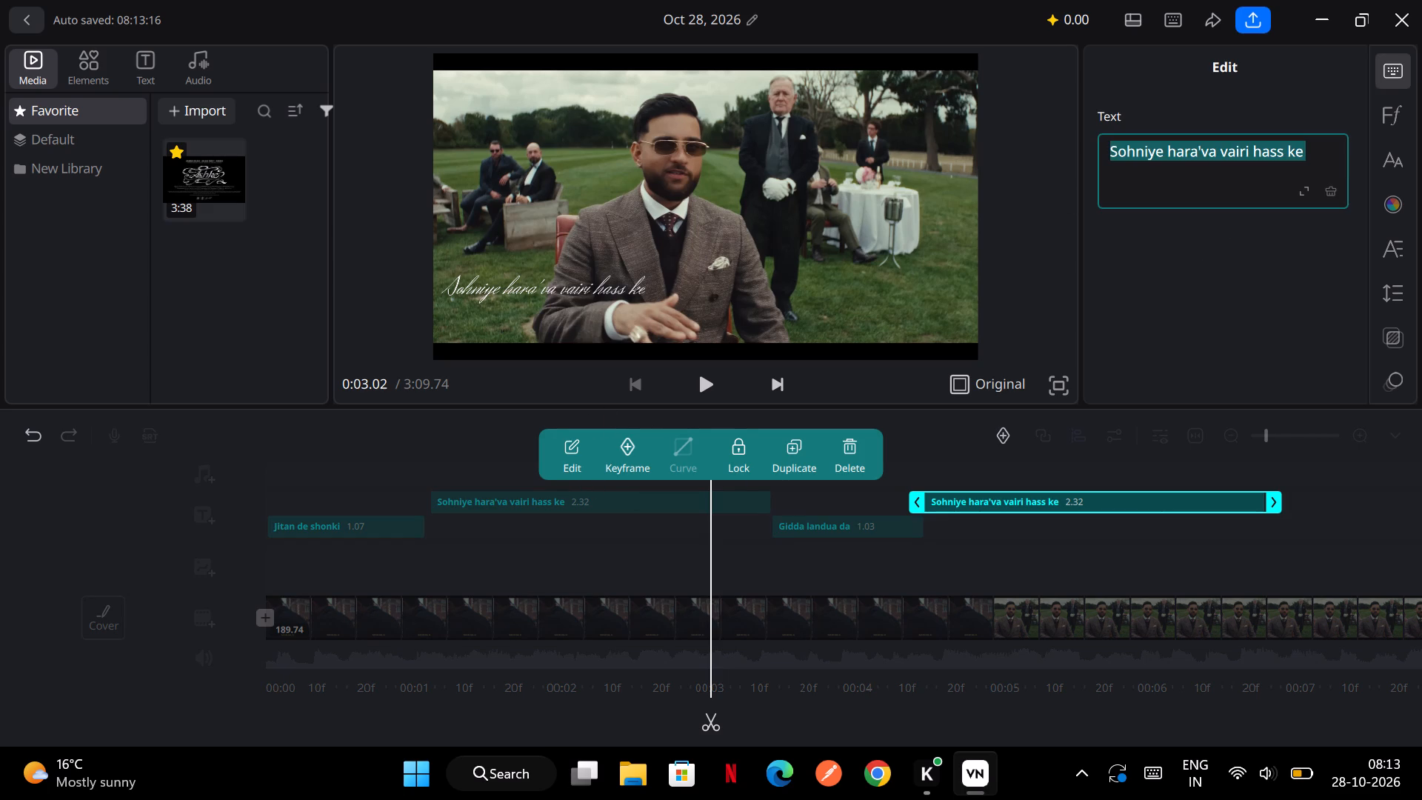
{"action": "type", "text": "Yaa"}
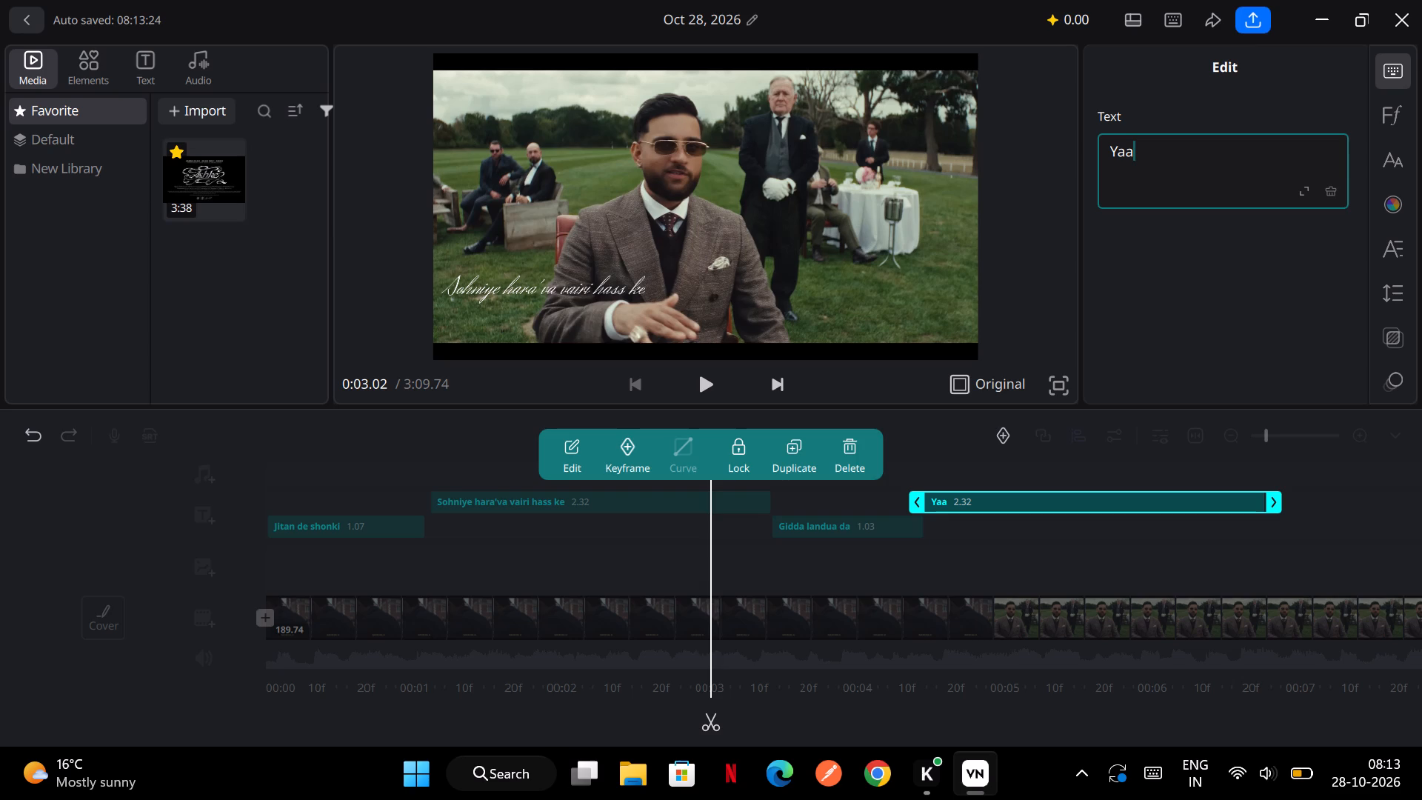
{"action": "type", "text": "r'"}
{"action": "type", "text": "aeya"}
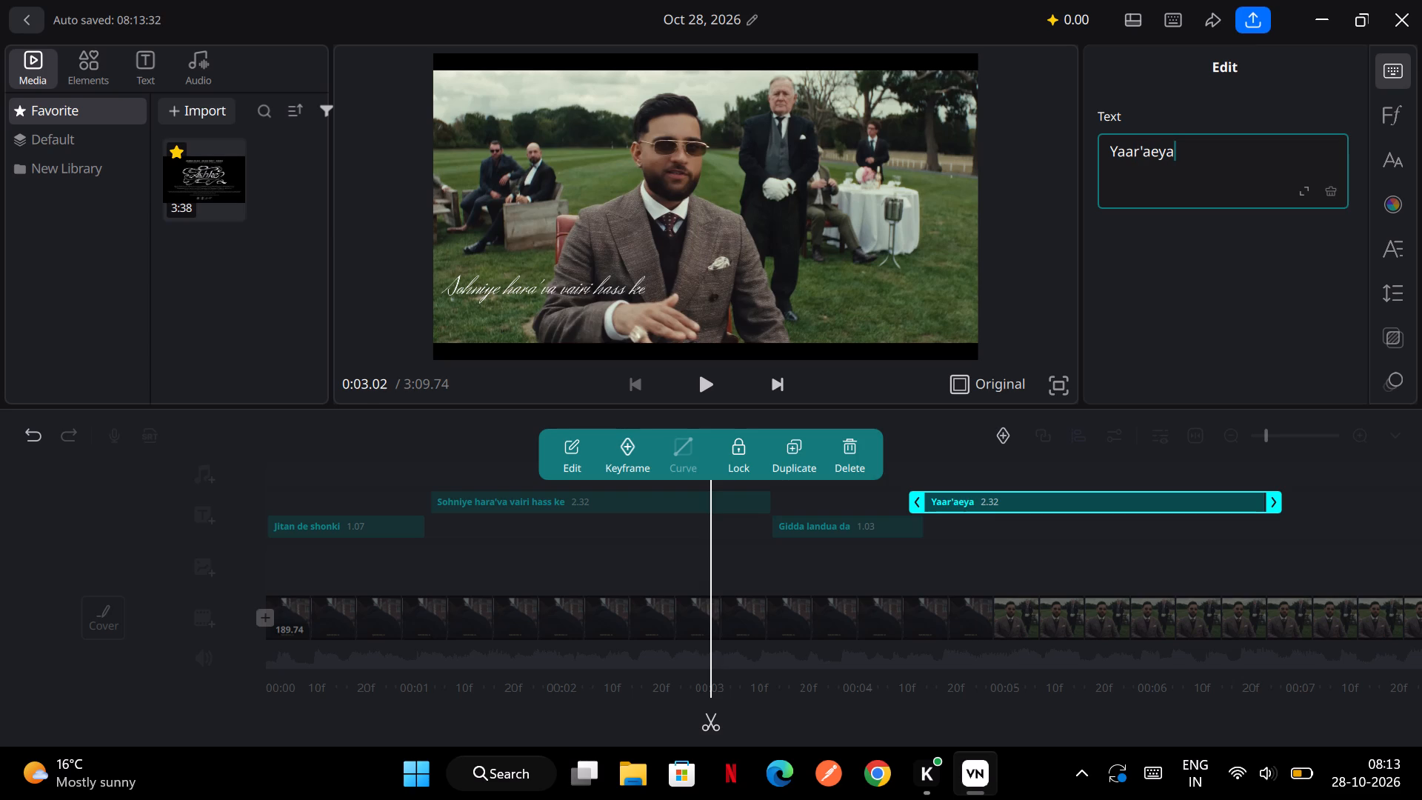
{"action": "key", "text": "space"}
{"action": "type", "text": "p"}
{"action": "key", "text": "a"}
{"action": "key", "text": "BackSpace"}
{"action": "key", "text": "BackSpace"}
{"action": "type", "text": "avaunda"}
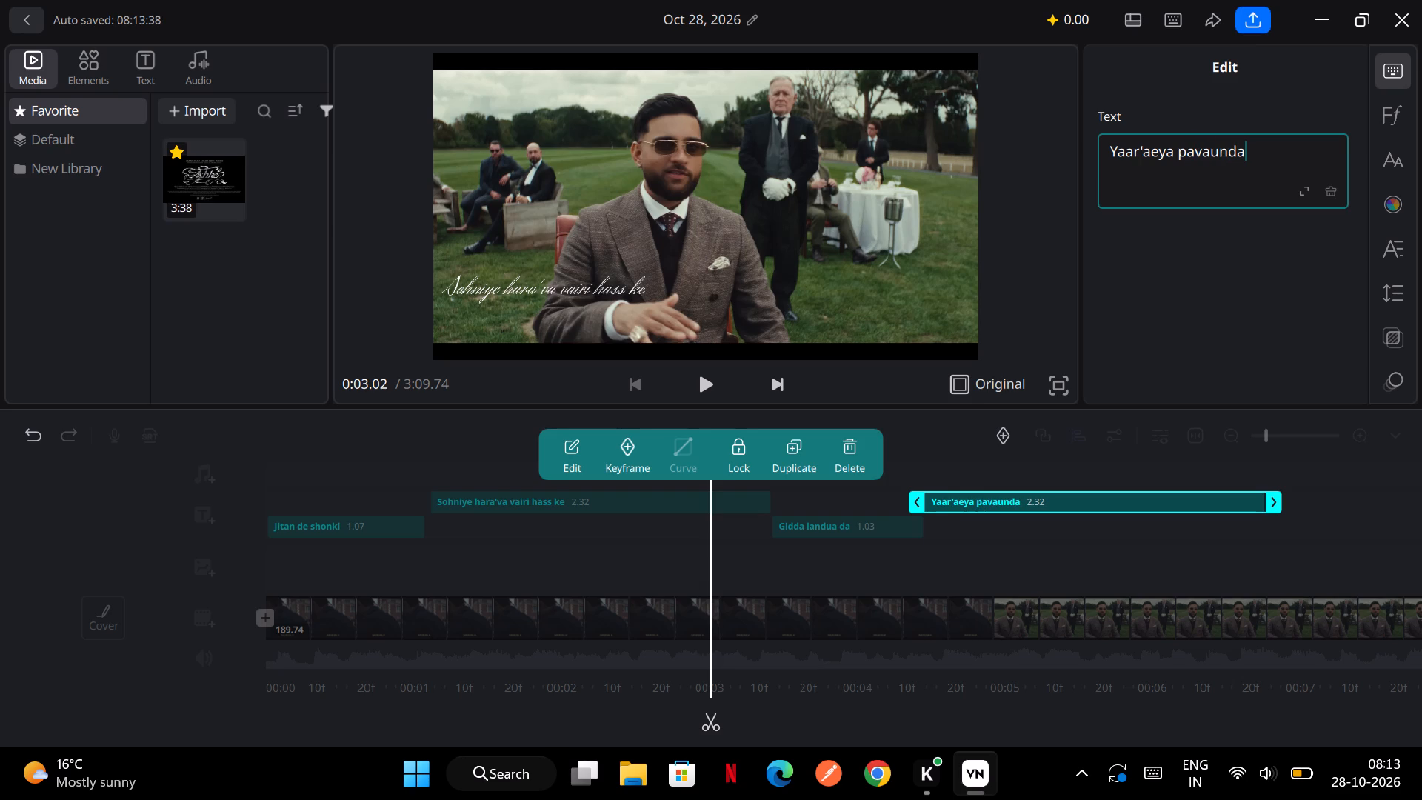
{"action": "key", "text": "space"}
{"action": "type", "text": "main keha"}
{"action": "key", "text": "space"}
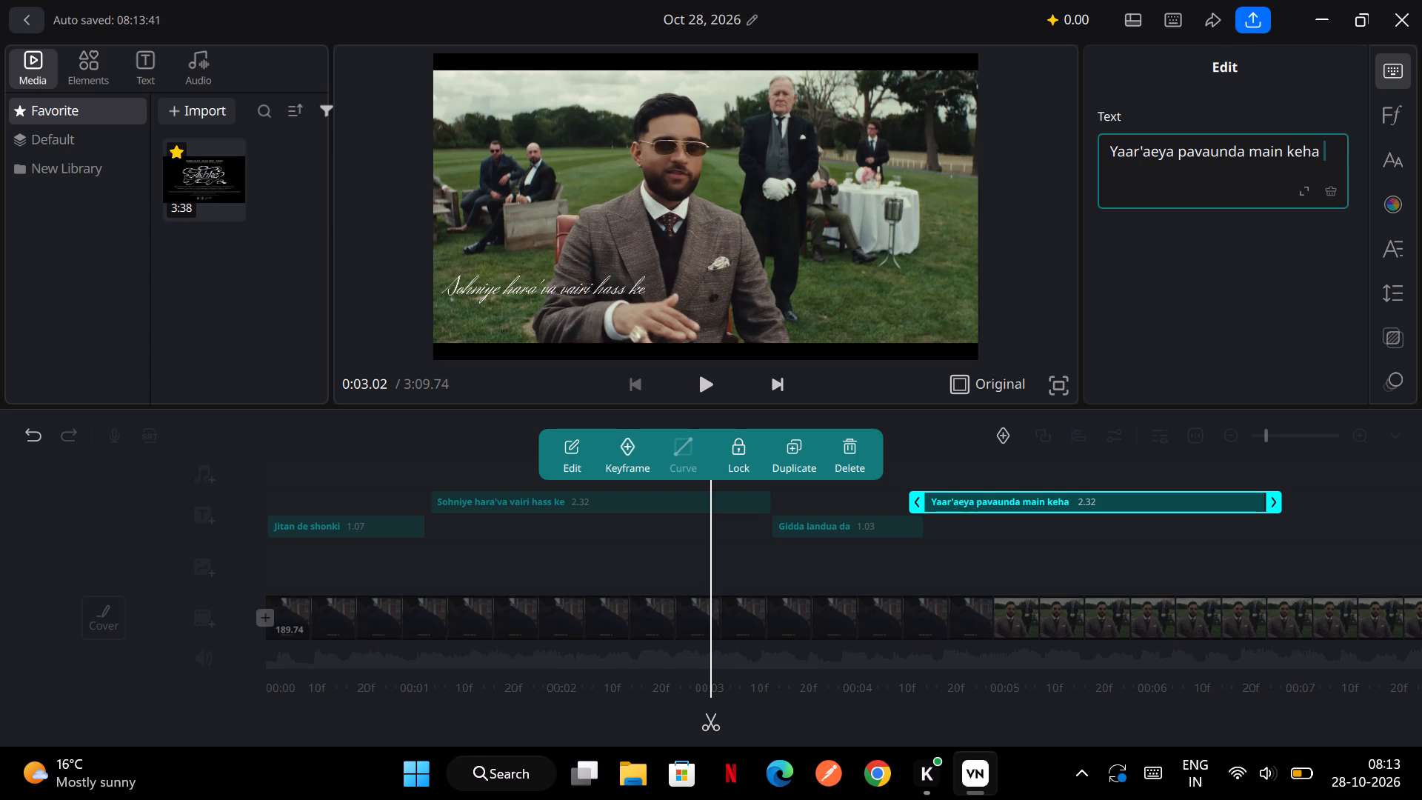
{"action": "type", "text": "das ke"}
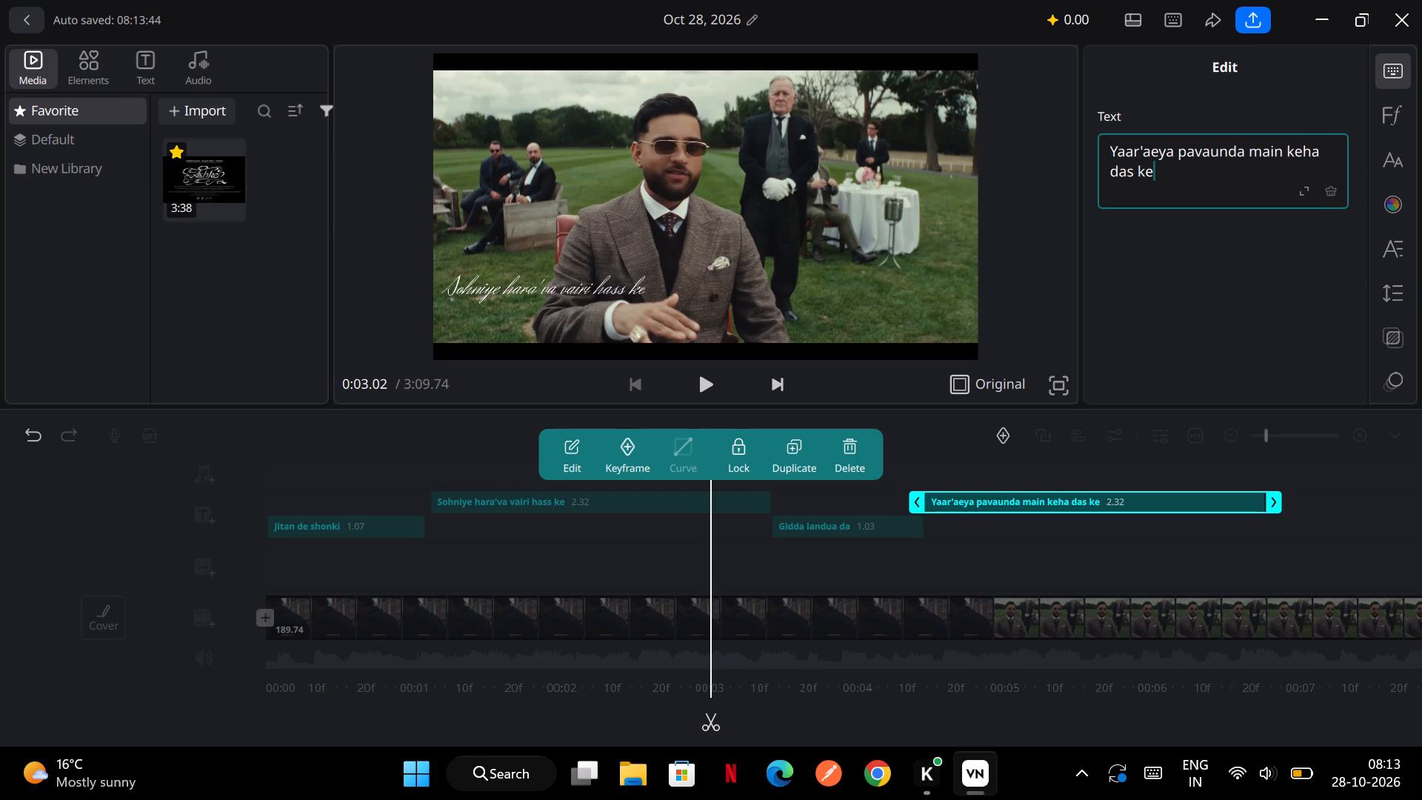
{"action": "left_click", "coordinate": [1080, 299]}
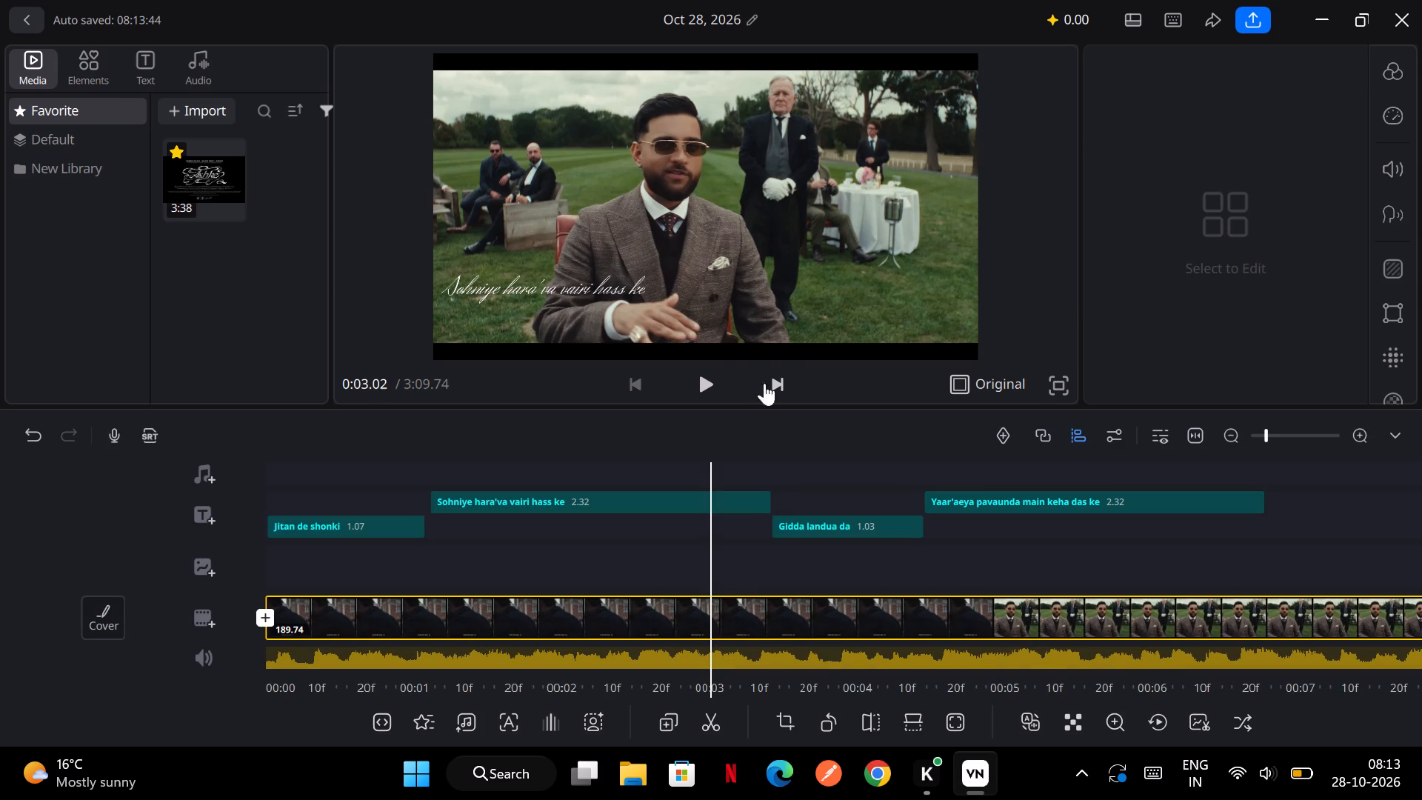
Preview the "Yaar'aeya pavaunda main keha das ke" title, shrink it slightly and center it horizontally near the bottom of the video frame.
{"action": "left_click", "coordinate": [714, 378]}
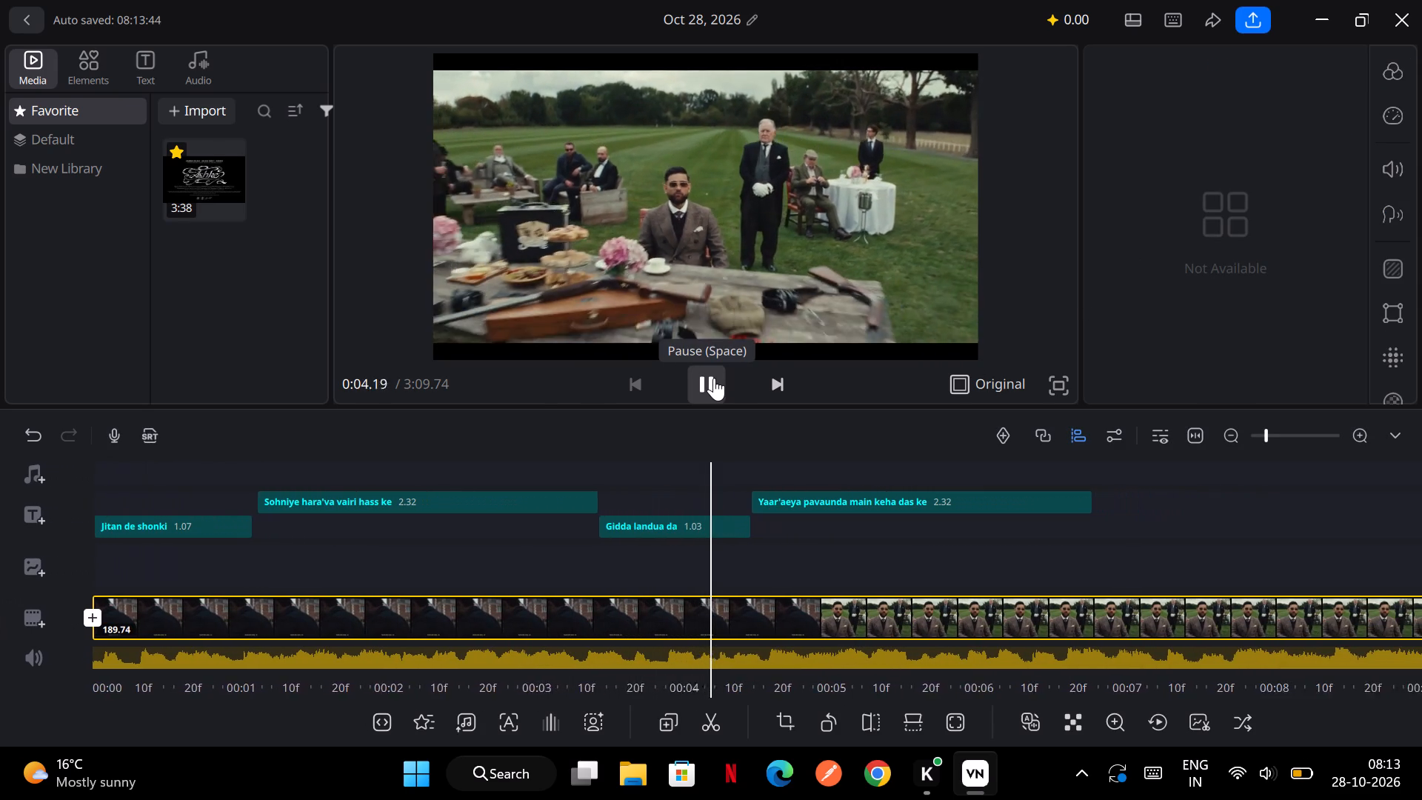
{"action": "scroll", "coordinate": [610, 469], "scroll_direction": "right", "scroll_amount": 2}
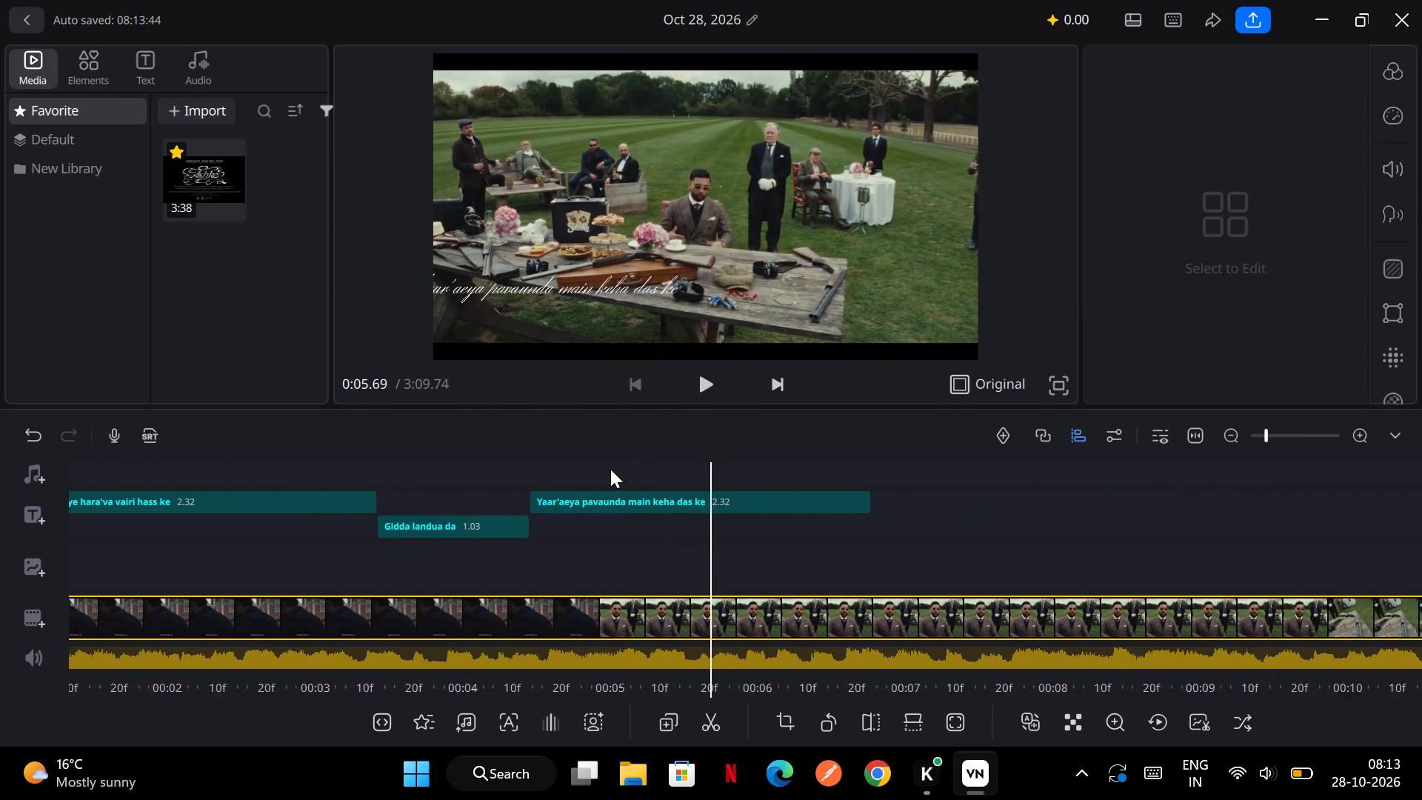
{"action": "scroll", "coordinate": [610, 469], "scroll_direction": "right", "scroll_amount": 2}
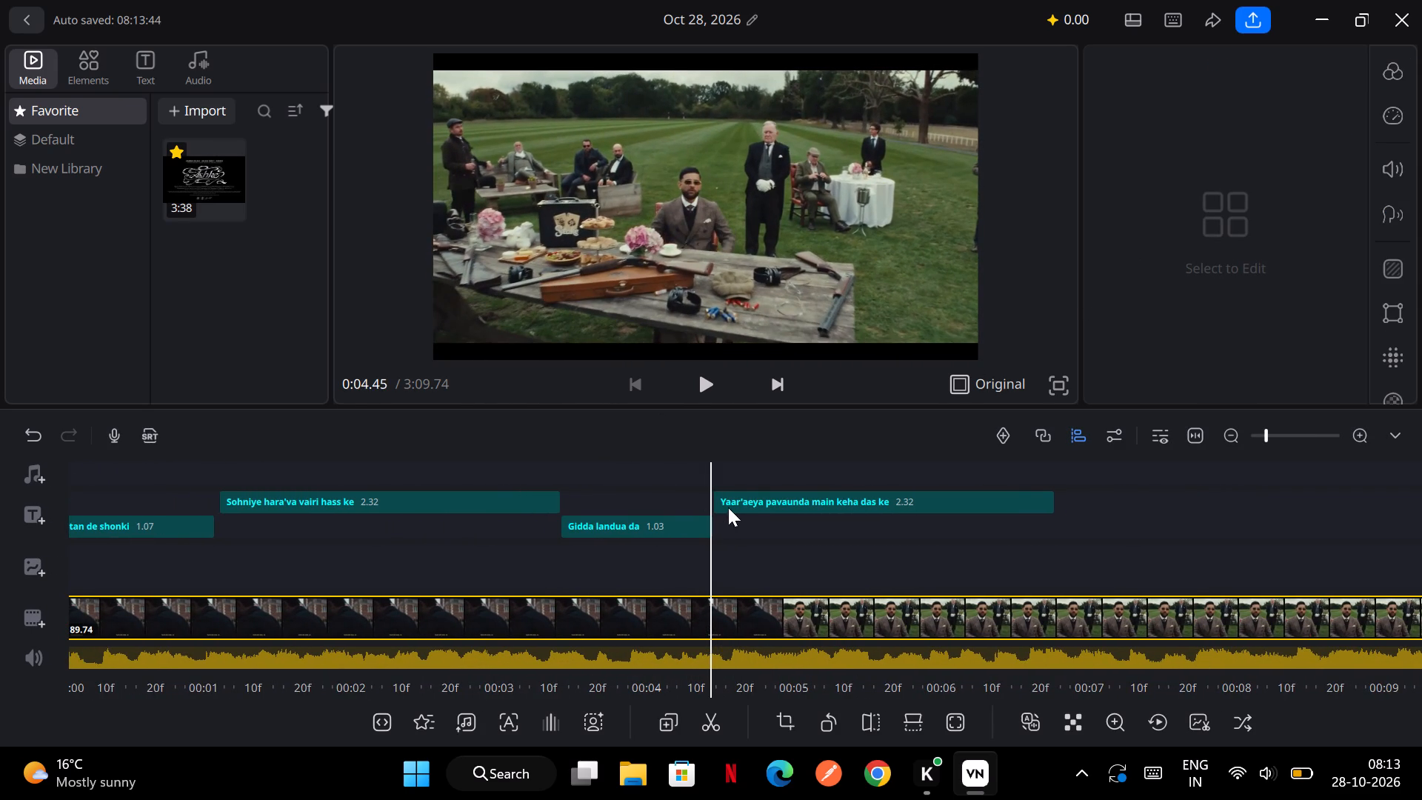
{"action": "left_click", "coordinate": [753, 503]}
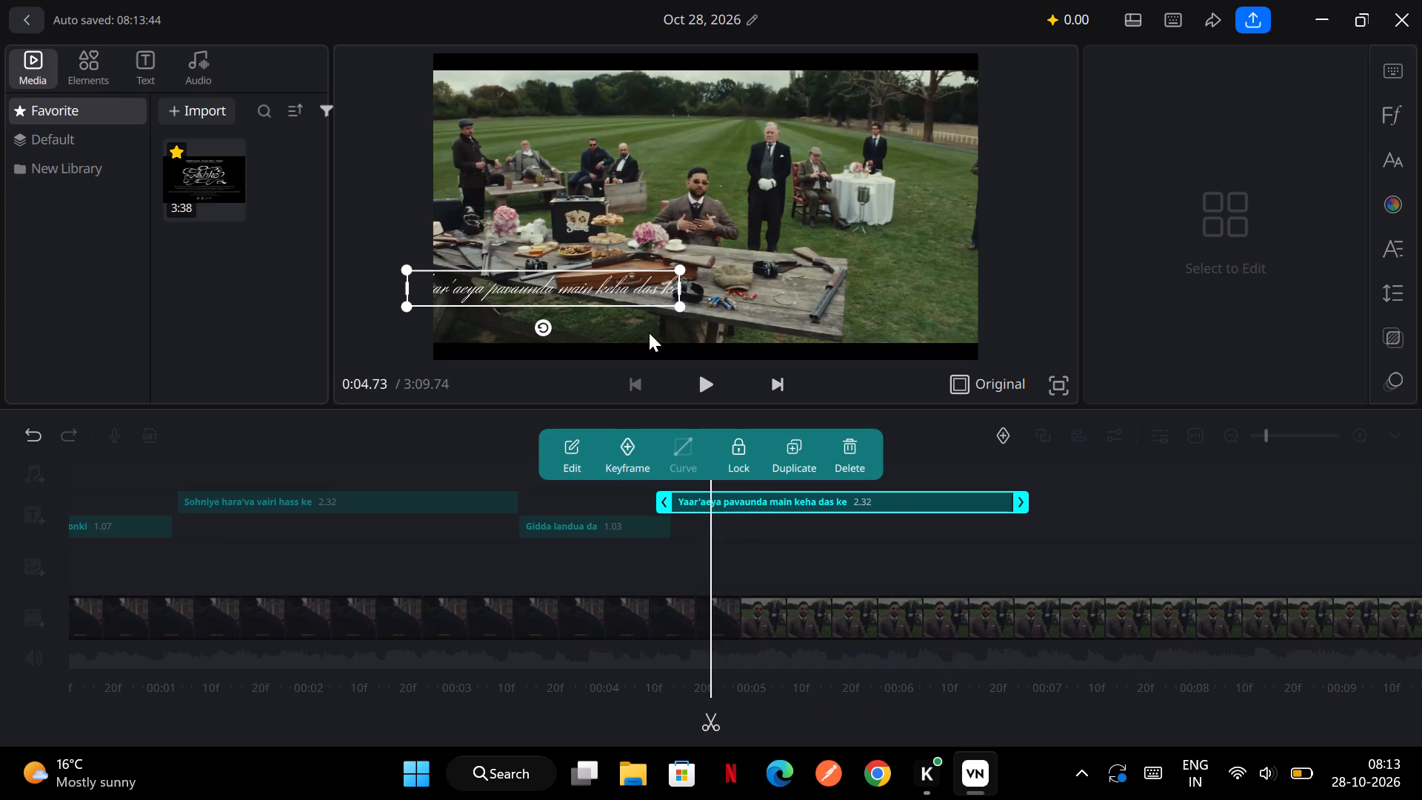
{"action": "left_click_drag", "start_coordinate": [592, 287], "coordinate": [943, 287]}
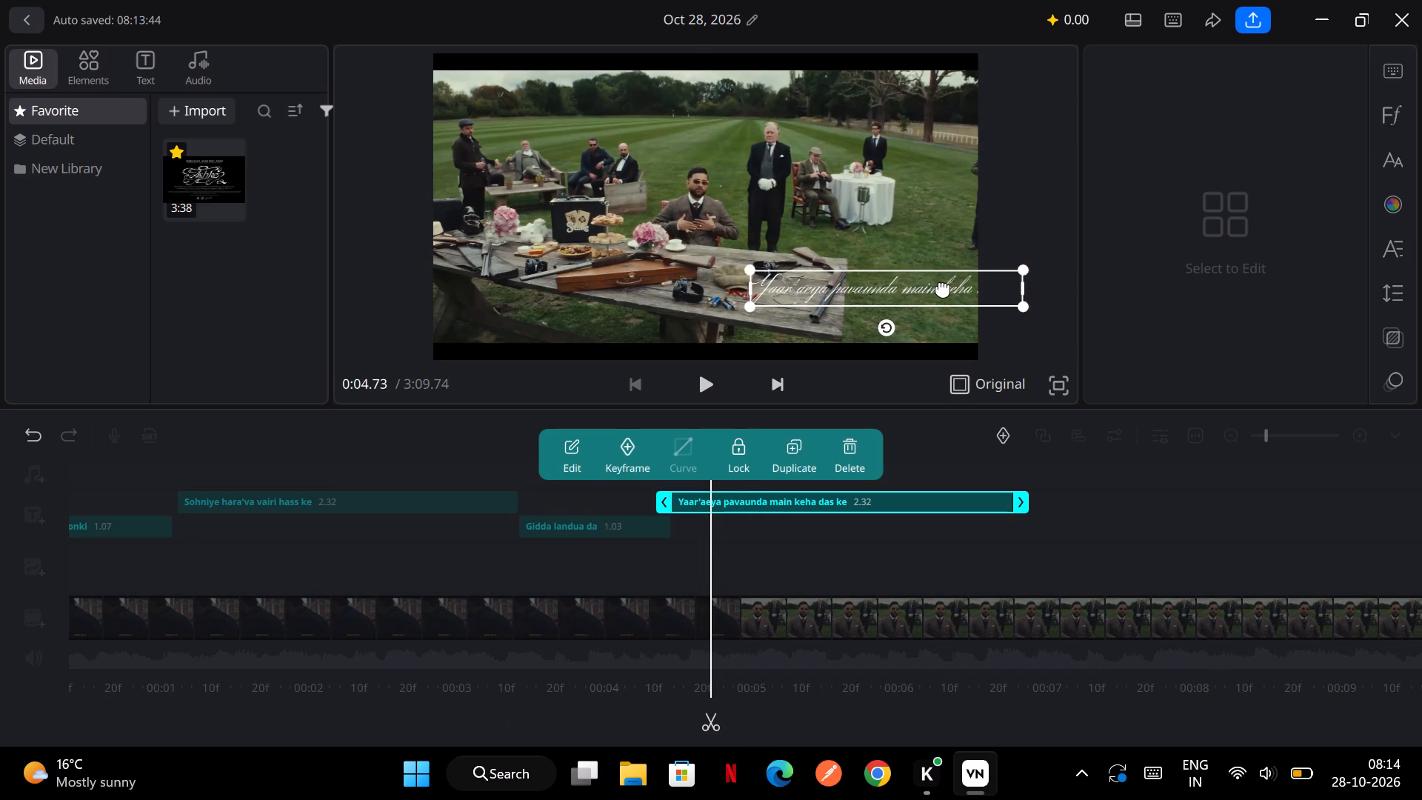
{"action": "left_click_drag", "start_coordinate": [943, 287], "coordinate": [894, 261]}
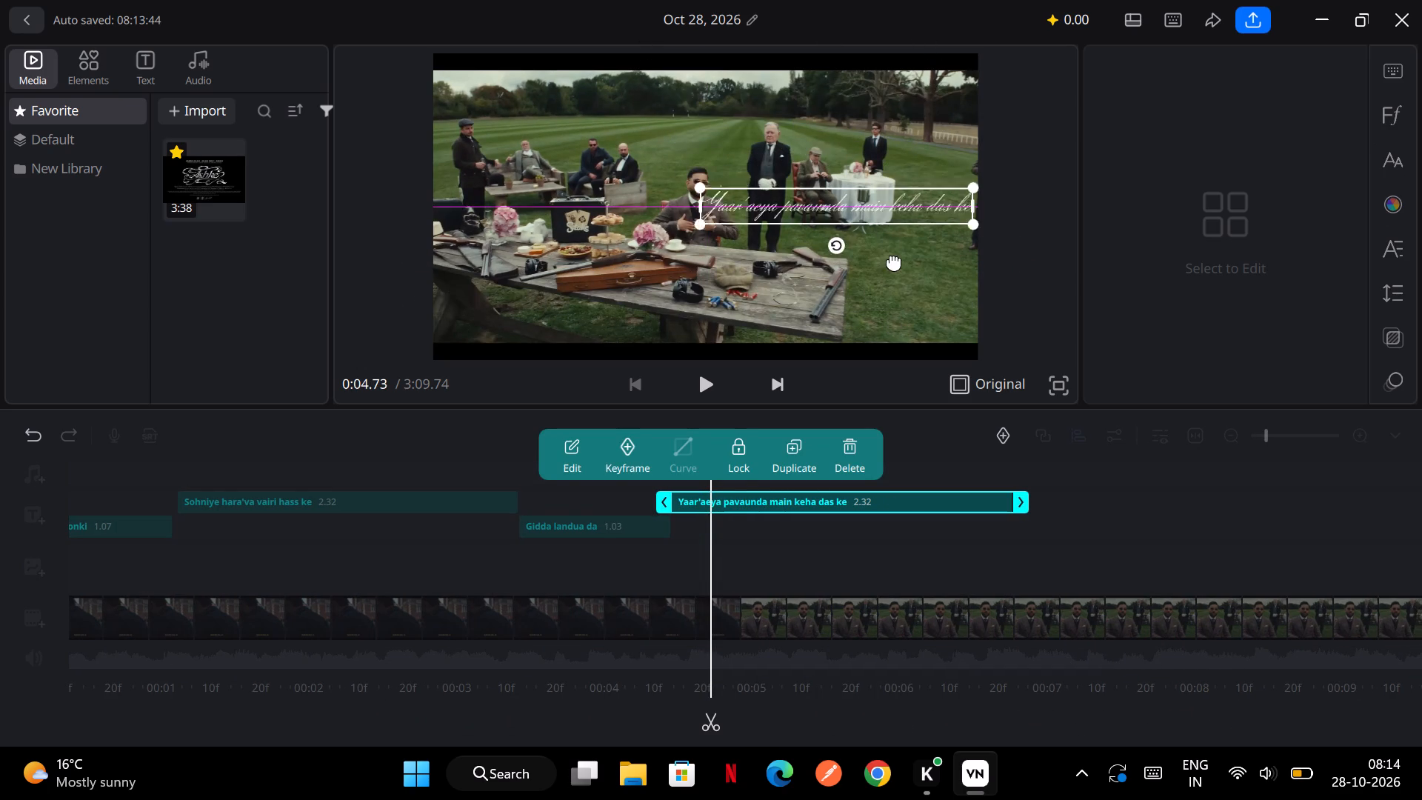
{"action": "left_click_drag", "start_coordinate": [894, 261], "coordinate": [890, 272]}
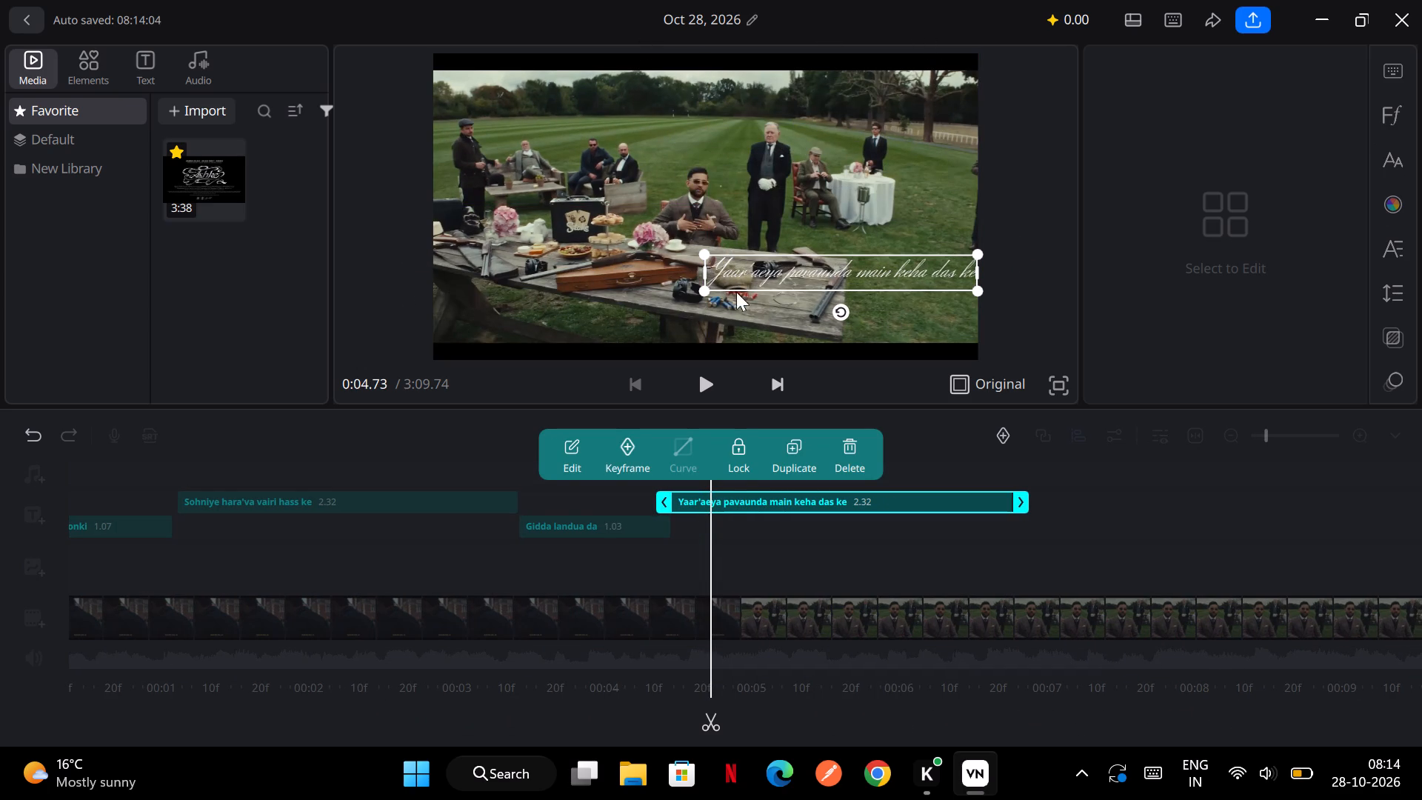
{"action": "left_click_drag", "start_coordinate": [706, 296], "coordinate": [800, 275]}
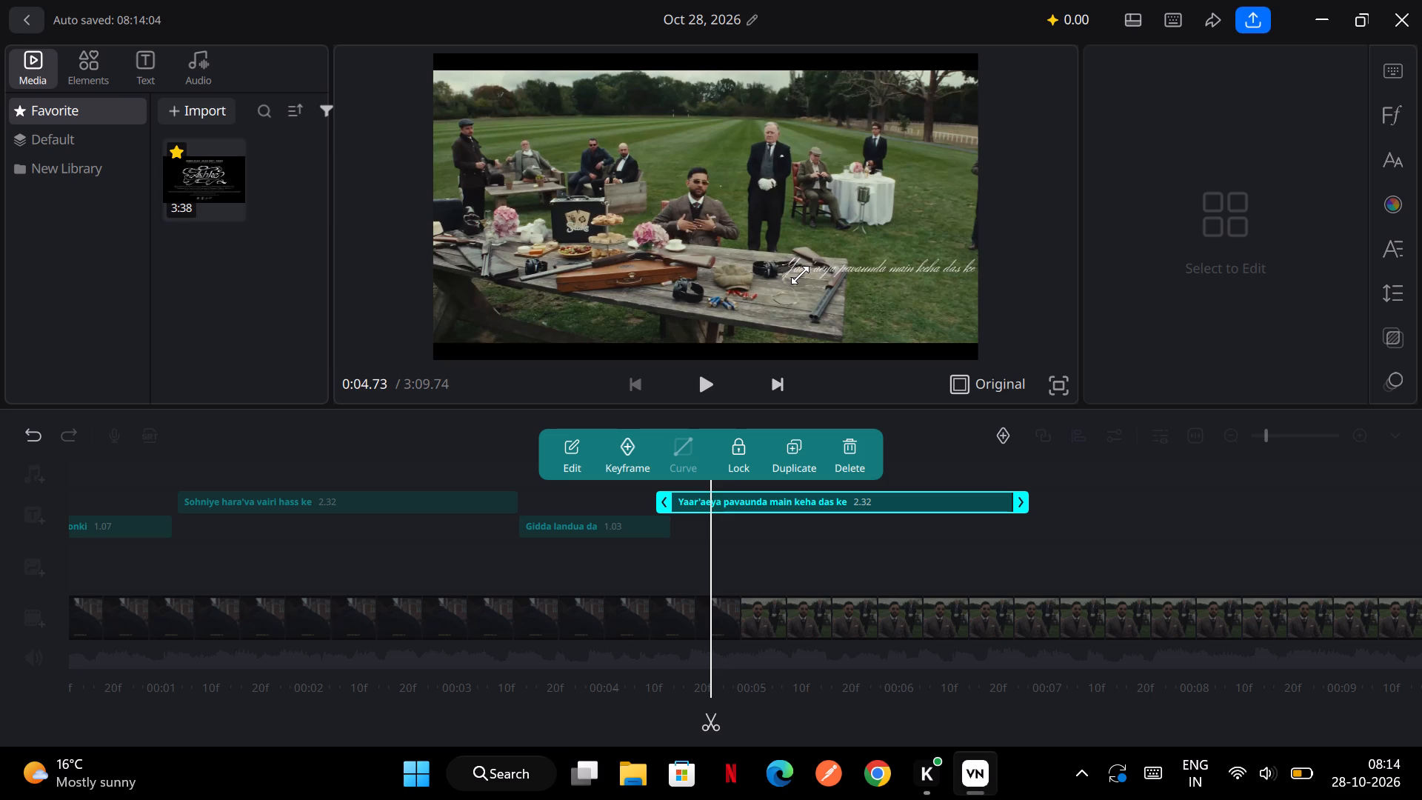
{"action": "left_click_drag", "start_coordinate": [800, 275], "coordinate": [738, 327]}
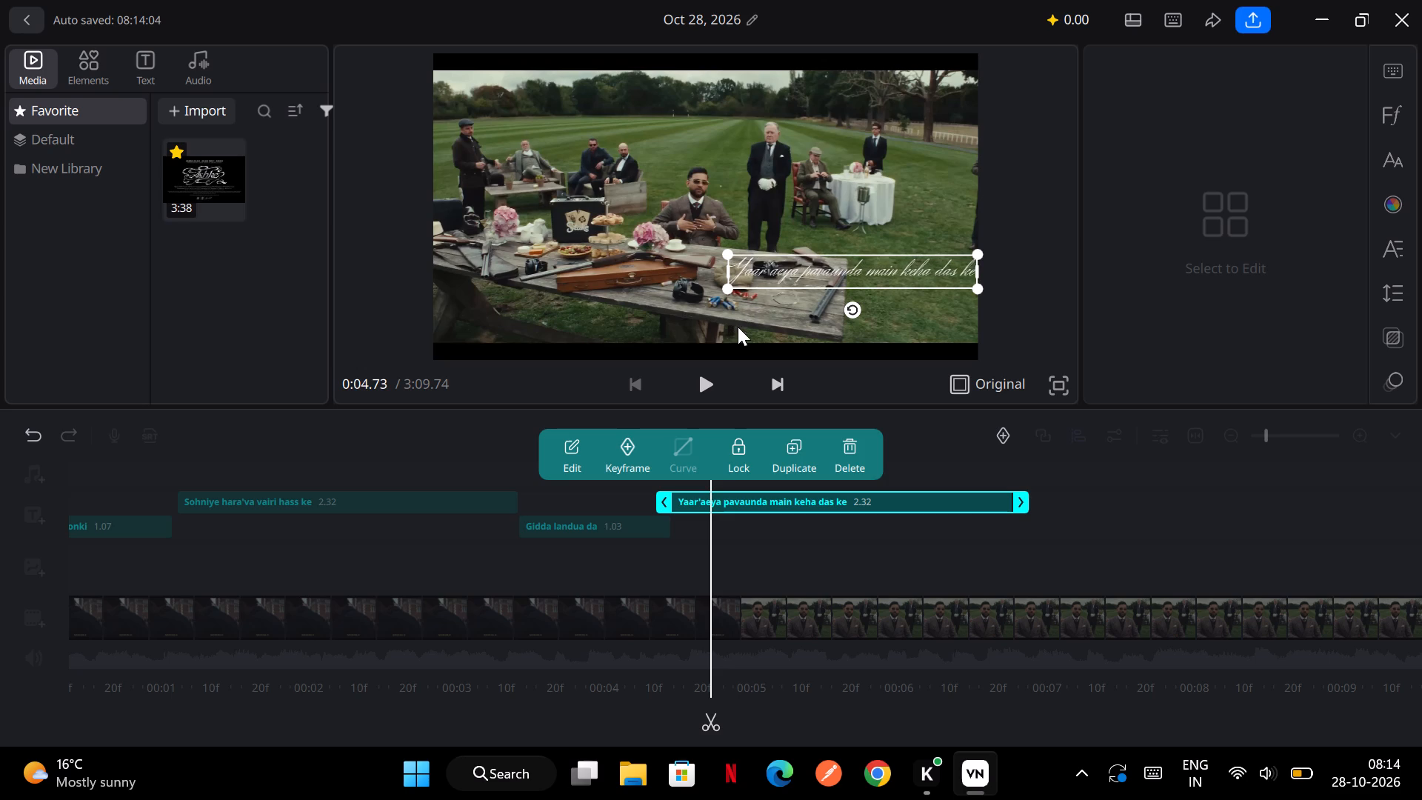
{"action": "left_click_drag", "start_coordinate": [835, 273], "coordinate": [699, 331]}
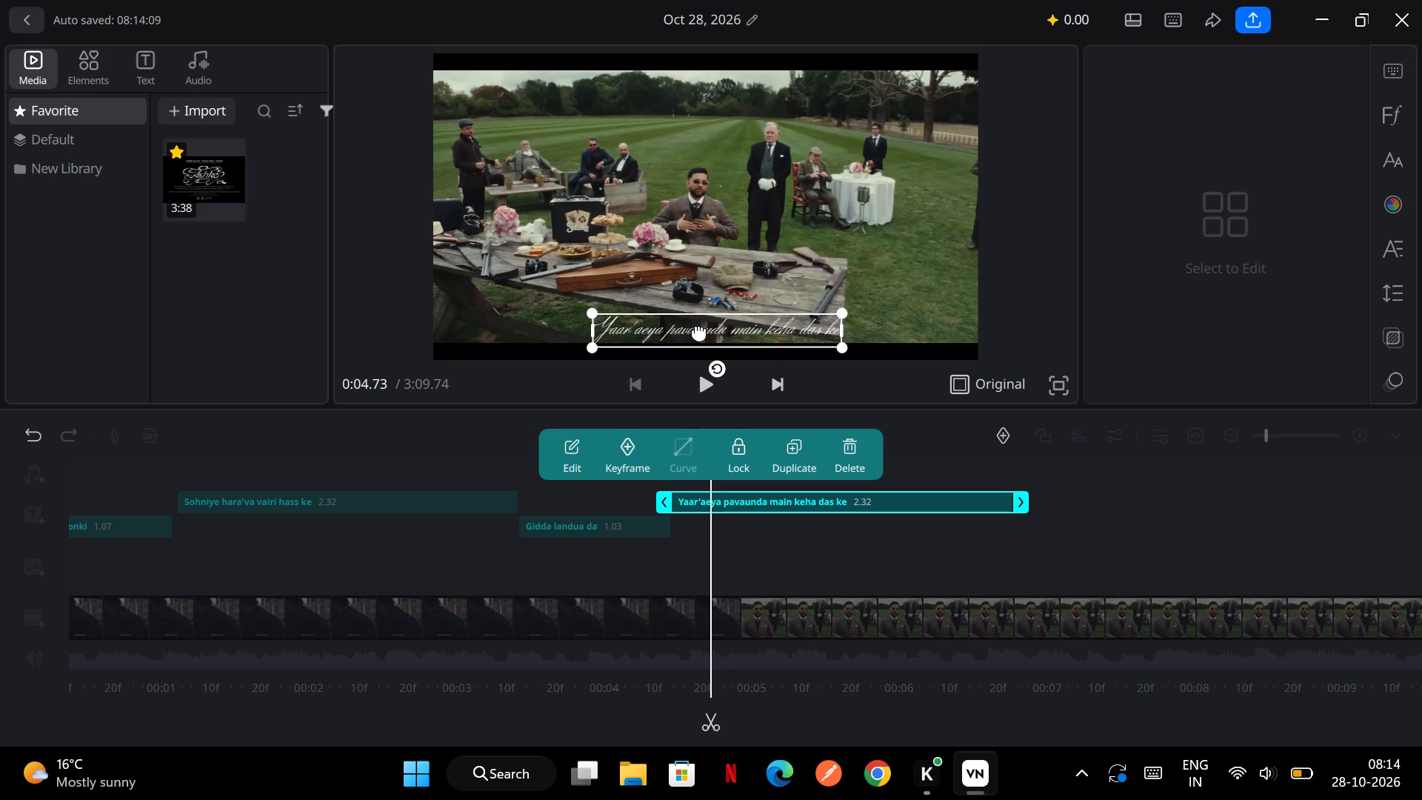
{"action": "left_click_drag", "start_coordinate": [699, 331], "coordinate": [689, 312]}
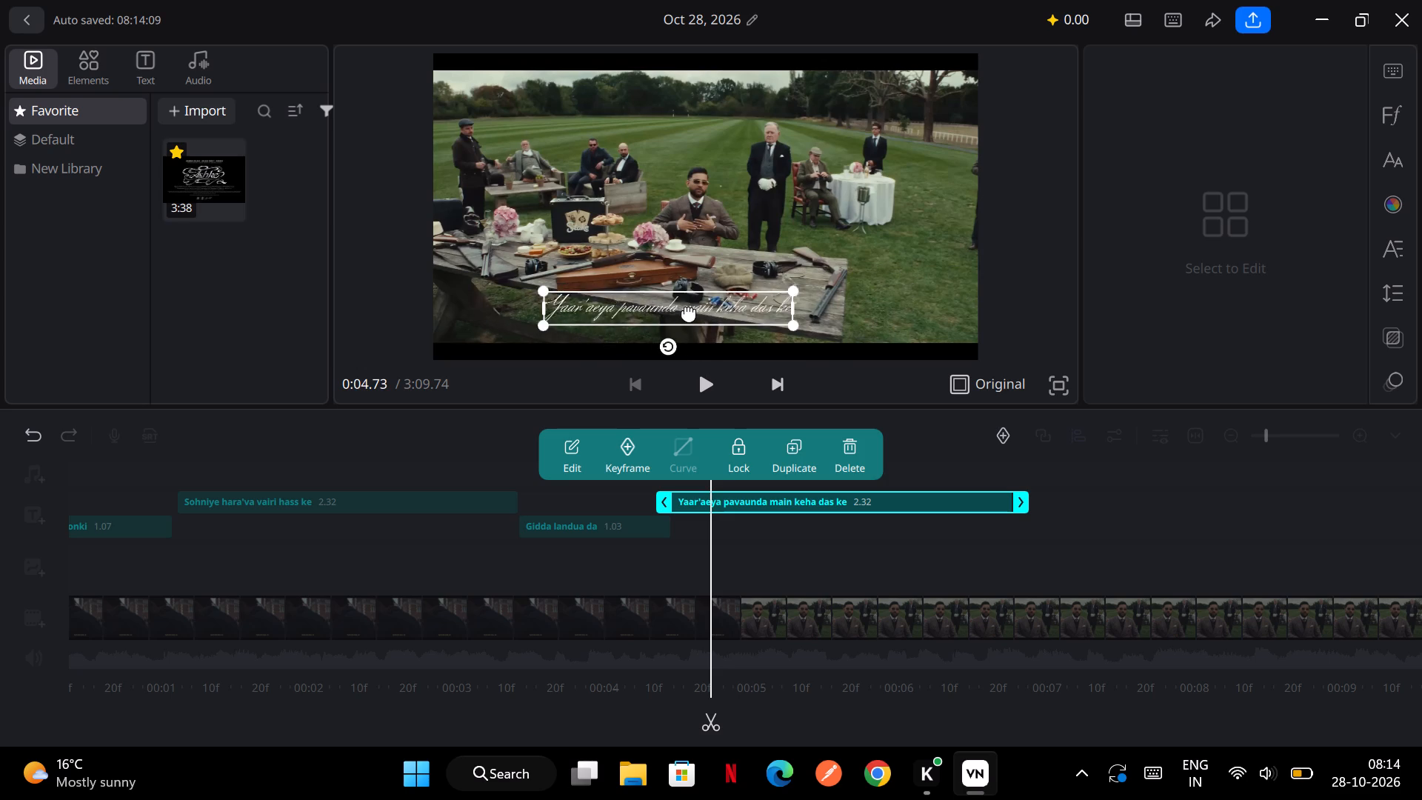
{"action": "left_click_drag", "start_coordinate": [689, 312], "coordinate": [688, 310]}
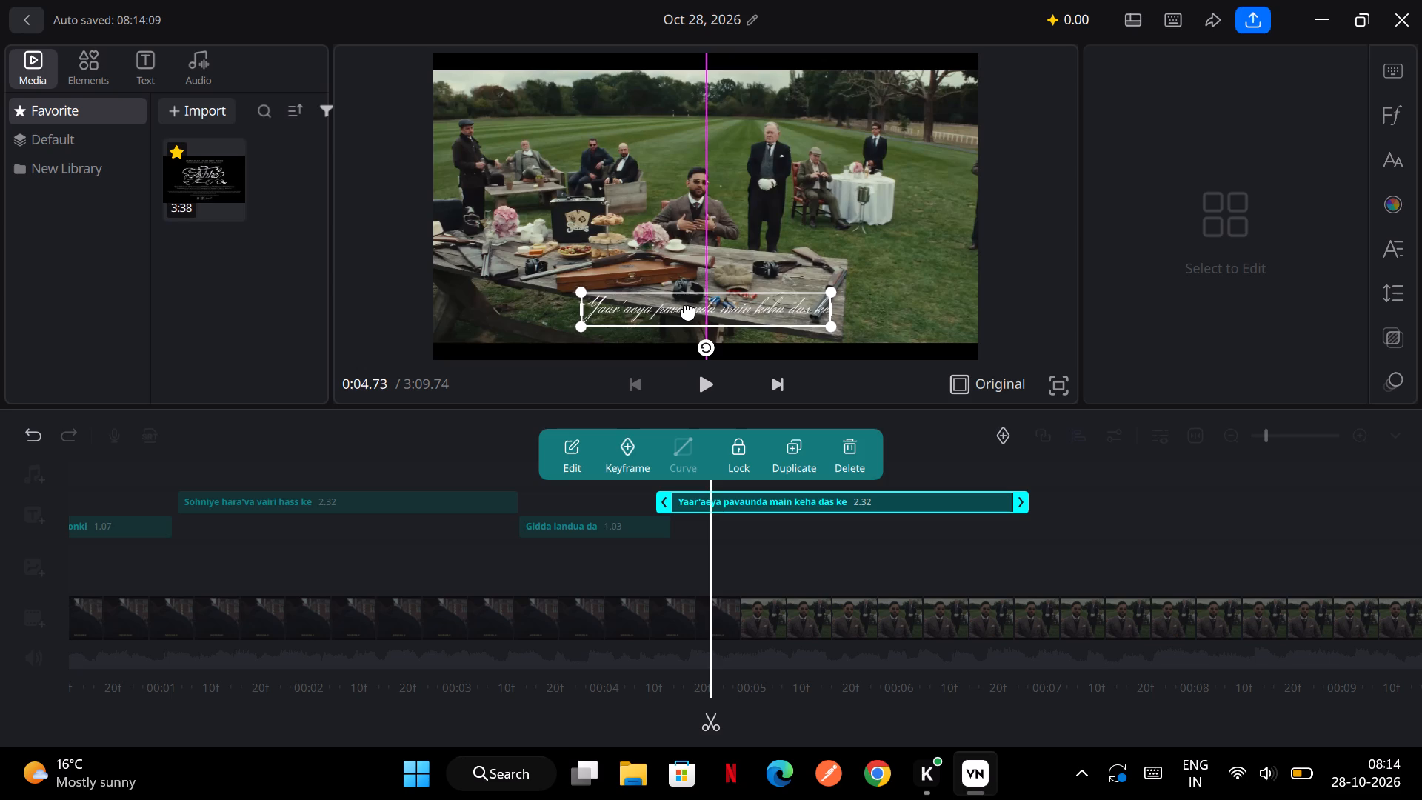
{"action": "left_click_drag", "start_coordinate": [688, 310], "coordinate": [687, 316]}
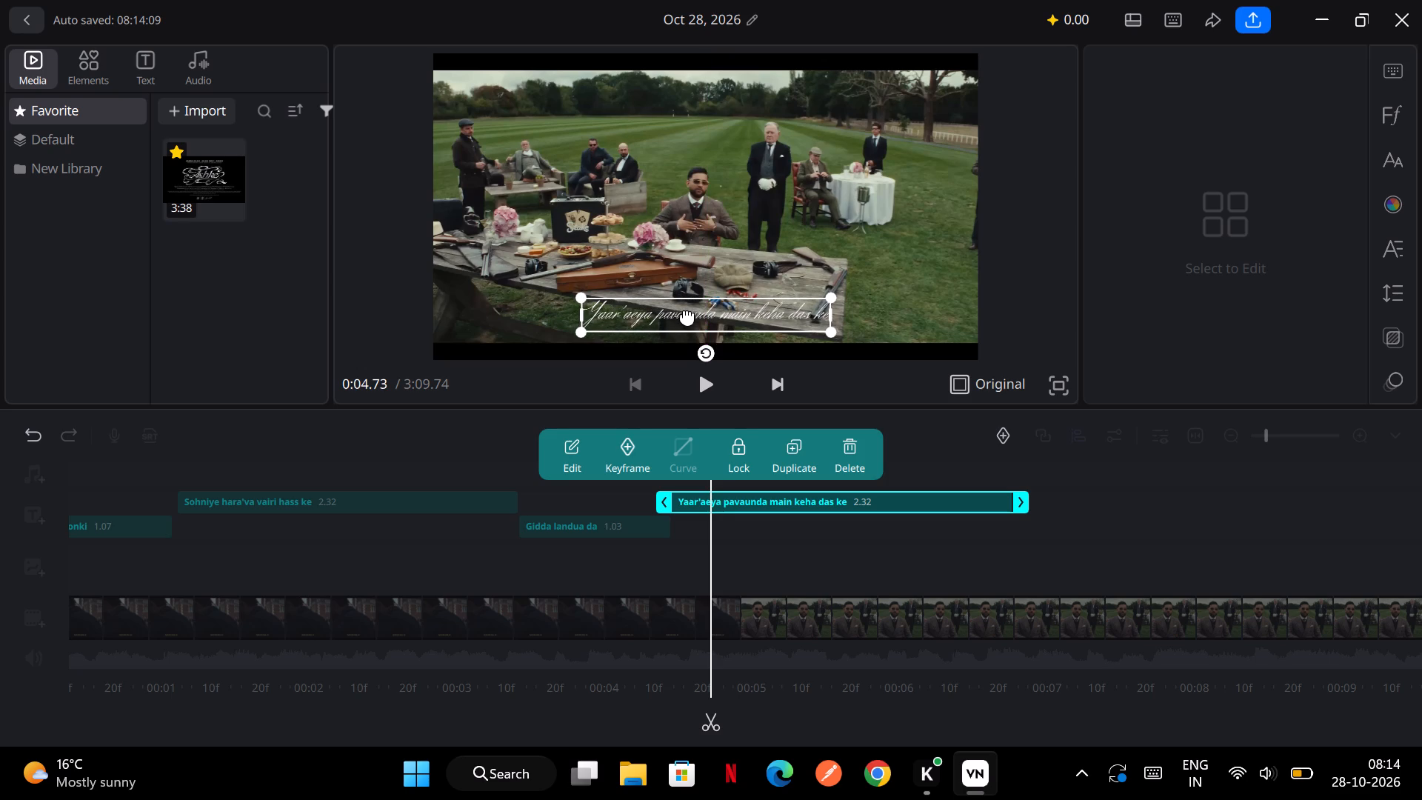
{"action": "left_click", "coordinate": [1161, 359]}
Set the blending mode of the "Gidda landua da" title to Normal.
{"action": "scroll", "coordinate": [880, 562], "scroll_direction": "right", "scroll_amount": 1}
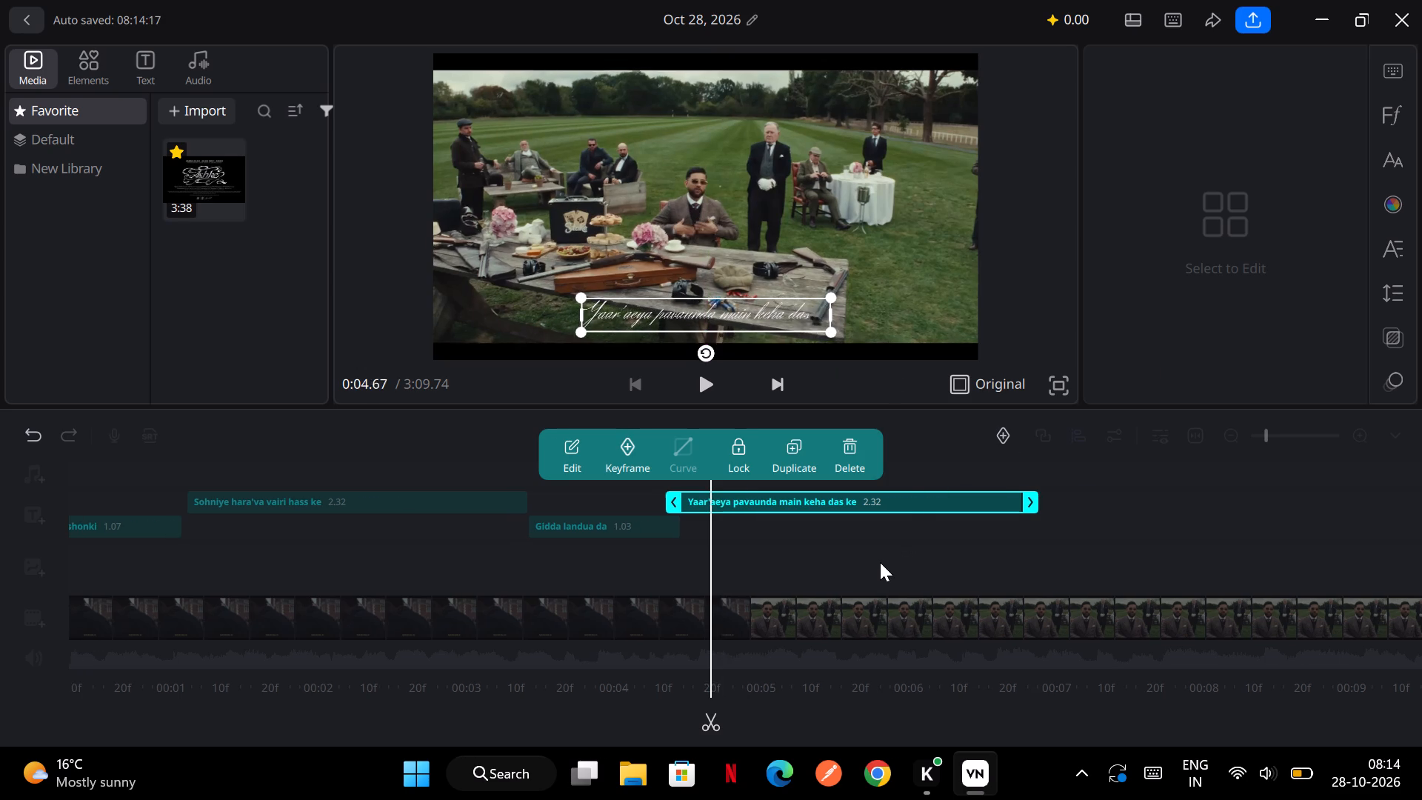
{"action": "scroll", "coordinate": [880, 562], "scroll_direction": "right", "scroll_amount": 3}
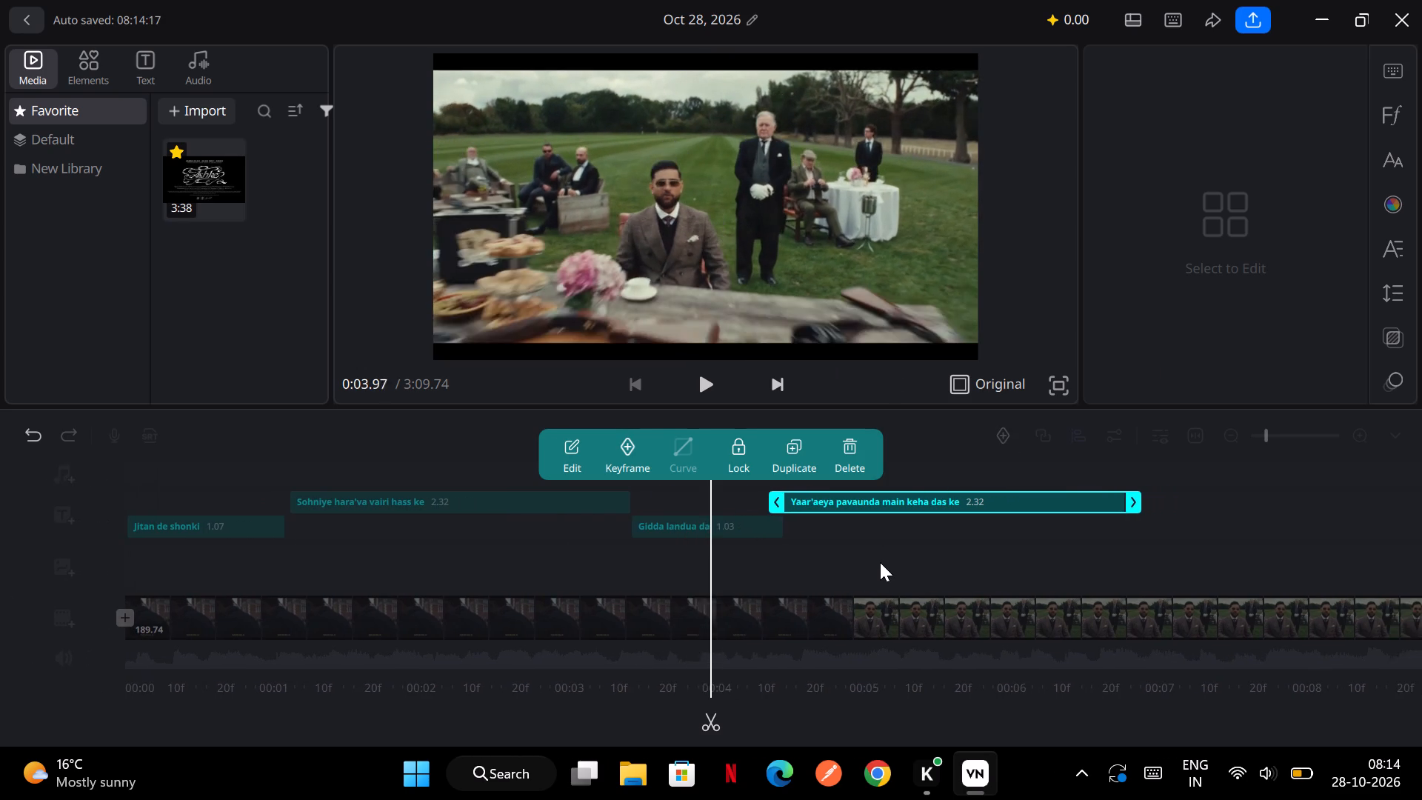
{"action": "scroll", "coordinate": [880, 562], "scroll_direction": "right", "scroll_amount": 2}
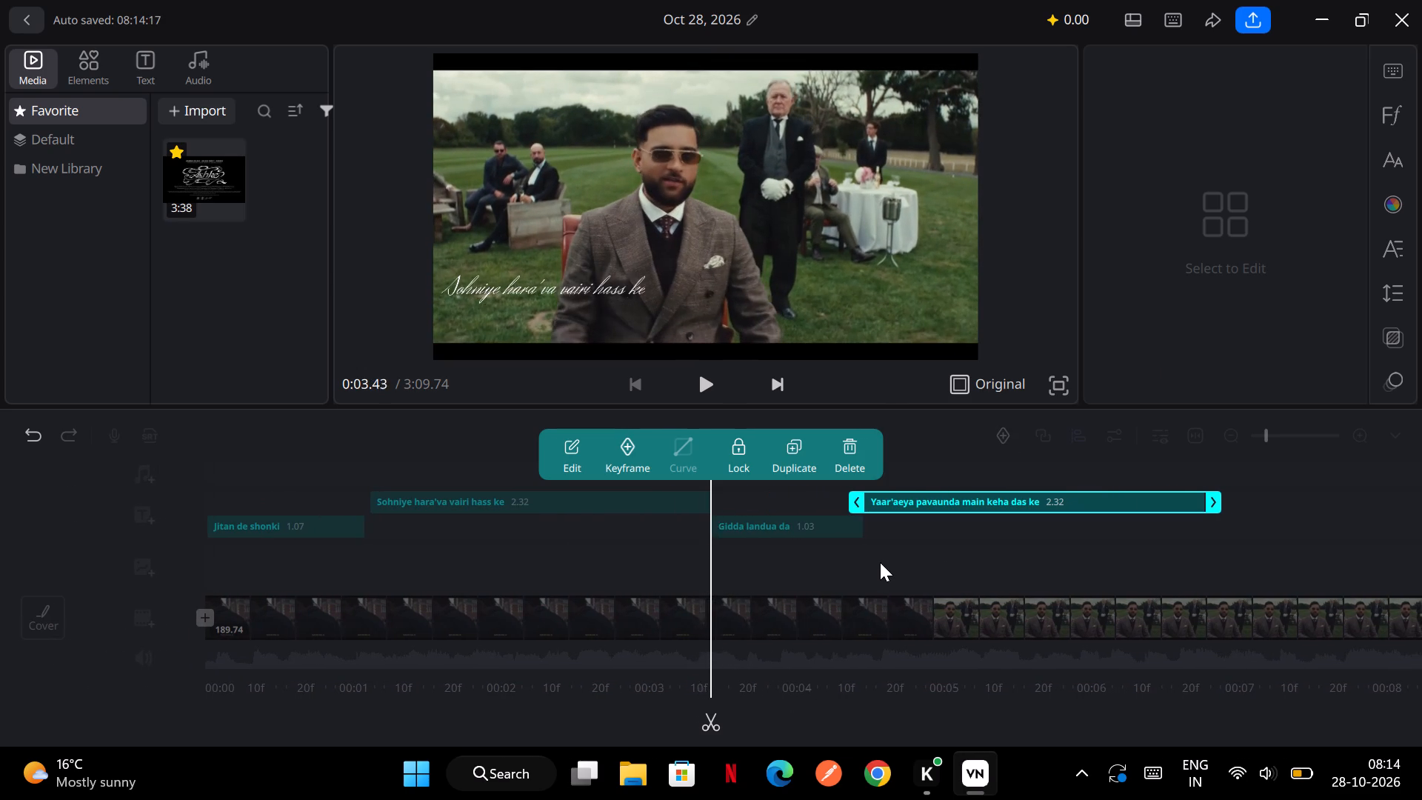
{"action": "scroll", "coordinate": [880, 562], "scroll_direction": "right", "scroll_amount": 2}
{"action": "left_click", "coordinate": [761, 530]}
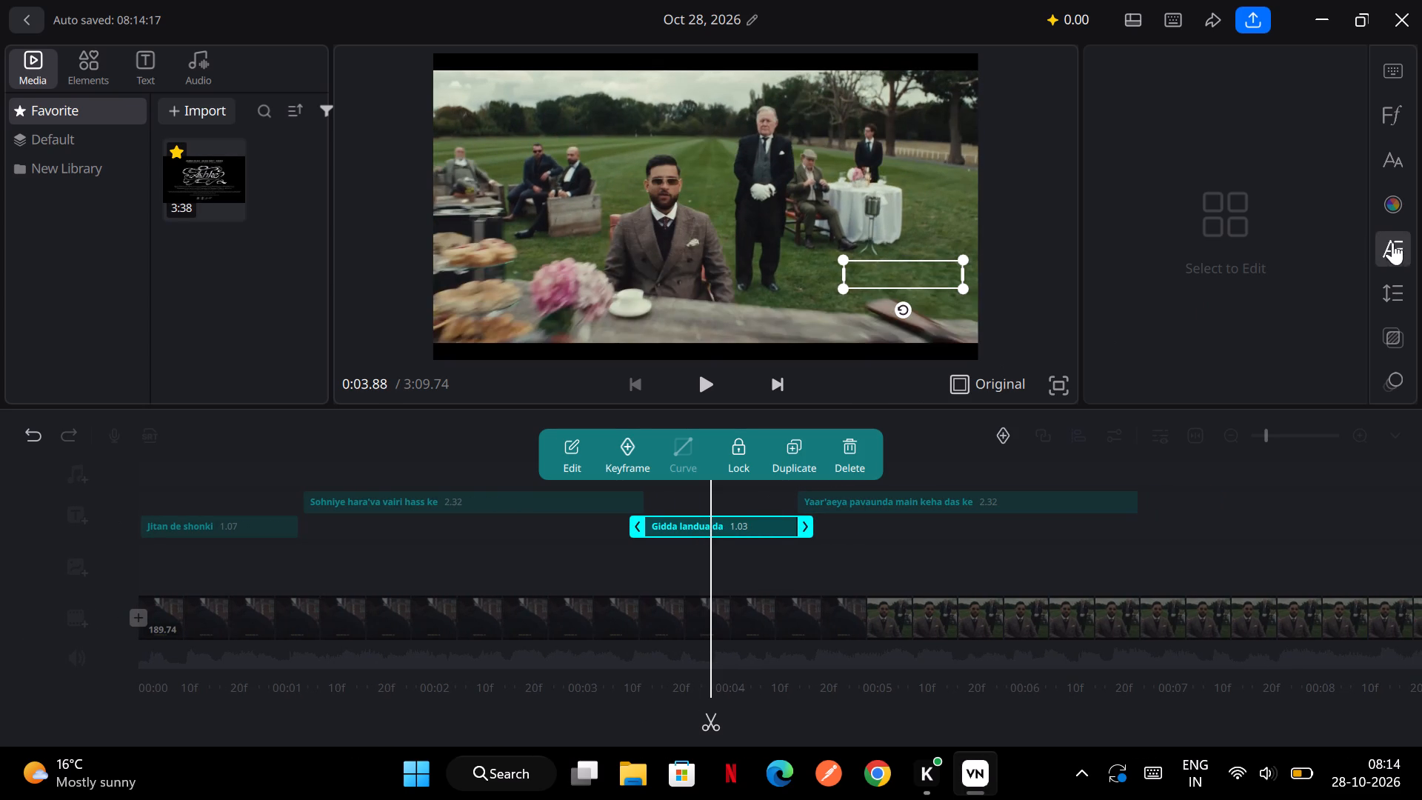
{"action": "left_click", "coordinate": [1392, 368]}
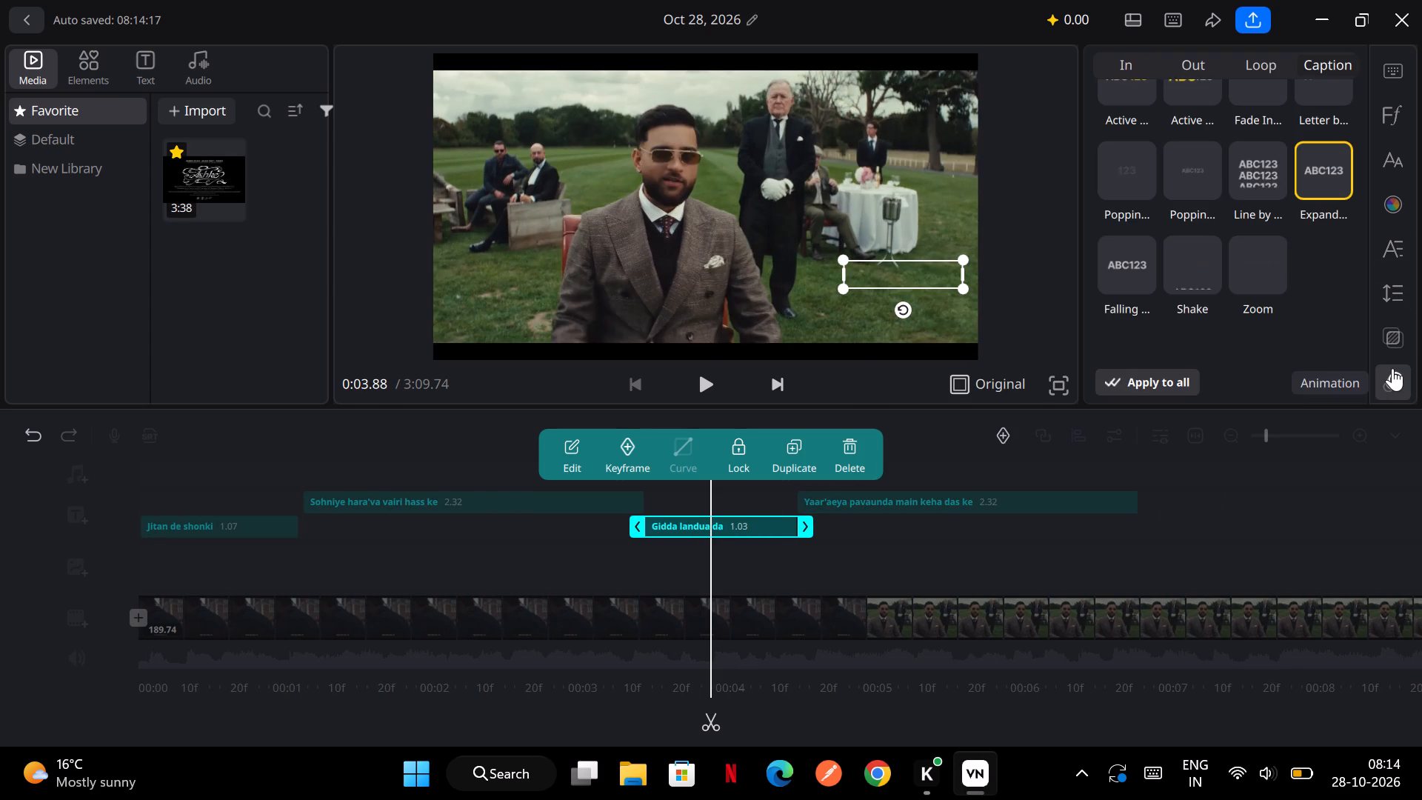
{"action": "left_click", "coordinate": [1397, 329]}
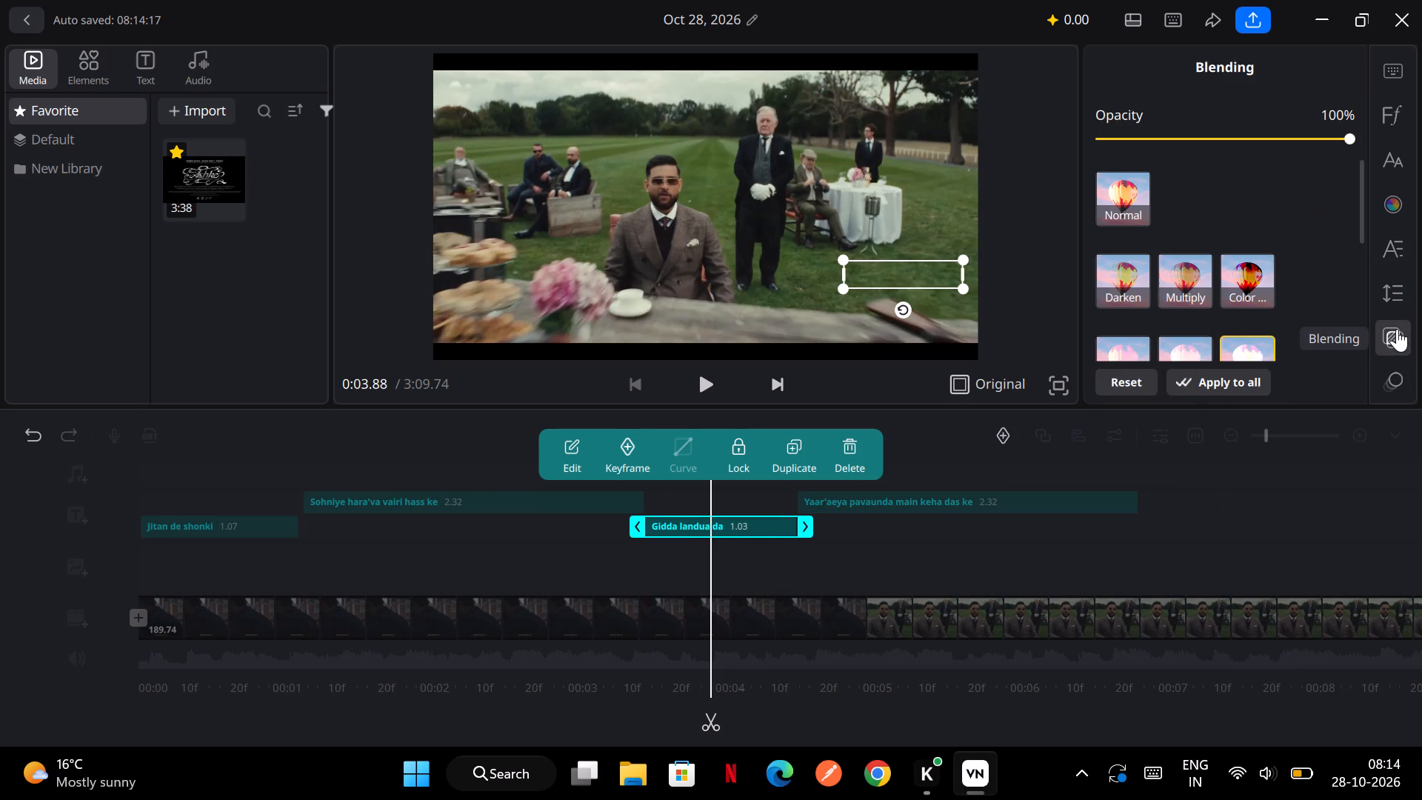
{"action": "left_click", "coordinate": [1144, 221]}
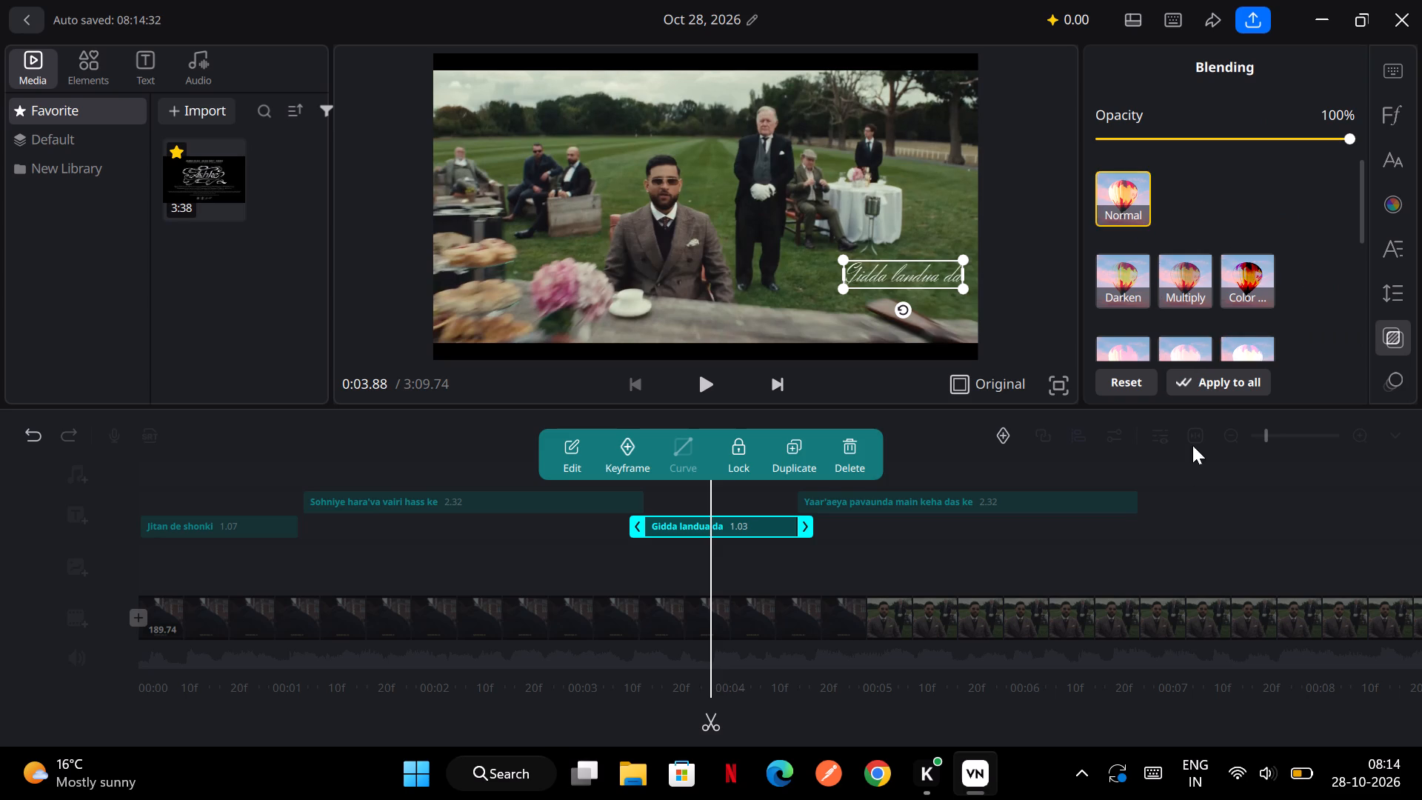
{"action": "left_click", "coordinate": [1166, 514]}
Duplicate the "Gidda landua da" title and place the copy on the lower text track, starting right after "Yaar'aeya pavaunda main keha das ke" ends.
{"action": "scroll", "coordinate": [1166, 514], "scroll_direction": "right", "scroll_amount": 2}
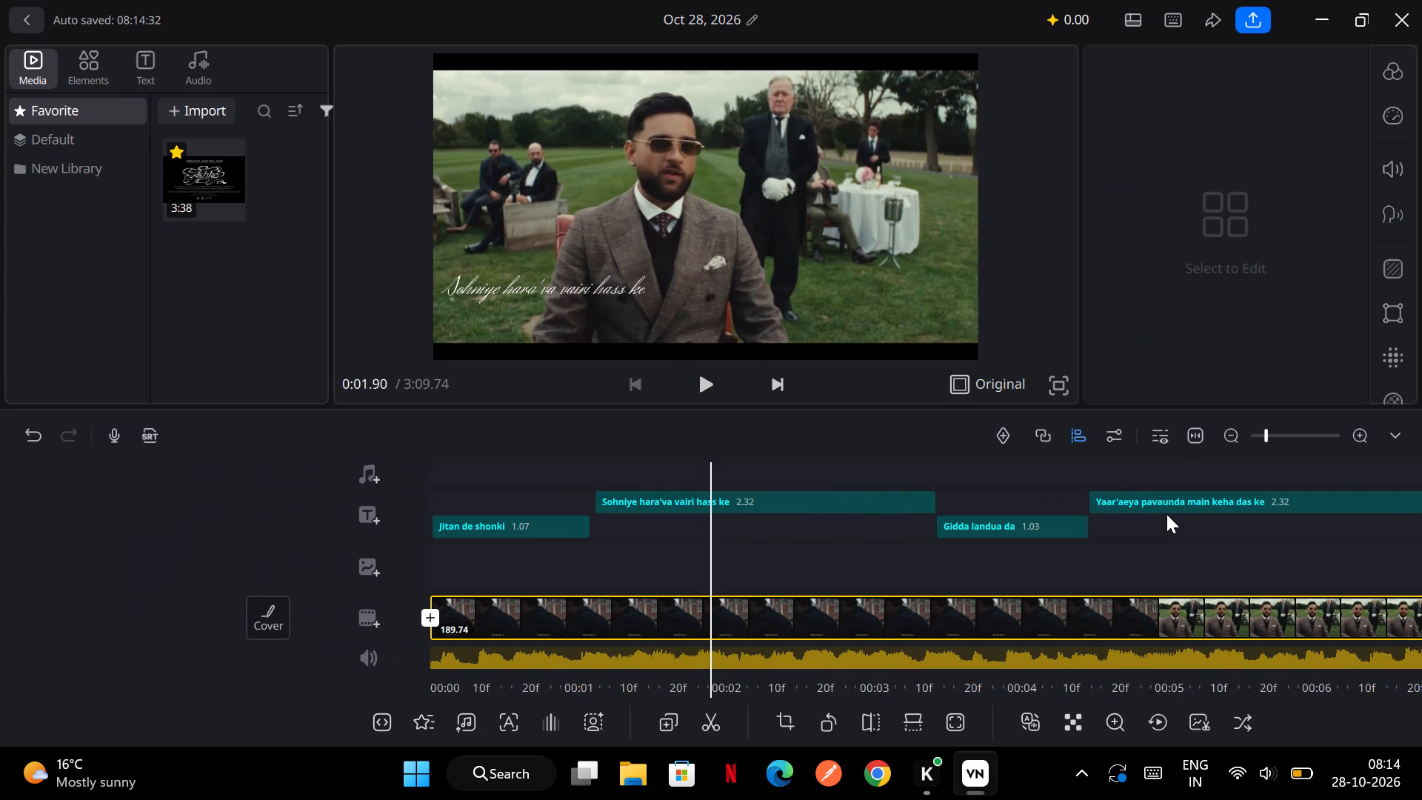
{"action": "left_click", "coordinate": [704, 379]}
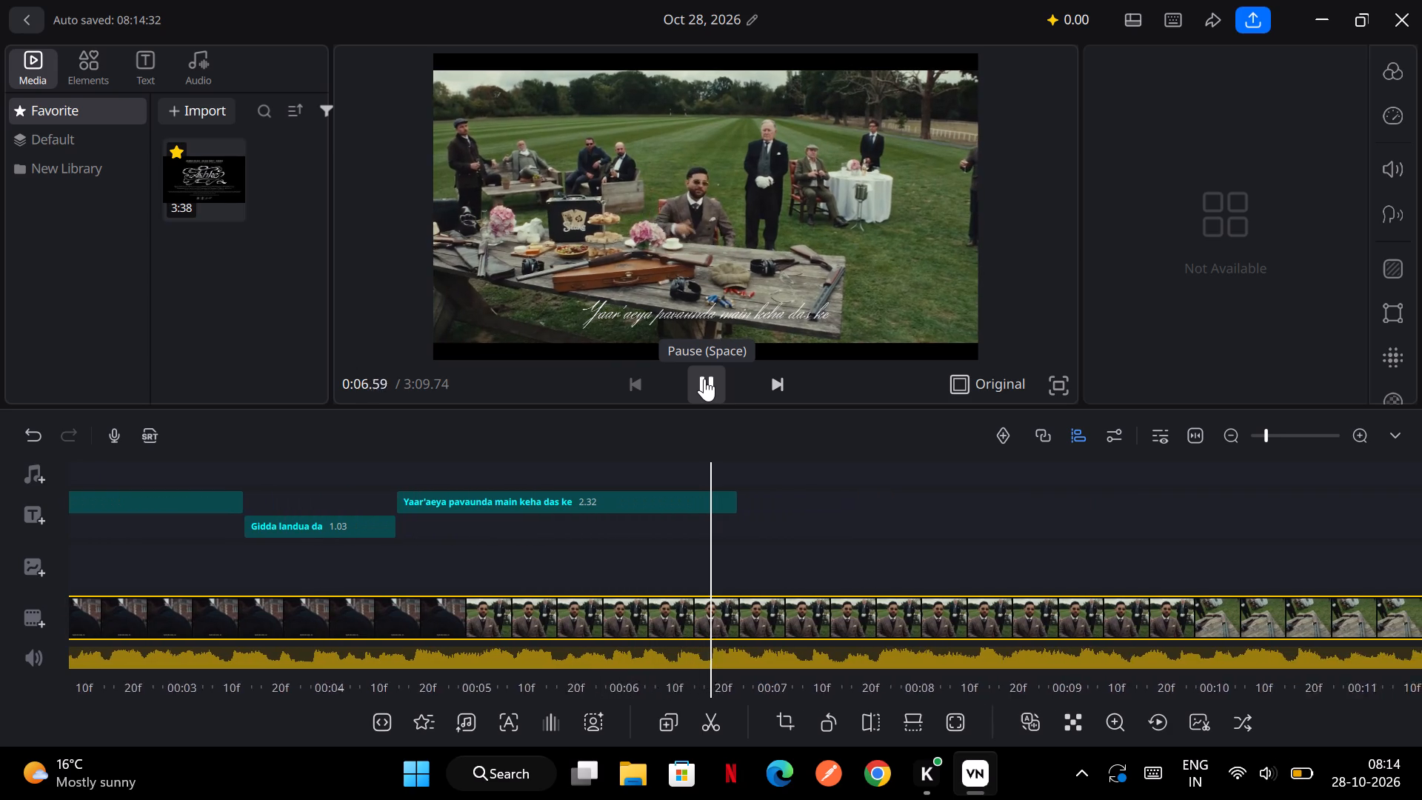
{"action": "scroll", "coordinate": [710, 492], "scroll_direction": "right", "scroll_amount": 2}
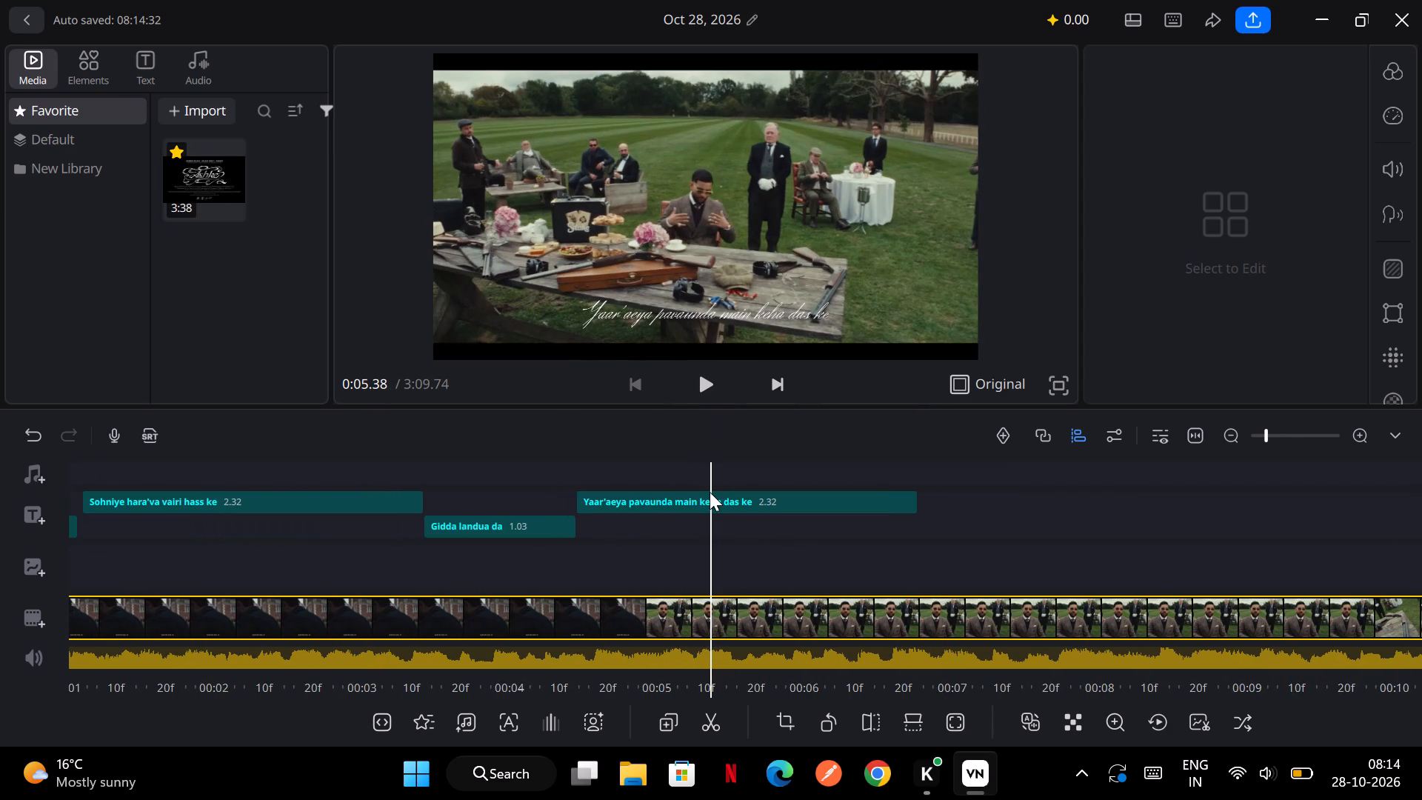
{"action": "scroll", "coordinate": [710, 492], "scroll_direction": "right", "scroll_amount": 1}
{"action": "left_click", "coordinate": [508, 522]}
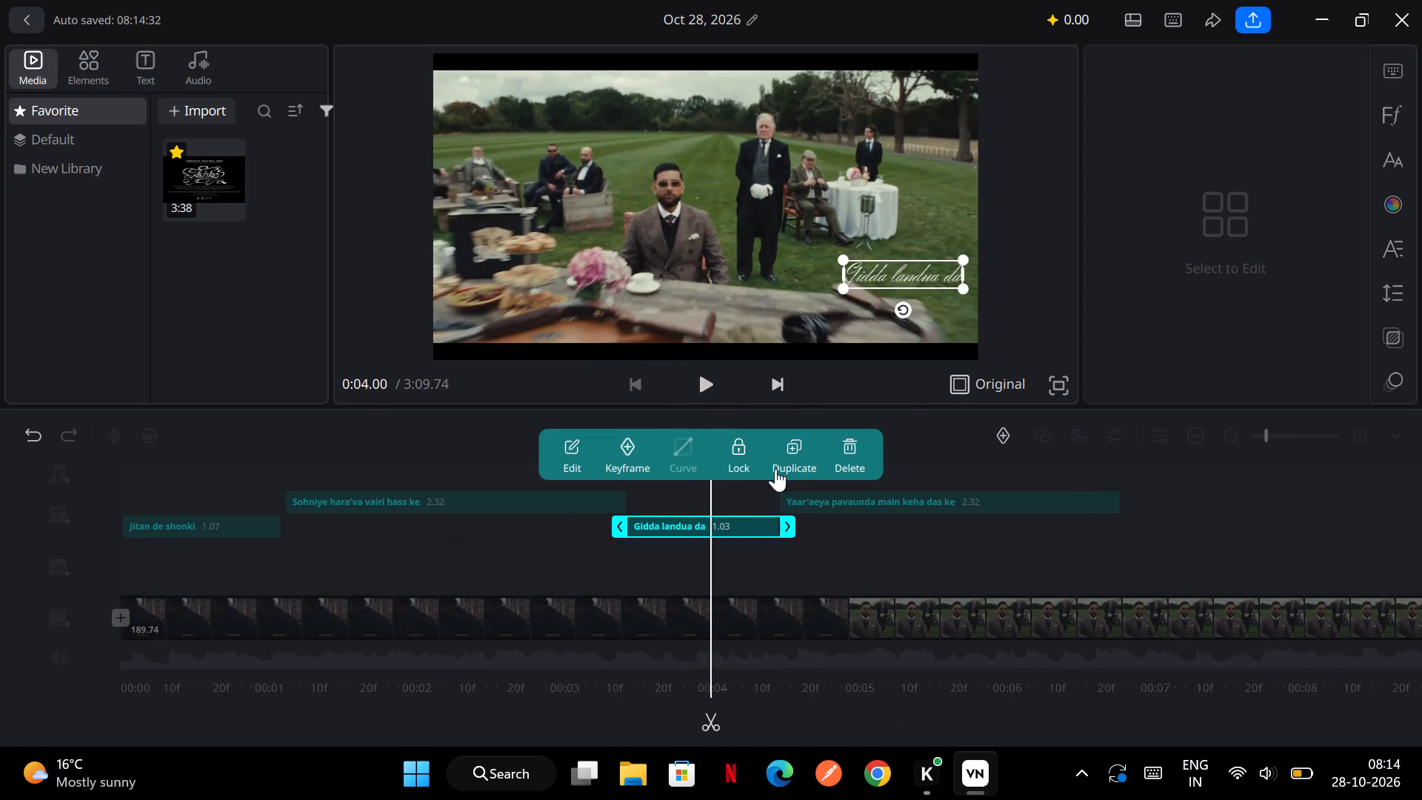
{"action": "left_click", "coordinate": [795, 460]}
{"action": "left_click_drag", "start_coordinate": [732, 503], "coordinate": [748, 504]}
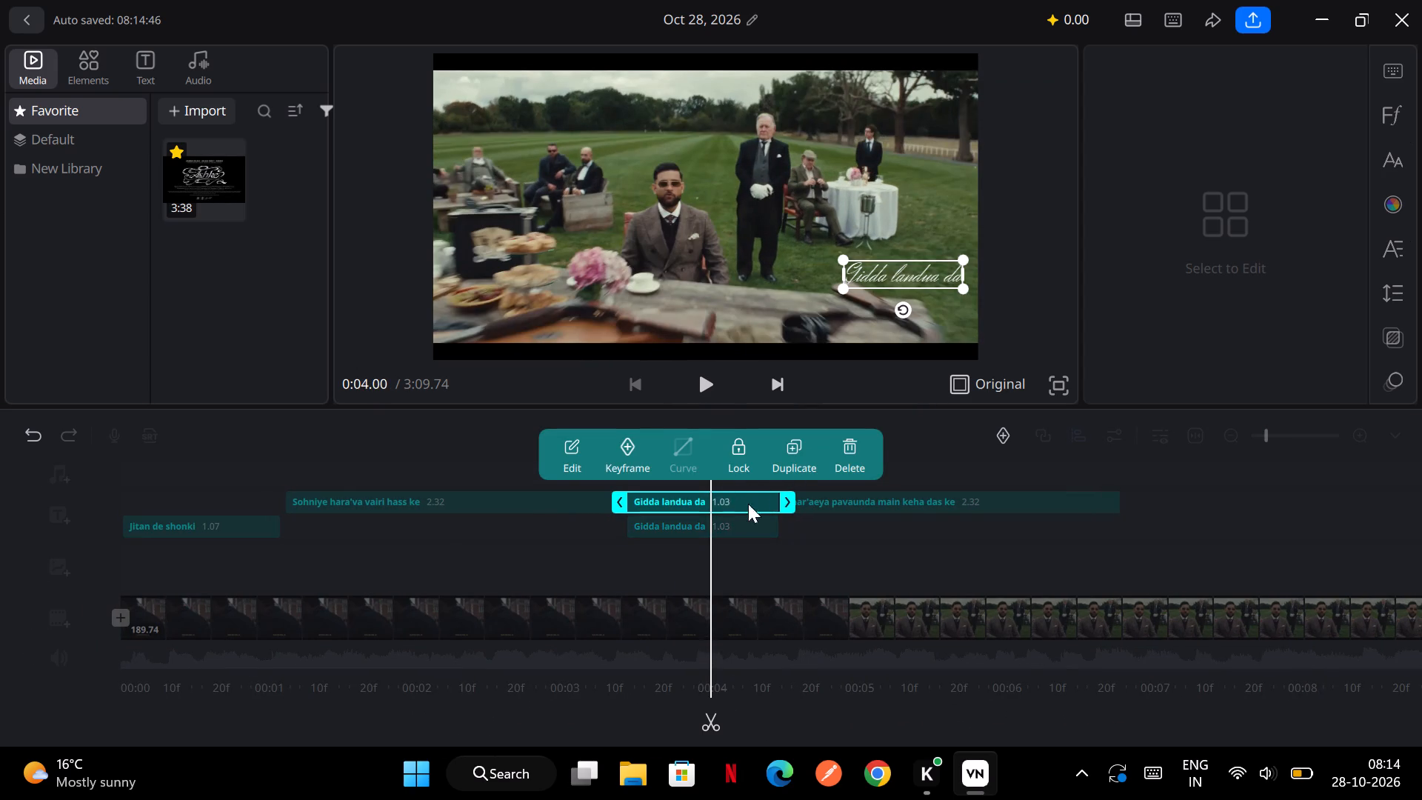
{"action": "left_click_drag", "start_coordinate": [748, 504], "coordinate": [1221, 535]}
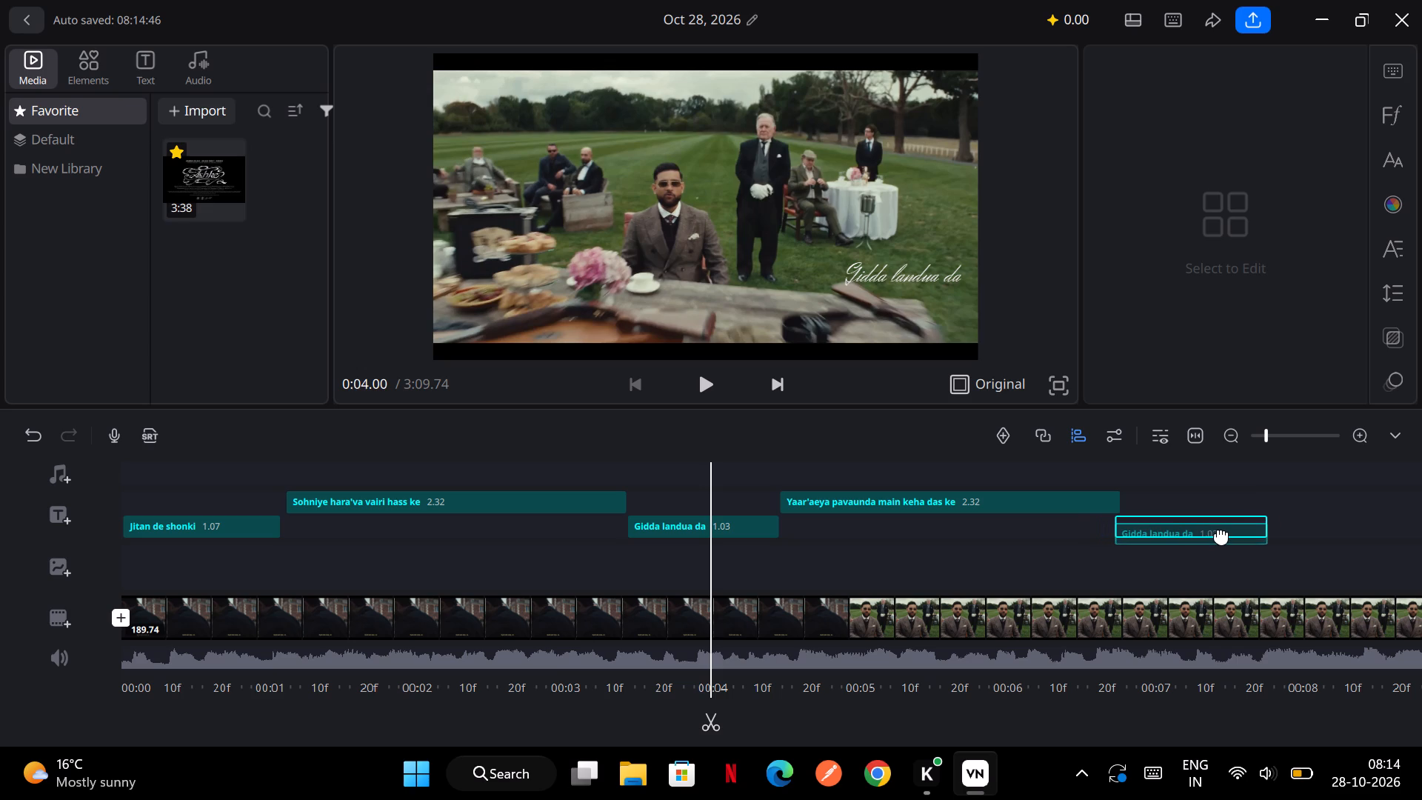
{"action": "left_click_drag", "start_coordinate": [1221, 535], "coordinate": [1222, 535]}
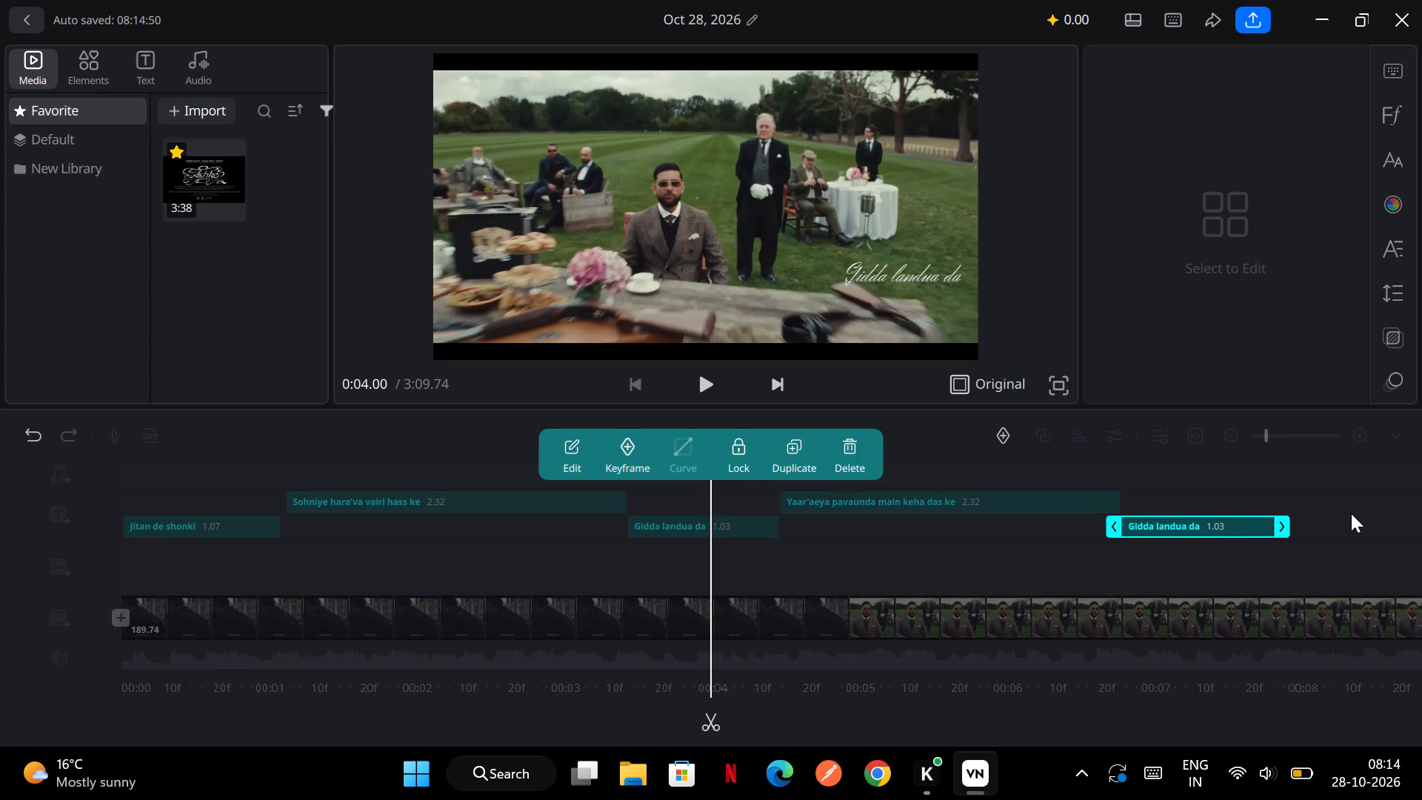
{"action": "left_click", "coordinate": [1366, 509]}
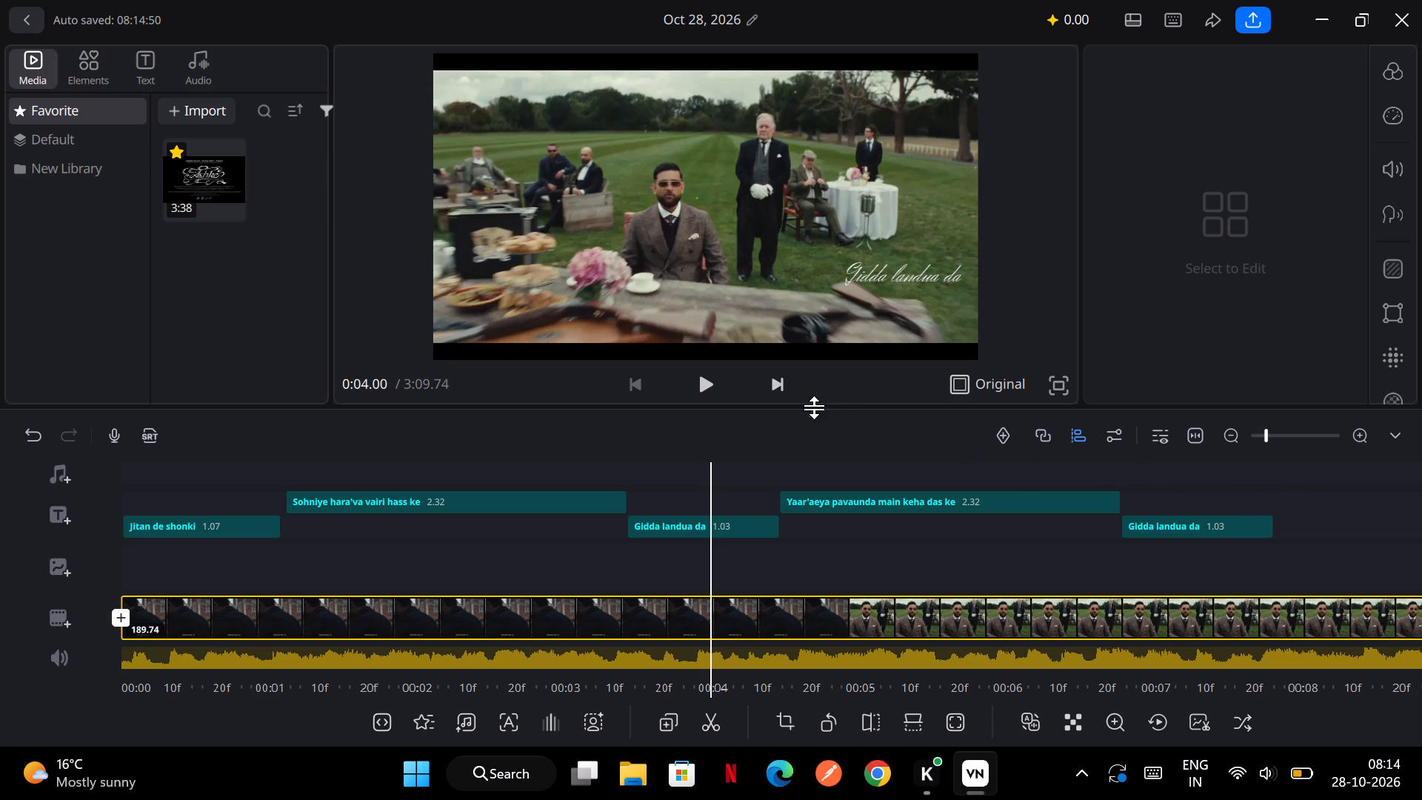
Play through to the duplicated "Gidda landua da" title and replace its text with "Baabe ji sahnu bakshe".
{"action": "left_click", "coordinate": [716, 396]}
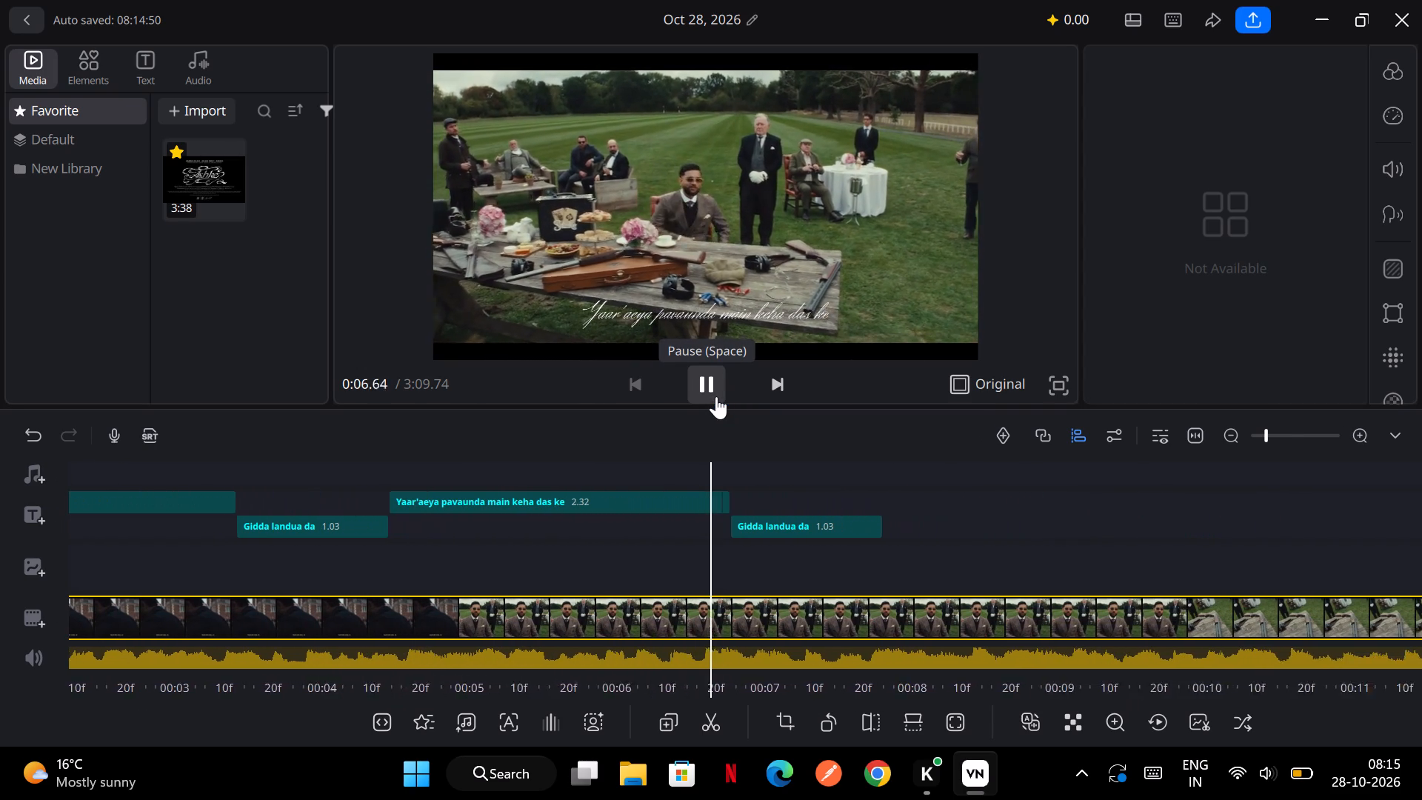
{"action": "left_click", "coordinate": [716, 396]}
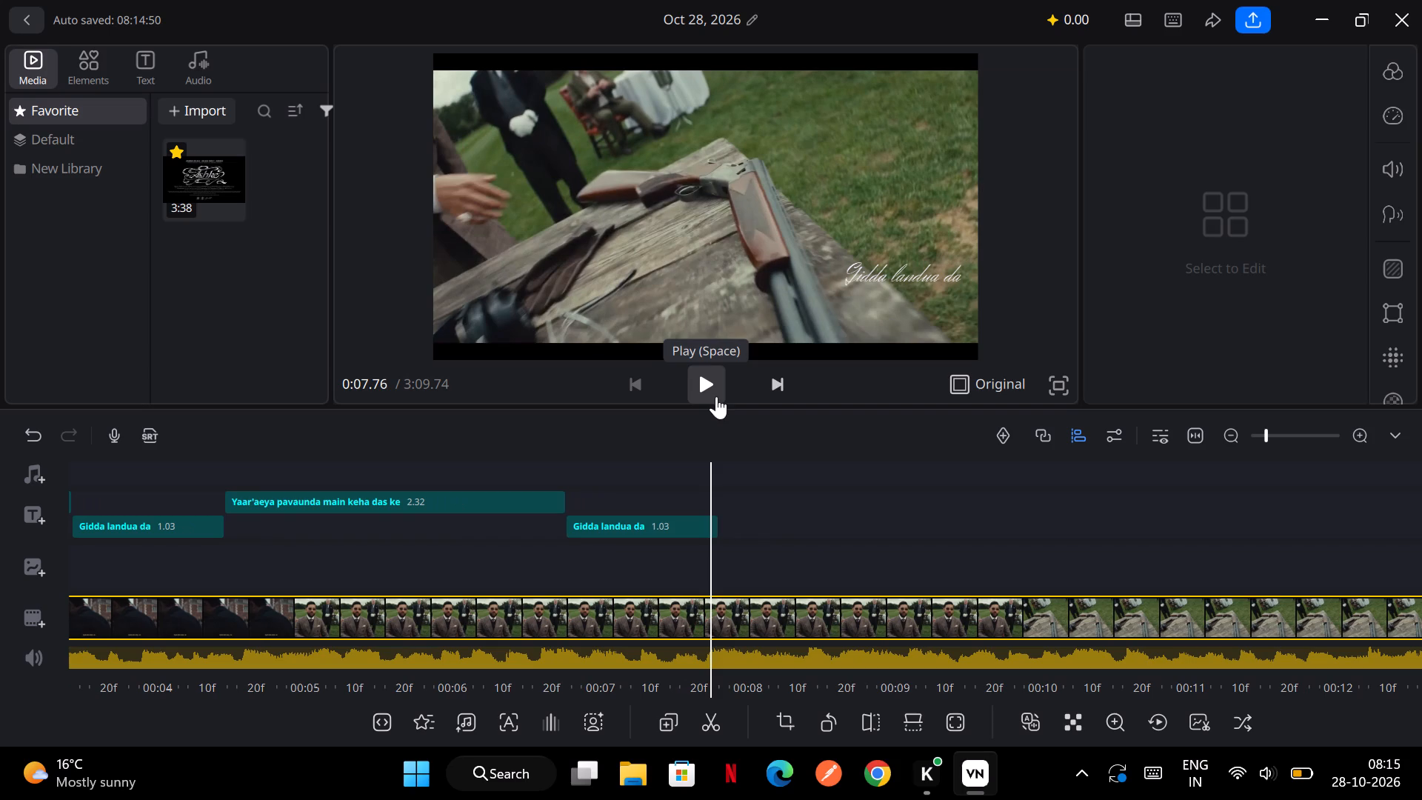
{"action": "left_click", "coordinate": [655, 521]}
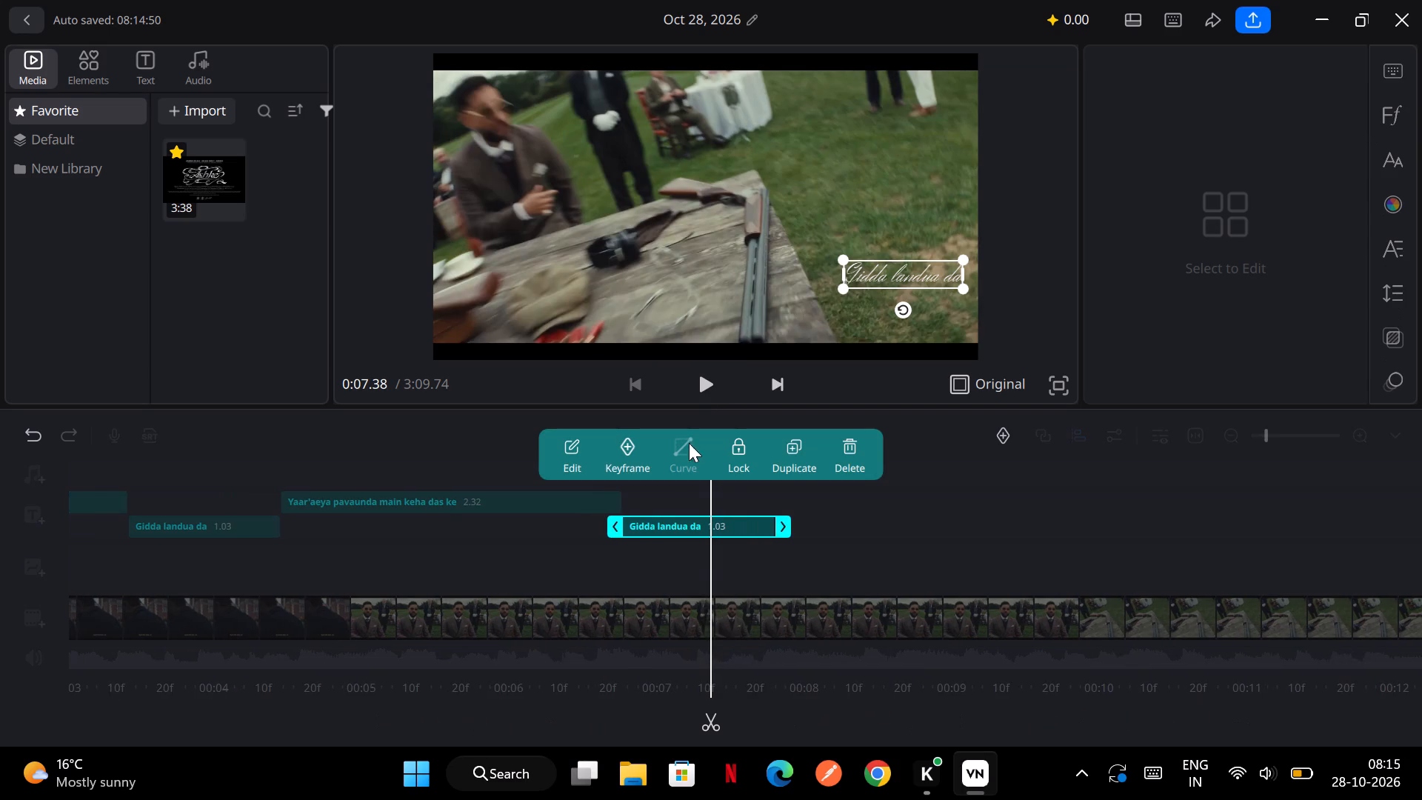
{"action": "right_click", "coordinate": [908, 278]}
{"action": "double_click", "coordinate": [908, 278]}
{"action": "left_click", "coordinate": [1286, 166]}
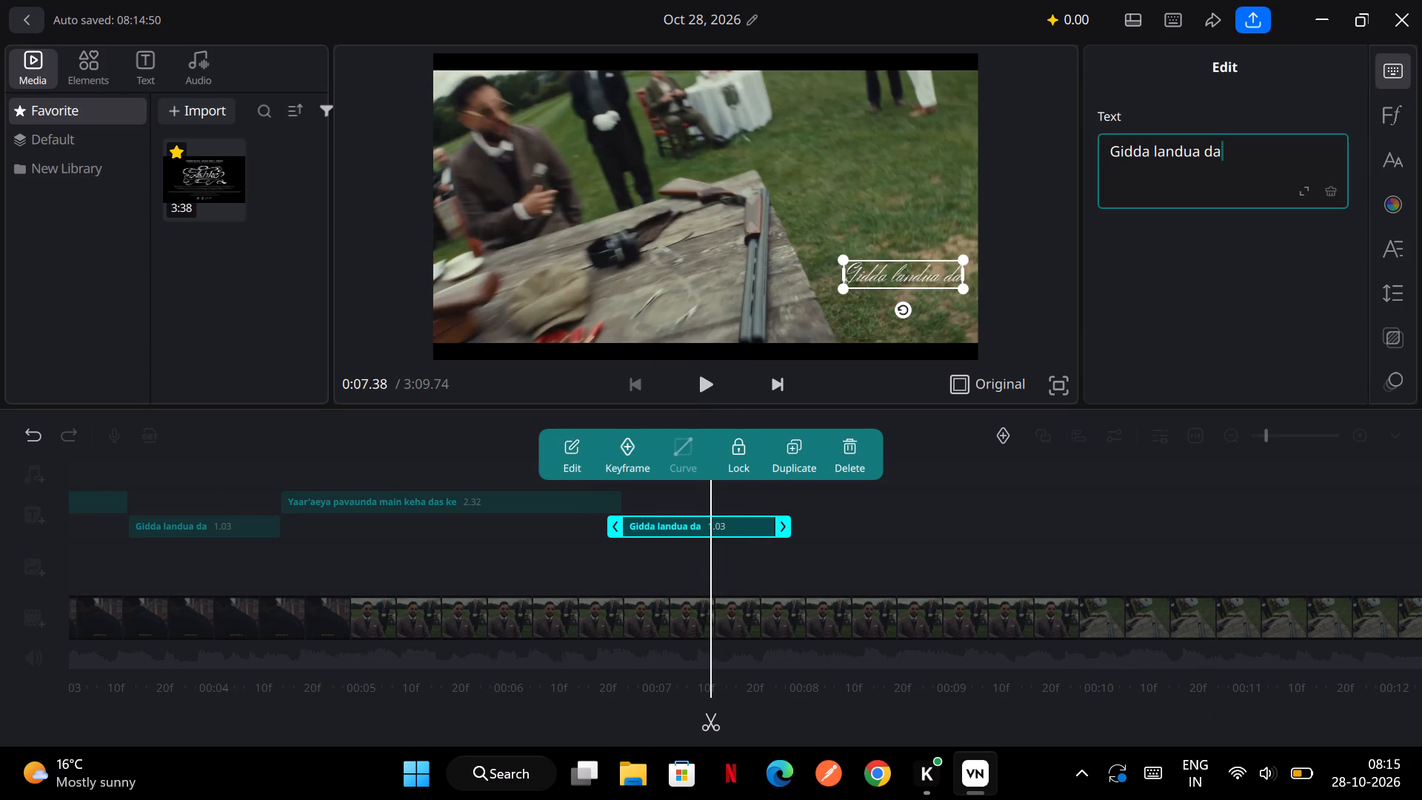
{"action": "key", "text": "ctrl+a"}
{"action": "type", "text": "Baab"}
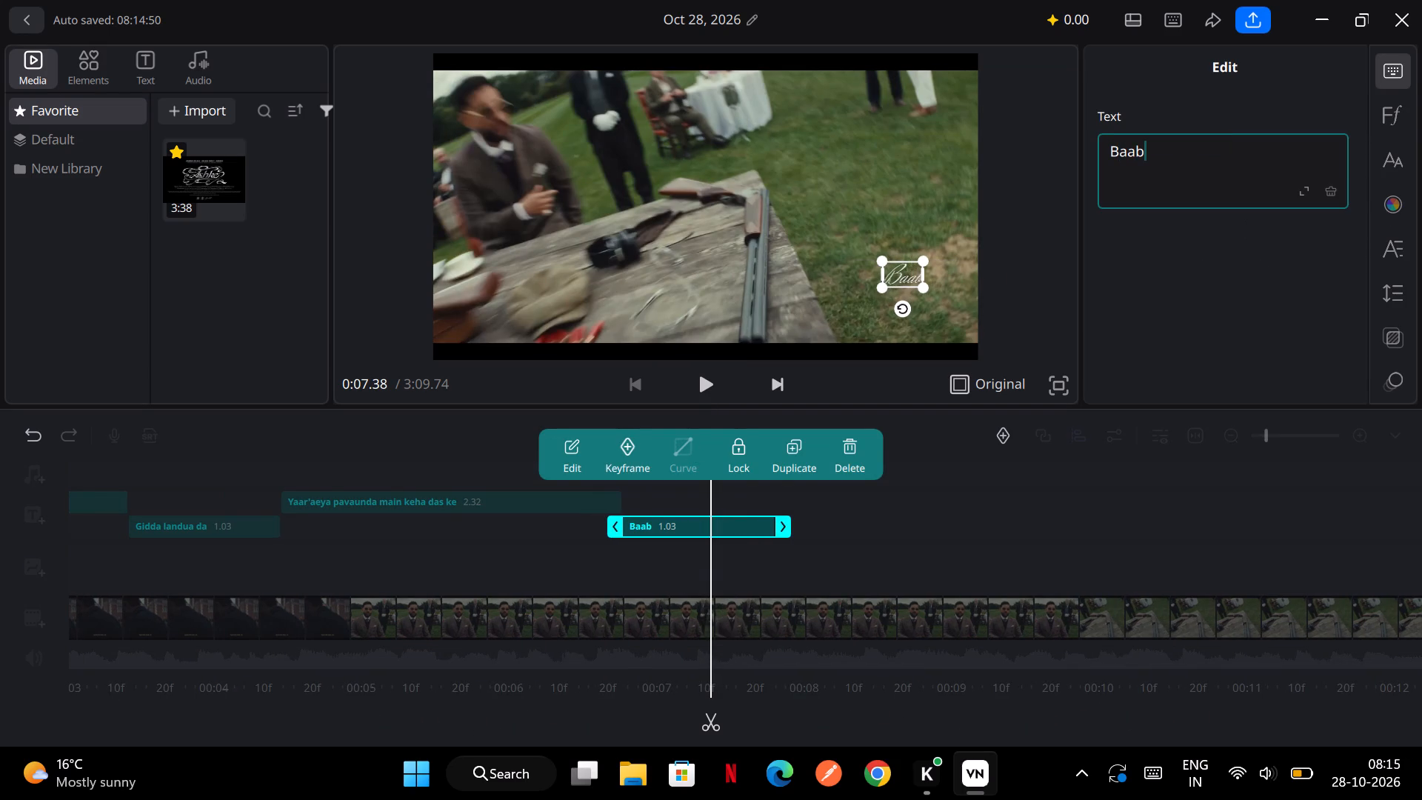
{"action": "key", "text": "BackSpace"}
{"action": "key", "text": "BackSpace"}
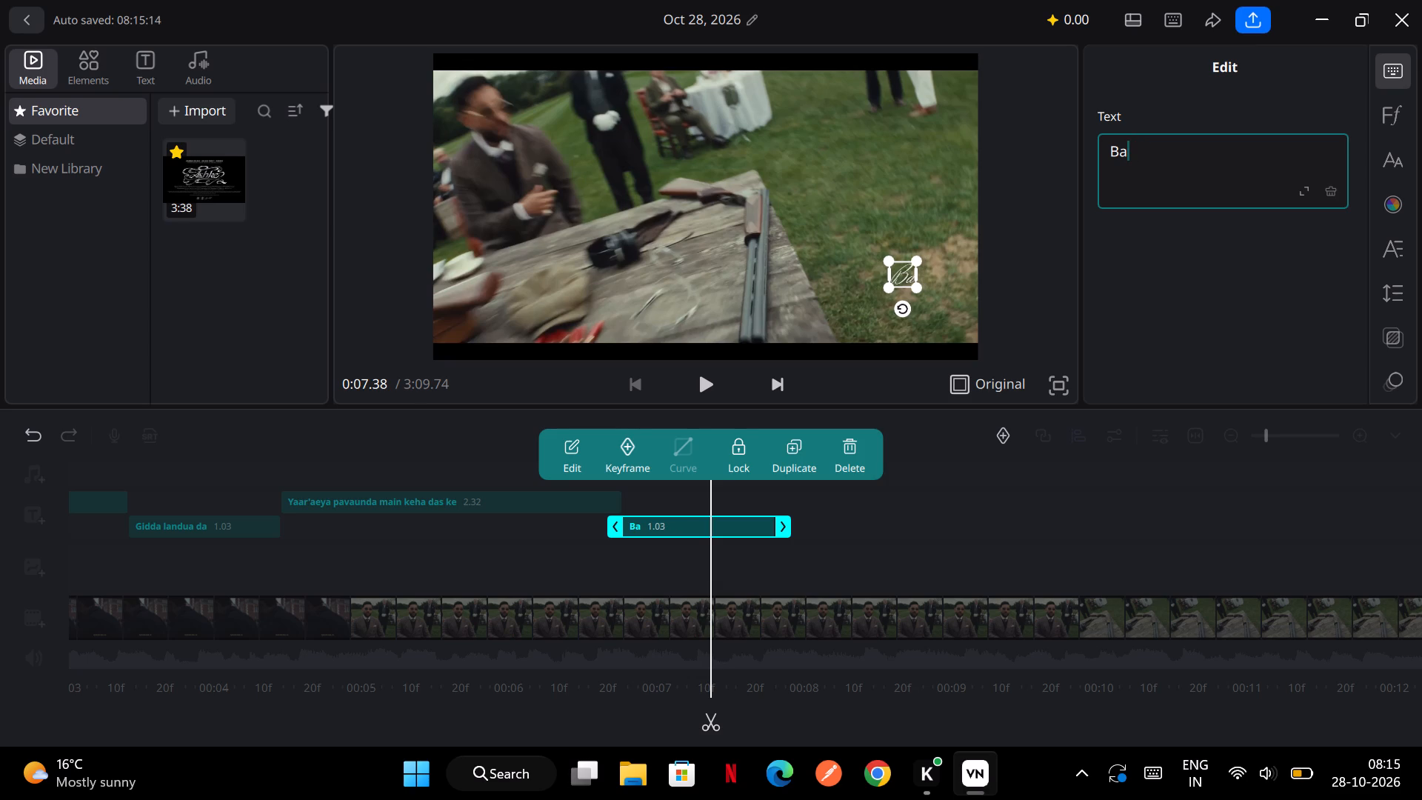
{"action": "type", "text": "bbe"}
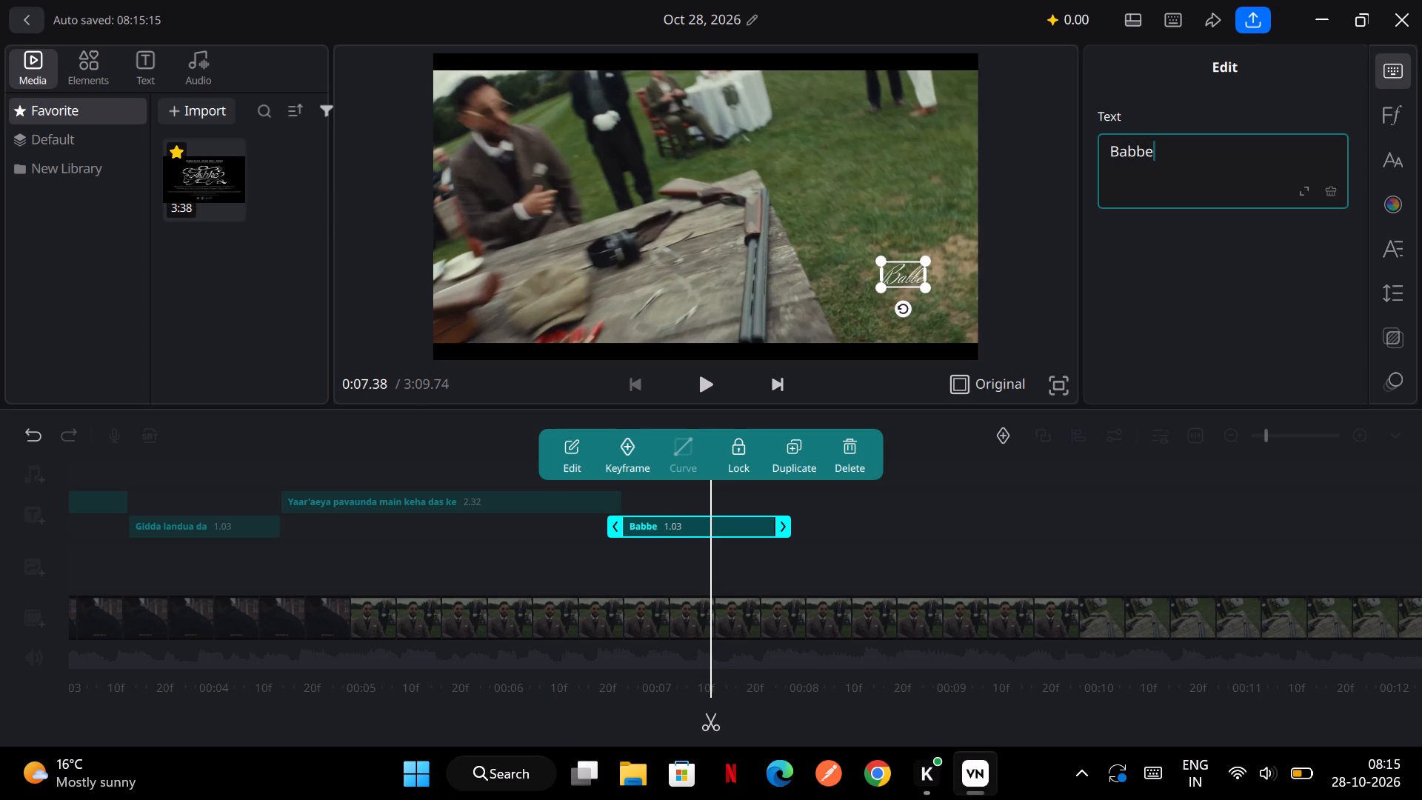
{"action": "key", "text": "BackSpace"}
{"action": "key", "text": "BackSpace"}
{"action": "key", "text": "BackSpace"}
{"action": "type", "text": "abe ji sh"}
{"action": "key", "text": "BackSpace"}
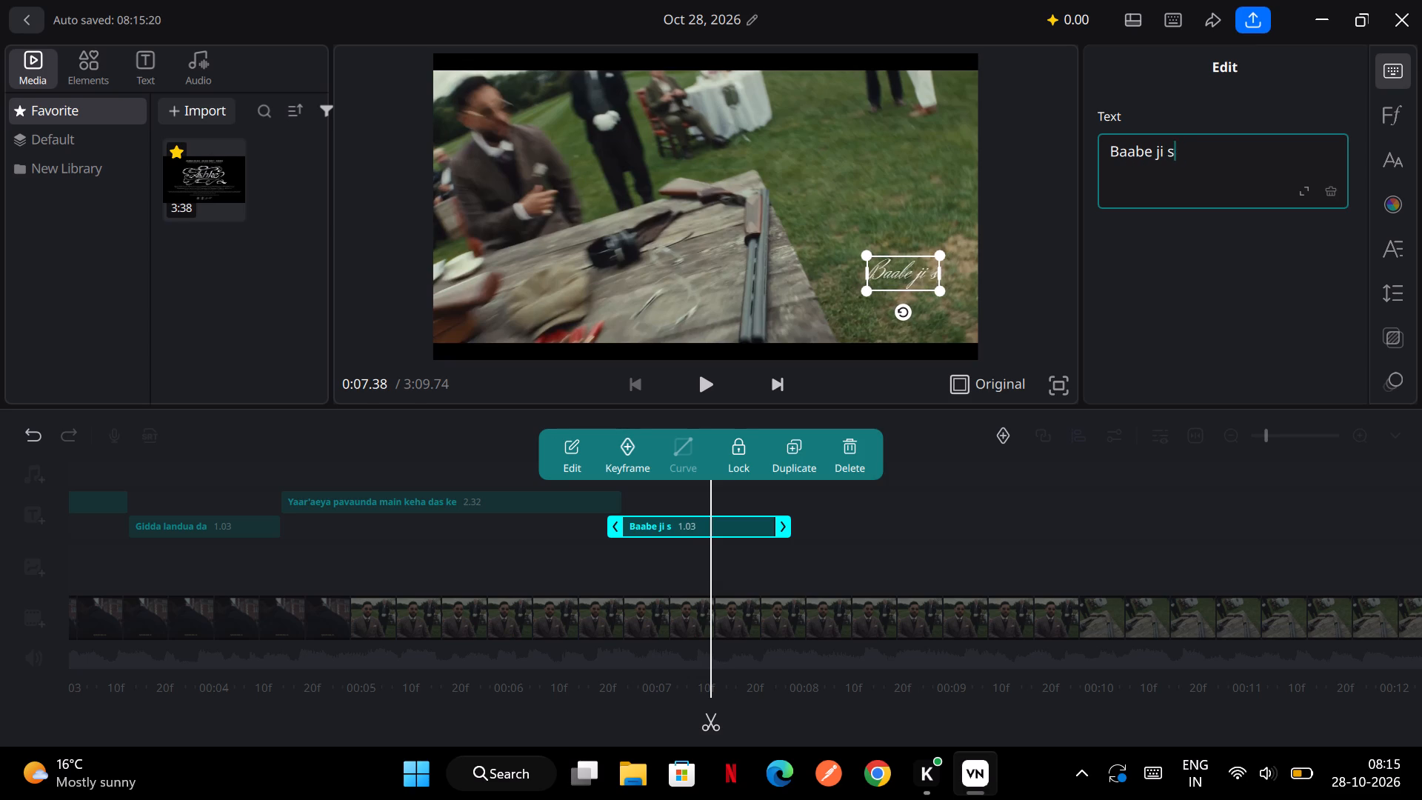
{"action": "type", "text": "ah"}
{"action": "type", "text": "nu"}
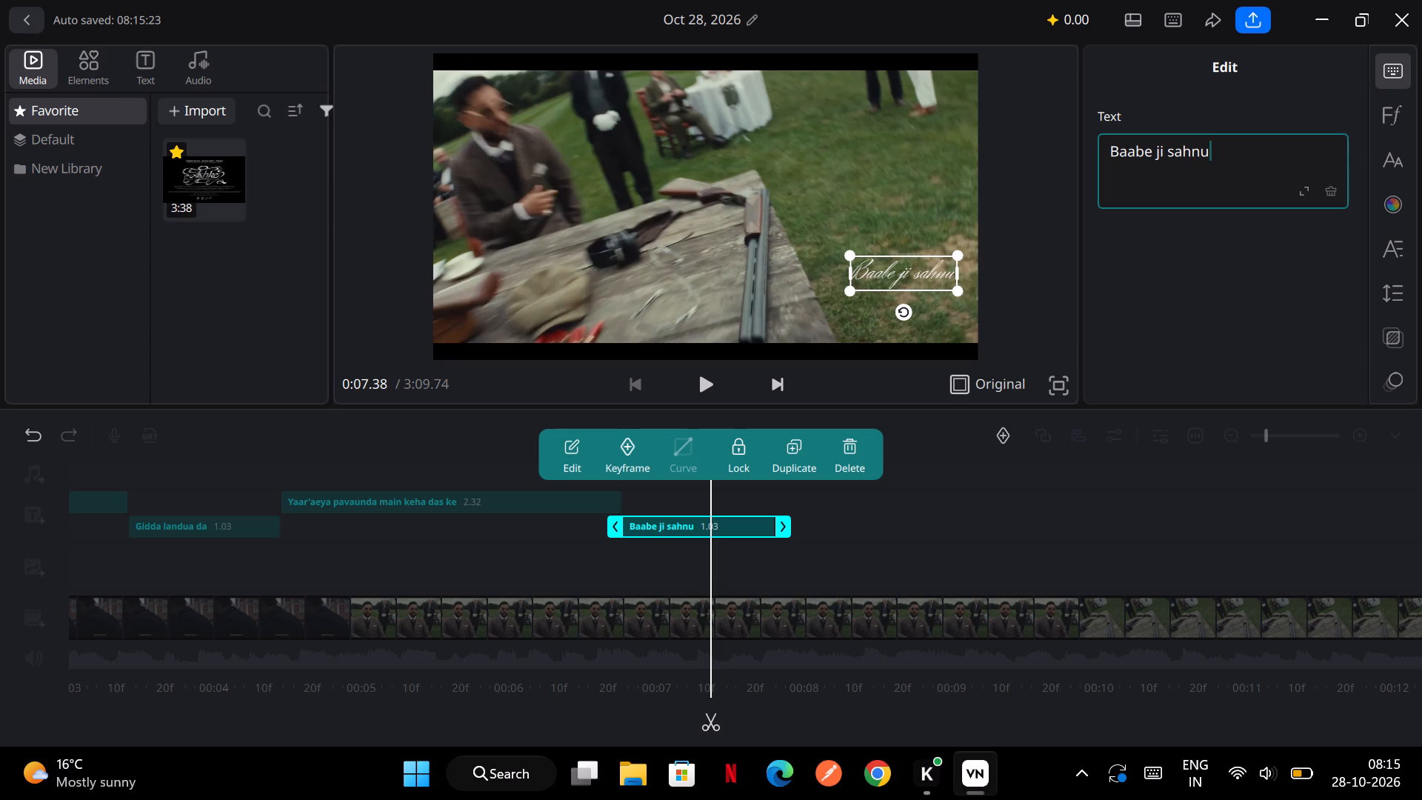
{"action": "key", "text": "space"}
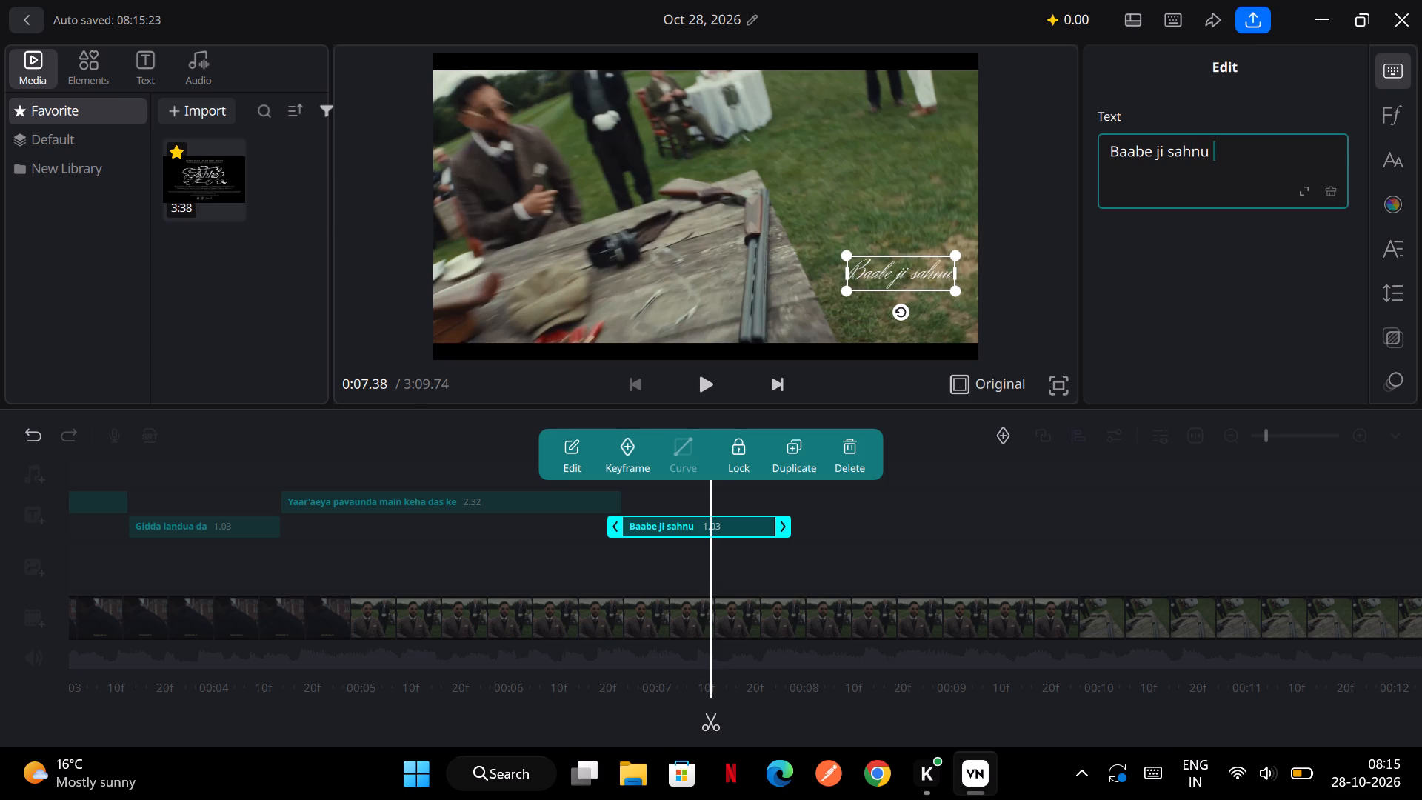
{"action": "type", "text": "ba"}
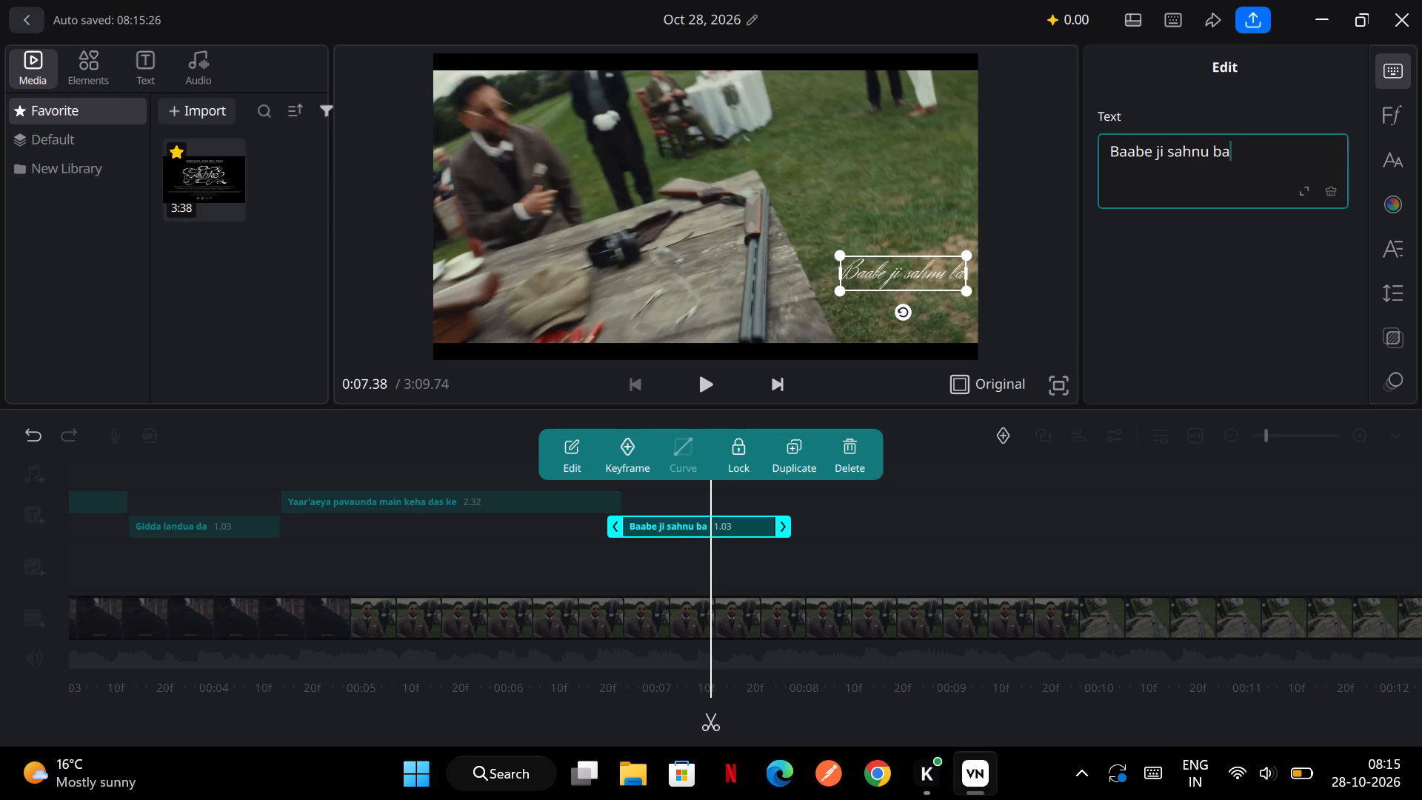
{"action": "type", "text": "khsw"}
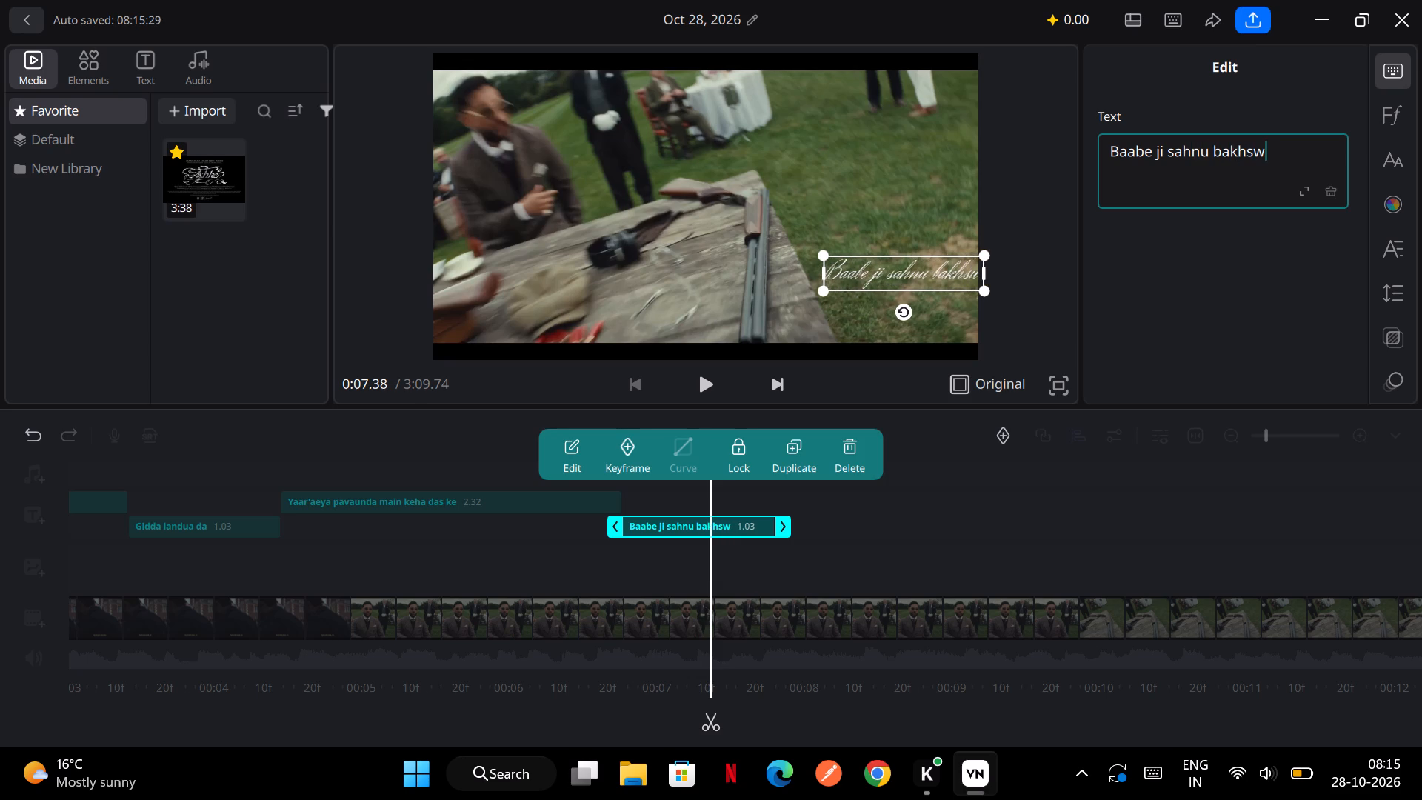
{"action": "key", "text": "BackSpace"}
{"action": "key", "text": "BackSpace"}
{"action": "key", "text": "BackSpace"}
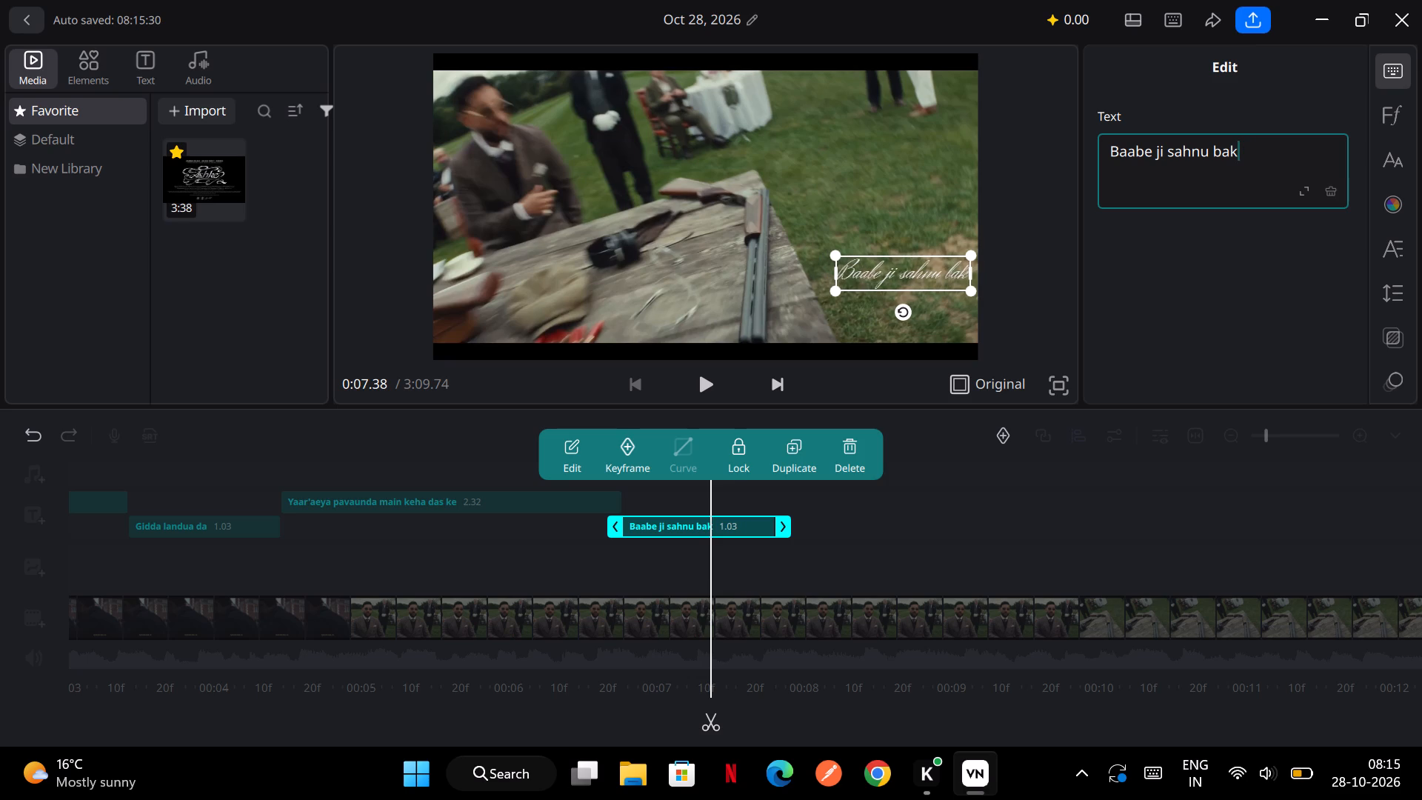
{"action": "type", "text": "she"}
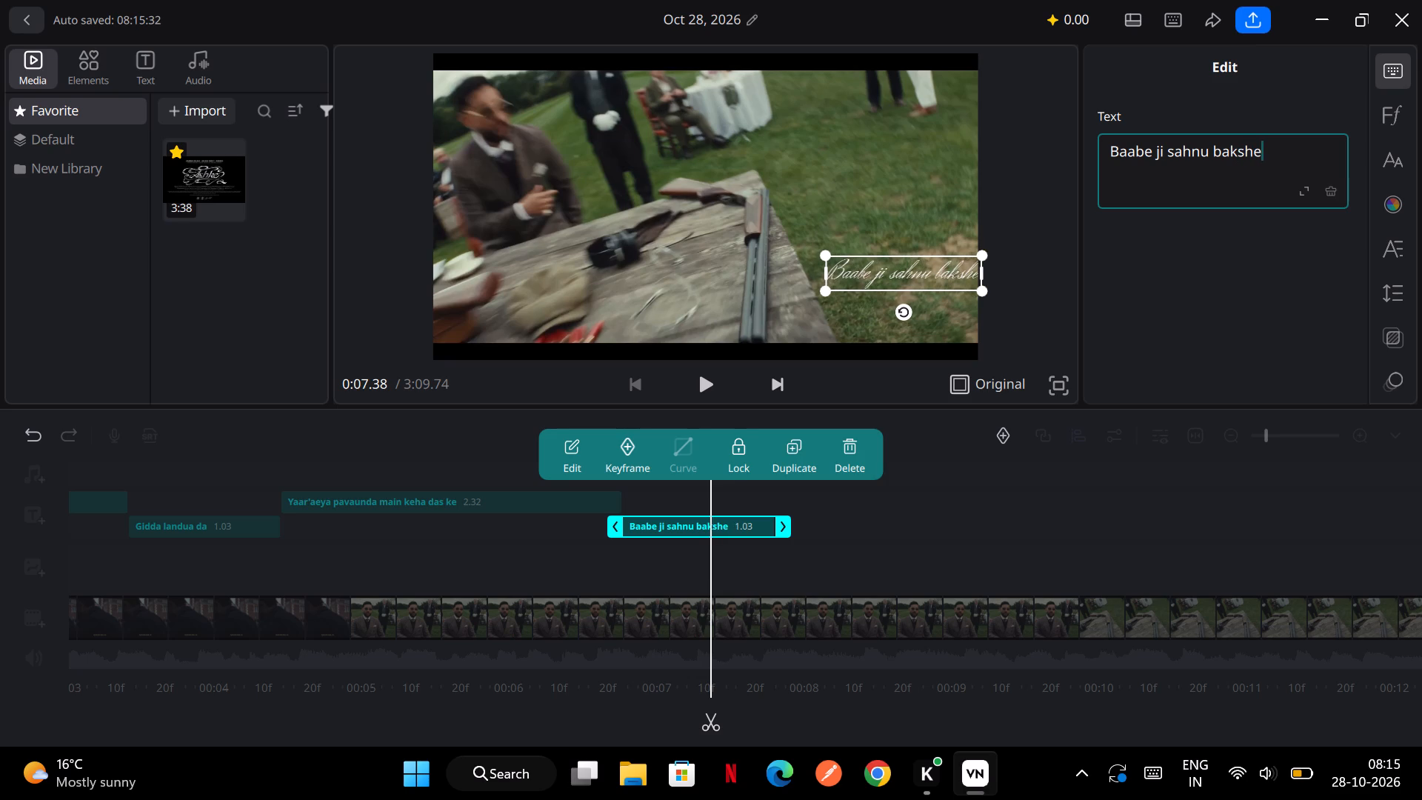
{"action": "left_click", "coordinate": [1191, 350]}
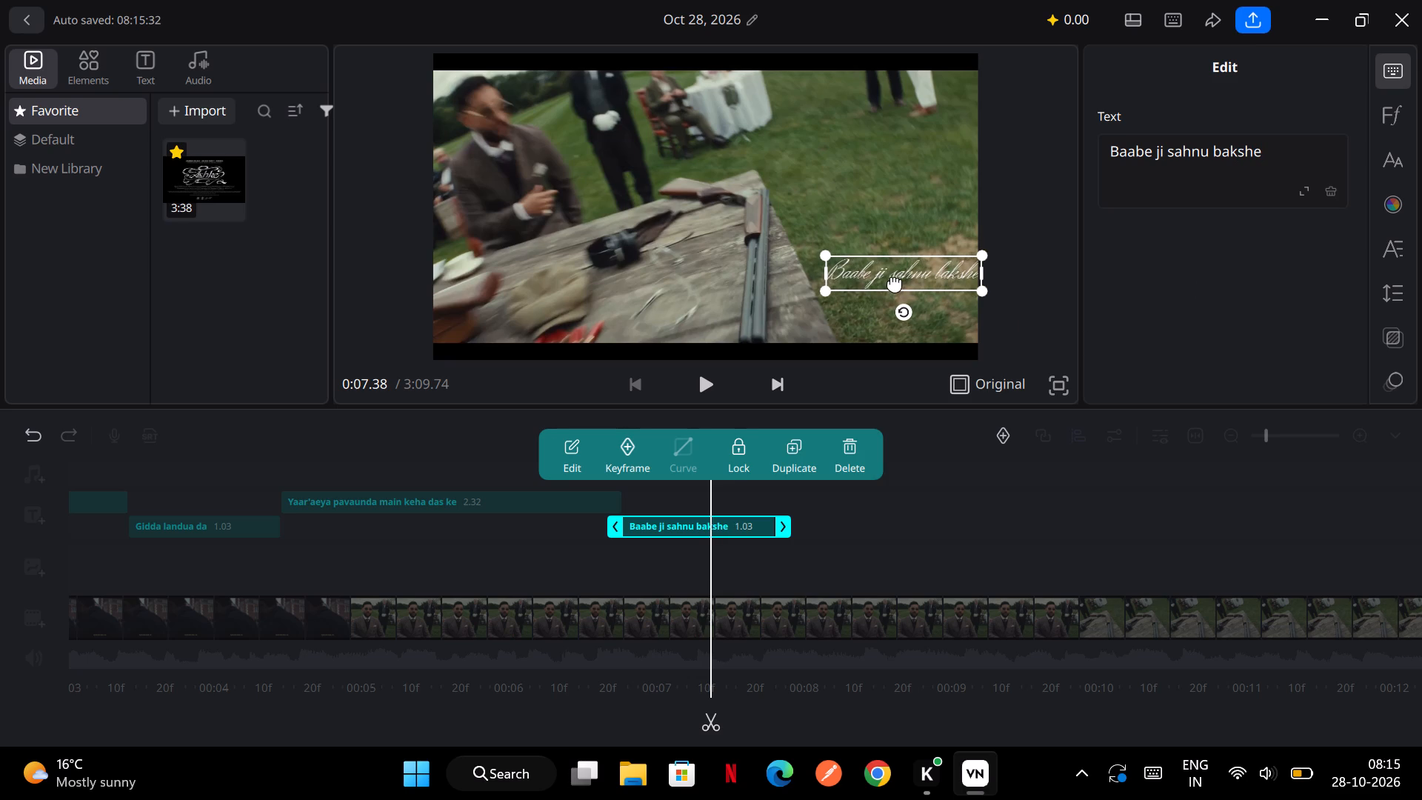
{"action": "left_click", "coordinate": [1151, 287]}
Move the "Baabe ji sahnu bakshe" title over the grass on the right side of the video frame, slightly above mid-height.
{"action": "left_click_drag", "start_coordinate": [913, 286], "coordinate": [744, 308]}
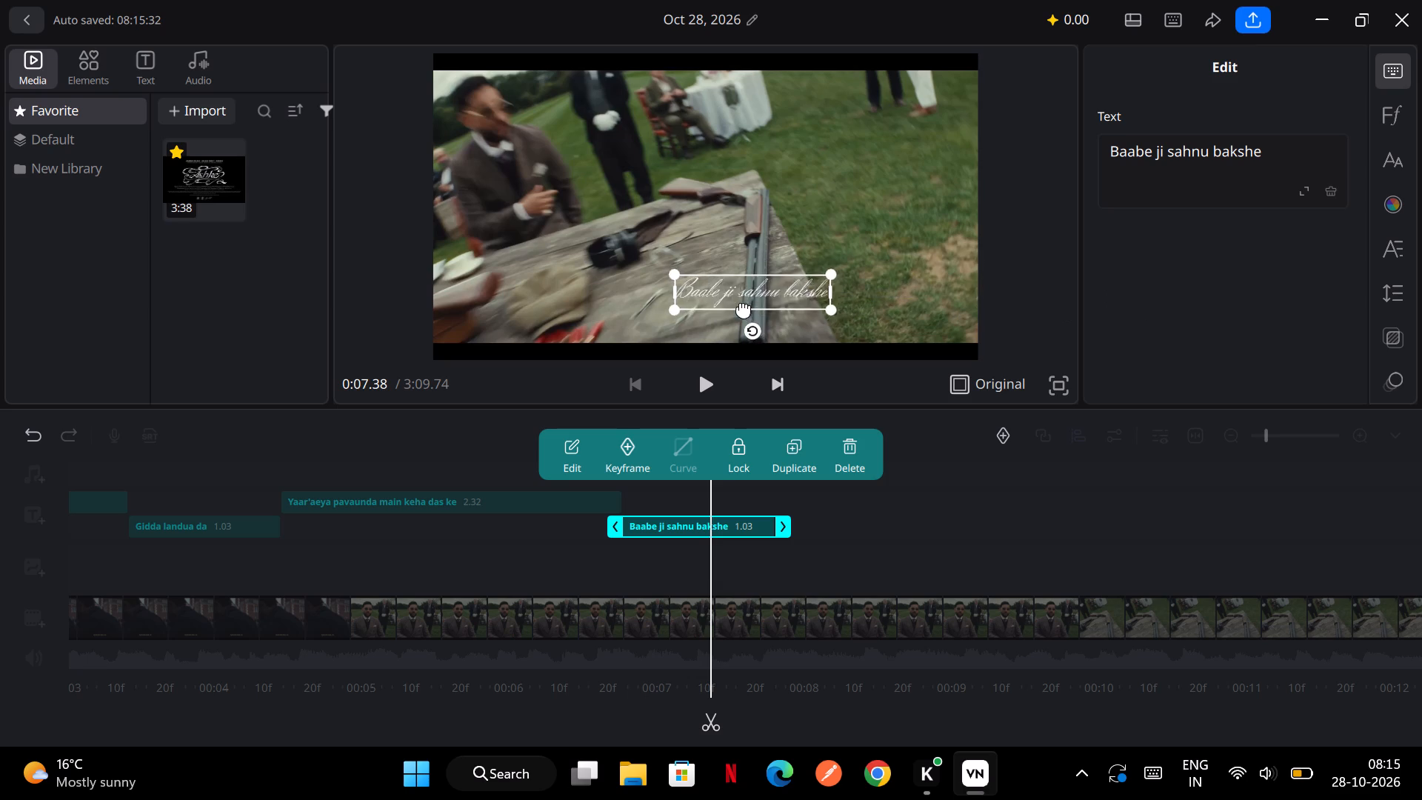
{"action": "left_click_drag", "start_coordinate": [744, 308], "coordinate": [702, 199]}
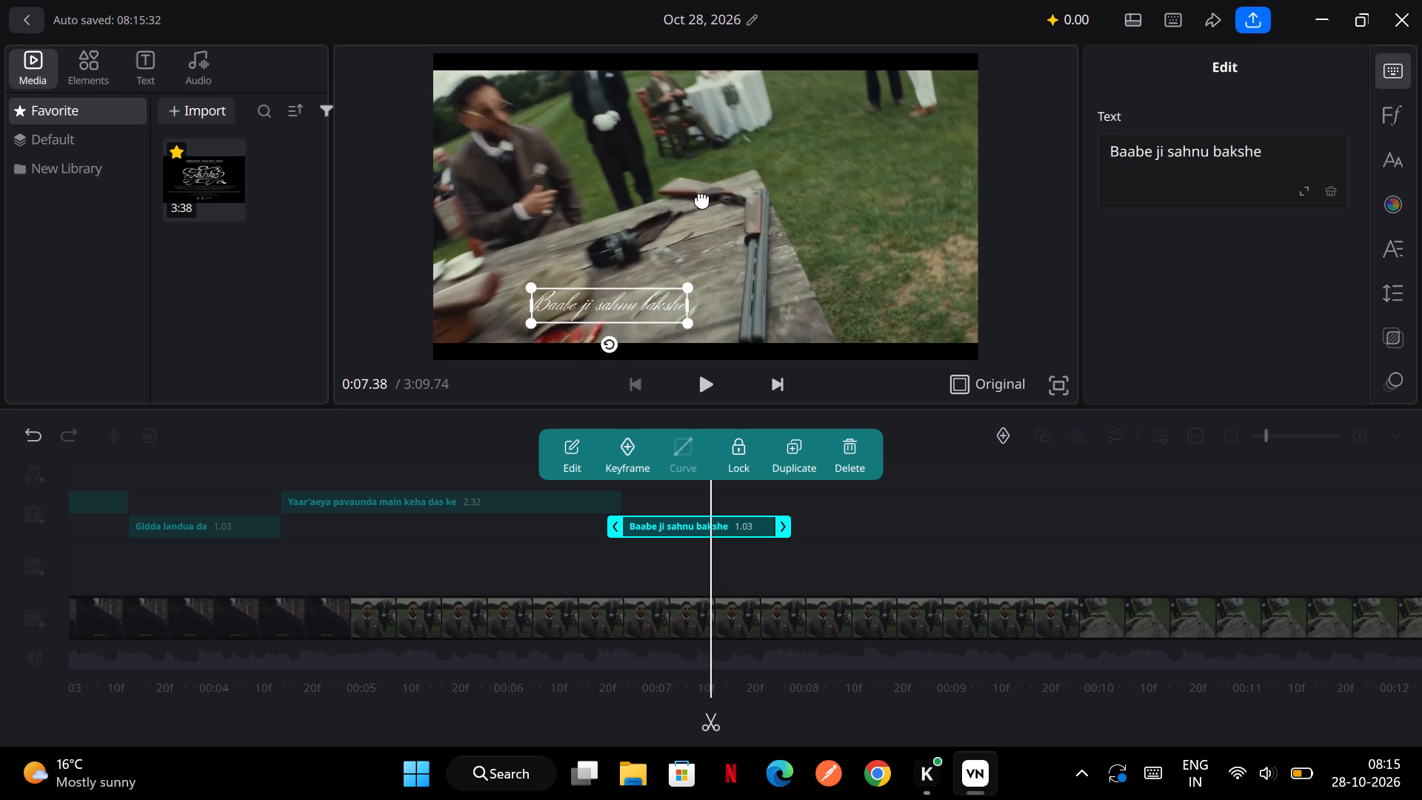
{"action": "left_click_drag", "start_coordinate": [702, 199], "coordinate": [888, 185]}
{"action": "left_click", "coordinate": [1173, 298]}
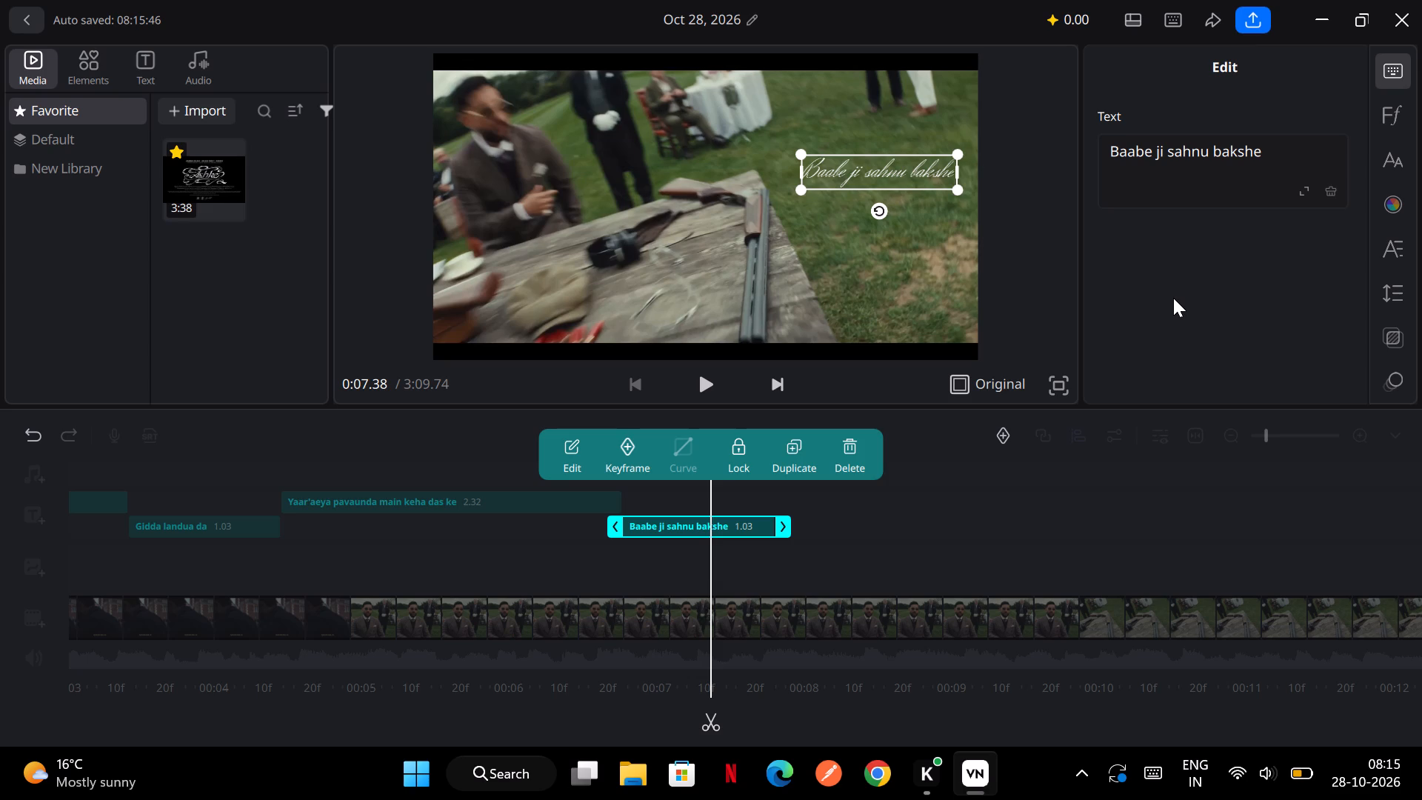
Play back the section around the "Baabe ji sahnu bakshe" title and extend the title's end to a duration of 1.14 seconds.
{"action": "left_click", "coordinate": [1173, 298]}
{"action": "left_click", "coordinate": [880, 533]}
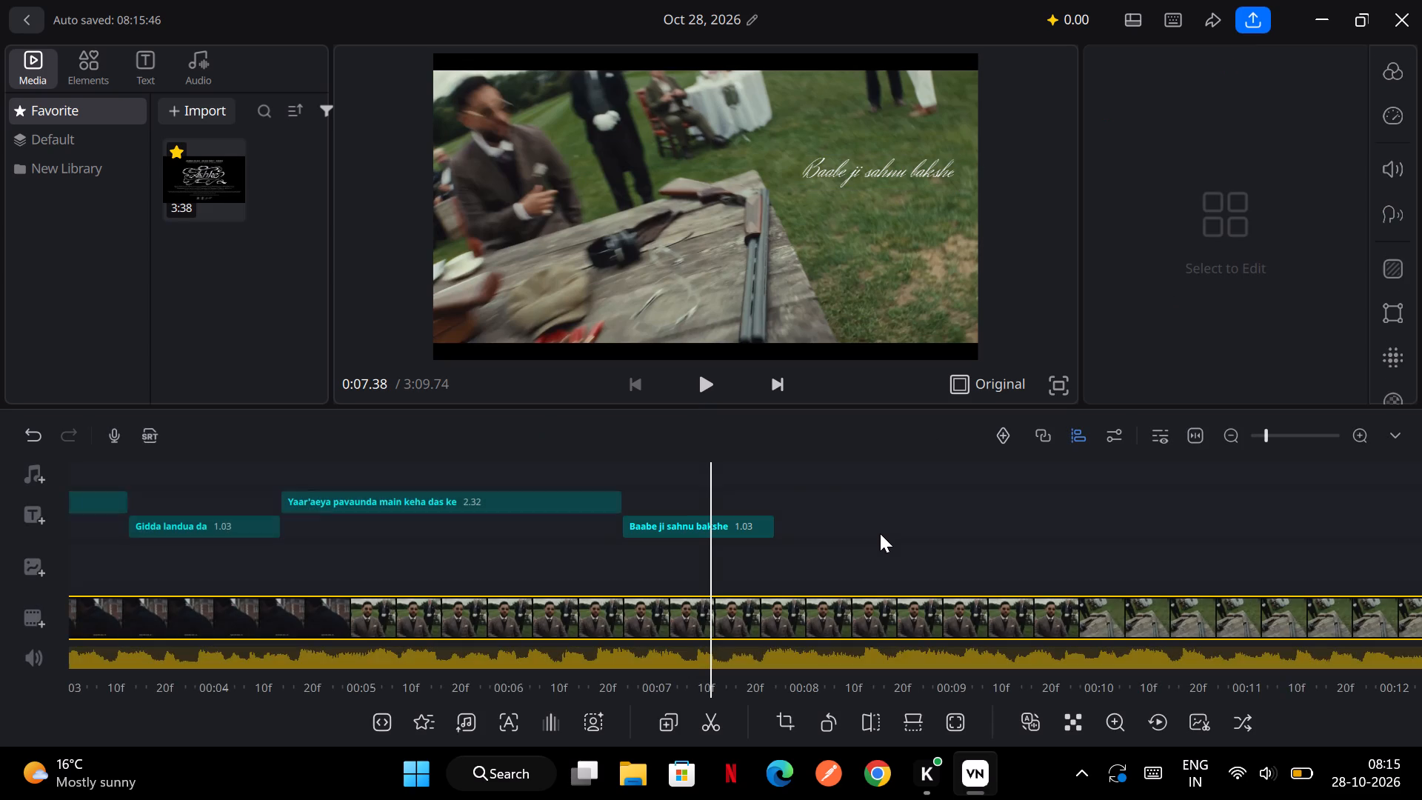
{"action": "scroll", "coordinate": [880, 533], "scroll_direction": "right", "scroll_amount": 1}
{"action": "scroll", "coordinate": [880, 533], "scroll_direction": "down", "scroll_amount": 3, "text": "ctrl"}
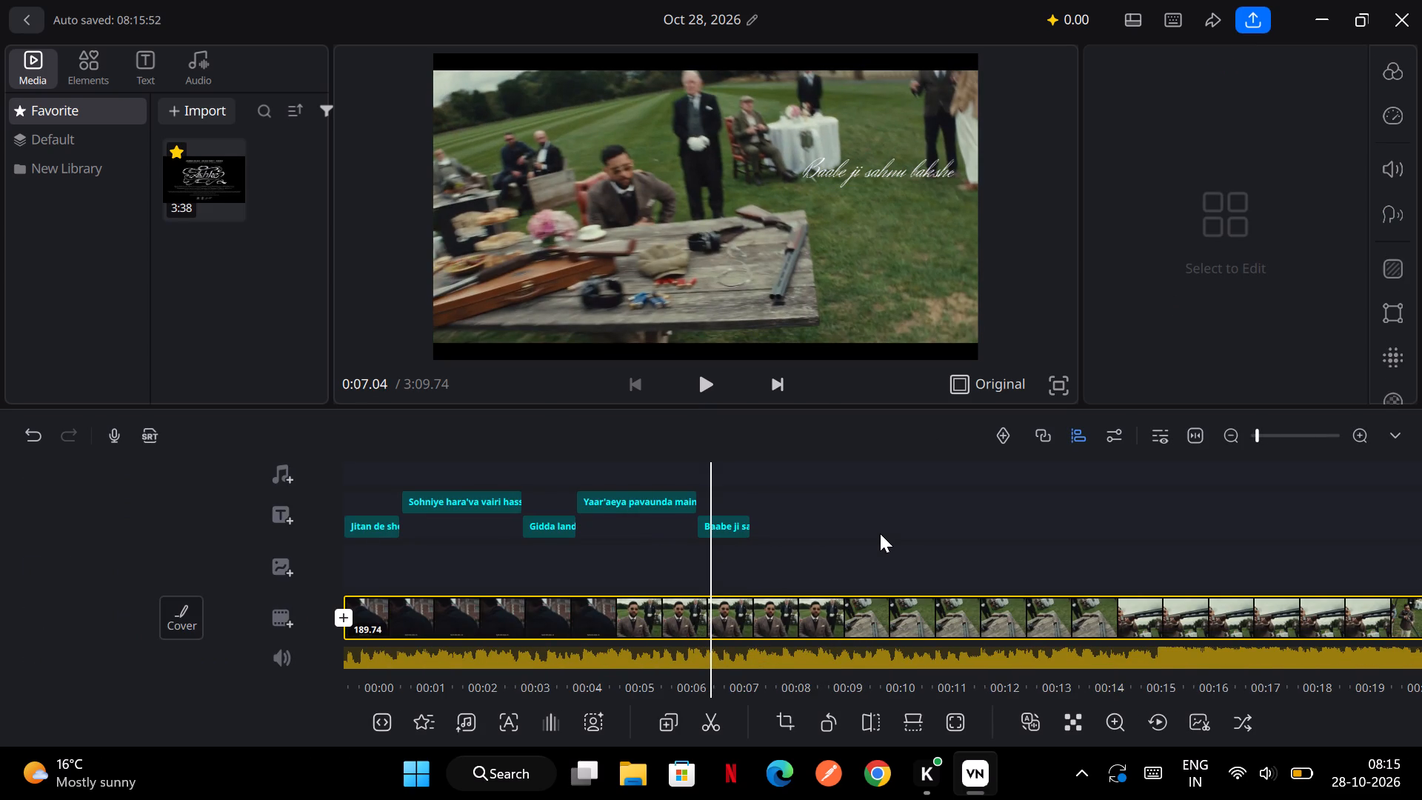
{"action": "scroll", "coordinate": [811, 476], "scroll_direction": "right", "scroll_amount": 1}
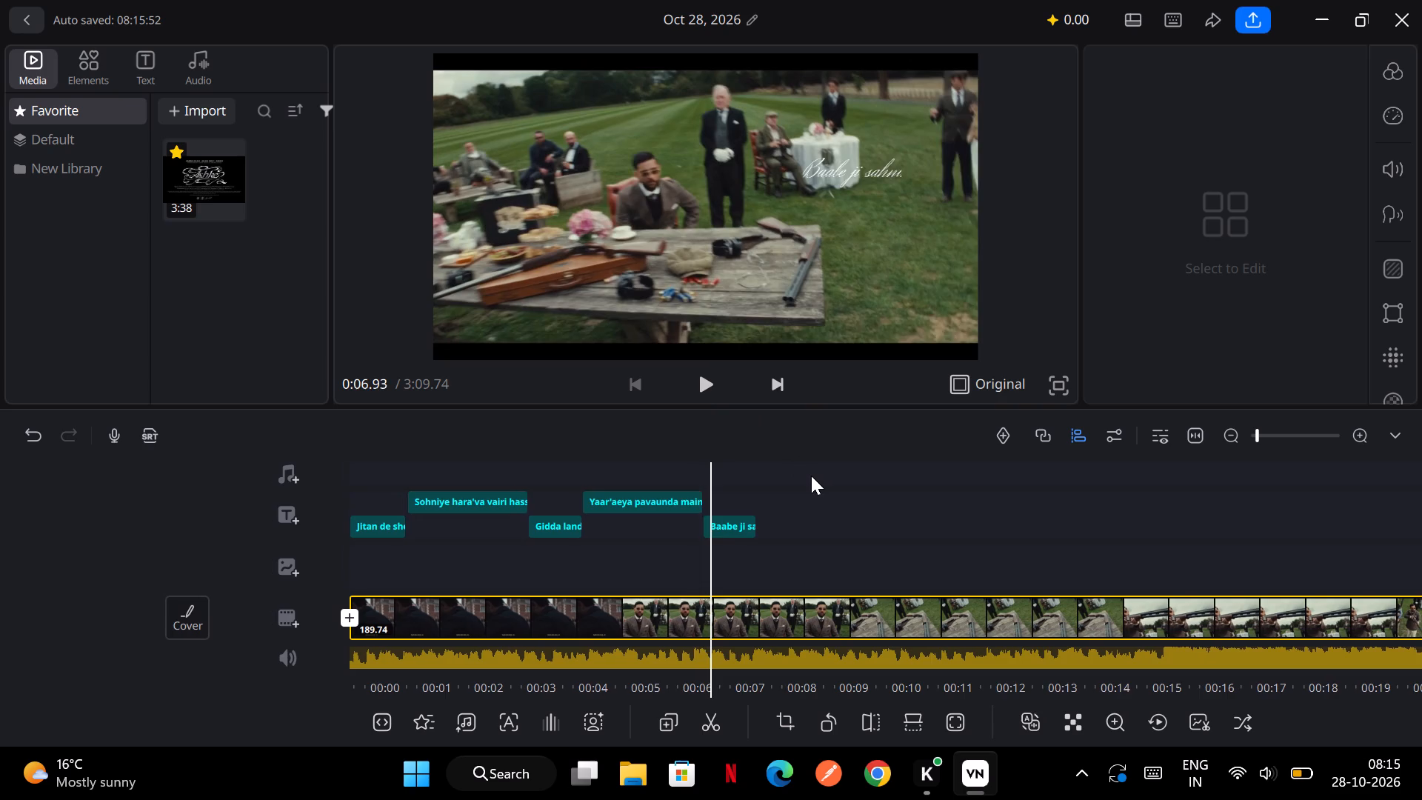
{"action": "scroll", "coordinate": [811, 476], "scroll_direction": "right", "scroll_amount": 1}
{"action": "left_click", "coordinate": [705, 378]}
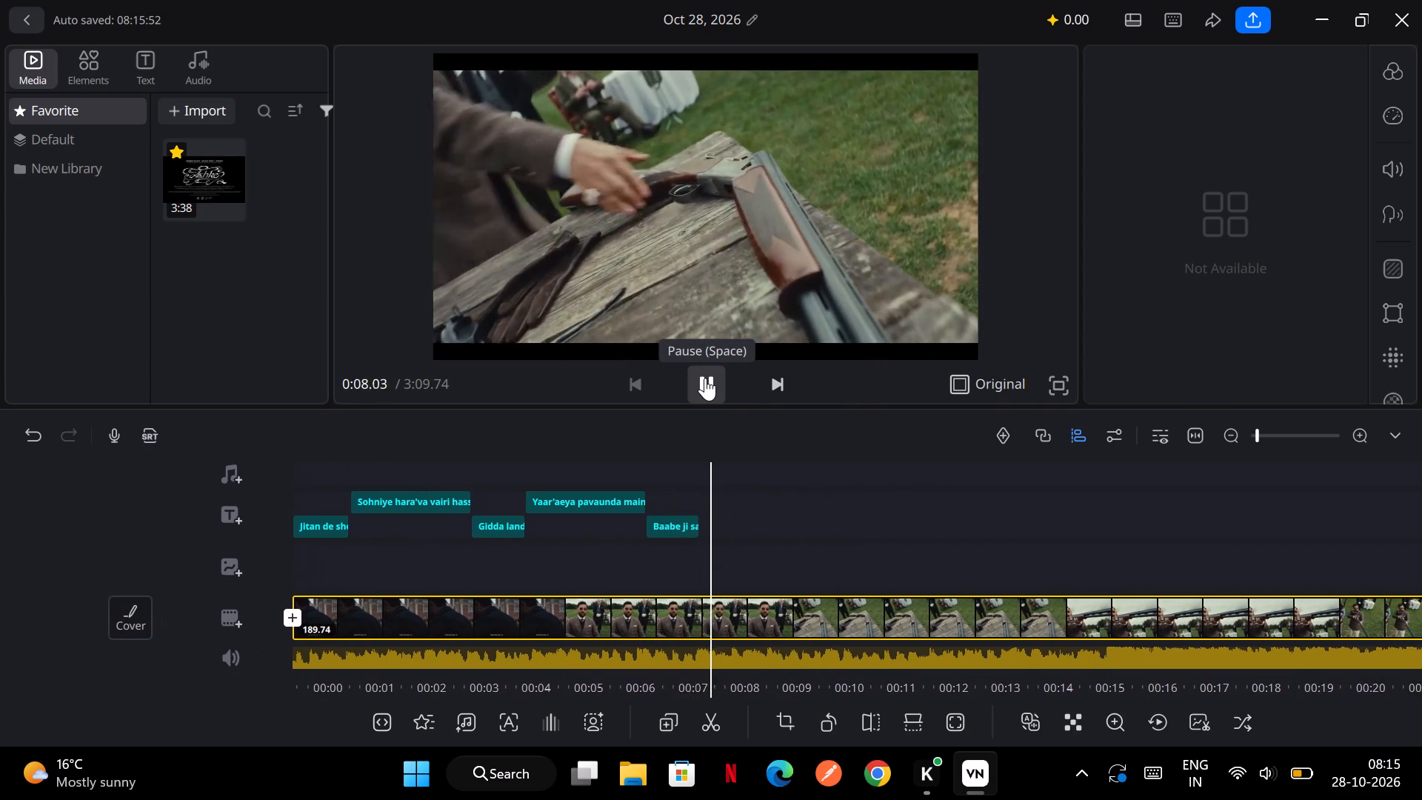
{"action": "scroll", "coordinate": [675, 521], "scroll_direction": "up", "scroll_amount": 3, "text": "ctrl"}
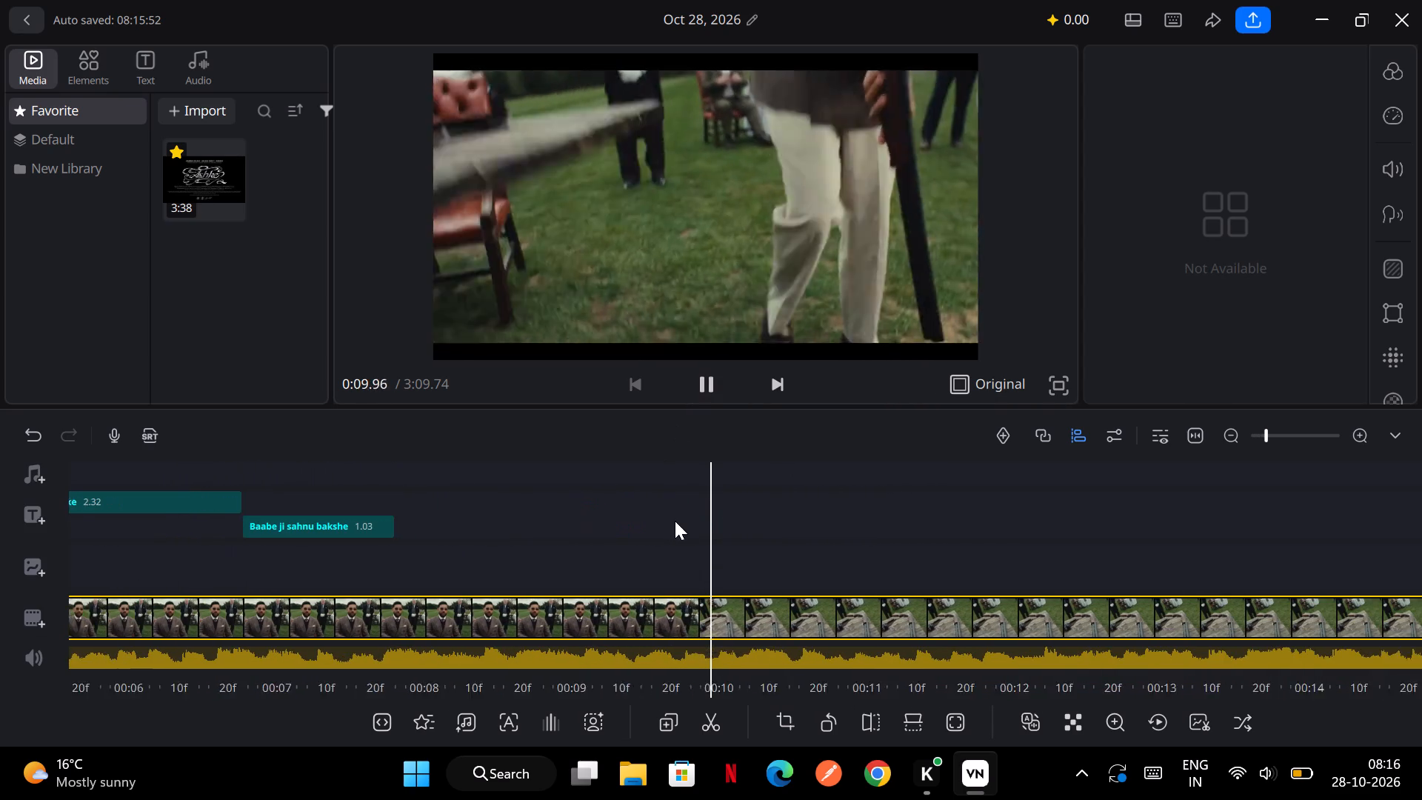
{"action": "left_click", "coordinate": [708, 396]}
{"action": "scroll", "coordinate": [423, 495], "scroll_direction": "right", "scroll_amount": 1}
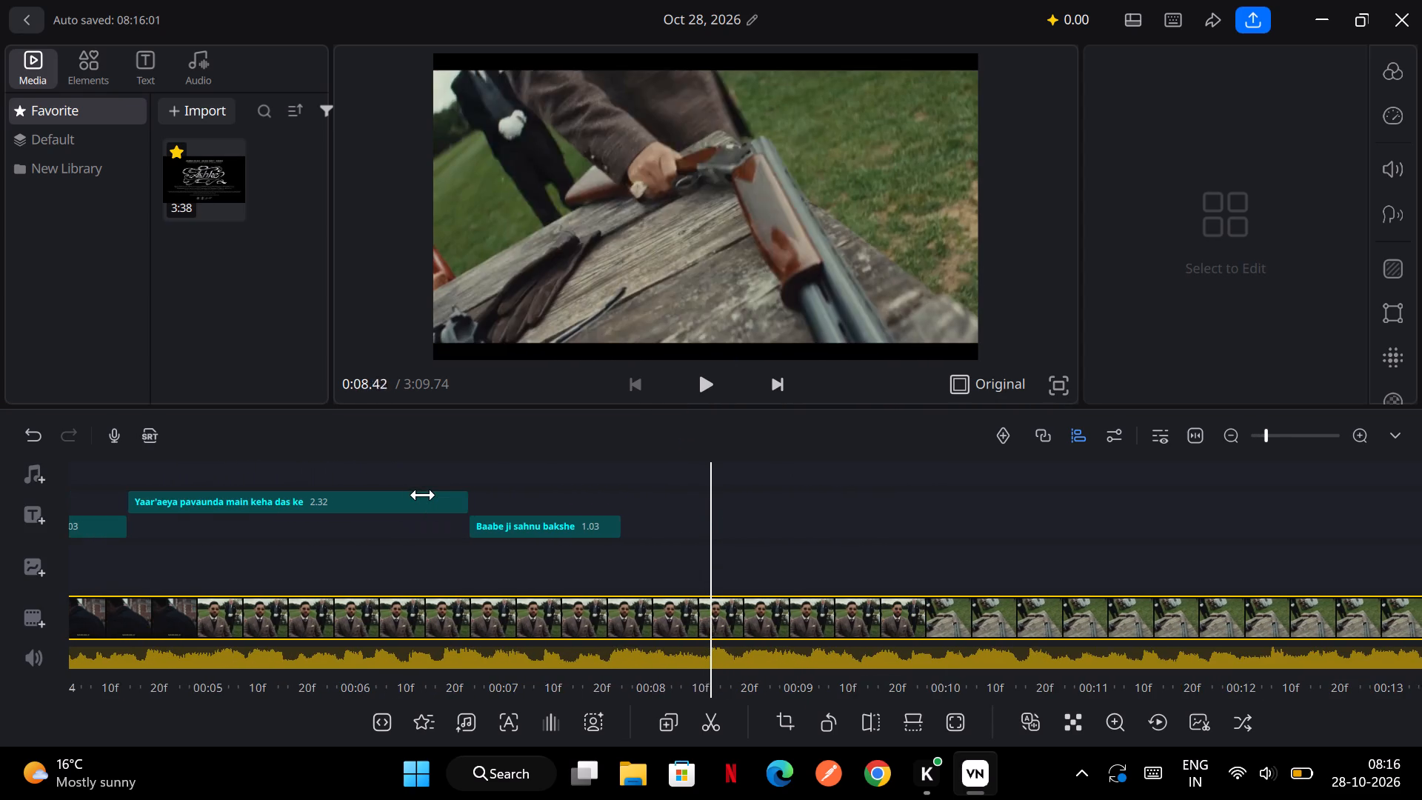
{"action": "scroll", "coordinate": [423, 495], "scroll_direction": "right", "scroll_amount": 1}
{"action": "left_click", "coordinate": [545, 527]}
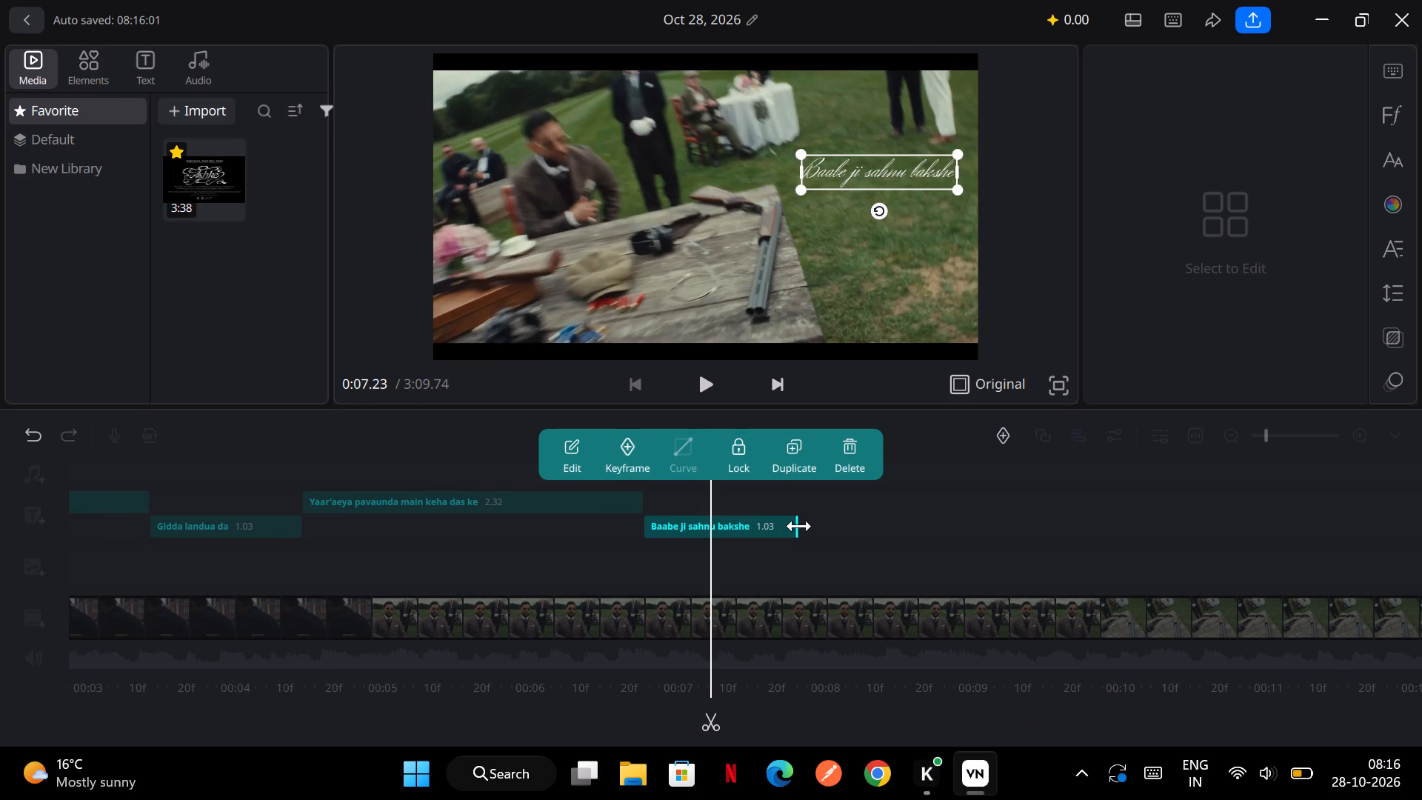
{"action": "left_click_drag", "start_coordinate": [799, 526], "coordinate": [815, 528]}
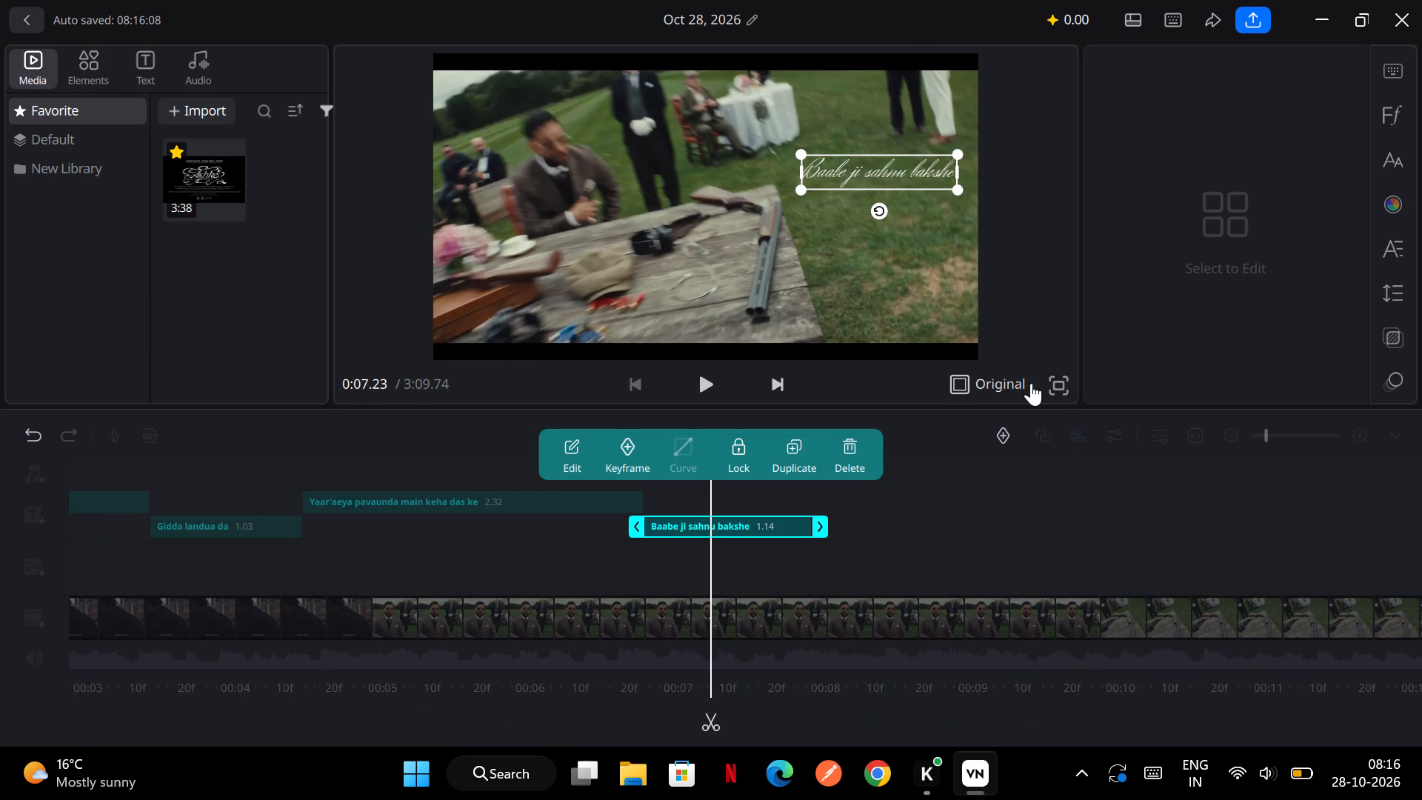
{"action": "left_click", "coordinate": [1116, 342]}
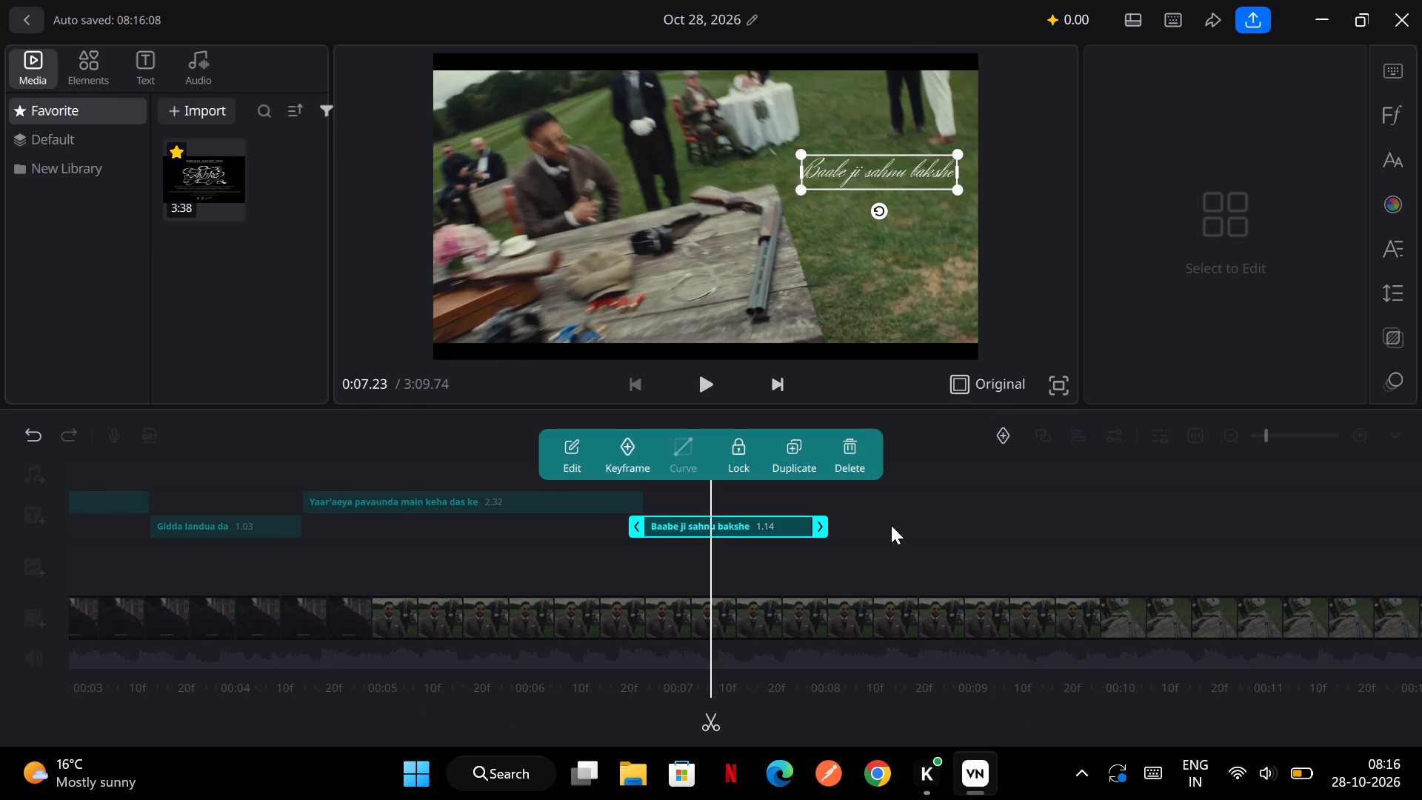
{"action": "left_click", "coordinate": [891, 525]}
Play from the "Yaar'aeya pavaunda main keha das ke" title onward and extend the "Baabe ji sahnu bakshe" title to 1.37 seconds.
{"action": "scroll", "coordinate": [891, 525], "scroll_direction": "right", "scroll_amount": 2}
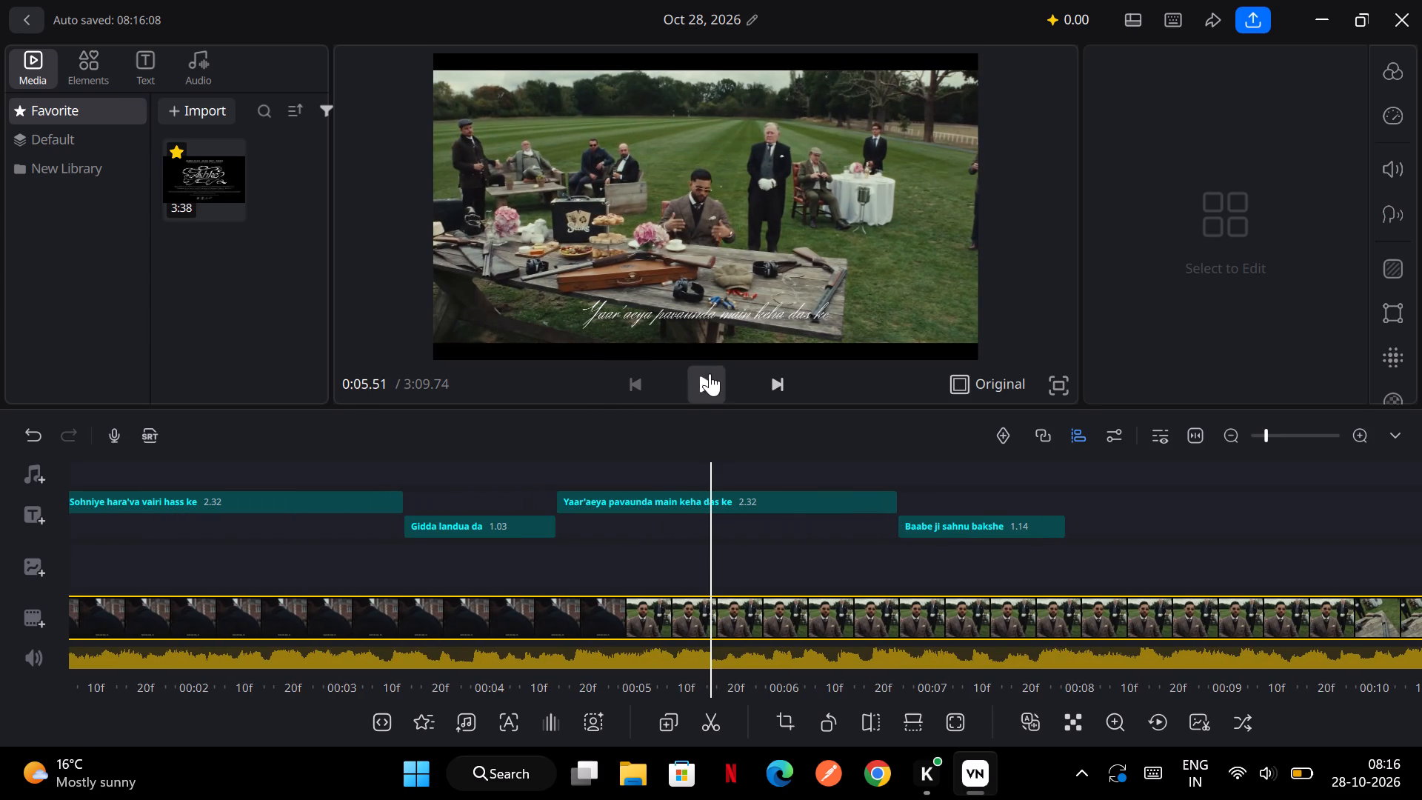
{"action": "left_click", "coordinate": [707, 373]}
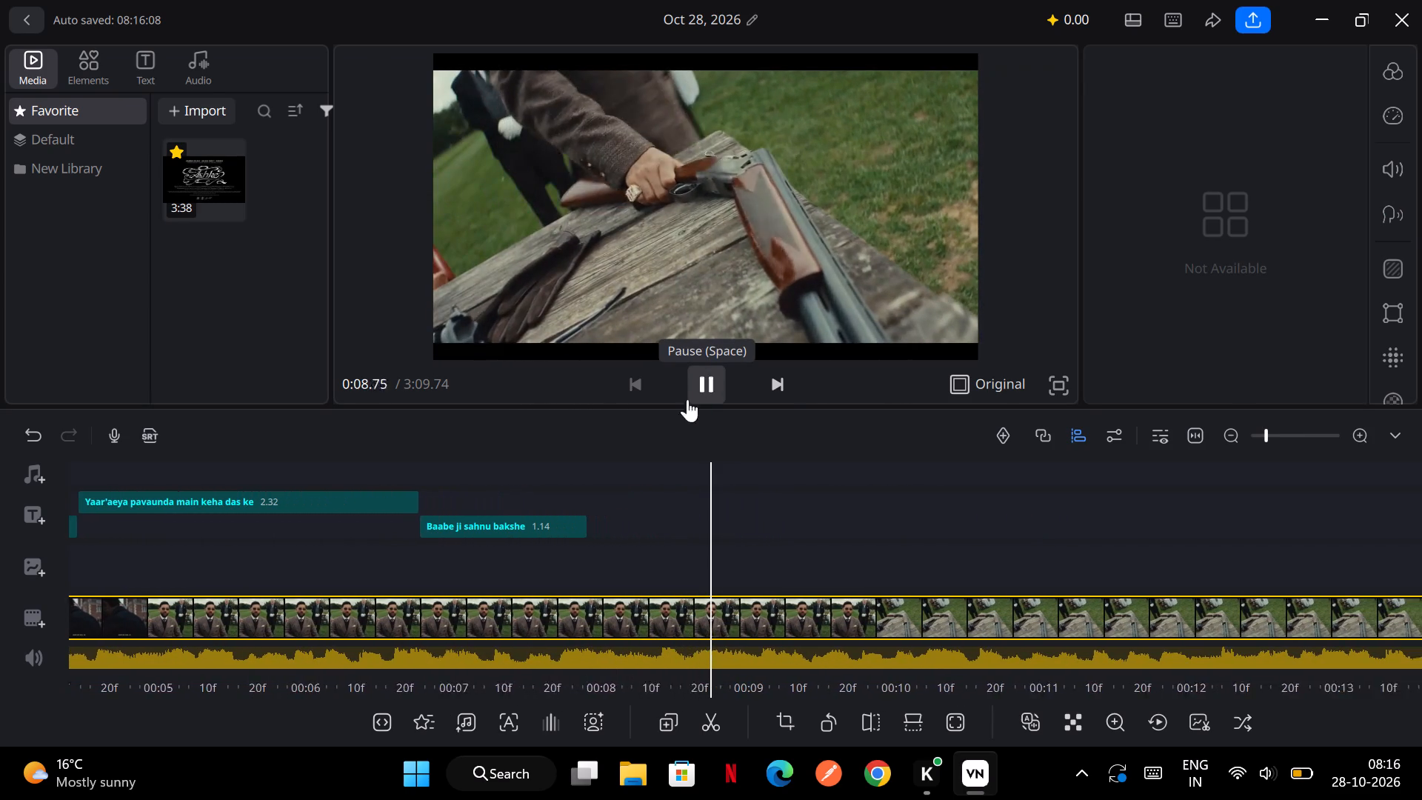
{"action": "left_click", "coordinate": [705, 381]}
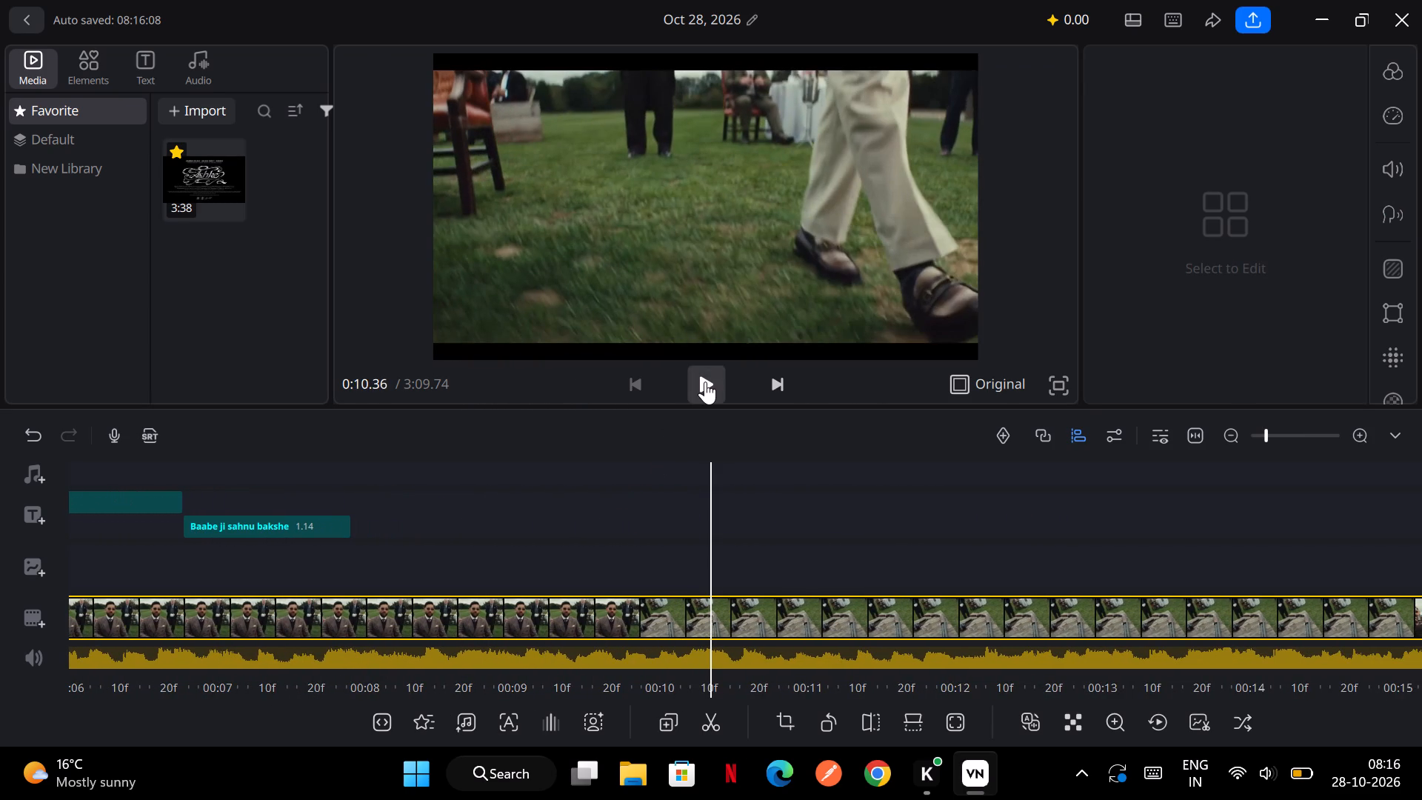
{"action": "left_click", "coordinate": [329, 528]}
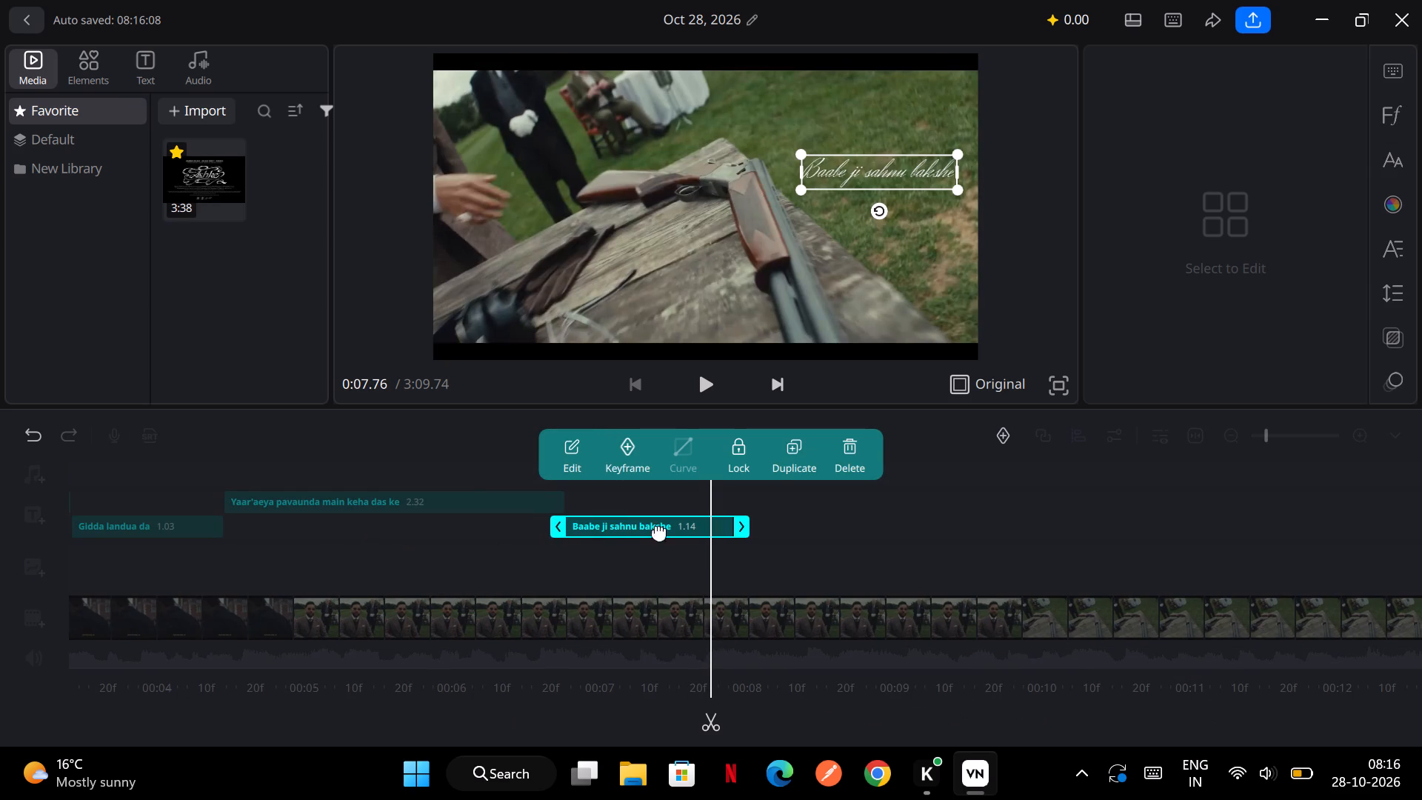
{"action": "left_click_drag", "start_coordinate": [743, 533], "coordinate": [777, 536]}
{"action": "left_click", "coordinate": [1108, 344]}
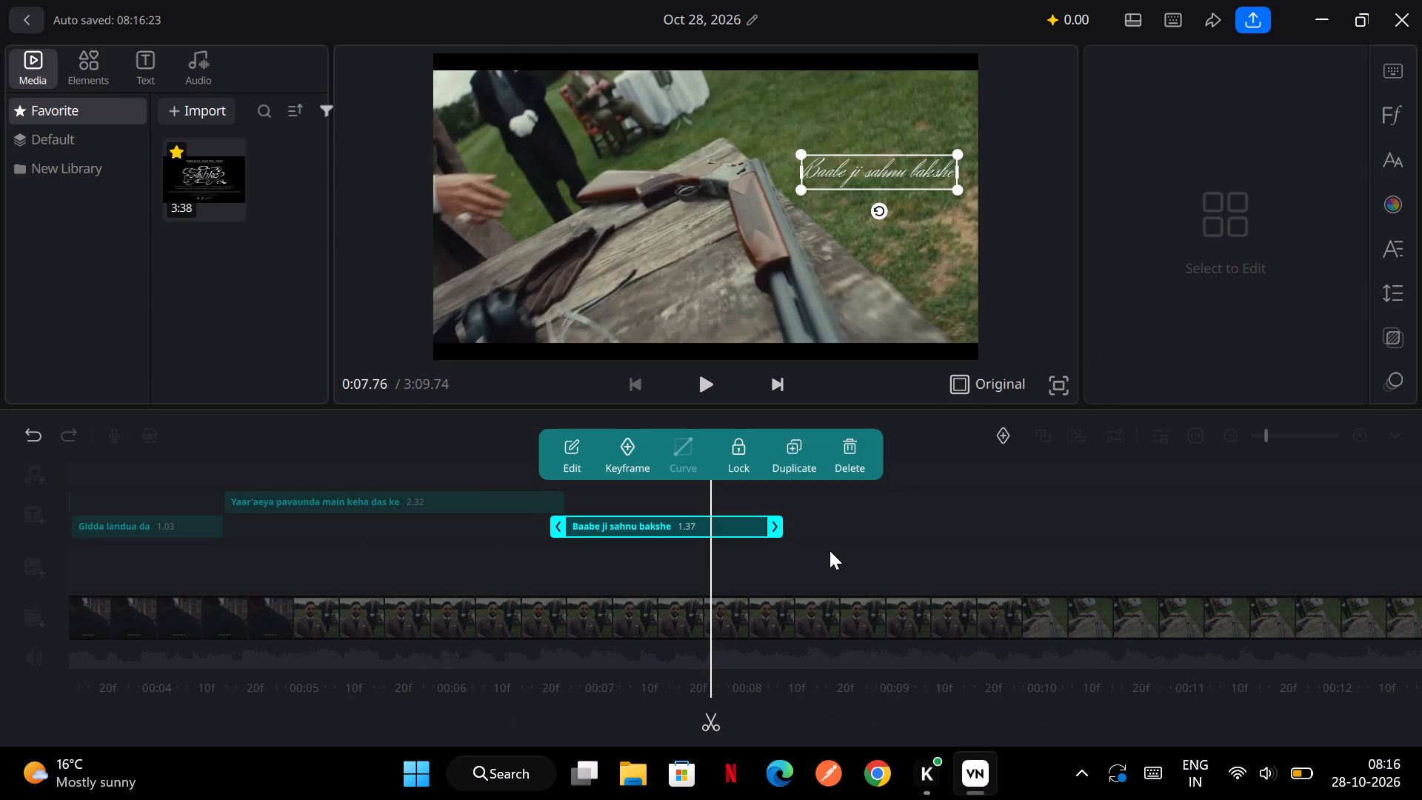
Play back the "Baabe ji sahnu bakshe" title against the vocals and extend its end to a duration of 1.64 seconds.
{"action": "scroll", "coordinate": [829, 550], "scroll_direction": "right", "scroll_amount": 1}
{"action": "left_click", "coordinate": [699, 376]}
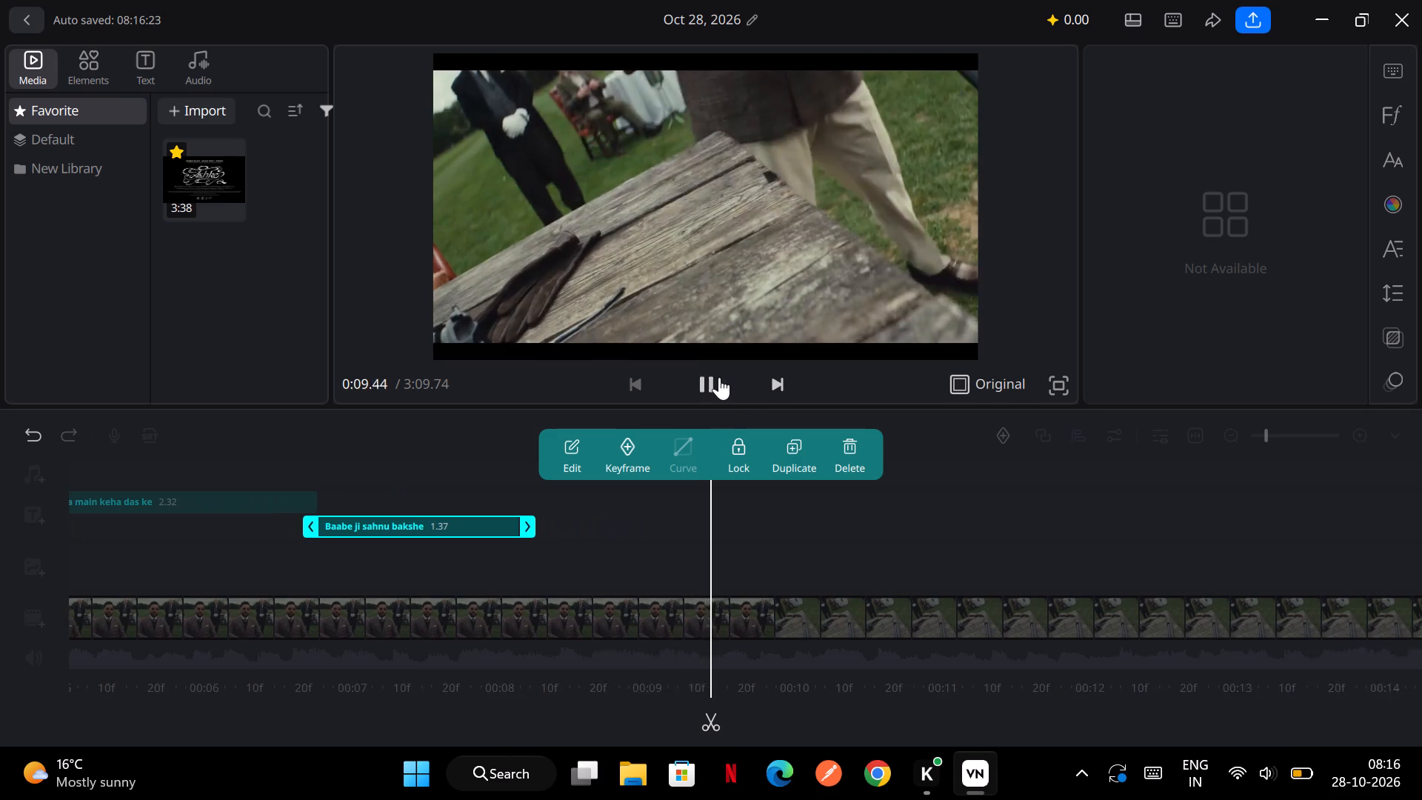
{"action": "left_click", "coordinate": [719, 377]}
{"action": "left_click_drag", "start_coordinate": [453, 530], "coordinate": [472, 533]}
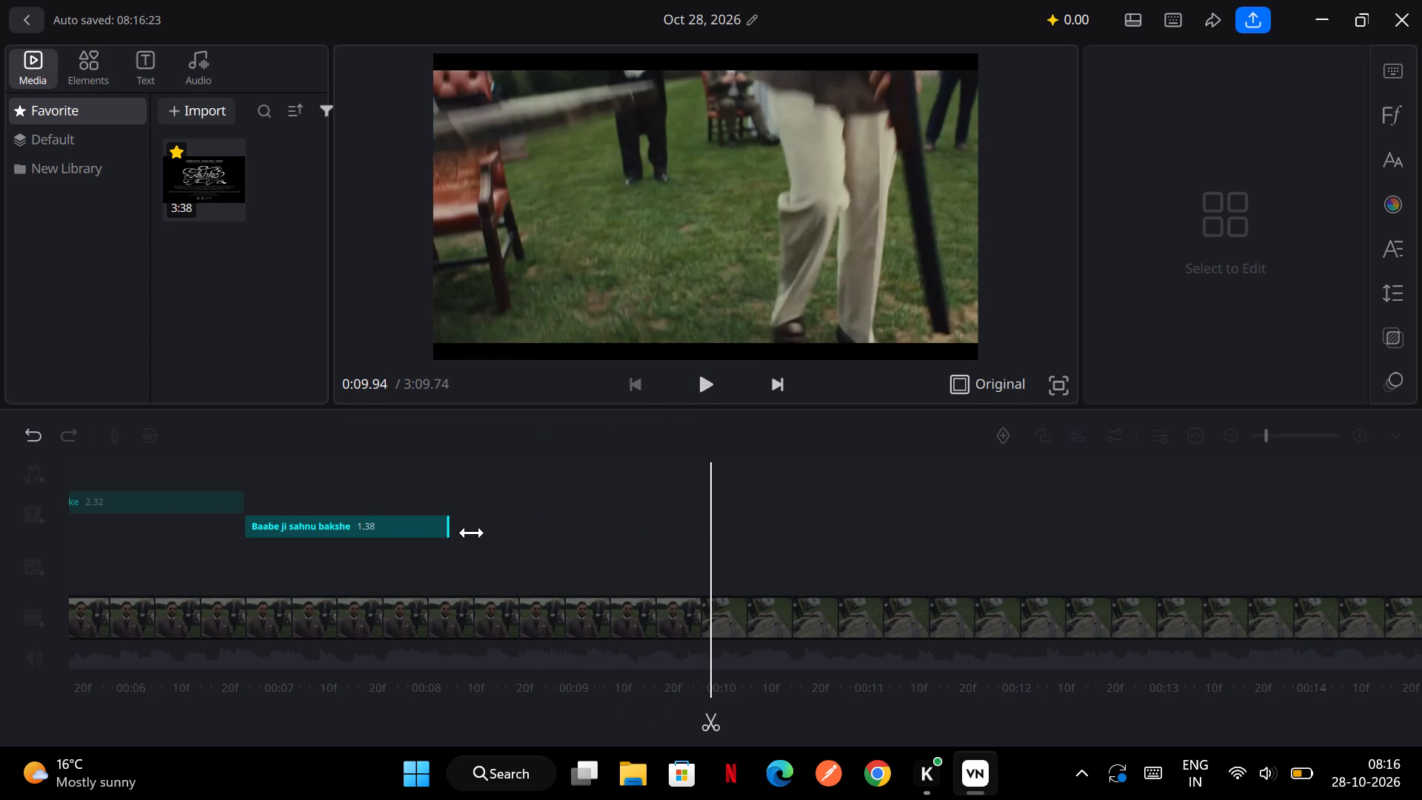
{"action": "left_click_drag", "start_coordinate": [472, 533], "coordinate": [493, 533]}
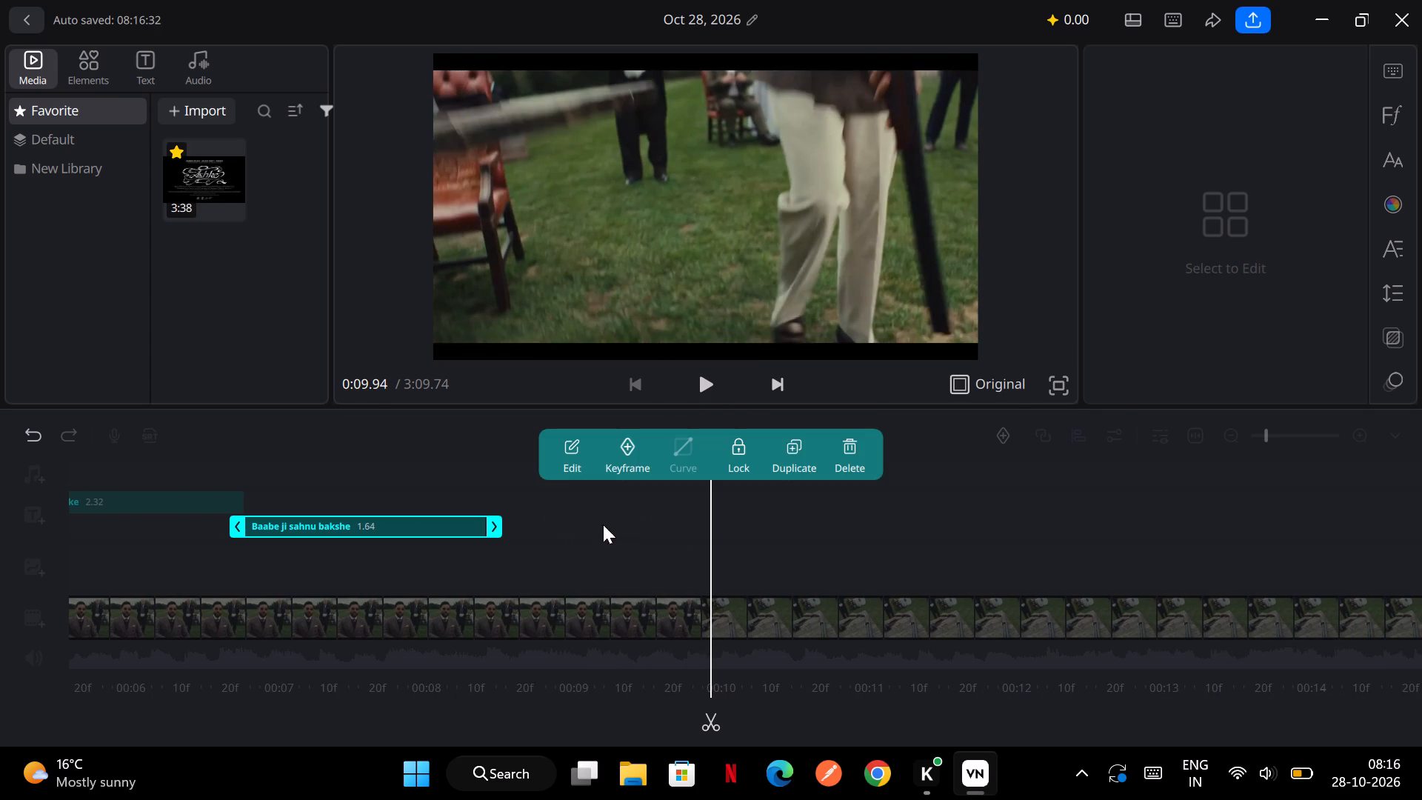
Duplicate the "Baabe ji sahnu bakshe" title and place the copy on the upper text track, starting right where the original ends.
{"action": "left_click", "coordinate": [790, 441]}
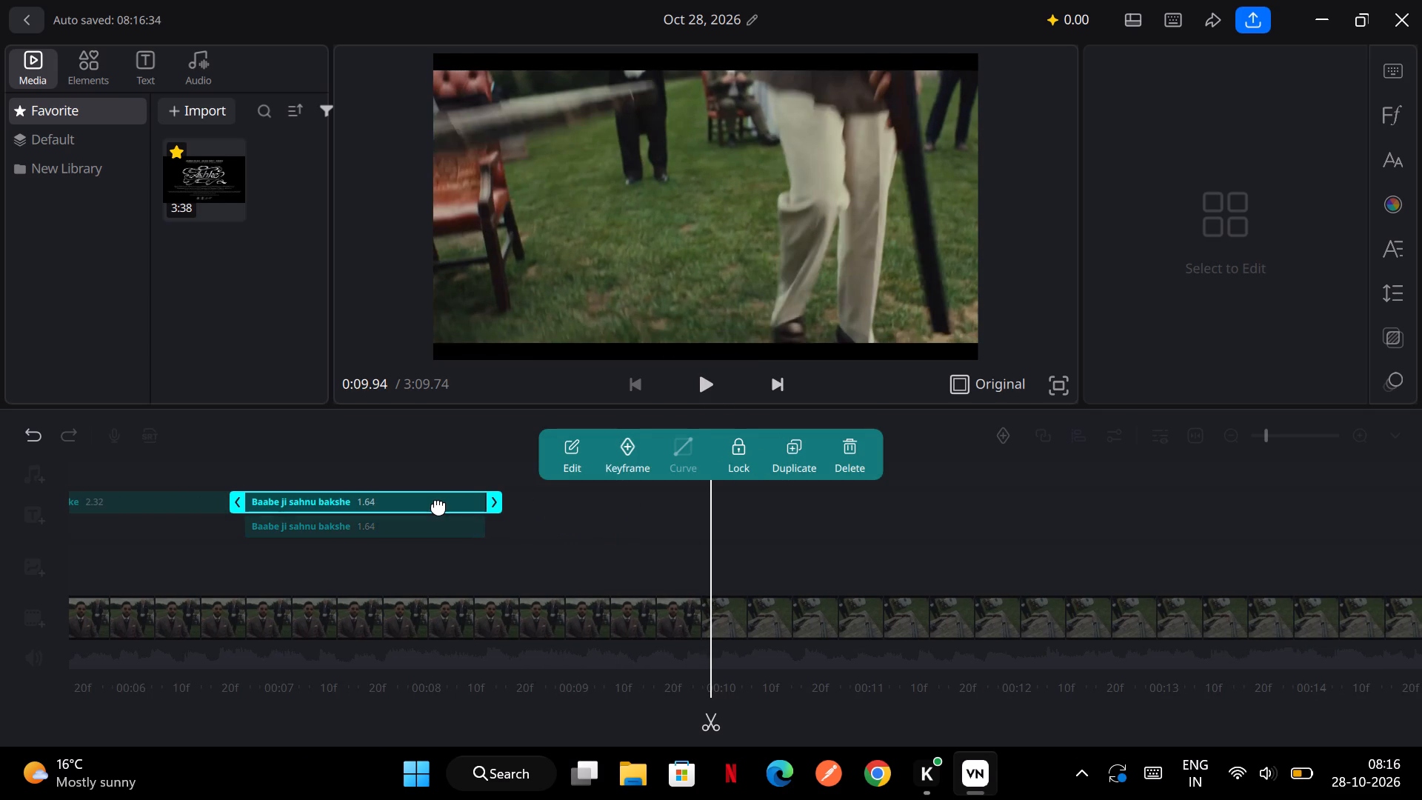
{"action": "left_click_drag", "start_coordinate": [438, 505], "coordinate": [685, 503]}
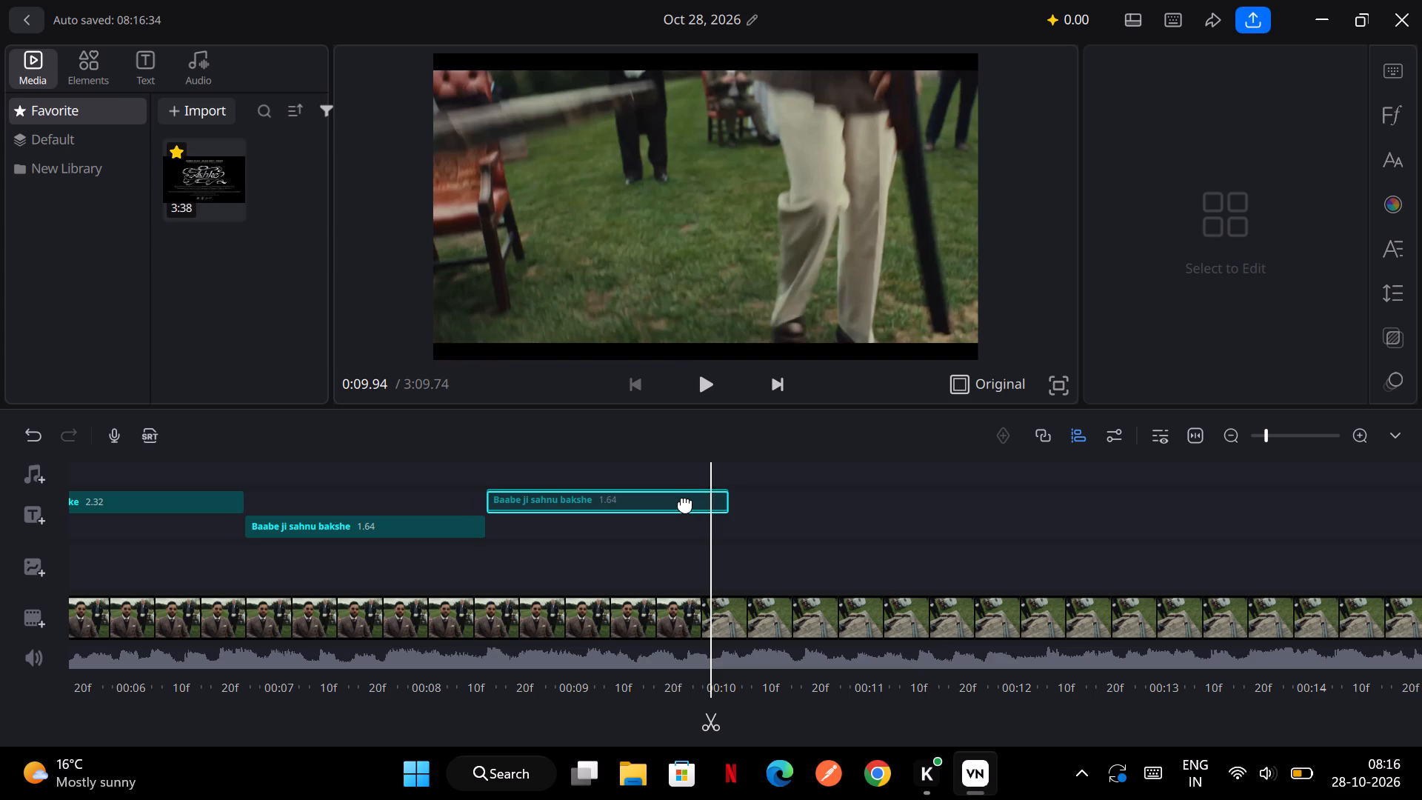
{"action": "left_click_drag", "start_coordinate": [685, 503], "coordinate": [685, 505]}
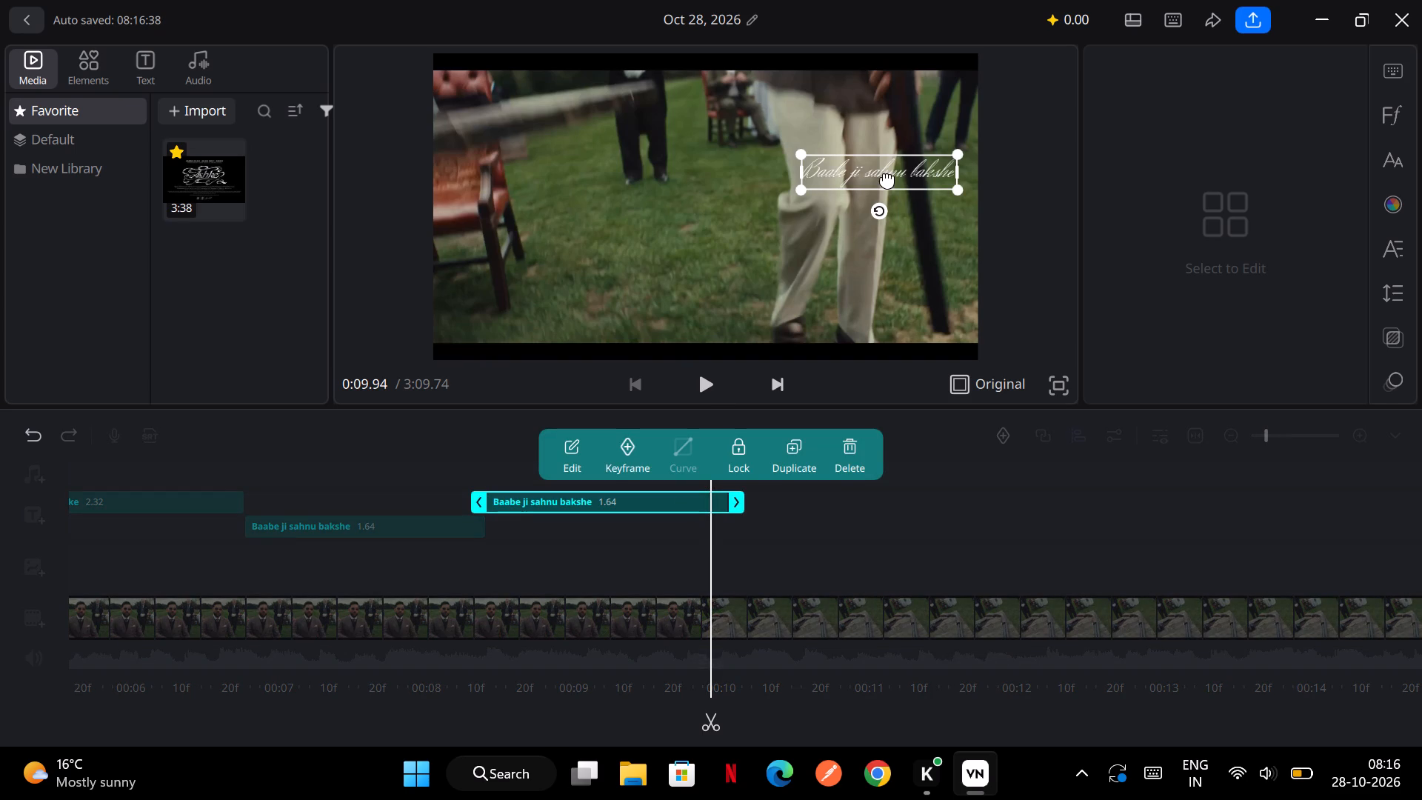
Replace the duplicated title's text with "Kann natiya ganni lashke".
{"action": "left_click", "coordinate": [887, 179]}
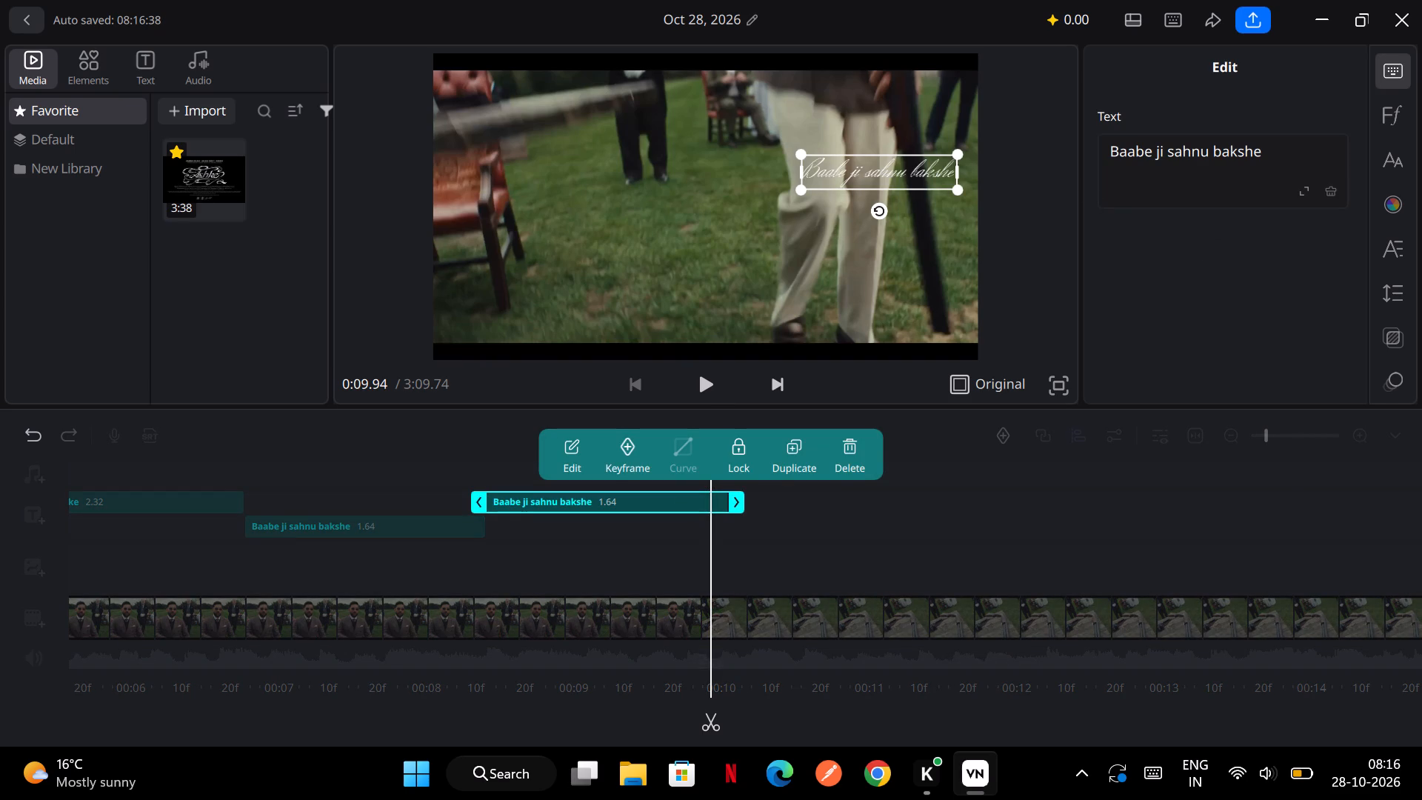
{"action": "left_click", "coordinate": [1226, 167]}
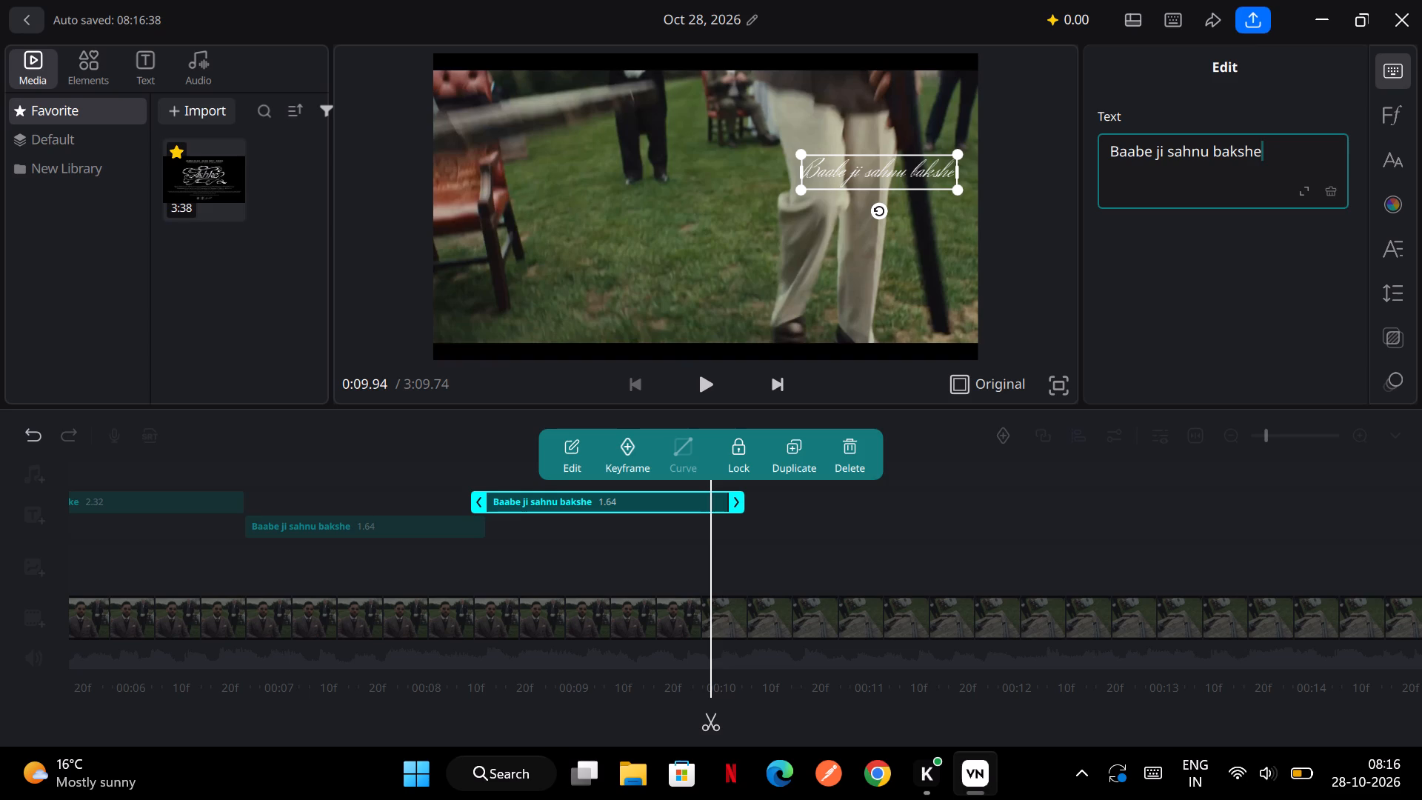
{"action": "key", "text": "ctrl+a"}
{"action": "type", "text": "Kann"}
{"action": "key", "text": "space"}
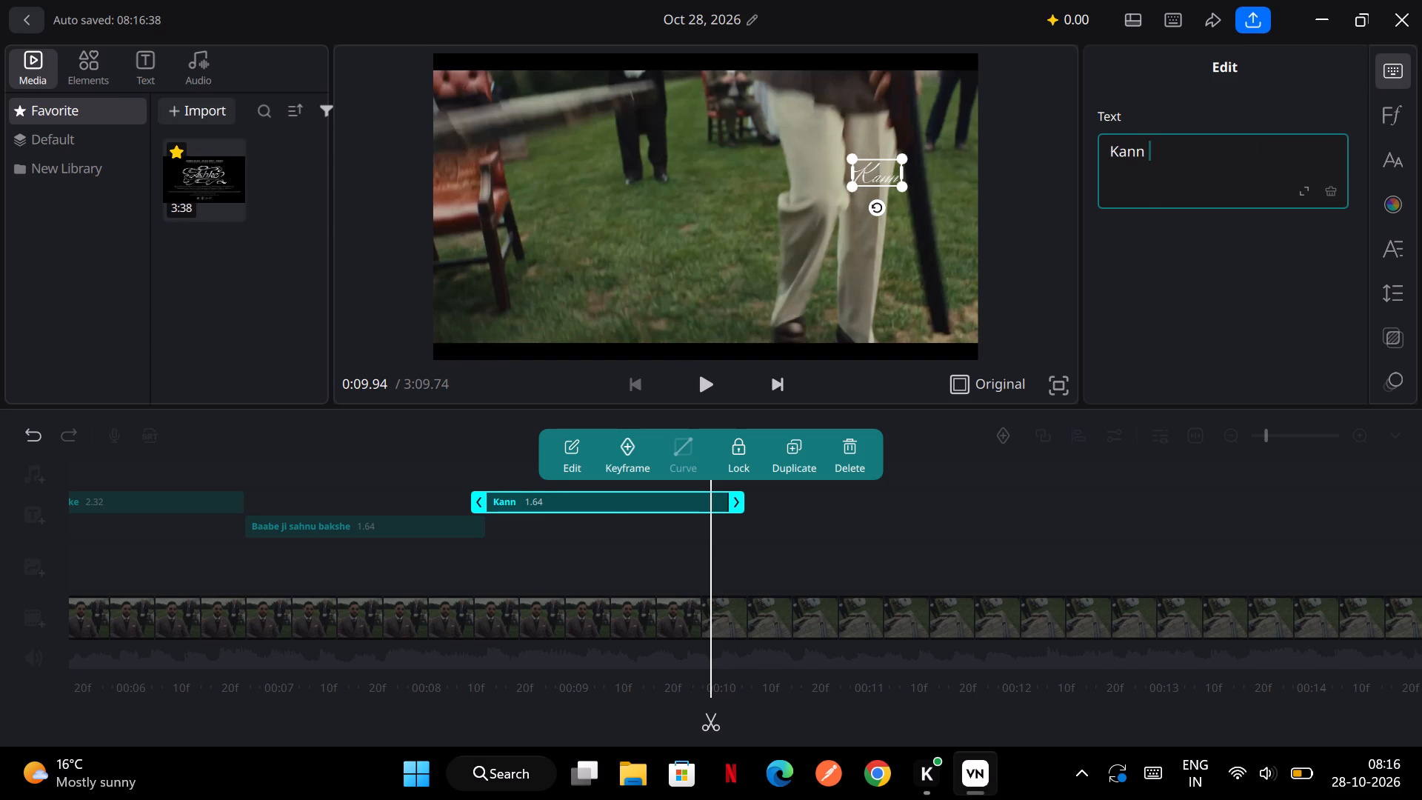
{"action": "type", "text": "natiya"}
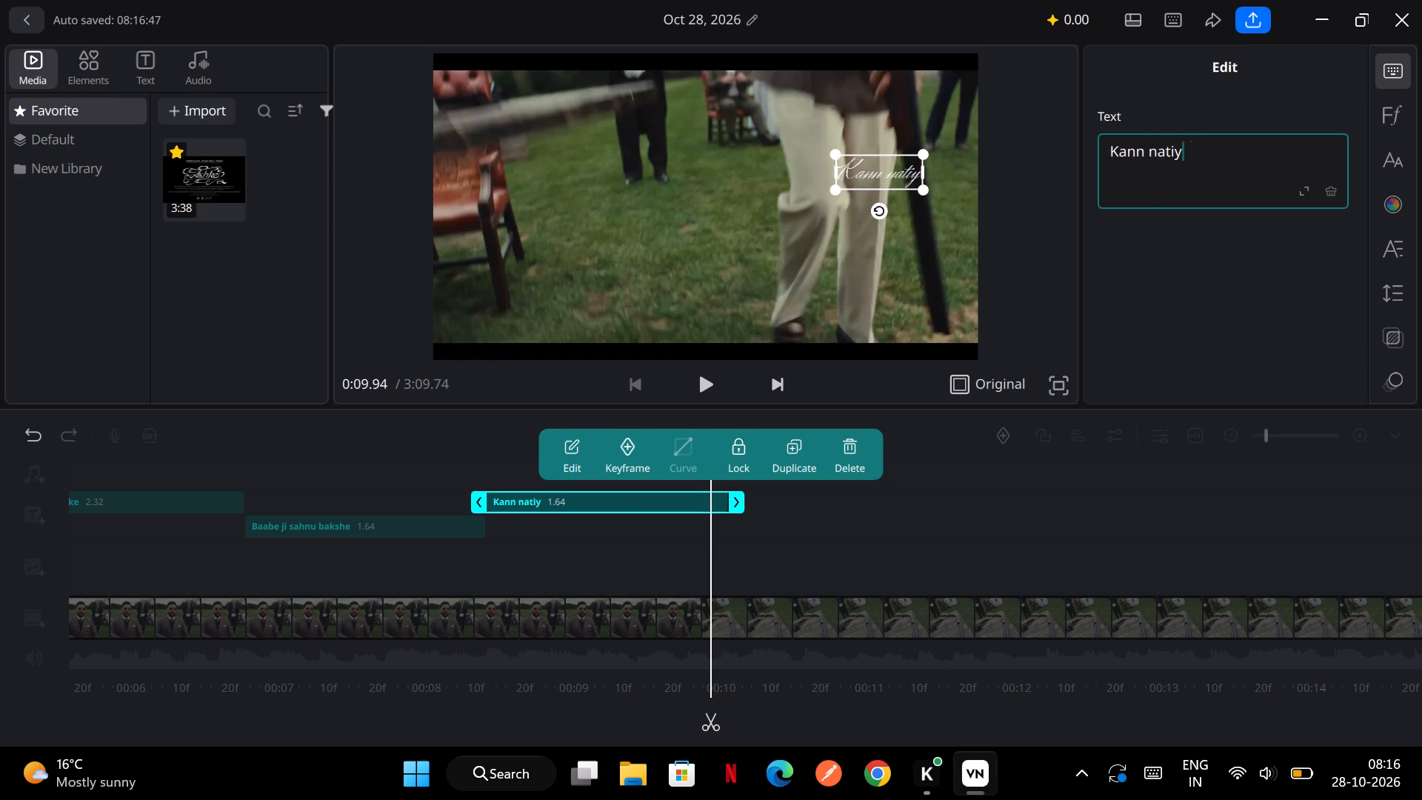
{"action": "key", "text": "space"}
{"action": "type", "text": "ganni laske"}
{"action": "key", "text": "BackSpace"}
{"action": "key", "text": "BackSpace"}
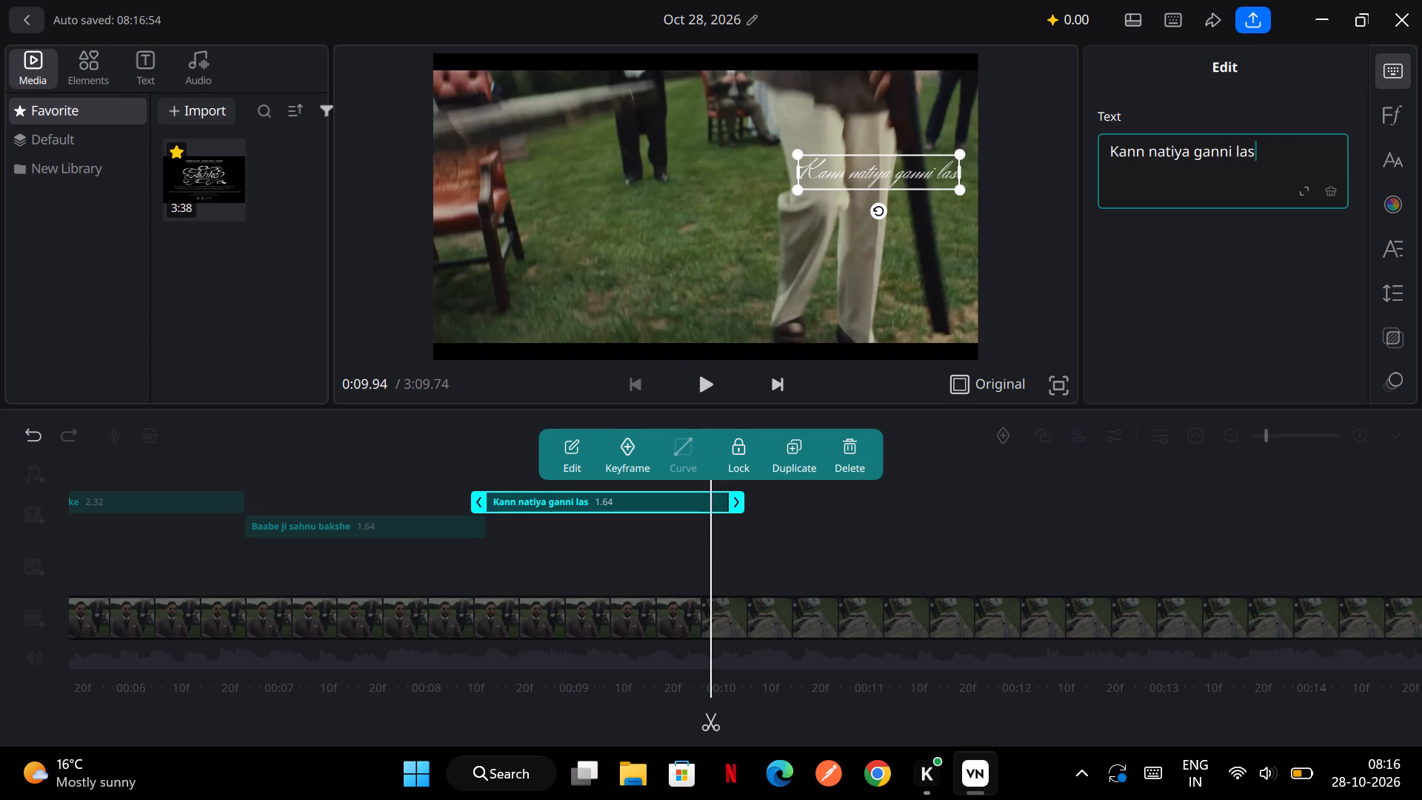
{"action": "type", "text": "hke"}
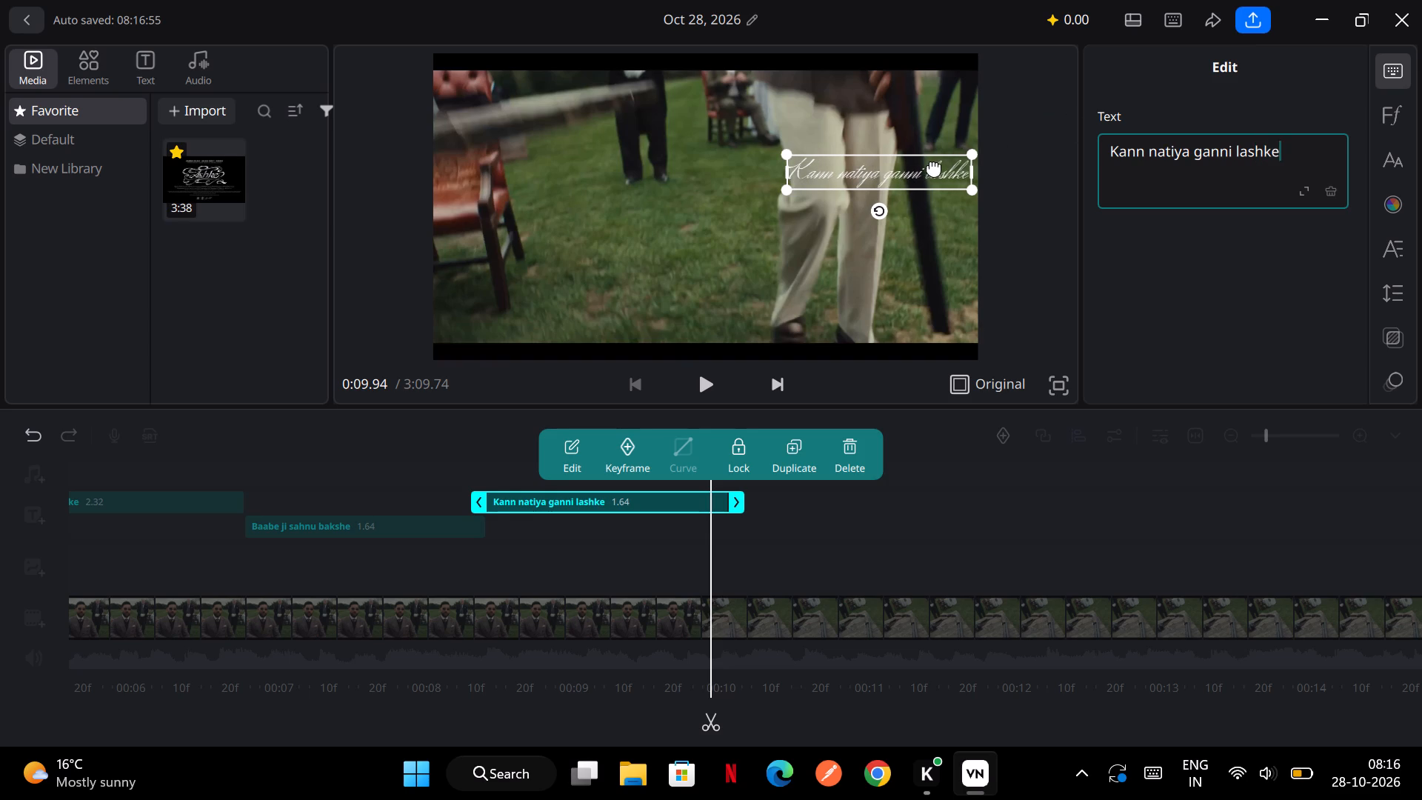
Move the "Kann natiya ganni lashke" title over the grass left of the walking legs, below the middle of the video frame.
{"action": "left_click_drag", "start_coordinate": [934, 167], "coordinate": [757, 179]}
{"action": "left_click_drag", "start_coordinate": [757, 179], "coordinate": [646, 216]}
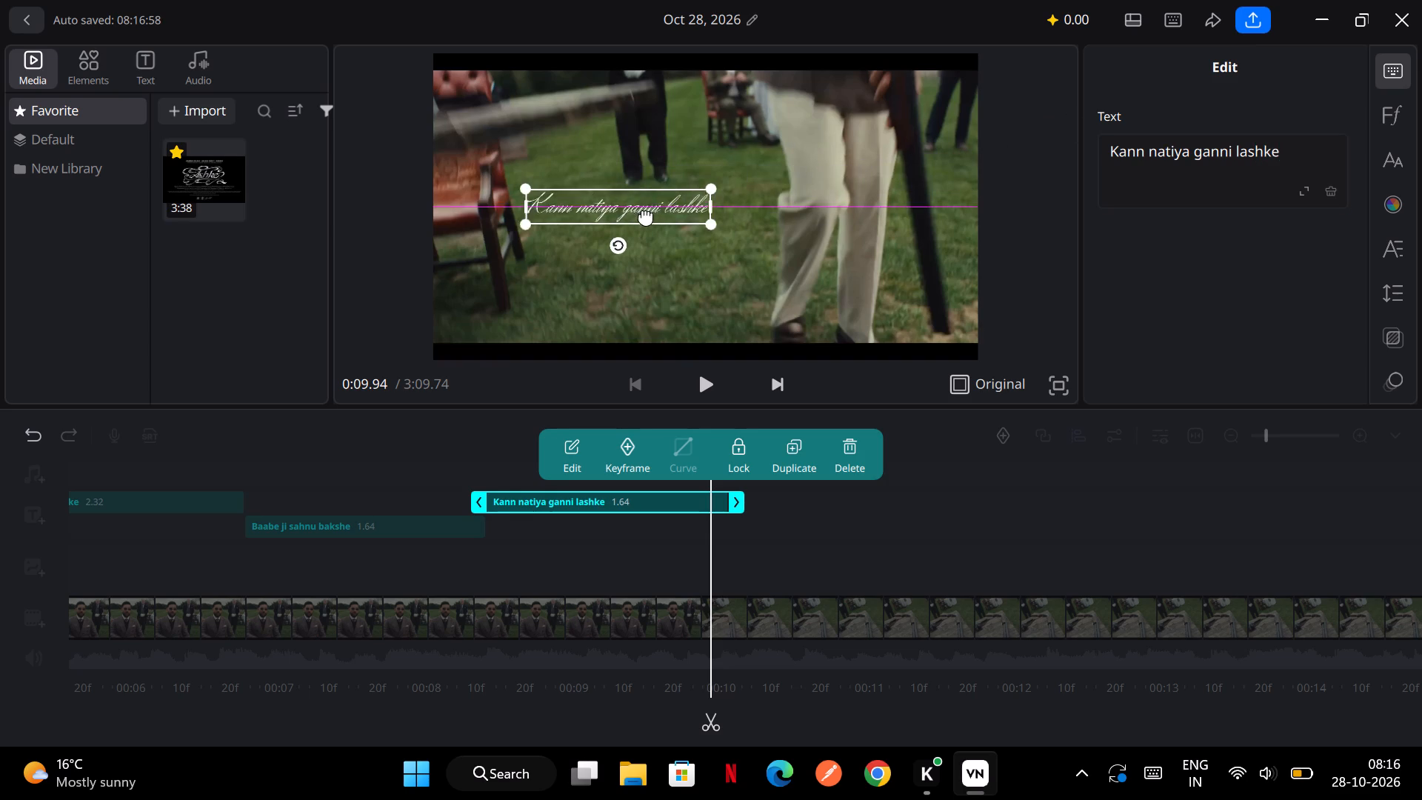
{"action": "left_click_drag", "start_coordinate": [646, 216], "coordinate": [631, 207]}
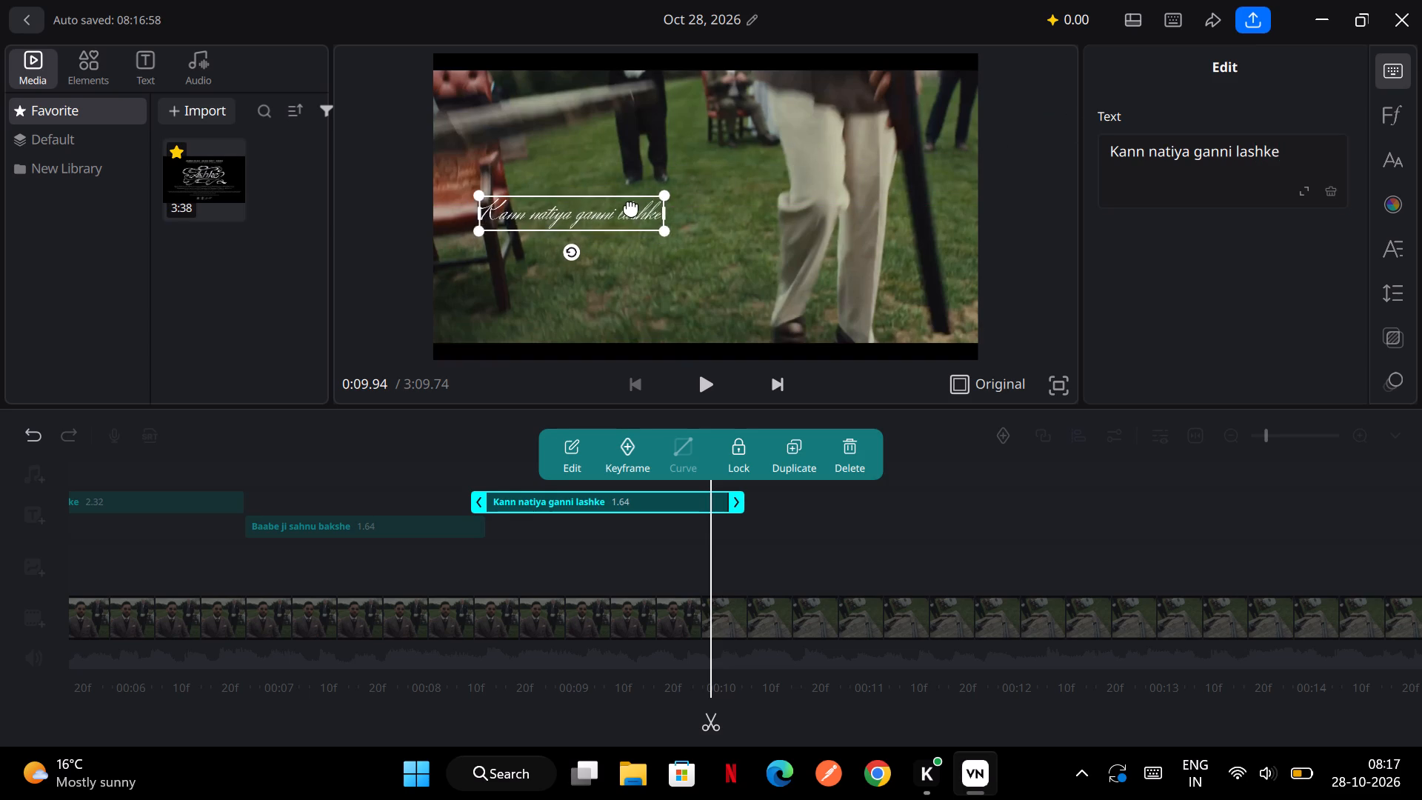
{"action": "left_click_drag", "start_coordinate": [631, 207], "coordinate": [667, 252]}
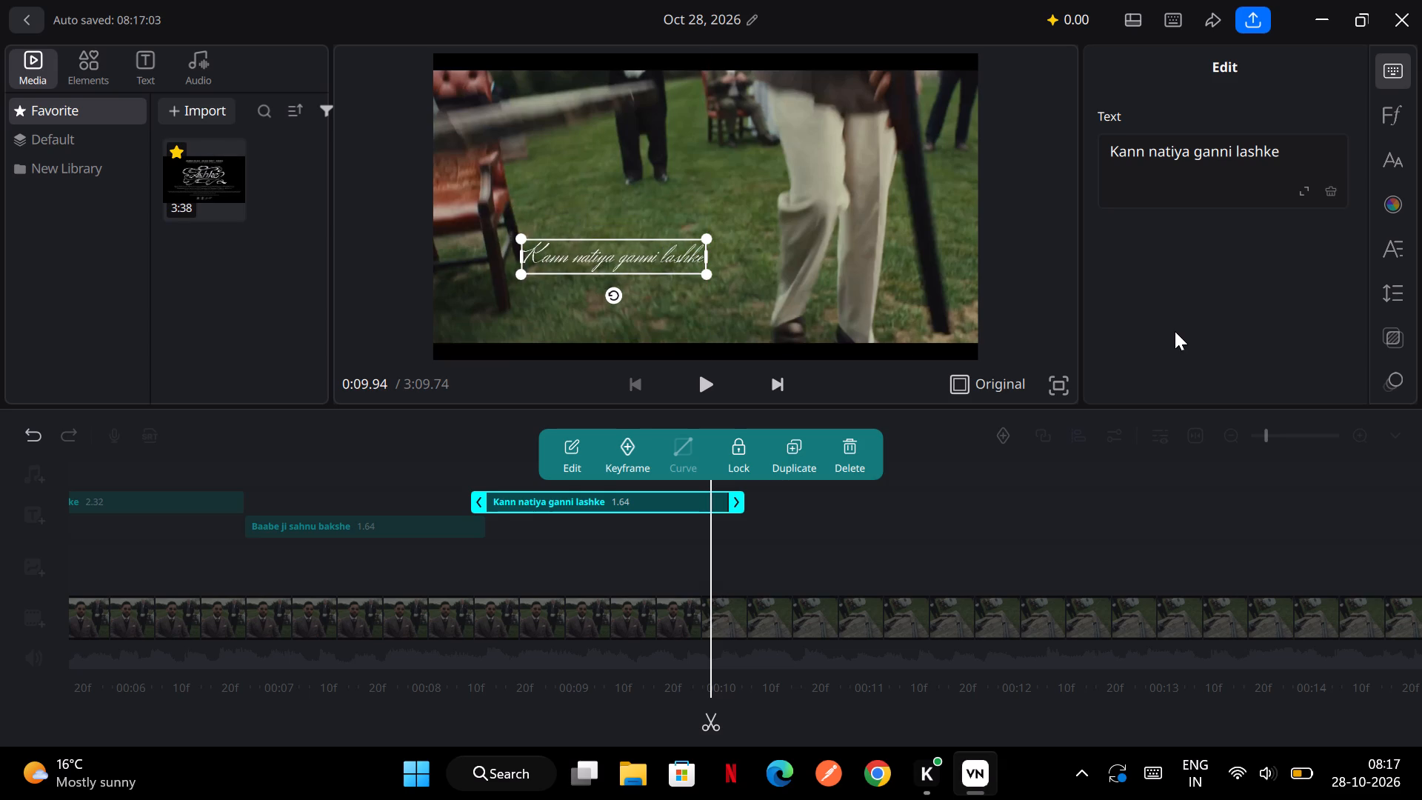
{"action": "left_click", "coordinate": [1175, 331]}
Shorten the "Kann natiya ganni lashke" title to 1.17 seconds and play back the section to check its timing.
{"action": "left_click_drag", "start_coordinate": [736, 502], "coordinate": [667, 506]}
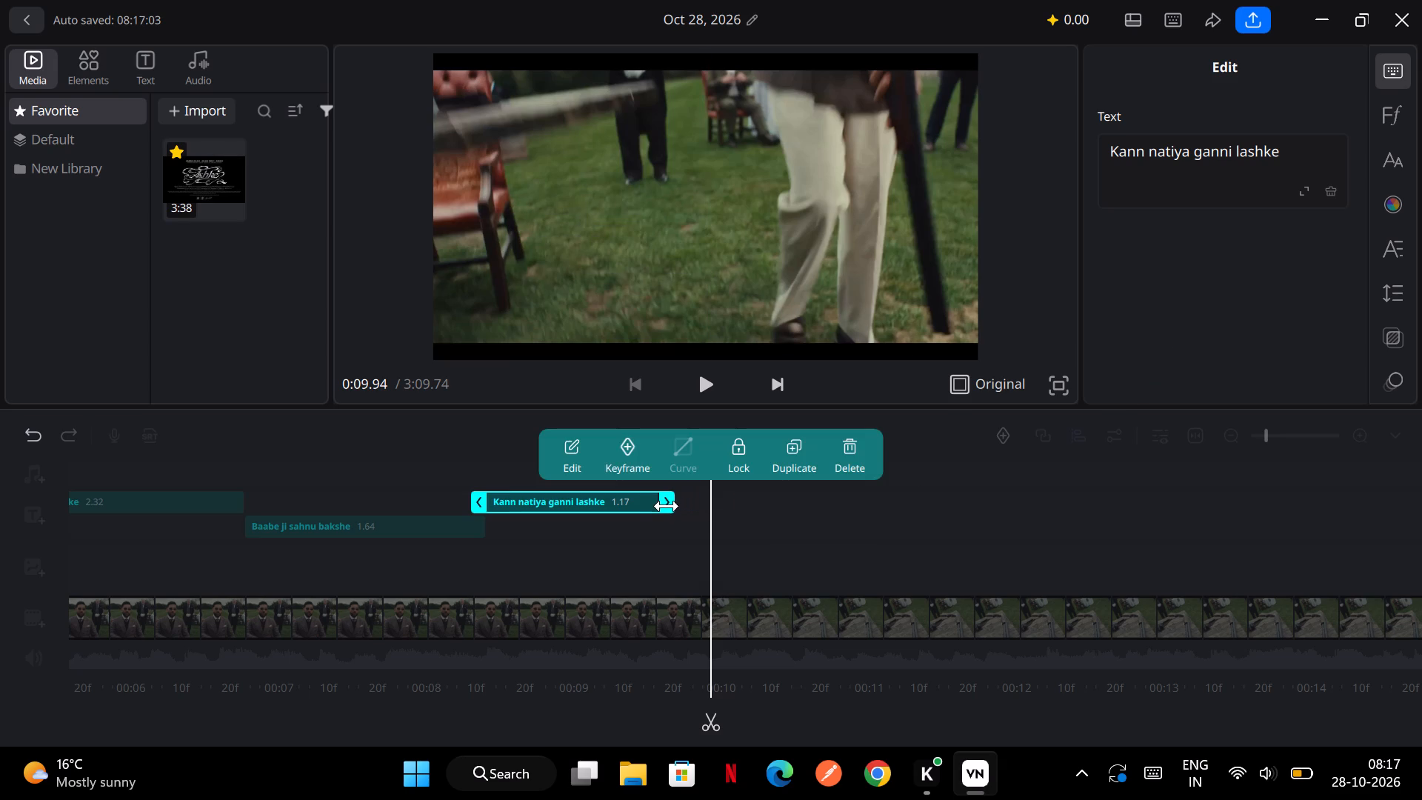
{"action": "scroll", "coordinate": [774, 542], "scroll_direction": "right", "scroll_amount": 4}
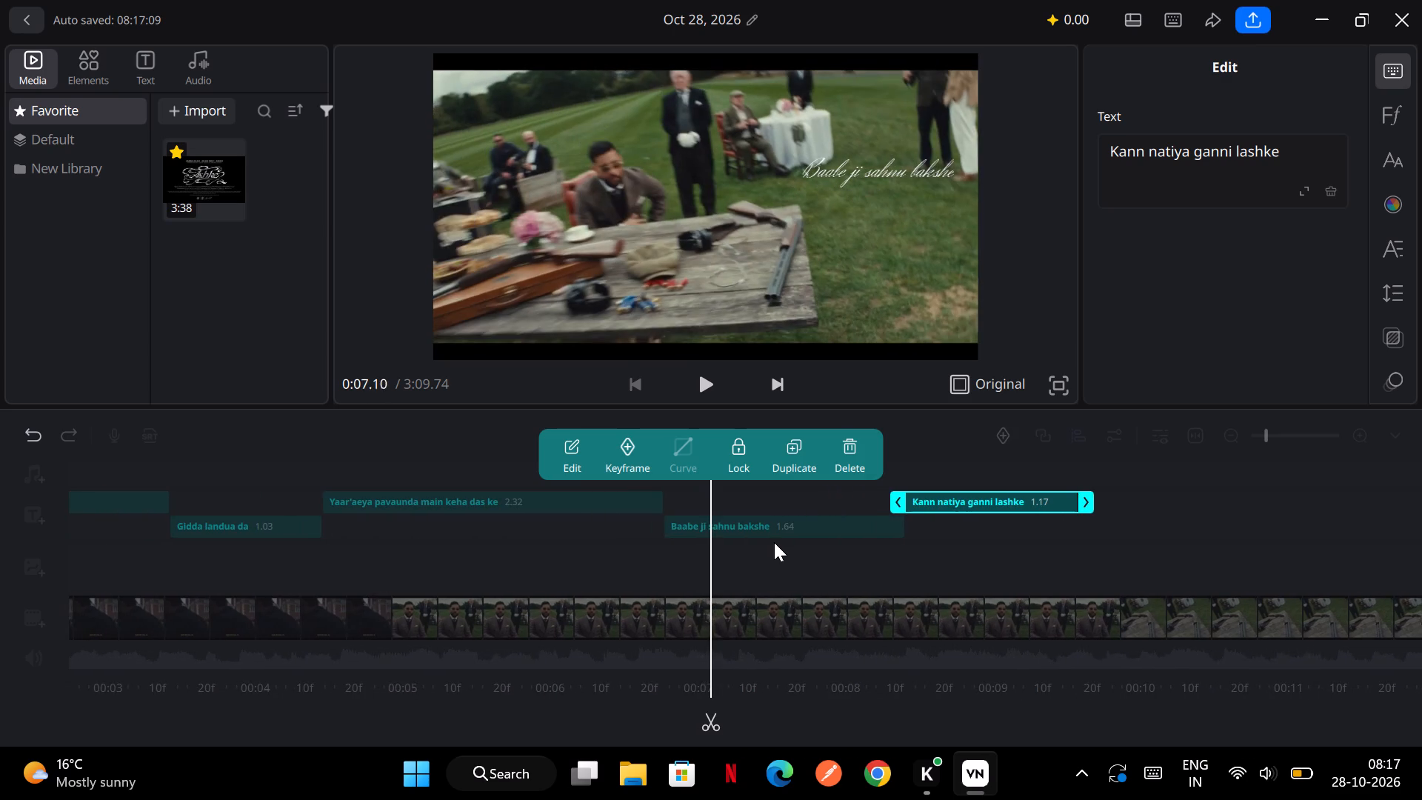
{"action": "left_click", "coordinate": [710, 390]}
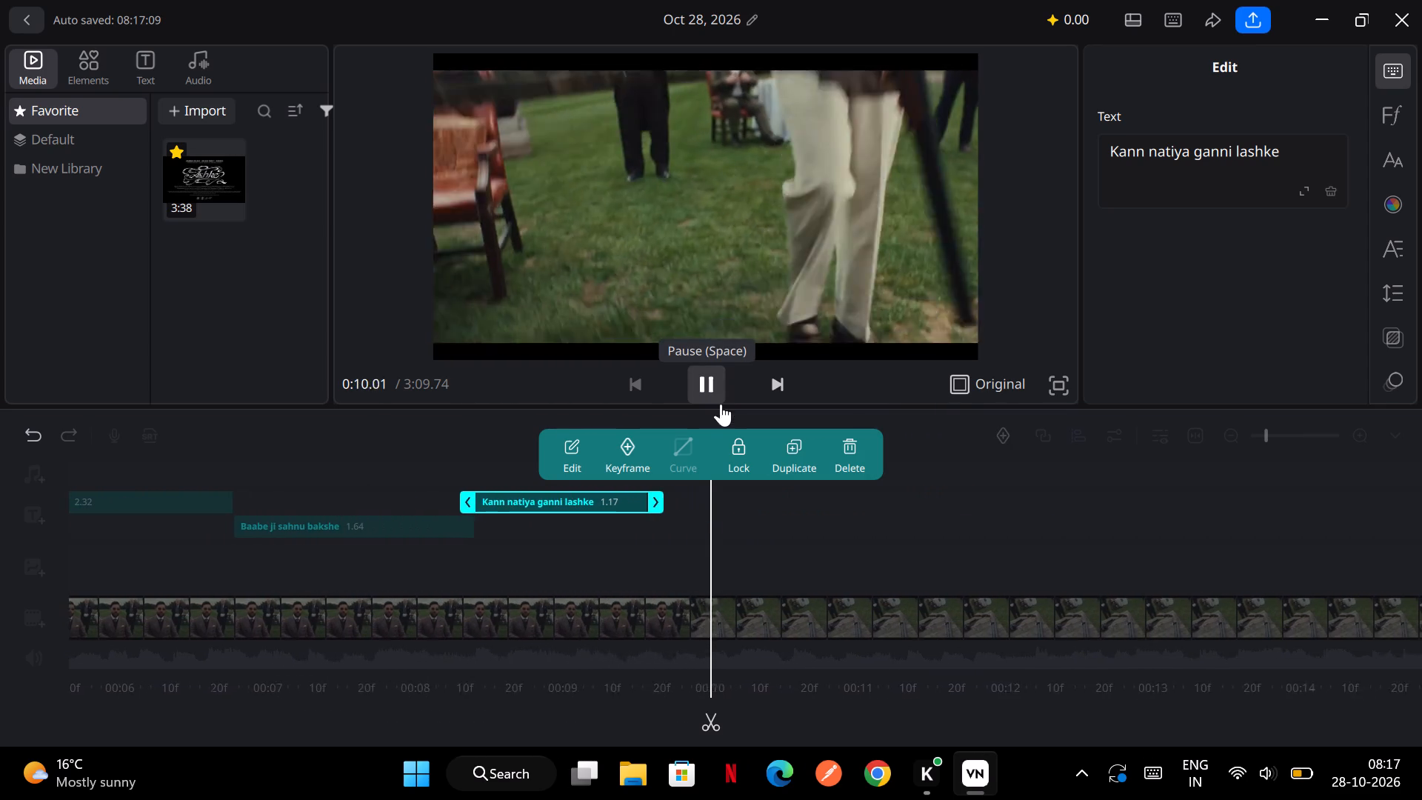
{"action": "scroll", "coordinate": [790, 481], "scroll_direction": "right", "scroll_amount": 3}
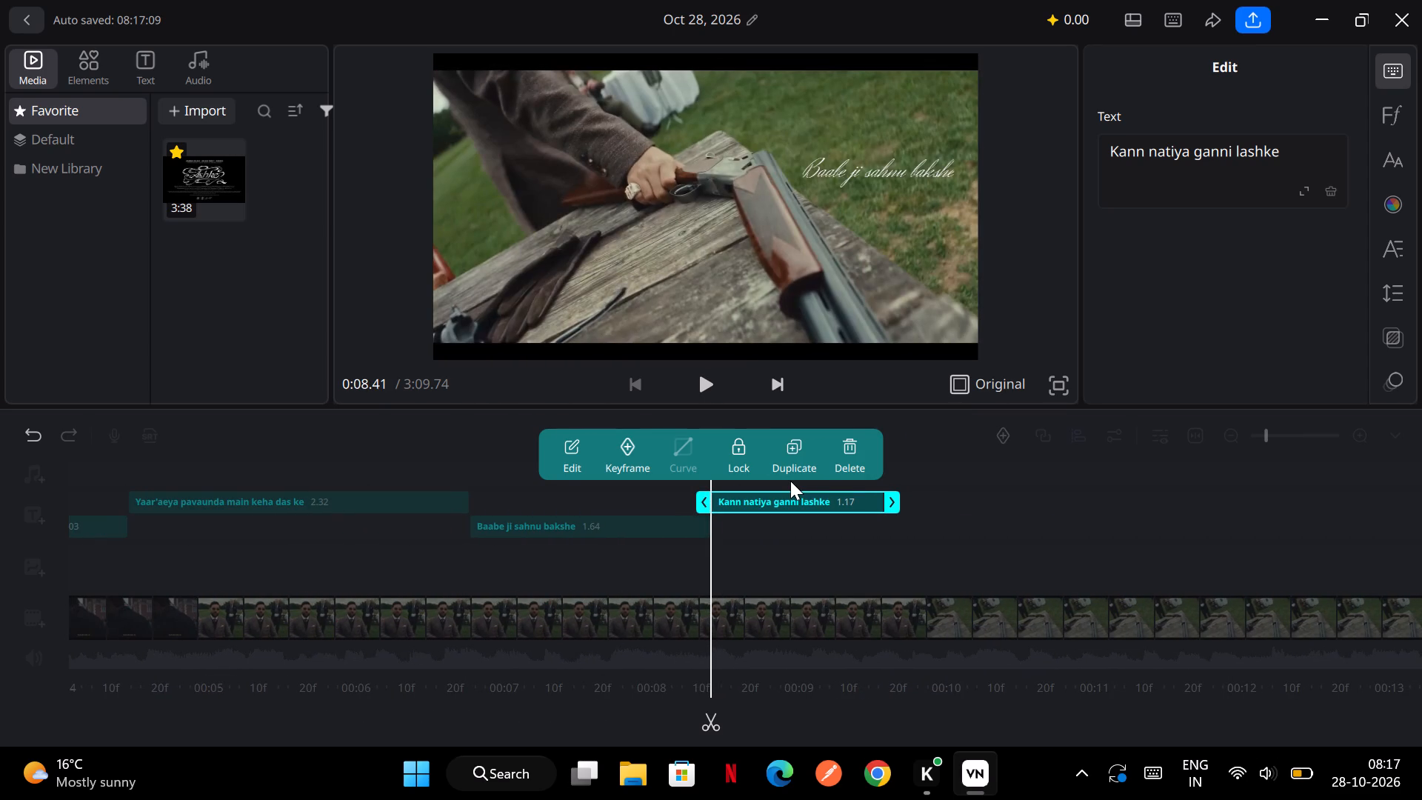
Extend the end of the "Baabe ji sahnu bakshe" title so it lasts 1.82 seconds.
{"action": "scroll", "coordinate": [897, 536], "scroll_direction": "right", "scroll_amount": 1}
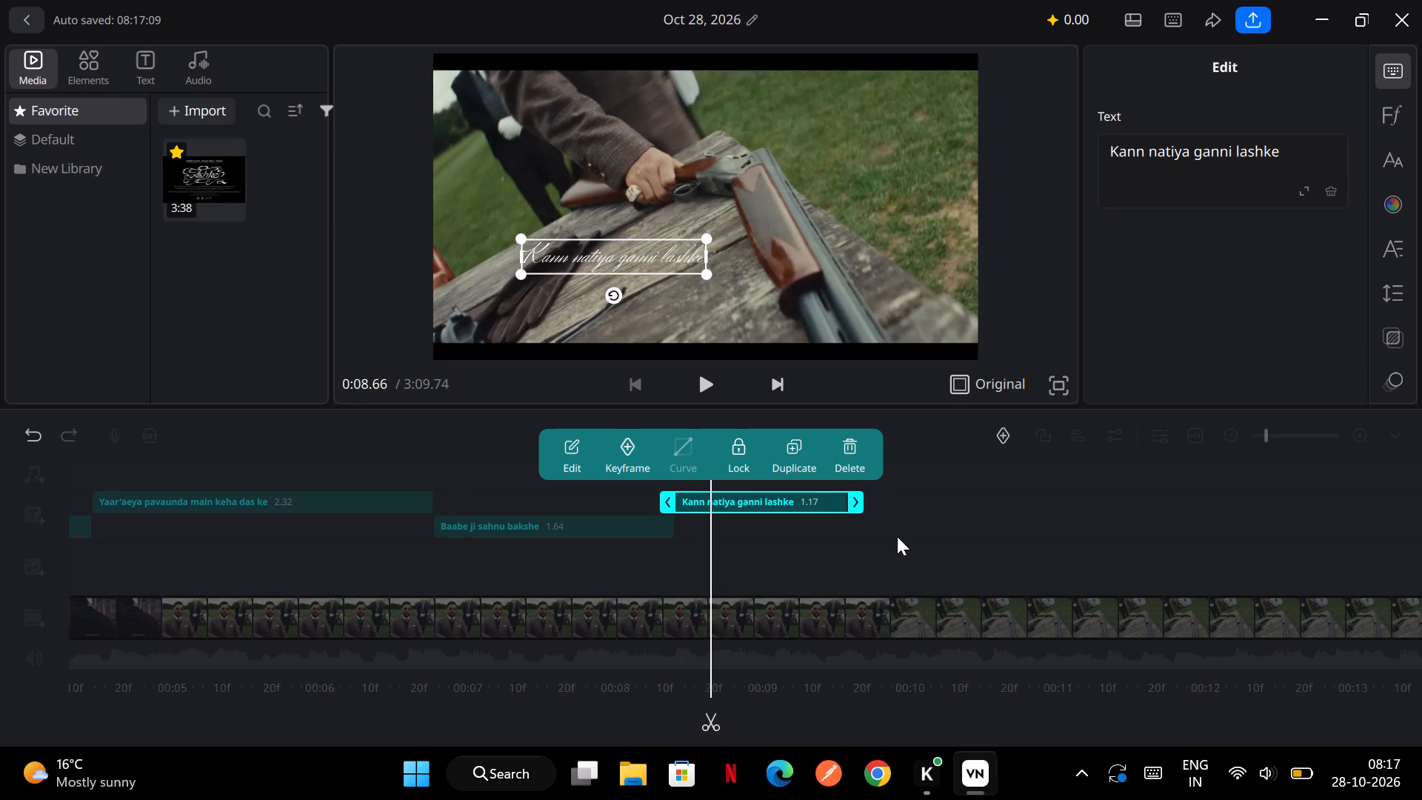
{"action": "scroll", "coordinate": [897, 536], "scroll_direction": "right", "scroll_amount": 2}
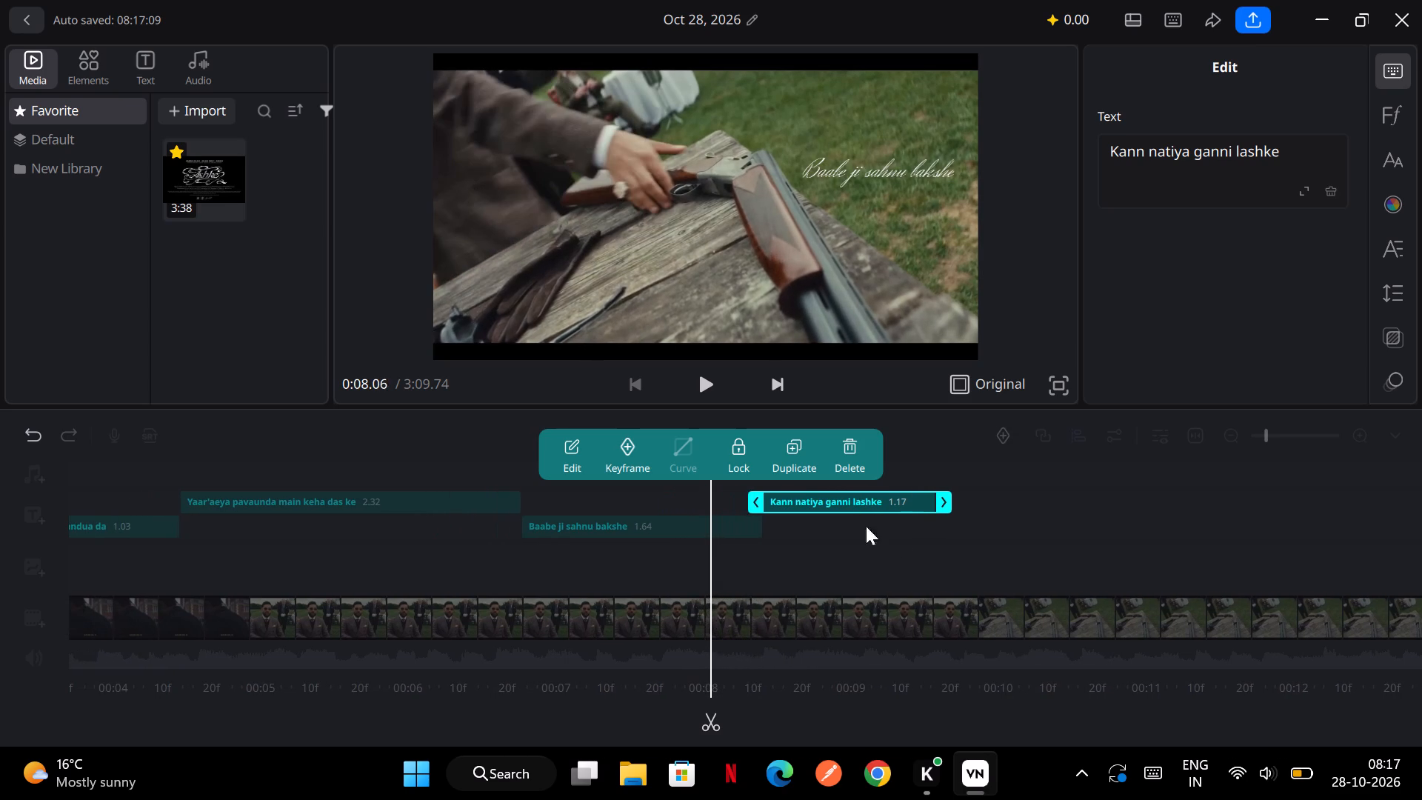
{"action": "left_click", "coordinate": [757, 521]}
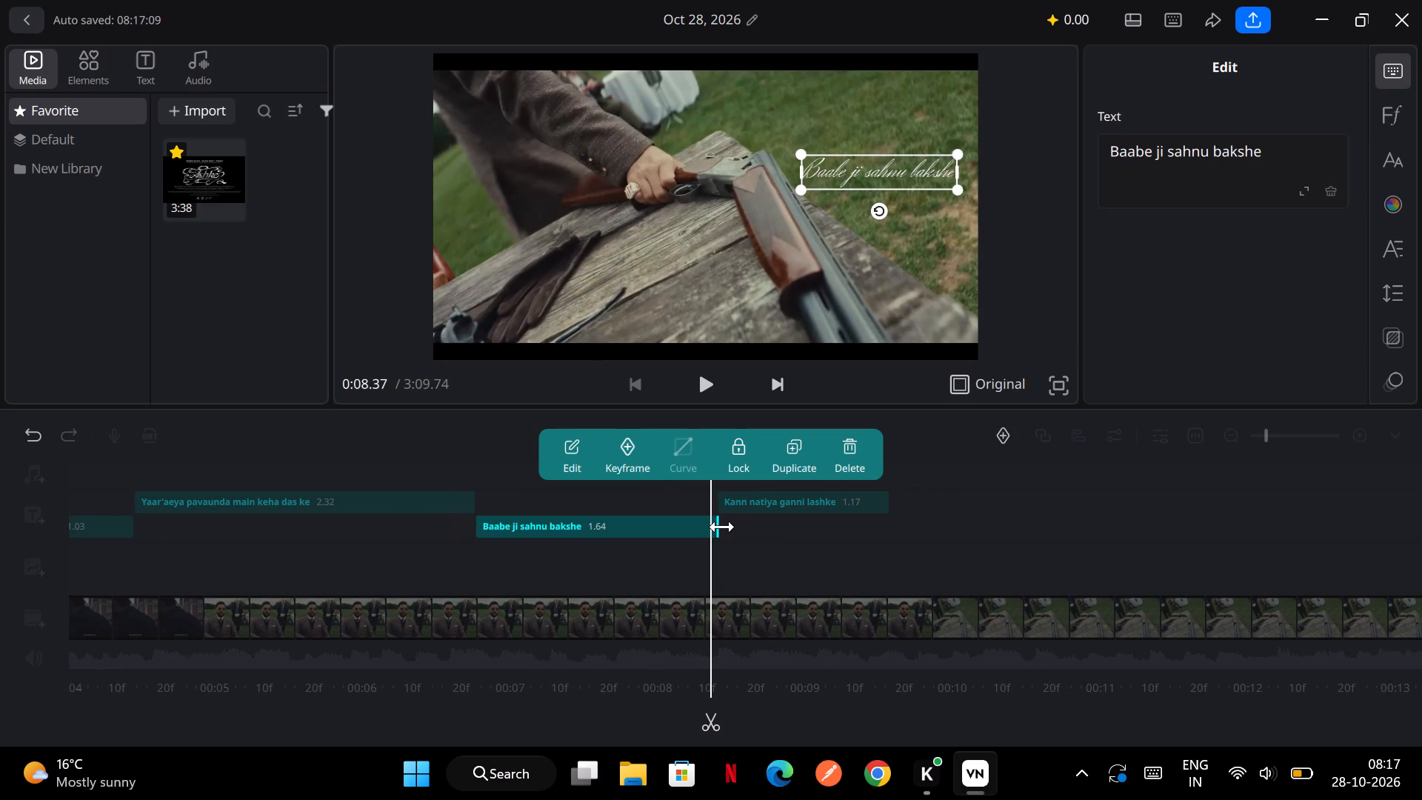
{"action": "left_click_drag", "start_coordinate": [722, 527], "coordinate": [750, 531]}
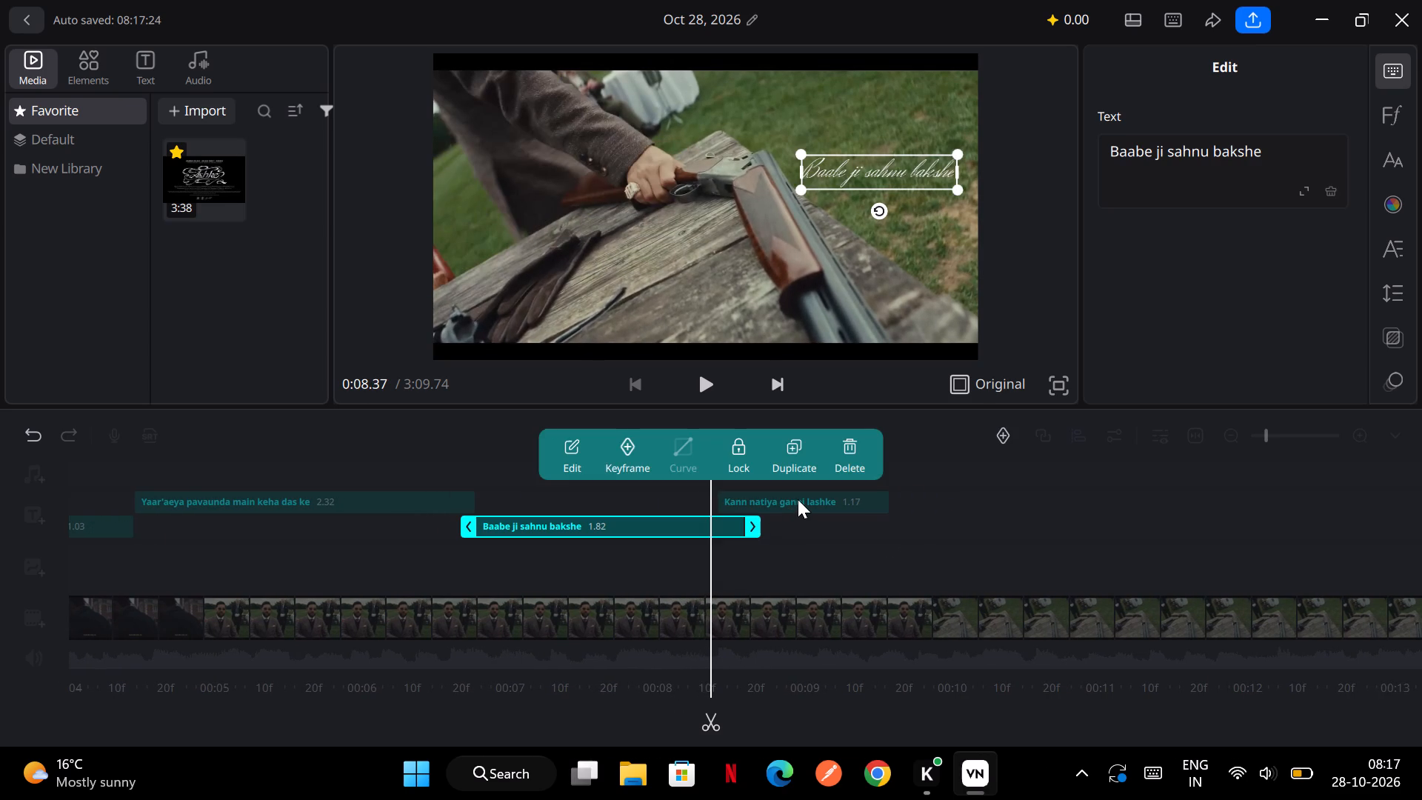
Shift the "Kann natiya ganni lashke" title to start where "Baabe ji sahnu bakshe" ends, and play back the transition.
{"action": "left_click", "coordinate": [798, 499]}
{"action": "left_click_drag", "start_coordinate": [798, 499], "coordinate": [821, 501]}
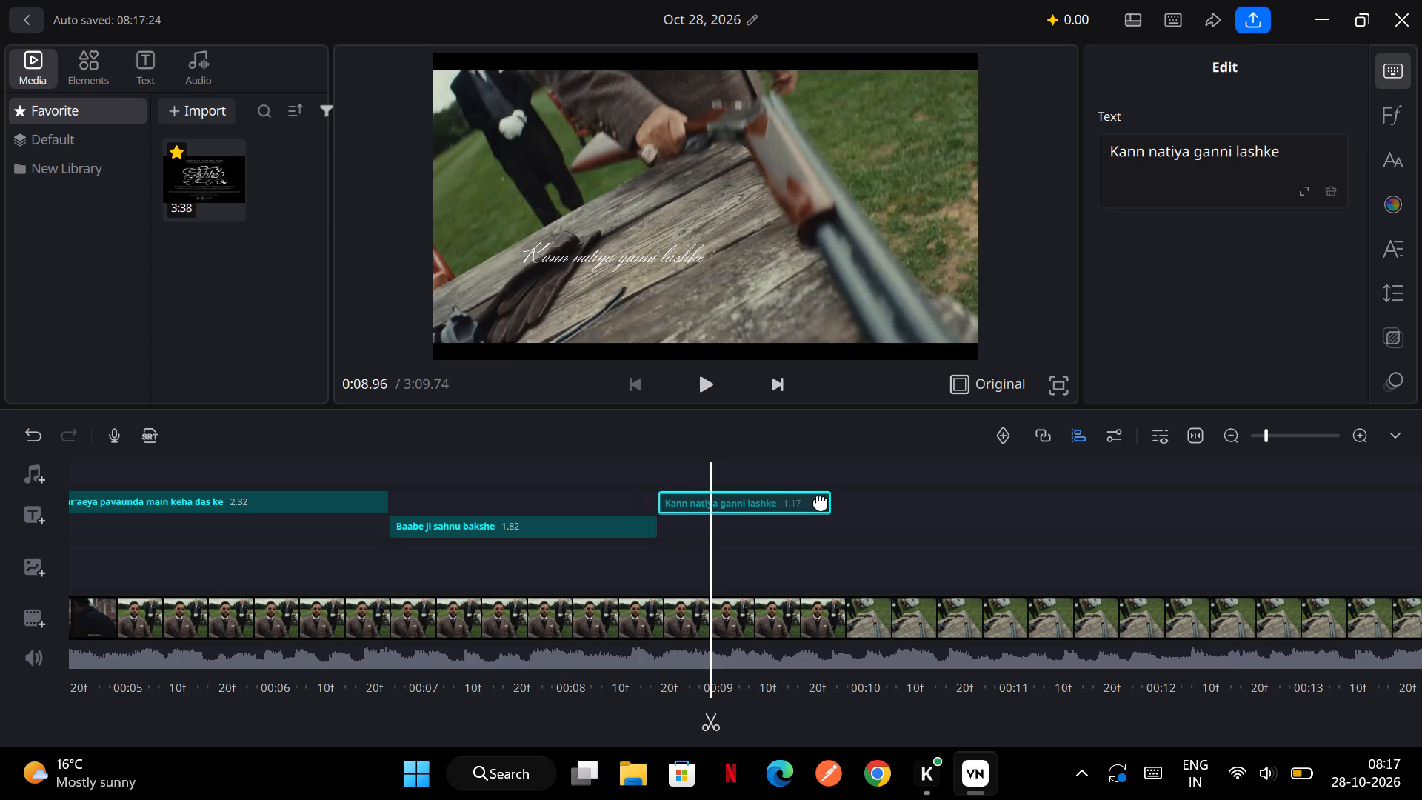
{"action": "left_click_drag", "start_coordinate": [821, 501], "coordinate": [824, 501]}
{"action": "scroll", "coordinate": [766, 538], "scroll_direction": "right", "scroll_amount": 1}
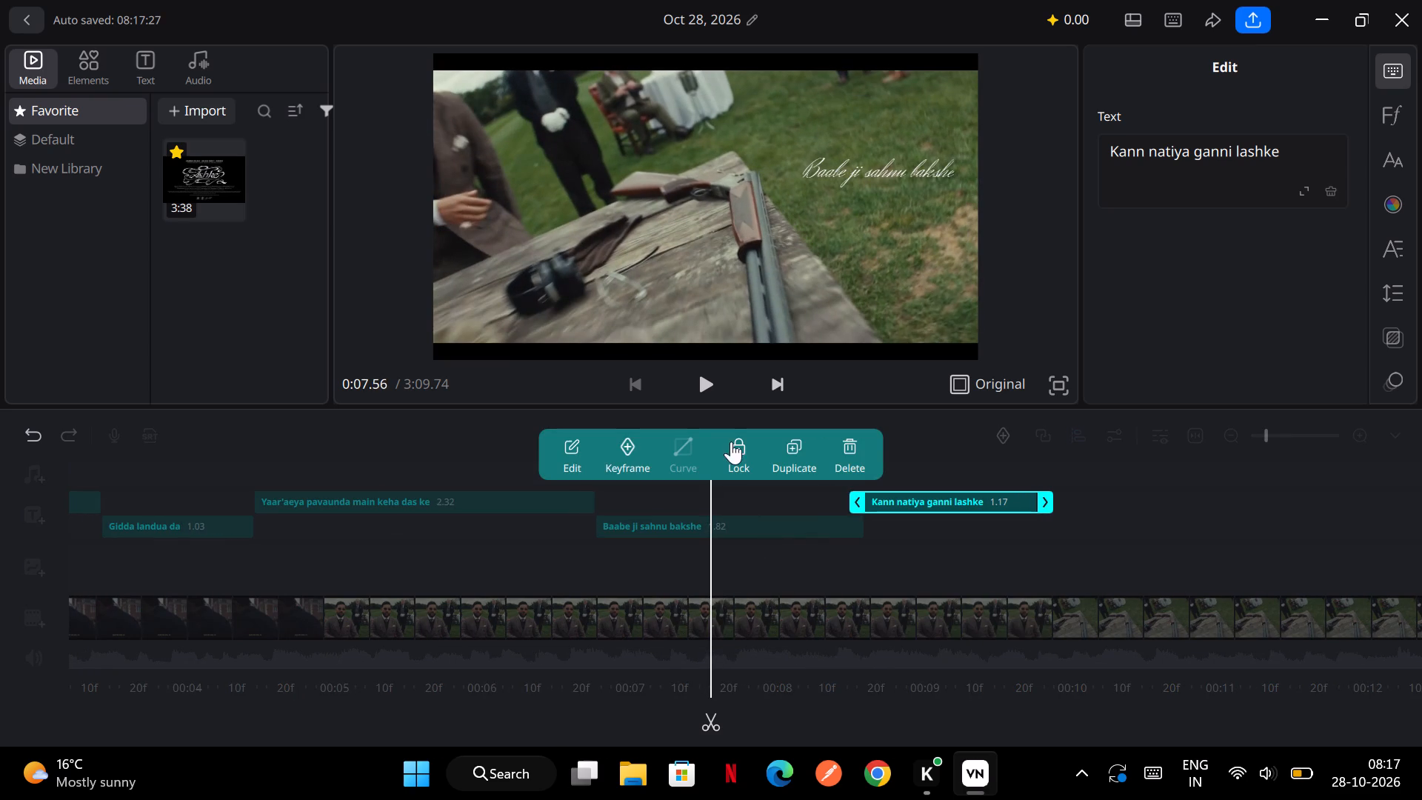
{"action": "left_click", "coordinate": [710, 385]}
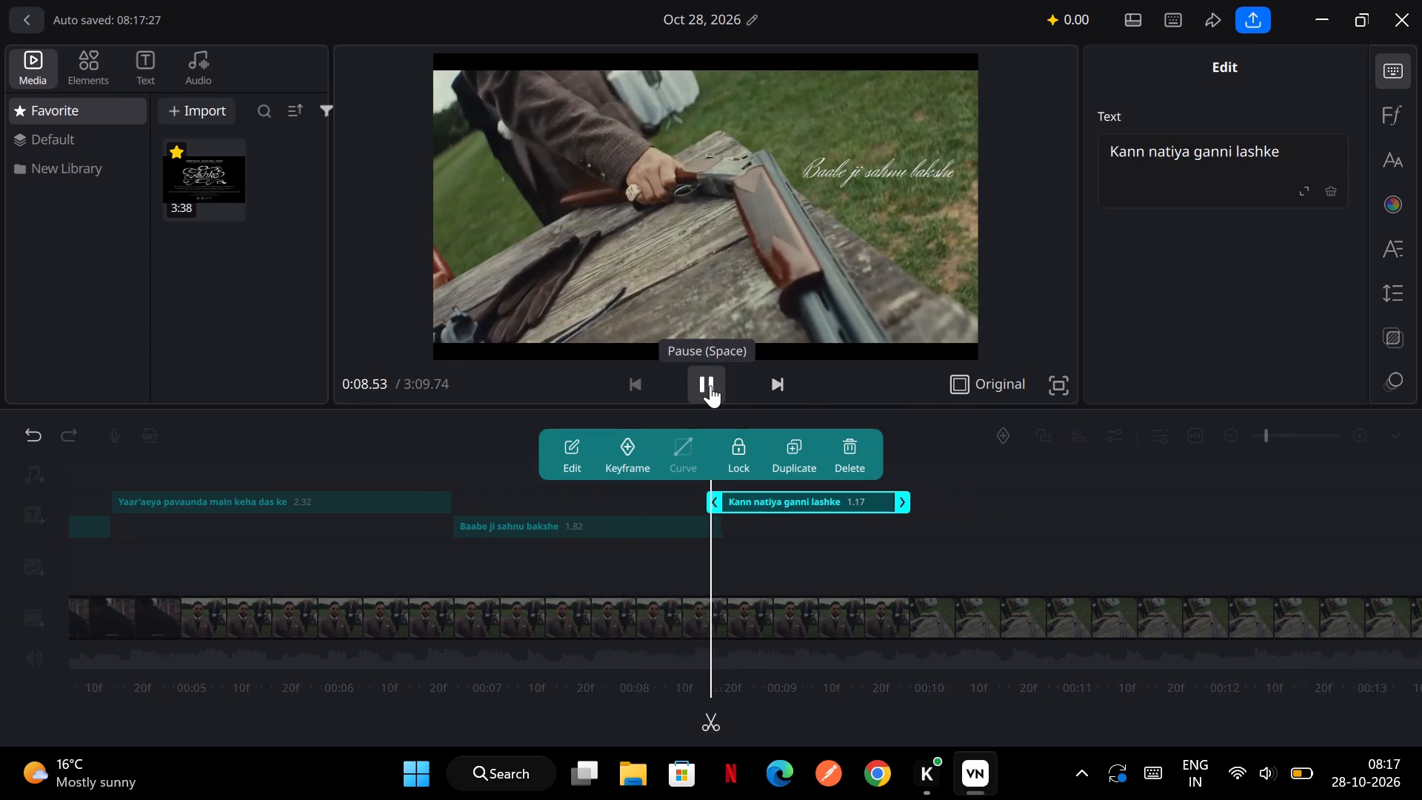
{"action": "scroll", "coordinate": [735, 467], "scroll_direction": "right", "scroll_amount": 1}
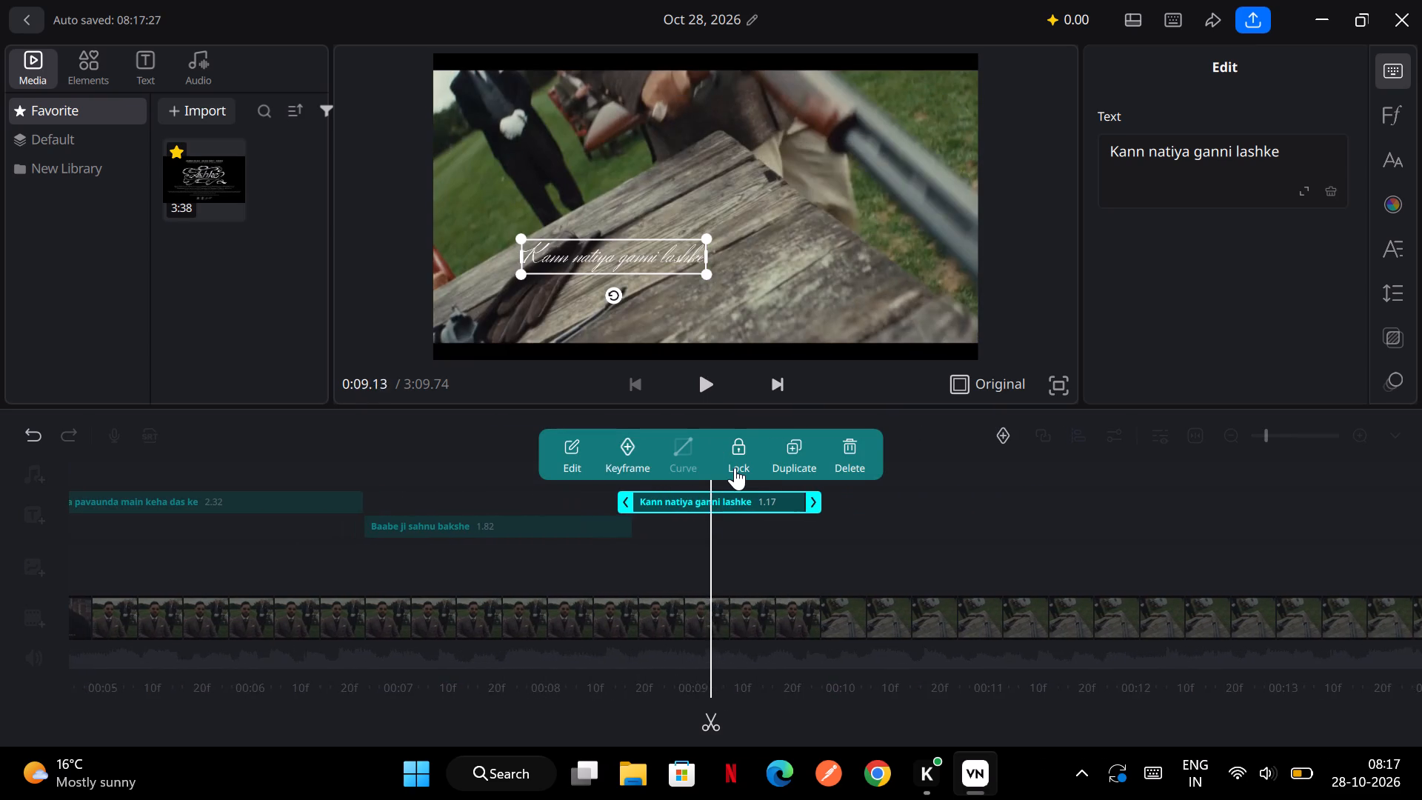
Change the caption animation of the "Kann natiya ganni lashke" title to Fade In.
{"action": "scroll", "coordinate": [735, 467], "scroll_direction": "right", "scroll_amount": 1}
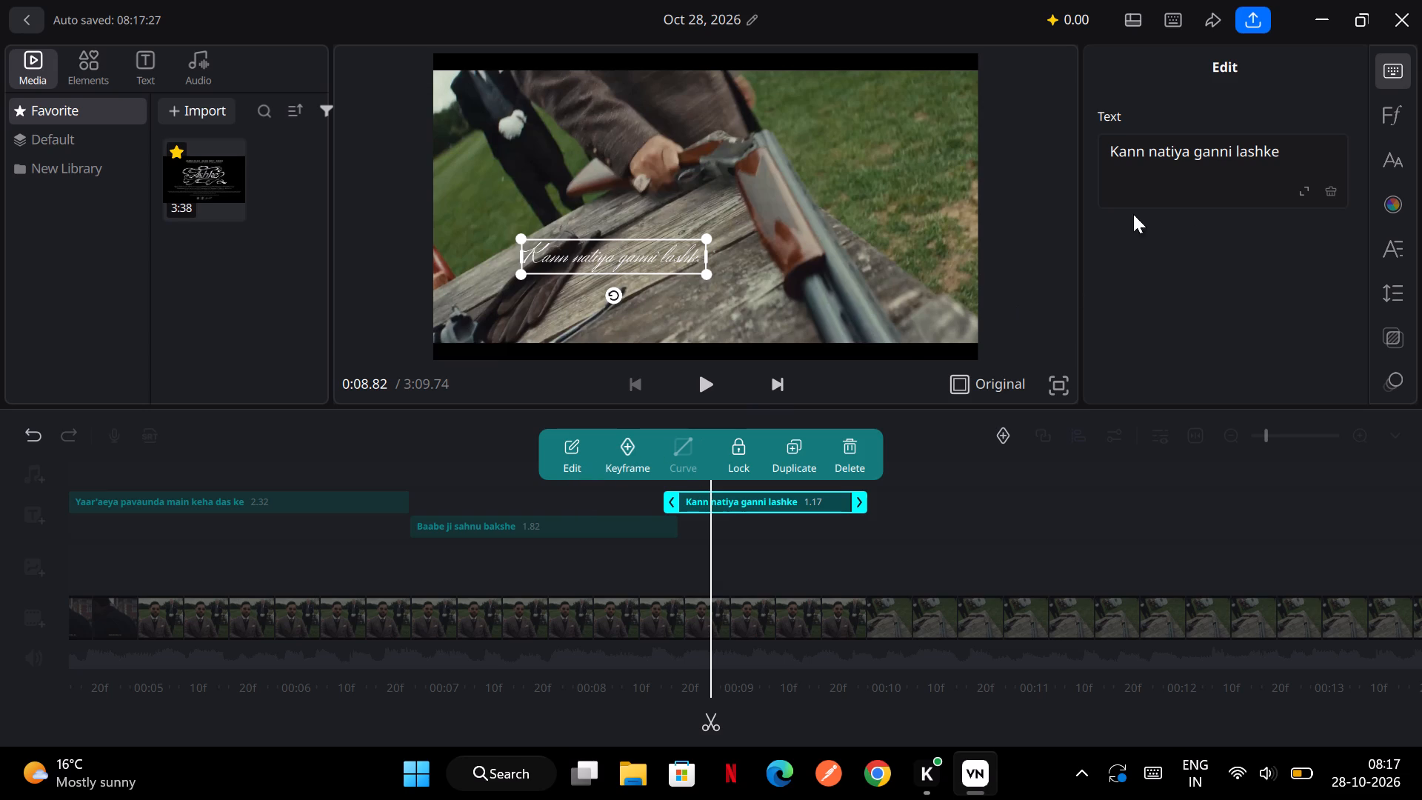
{"action": "left_click", "coordinate": [1395, 355]}
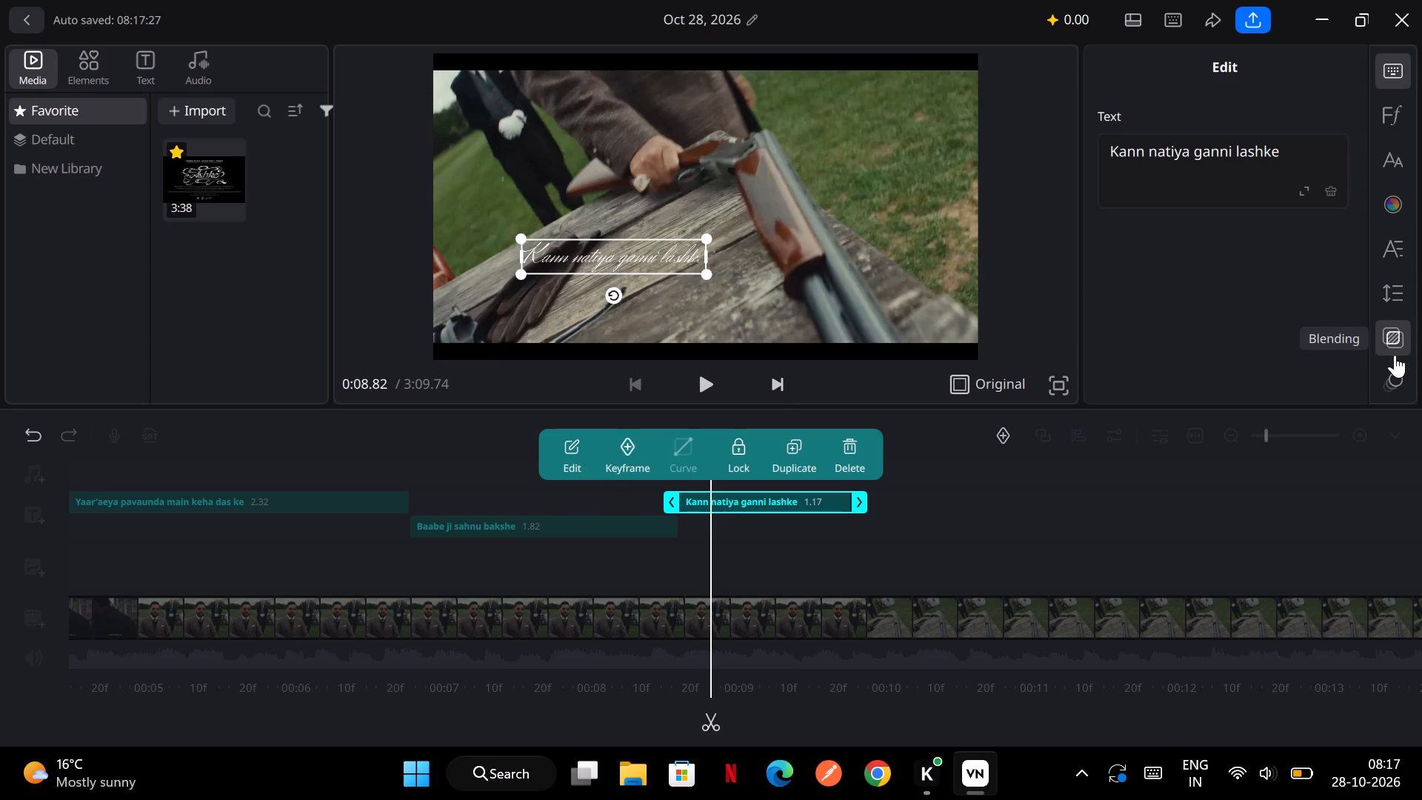
{"action": "left_click", "coordinate": [1396, 366]}
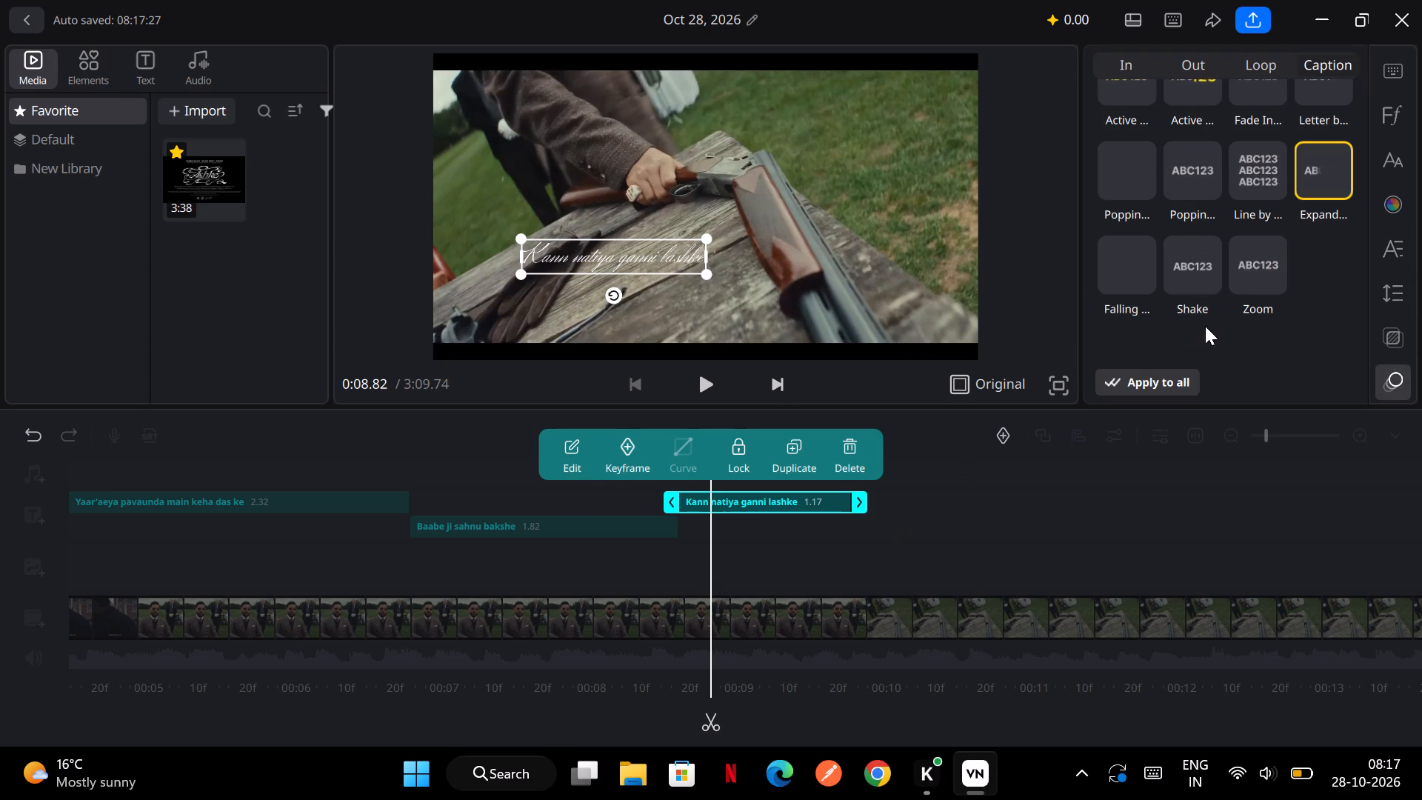
{"action": "scroll", "coordinate": [1180, 194], "scroll_direction": "up", "scroll_amount": 2}
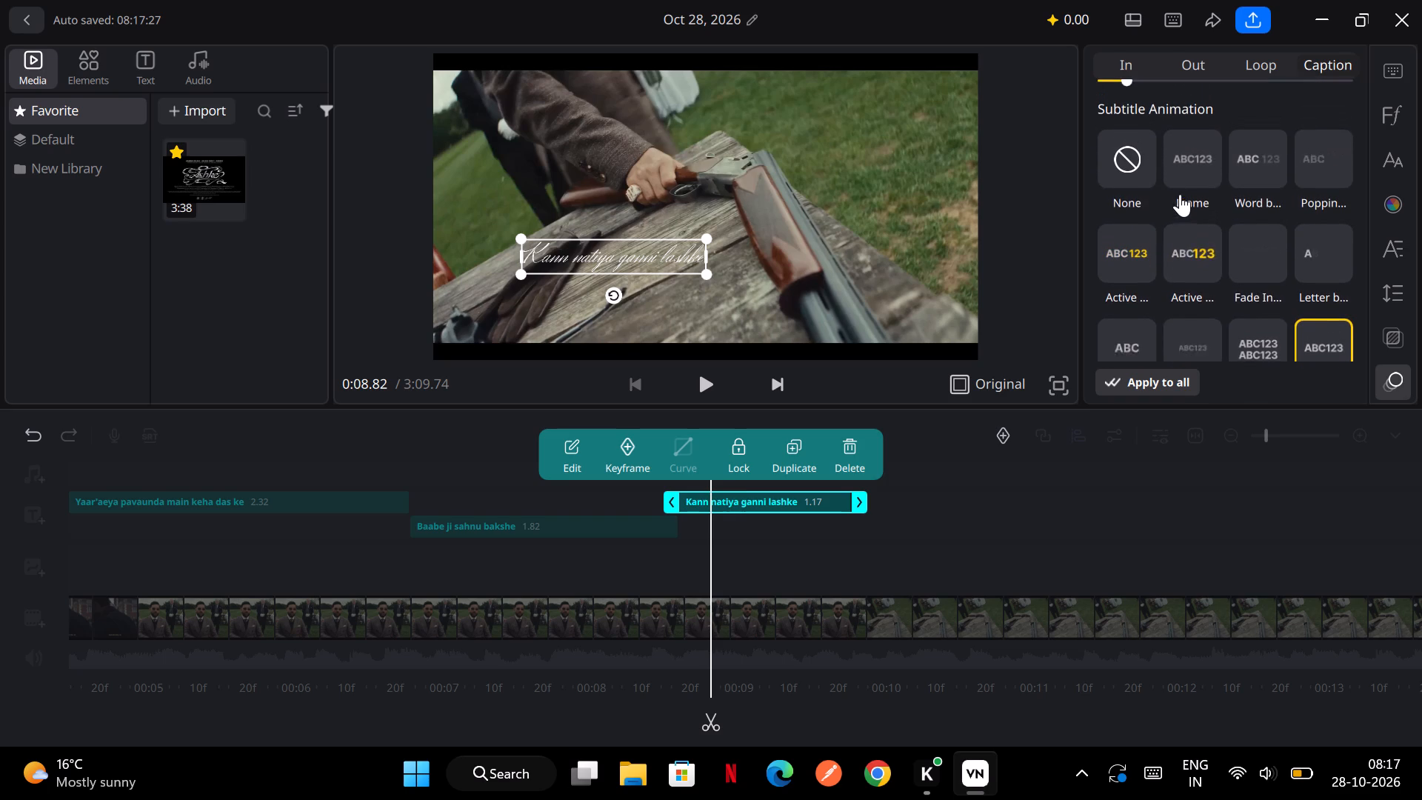
{"action": "left_click", "coordinate": [1257, 265]}
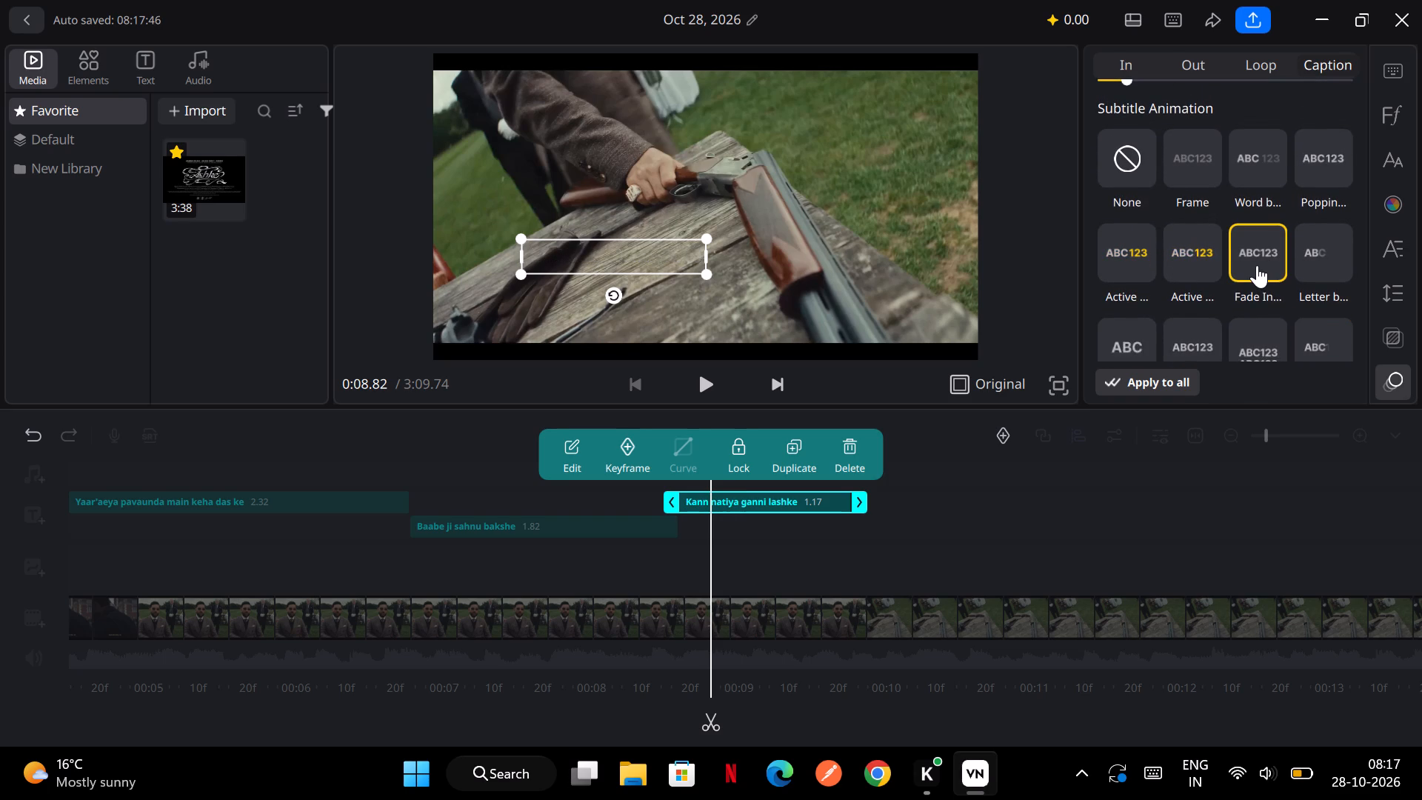
Extend the end of the "Baabe ji sahnu bakshe" title so it lasts 1.94 seconds.
{"action": "scroll", "coordinate": [863, 565], "scroll_direction": "right", "scroll_amount": 1}
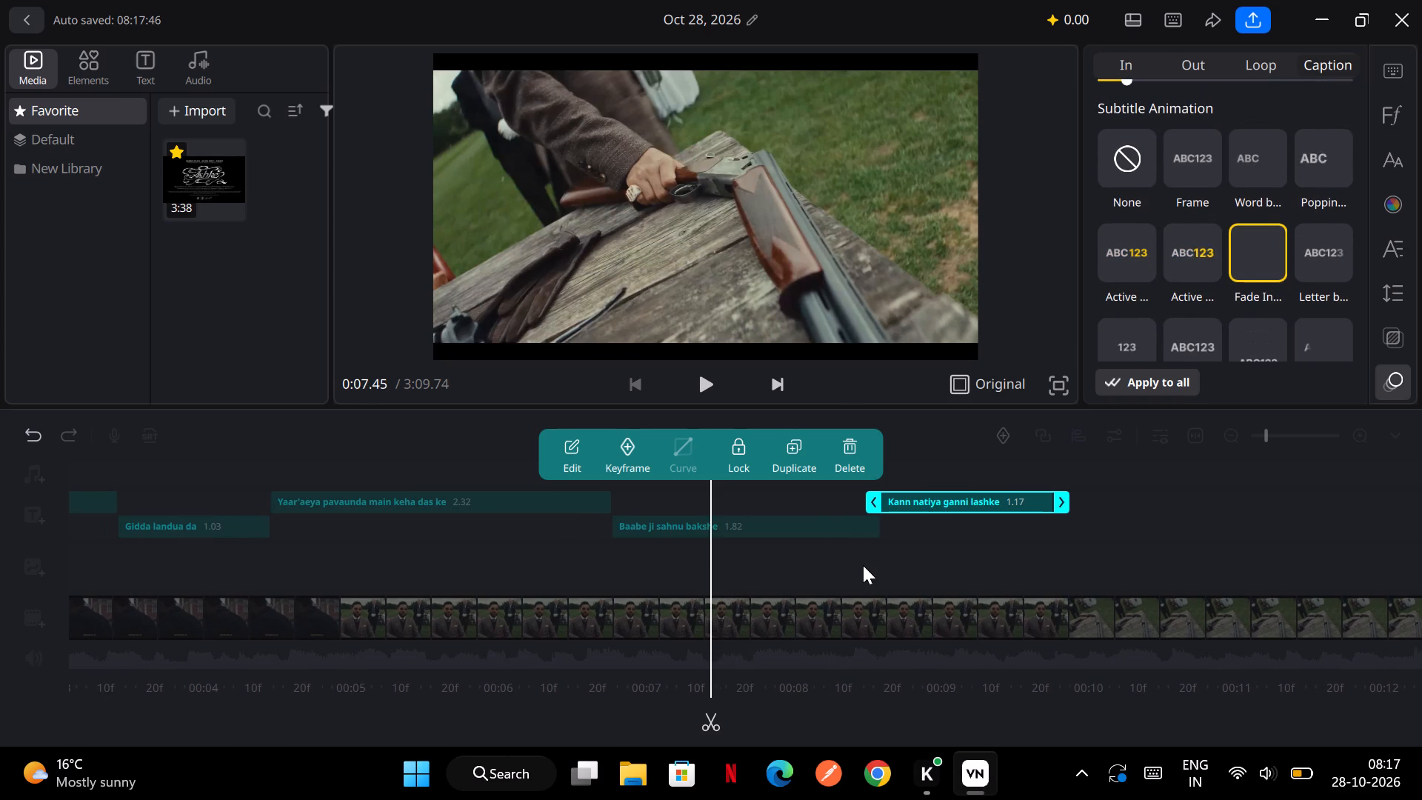
{"action": "left_click", "coordinate": [863, 565]}
{"action": "left_click", "coordinate": [858, 527]}
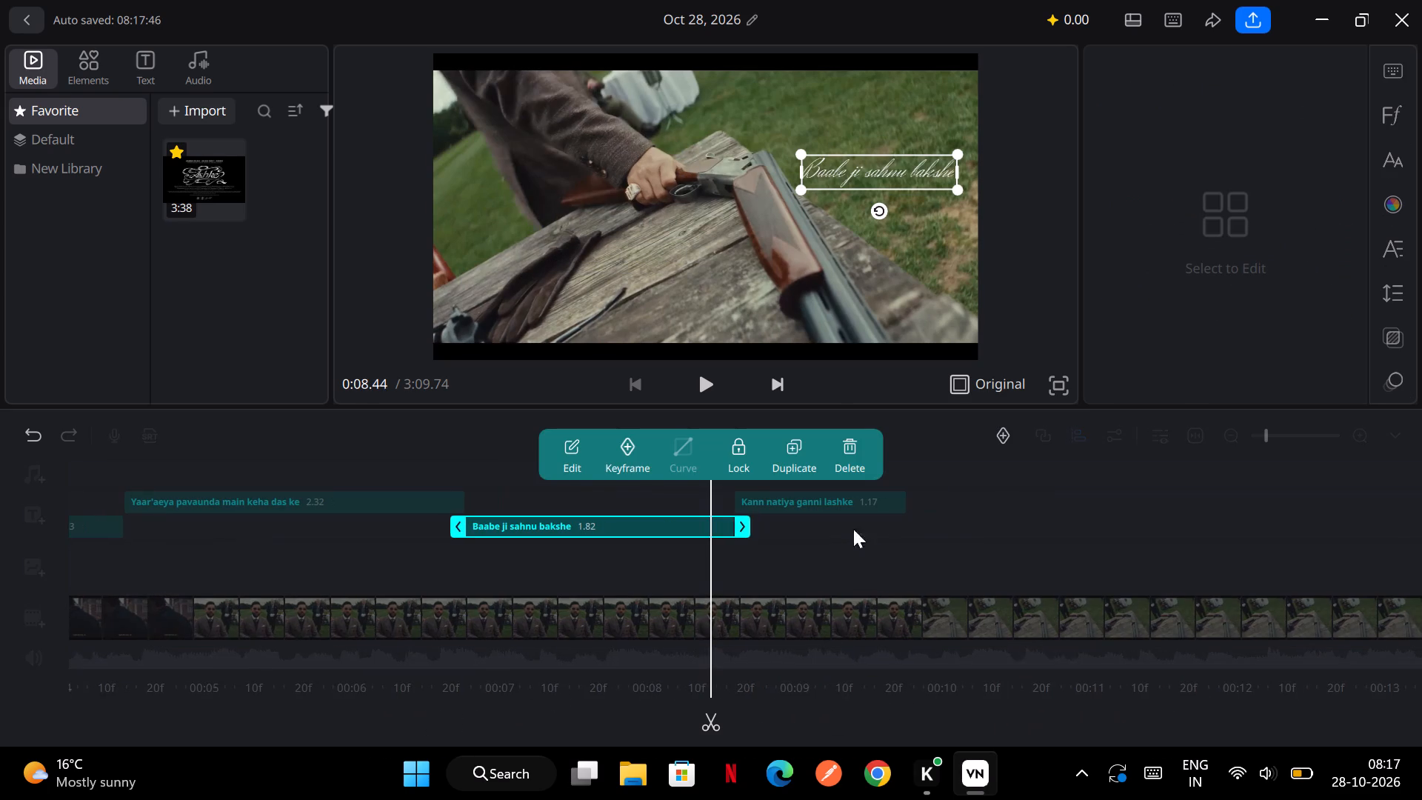
{"action": "left_click_drag", "start_coordinate": [744, 531], "coordinate": [761, 531]}
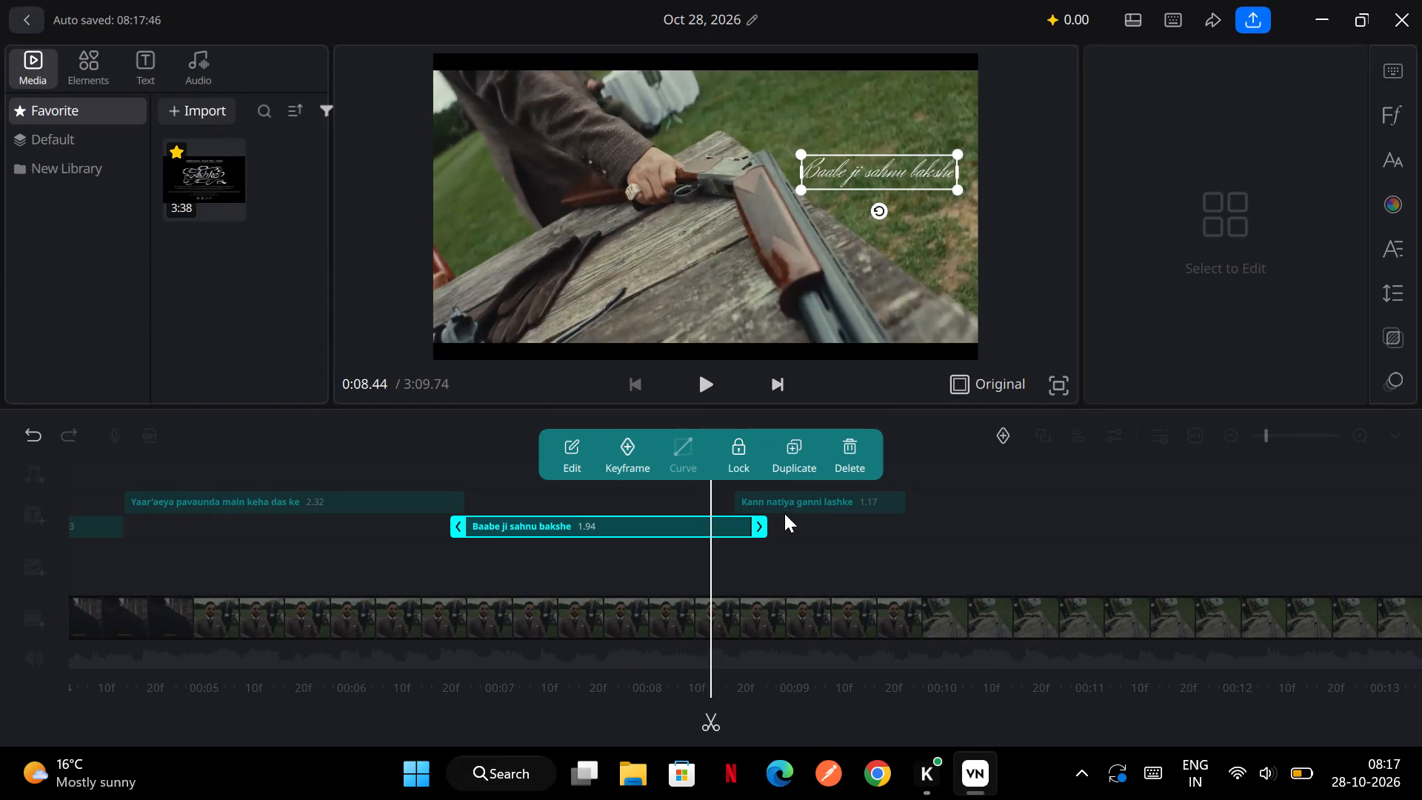
Move the "Kann natiya ganni lashke" title to start right where "Baabe ji sahnu bakshe" ends, and play back the section.
{"action": "left_click", "coordinate": [798, 505]}
{"action": "left_click_drag", "start_coordinate": [798, 505], "coordinate": [816, 506]}
{"action": "left_click", "coordinate": [814, 569]}
{"action": "scroll", "coordinate": [814, 569], "scroll_direction": "right", "scroll_amount": 1}
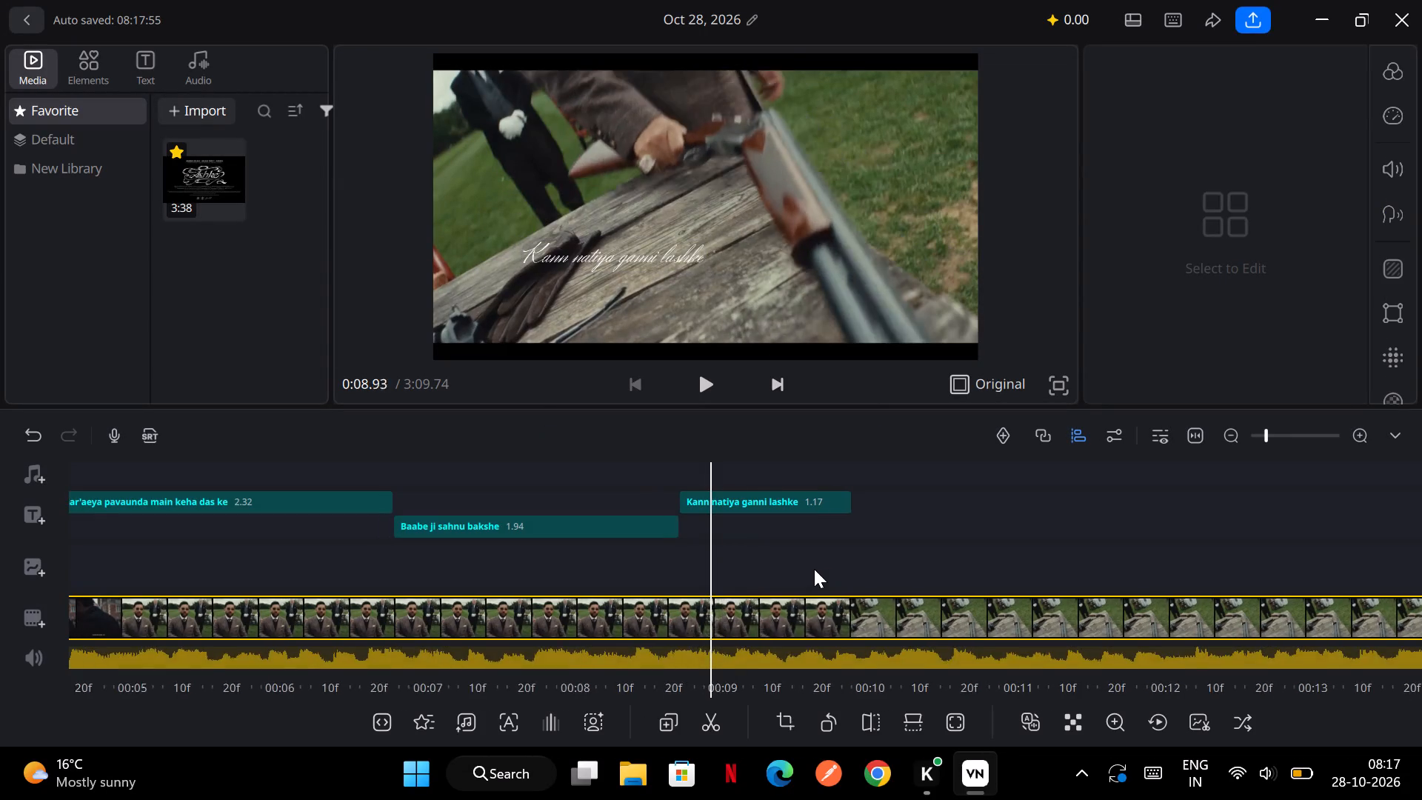
{"action": "scroll", "coordinate": [814, 569], "scroll_direction": "right", "scroll_amount": 1}
{"action": "left_click", "coordinate": [697, 393]}
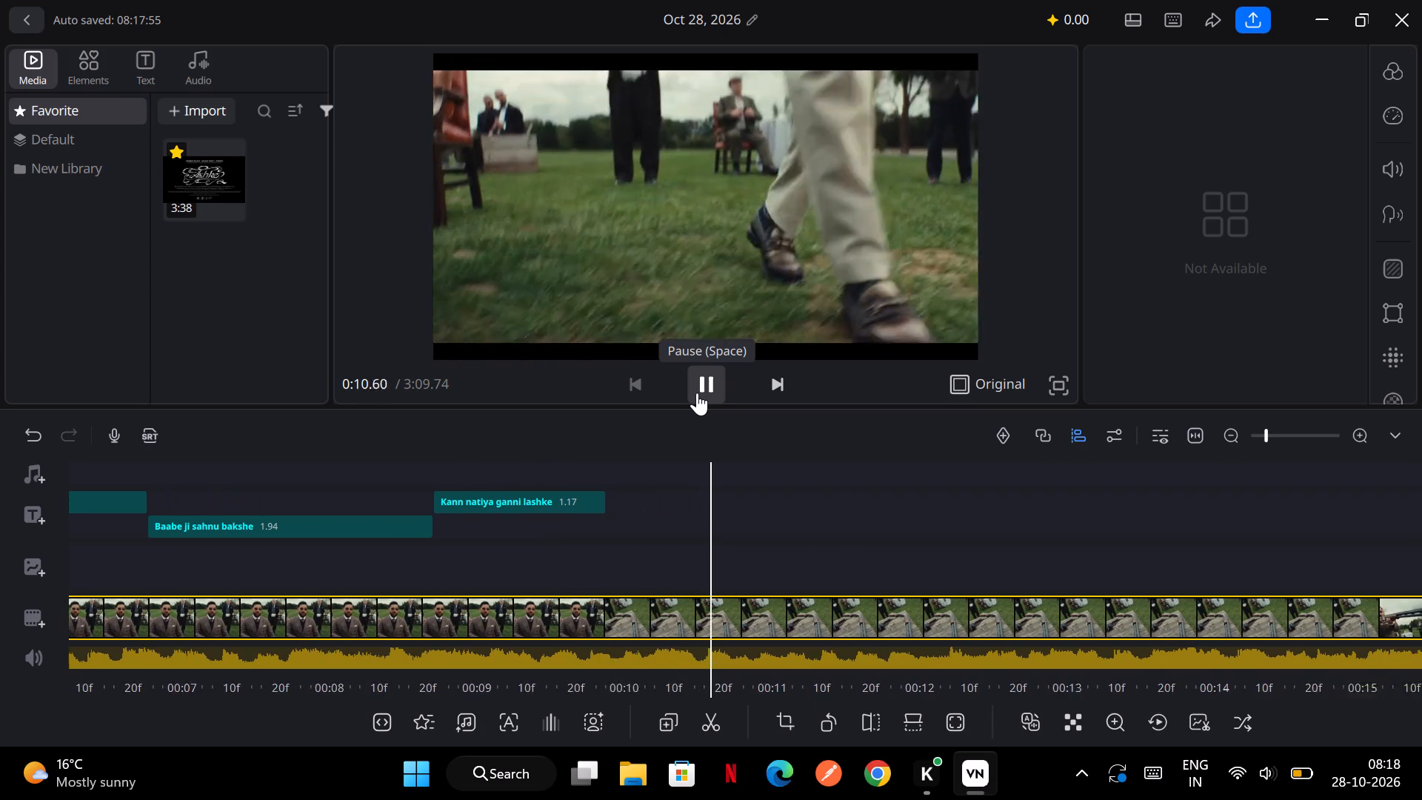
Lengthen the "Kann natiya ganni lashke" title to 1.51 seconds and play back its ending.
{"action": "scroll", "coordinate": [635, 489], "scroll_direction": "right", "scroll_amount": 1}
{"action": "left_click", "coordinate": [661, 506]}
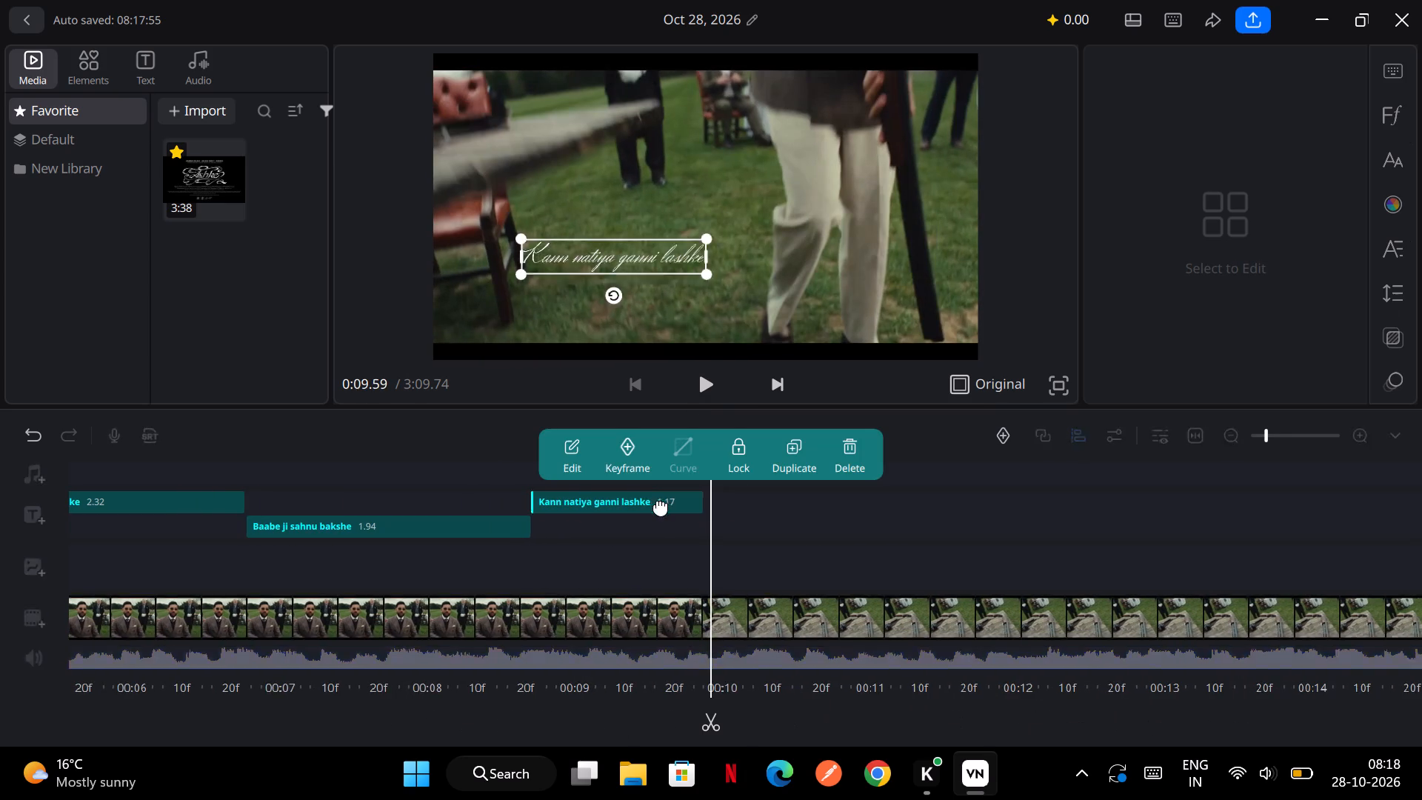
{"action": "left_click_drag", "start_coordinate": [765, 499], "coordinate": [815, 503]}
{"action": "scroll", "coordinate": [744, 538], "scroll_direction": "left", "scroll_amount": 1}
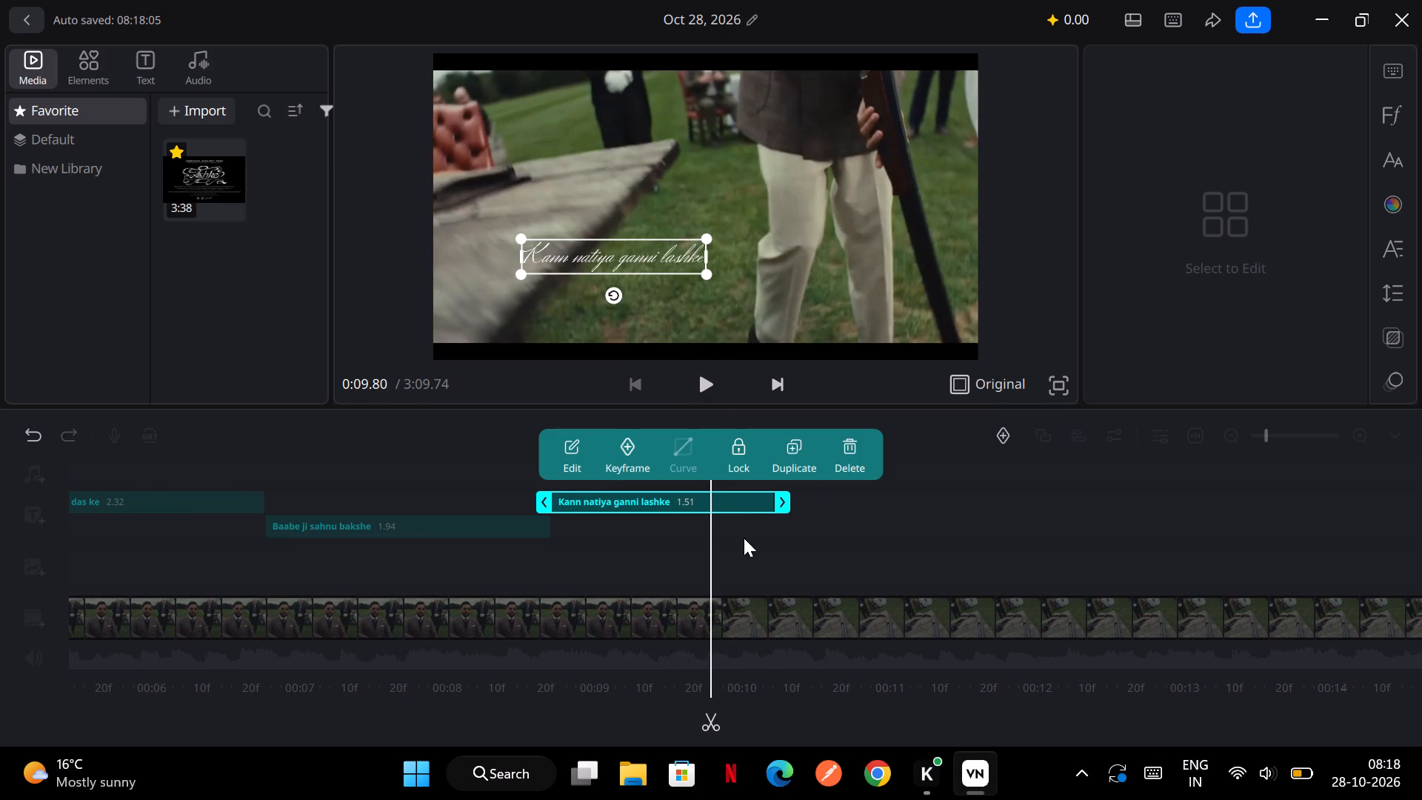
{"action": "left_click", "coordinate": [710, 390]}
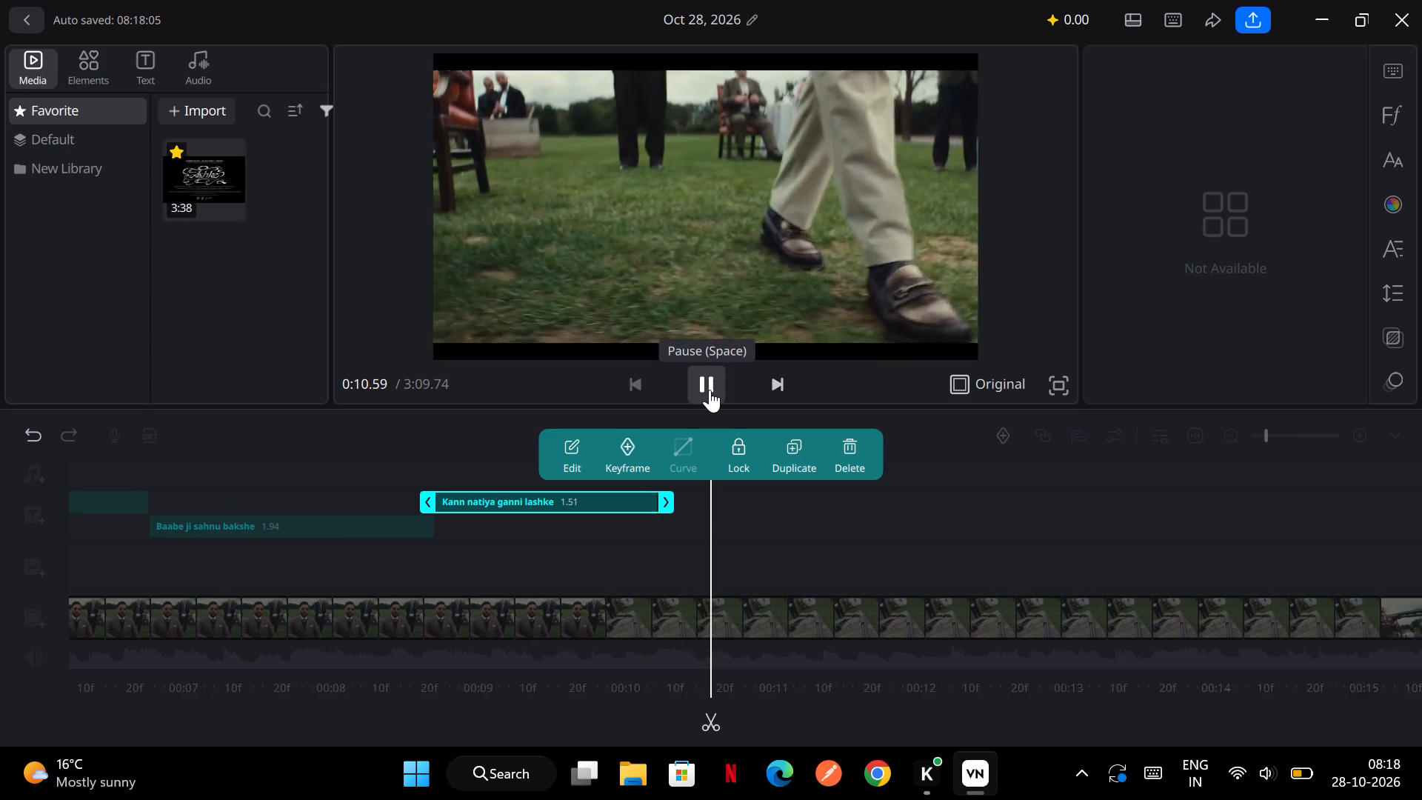
Lengthen the "Kann natiya ganni lashke" title to 1.65 seconds and play it back against the vocals.
{"action": "scroll", "coordinate": [732, 521], "scroll_direction": "right", "scroll_amount": 1}
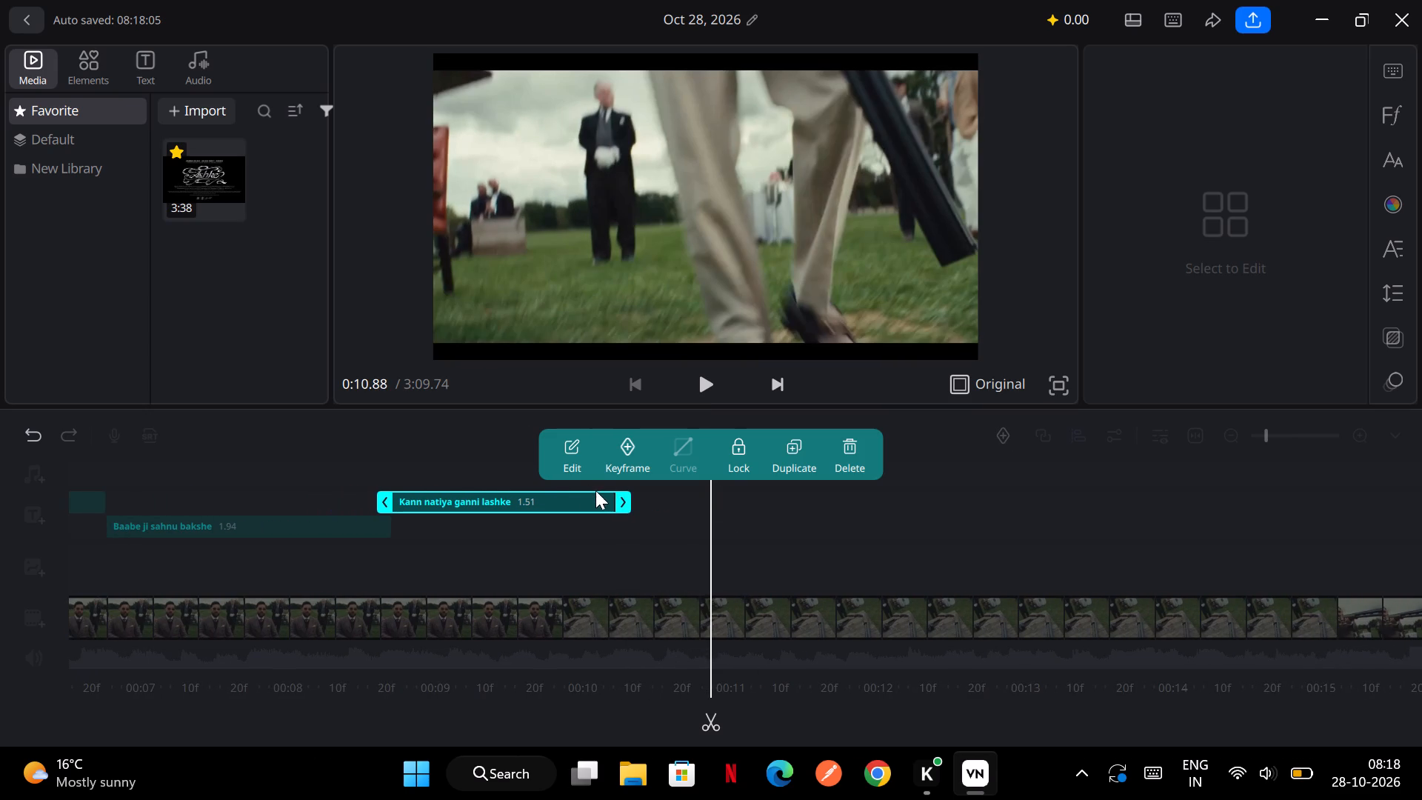
{"action": "left_click_drag", "start_coordinate": [620, 499], "coordinate": [641, 499]}
{"action": "scroll", "coordinate": [558, 579], "scroll_direction": "right", "scroll_amount": 3}
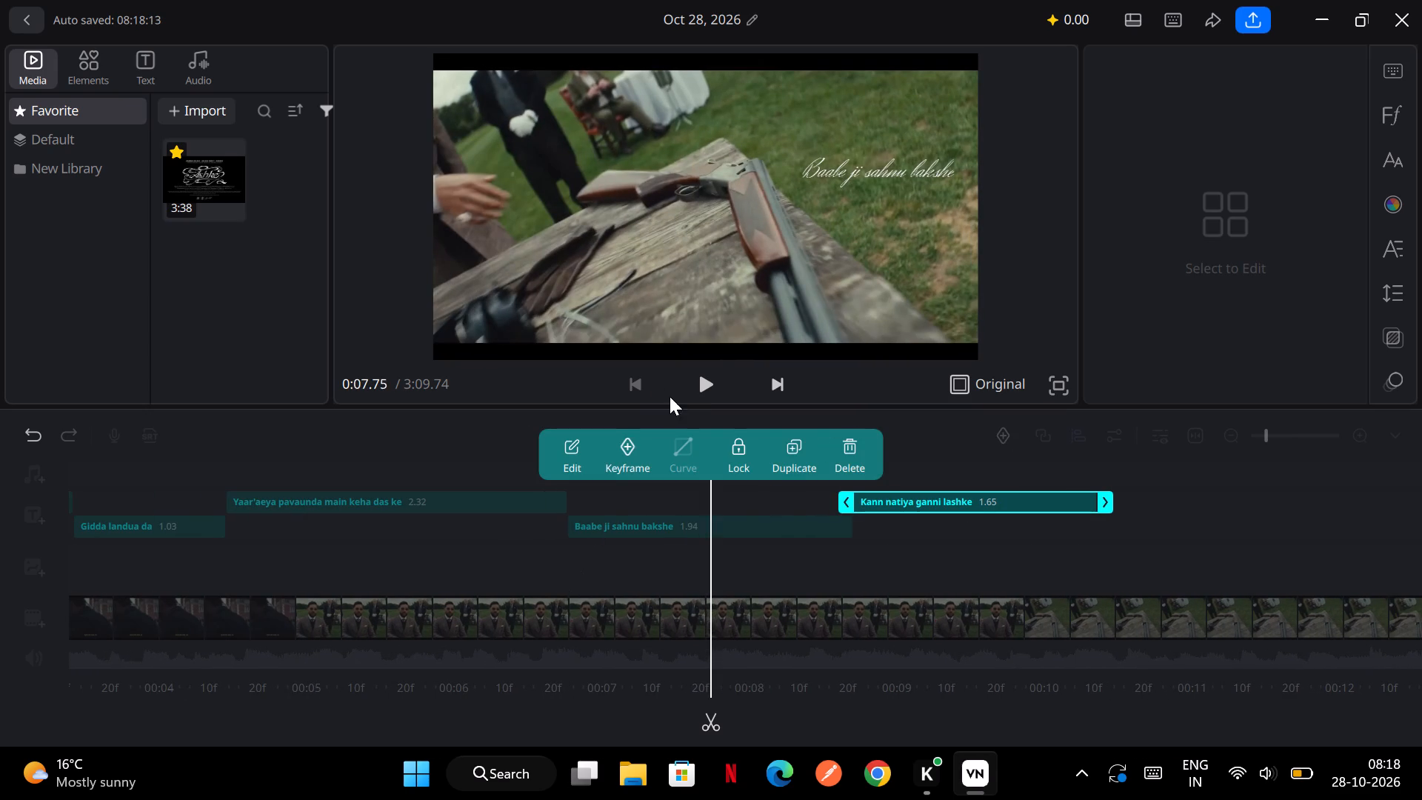
{"action": "left_click", "coordinate": [697, 388]}
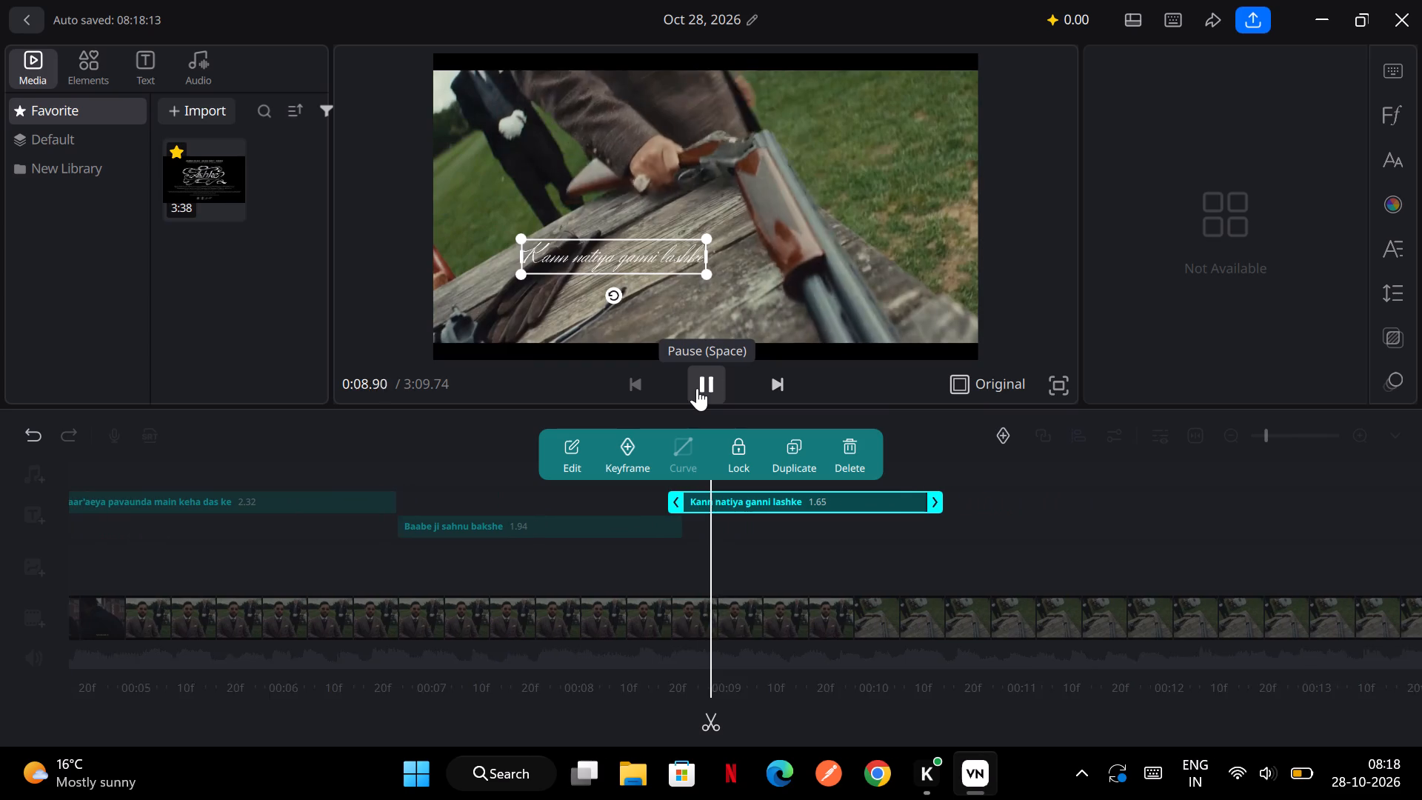
{"action": "scroll", "coordinate": [752, 544], "scroll_direction": "right", "scroll_amount": 1}
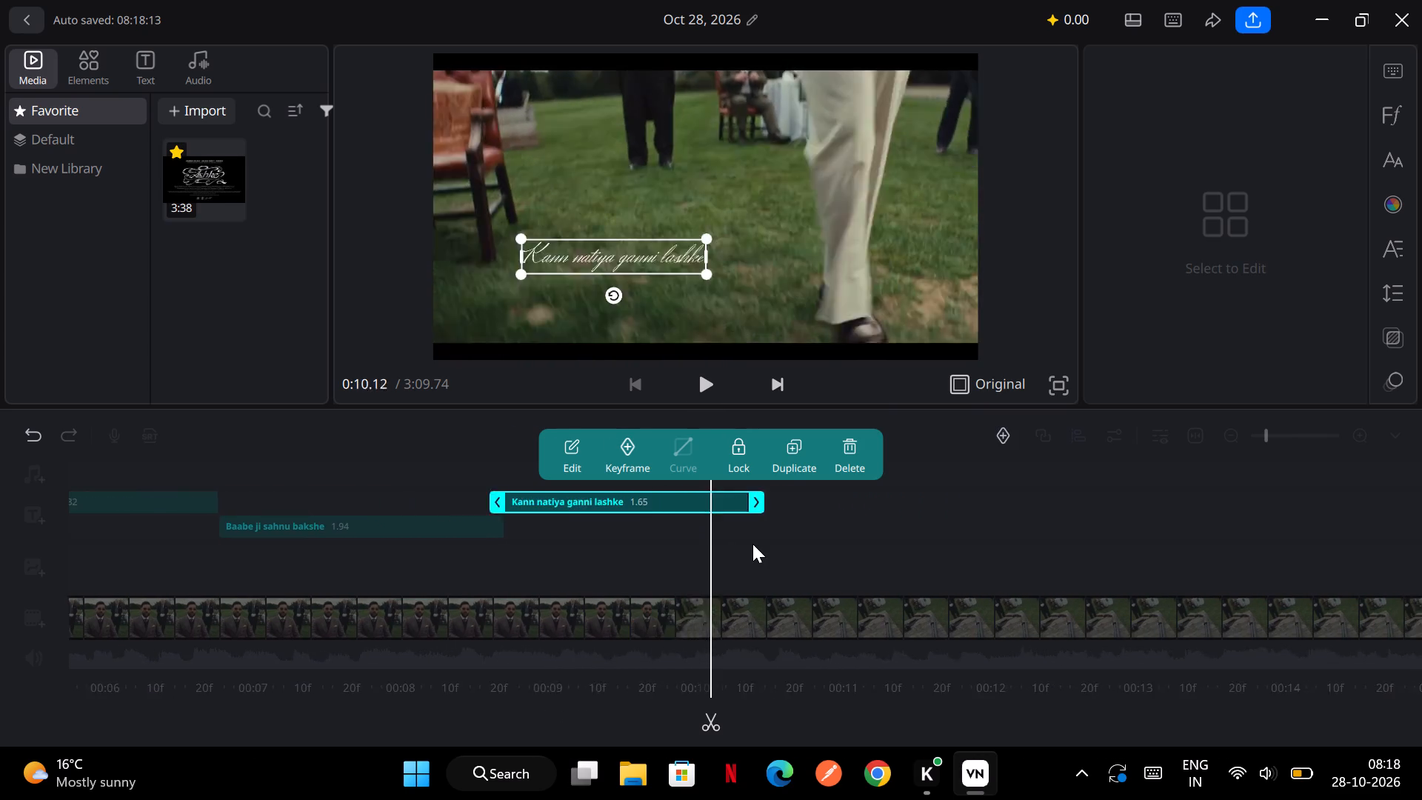
Raise the slider value of the "Kann natiya ganni lashke" title's caption animation slightly and play back the section.
{"action": "scroll", "coordinate": [752, 544], "scroll_direction": "right", "scroll_amount": 1}
{"action": "left_click", "coordinate": [849, 504]}
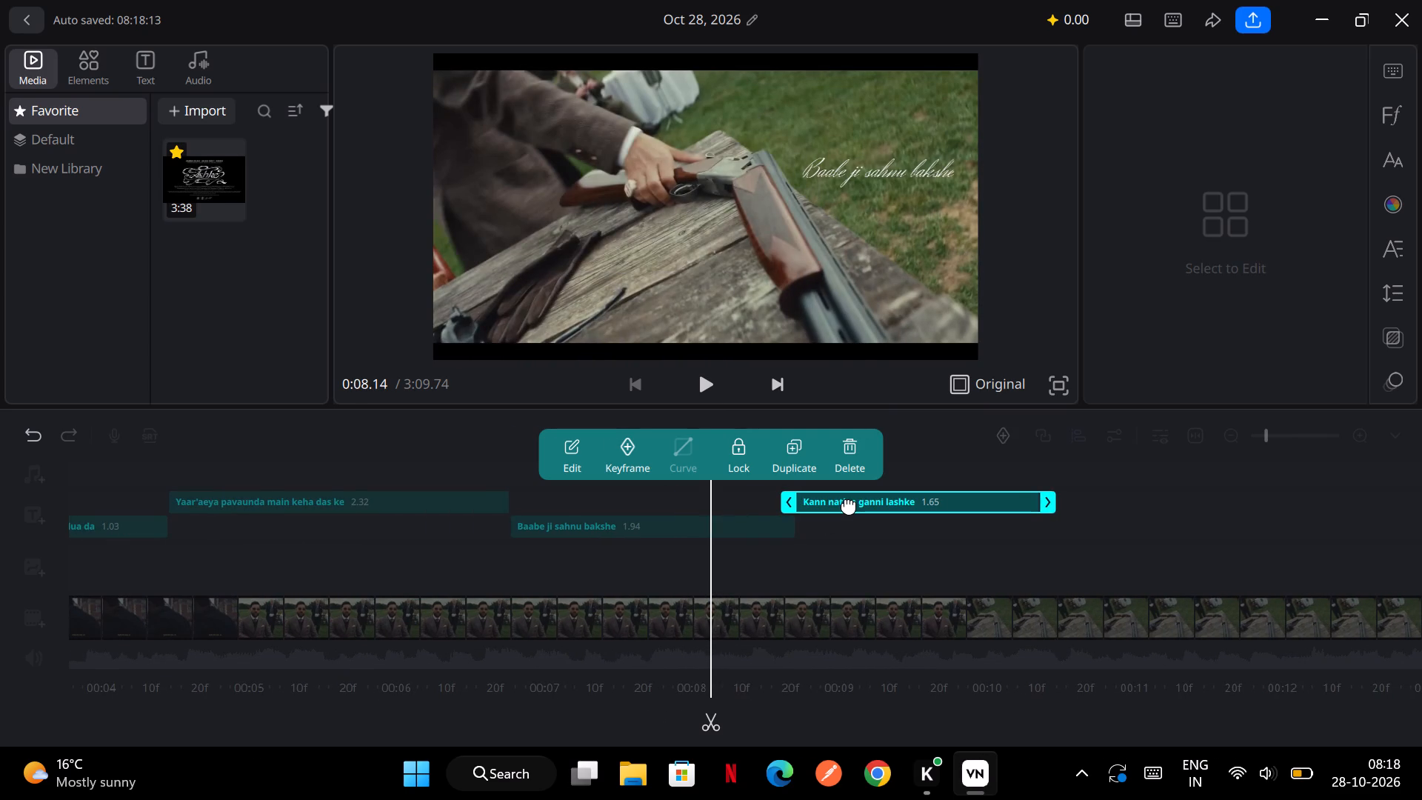
{"action": "scroll", "coordinate": [1392, 287], "scroll_direction": "down", "scroll_amount": 1}
{"action": "left_click", "coordinate": [1392, 287]}
{"action": "left_click", "coordinate": [1403, 236]}
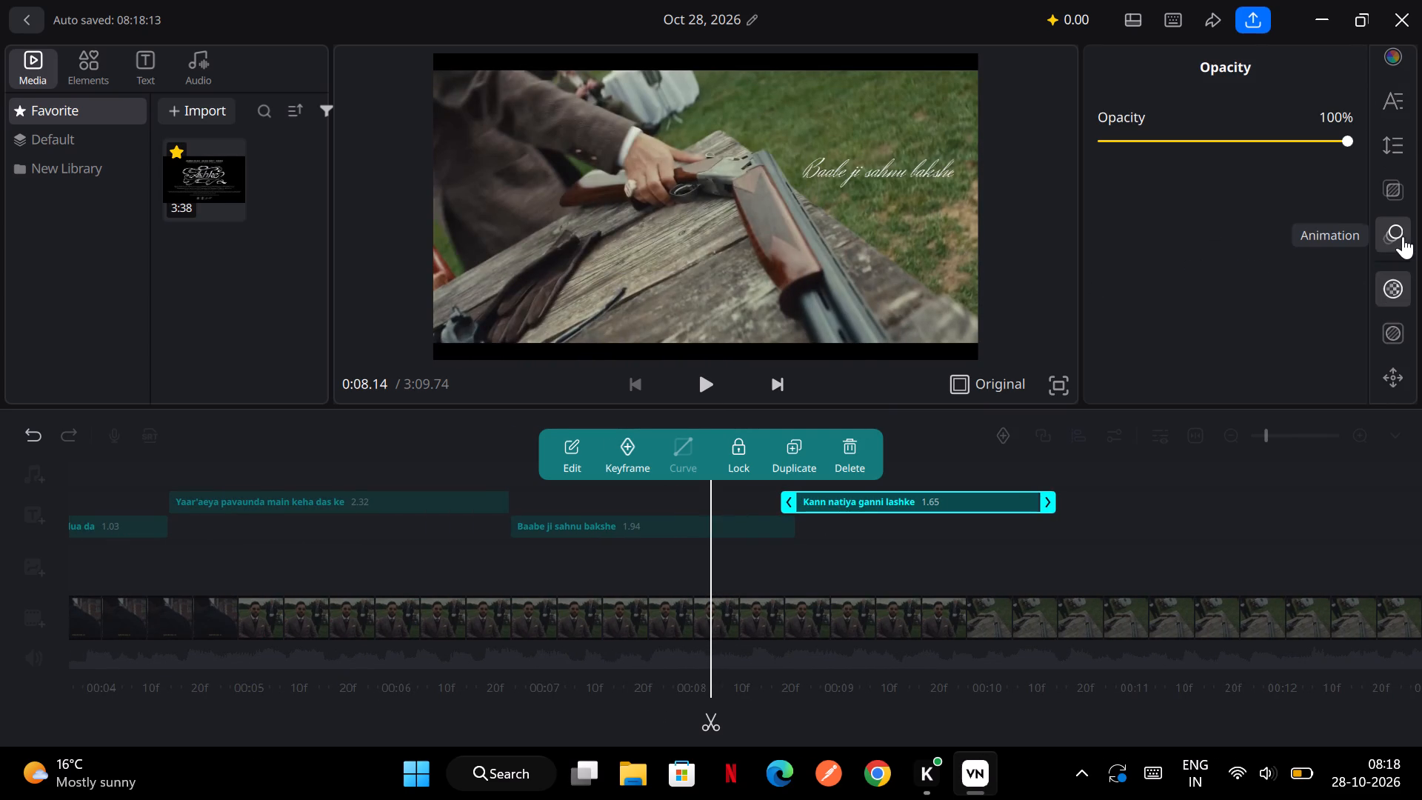
{"action": "scroll", "coordinate": [1269, 236], "scroll_direction": "up", "scroll_amount": 1}
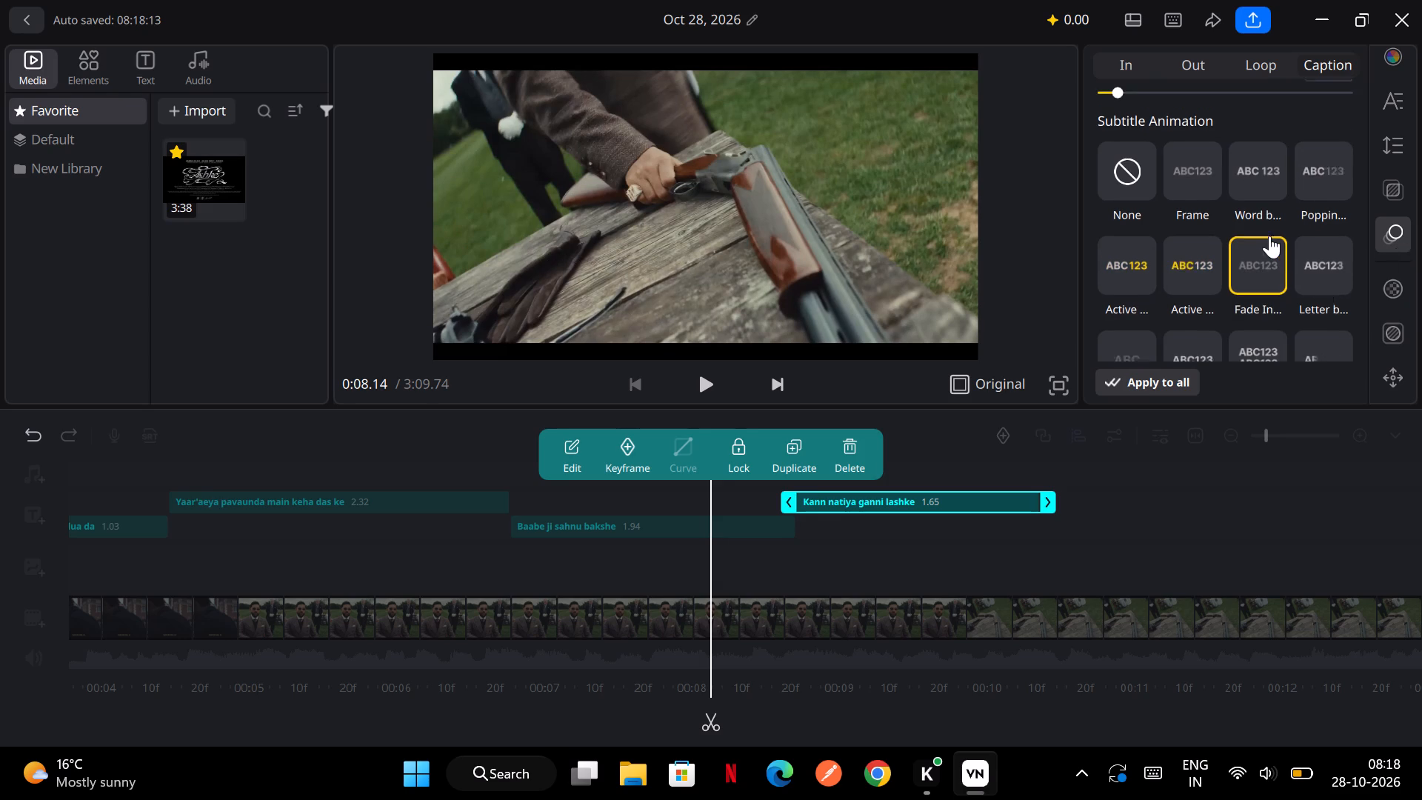
{"action": "scroll", "coordinate": [1269, 236], "scroll_direction": "up", "scroll_amount": 1}
{"action": "left_click_drag", "start_coordinate": [1121, 124], "coordinate": [1156, 127]}
{"action": "left_click", "coordinate": [1144, 527]}
{"action": "scroll", "coordinate": [1144, 527], "scroll_direction": "right", "scroll_amount": 1}
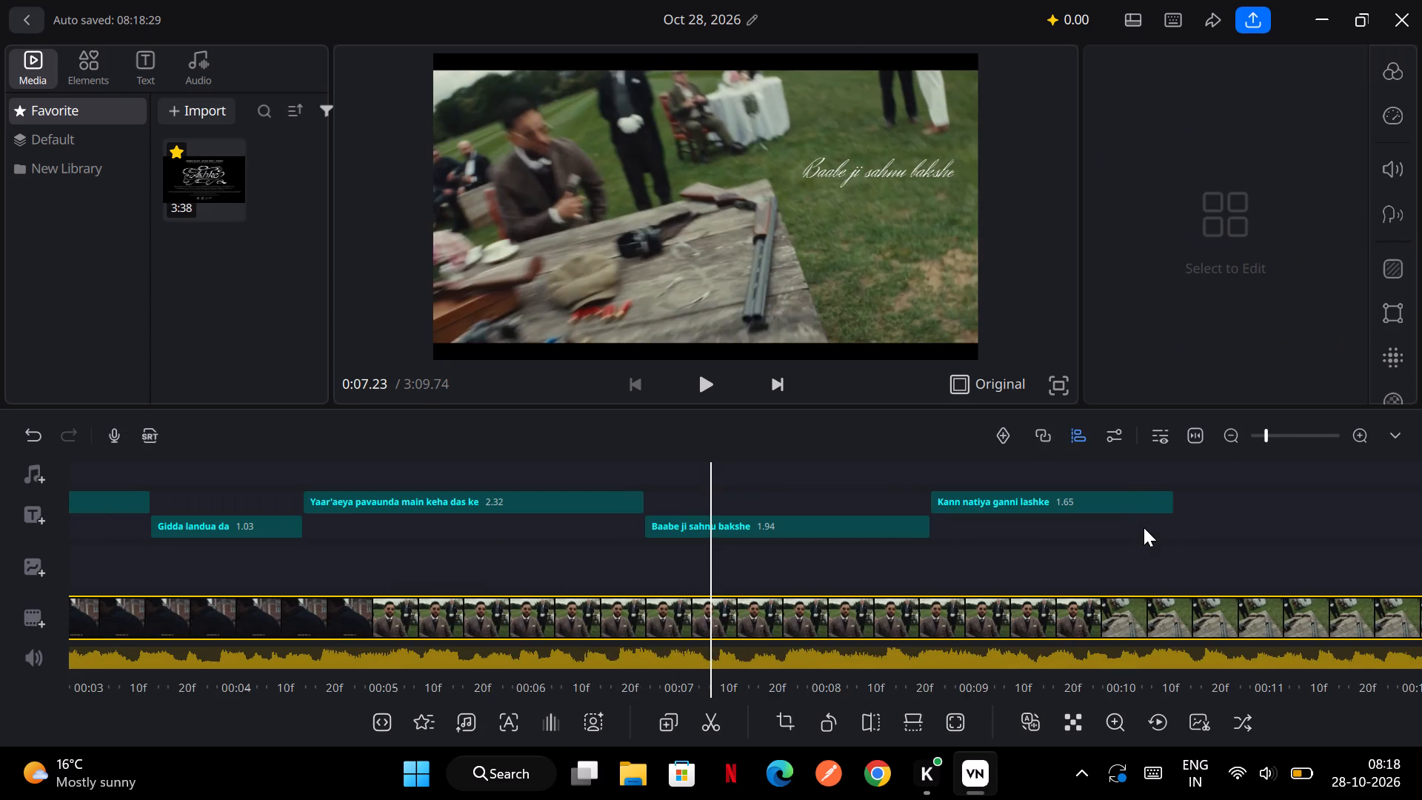
{"action": "left_click", "coordinate": [710, 381]}
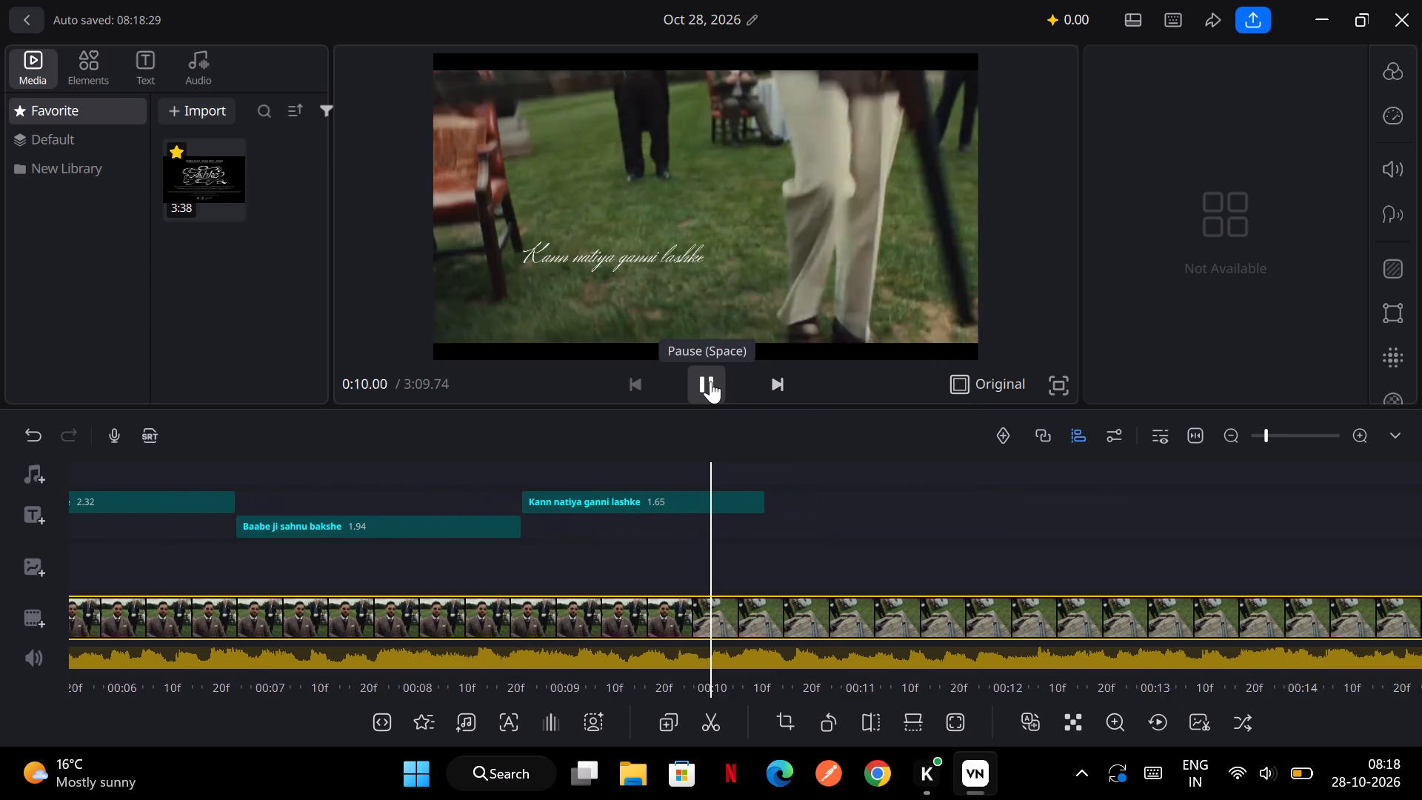
{"action": "scroll", "coordinate": [746, 455], "scroll_direction": "right", "scroll_amount": 2}
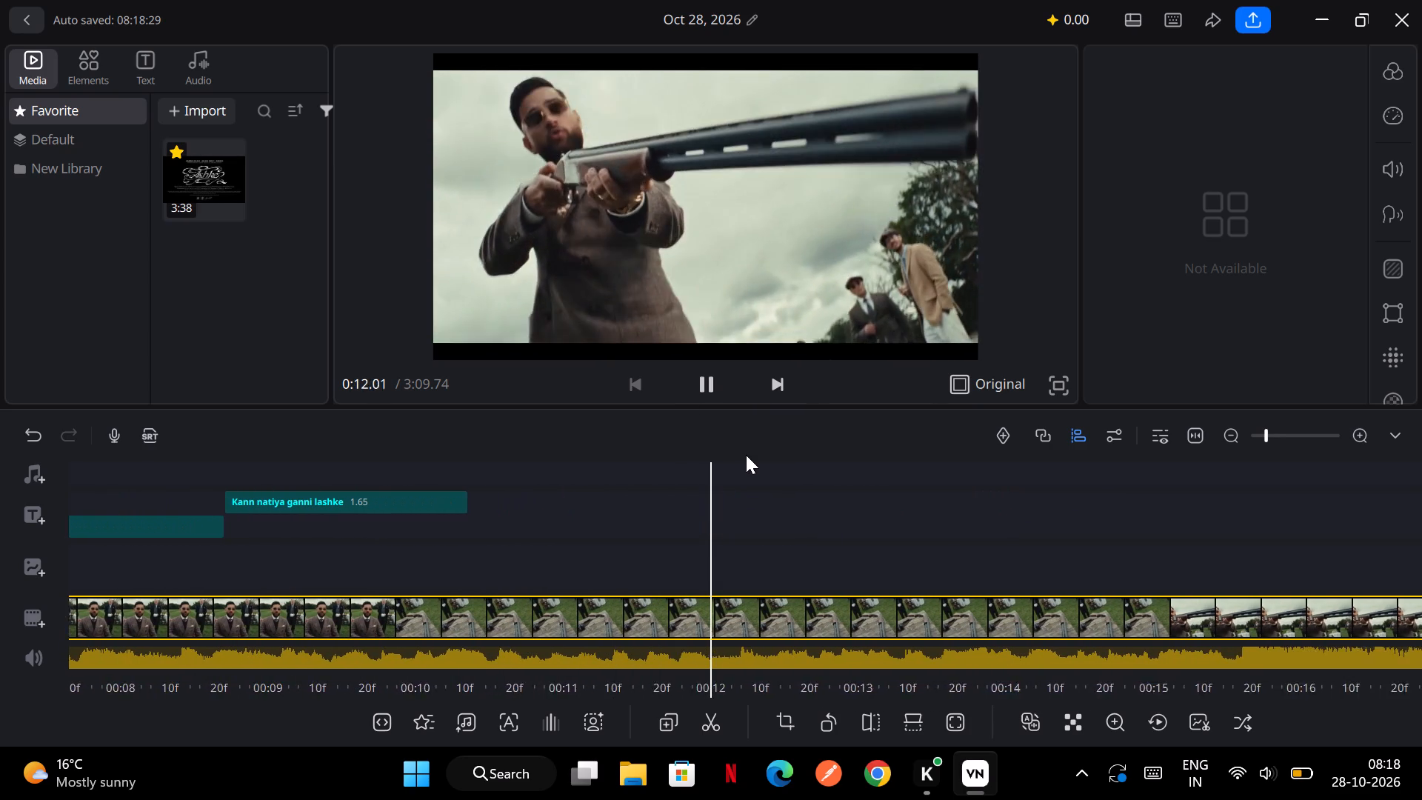
Duplicate the "Kann natiya ganni lashke" title and place the copy right after the original ends.
{"action": "scroll", "coordinate": [746, 455], "scroll_direction": "right", "scroll_amount": 1}
{"action": "scroll", "coordinate": [672, 559], "scroll_direction": "right", "scroll_amount": 3}
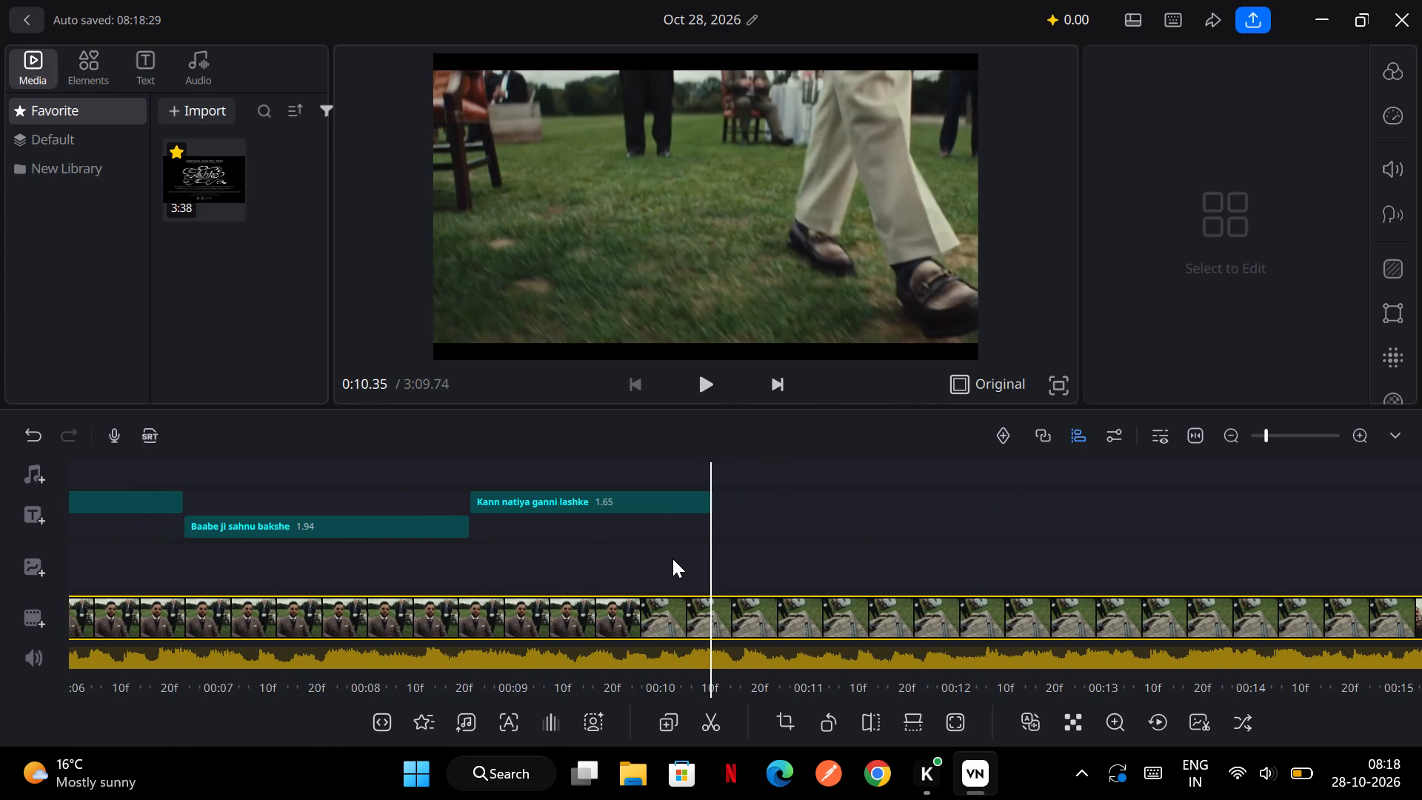
{"action": "scroll", "coordinate": [672, 559], "scroll_direction": "right", "scroll_amount": 1}
{"action": "left_click", "coordinate": [667, 505]}
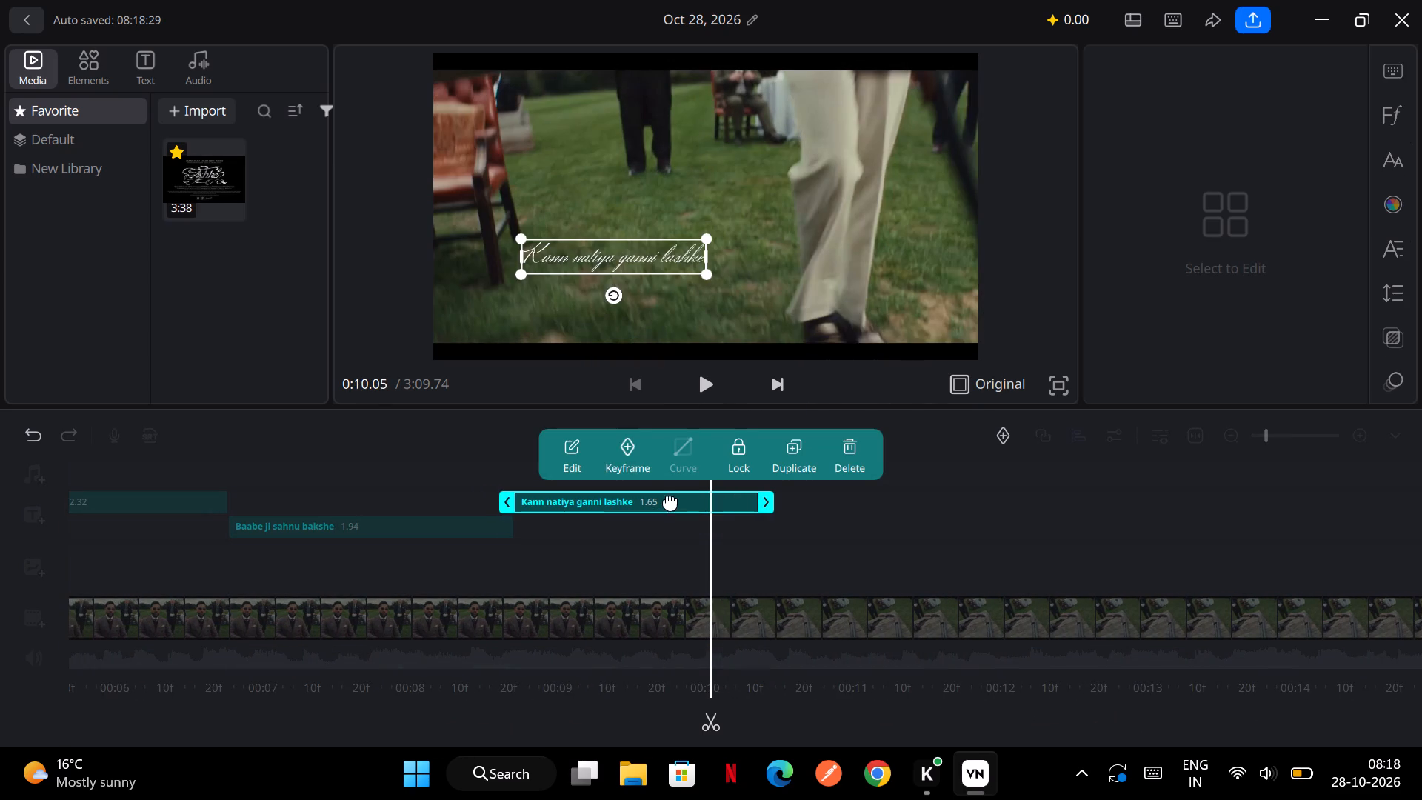
{"action": "left_click", "coordinate": [805, 459]}
{"action": "left_click_drag", "start_coordinate": [673, 527], "coordinate": [755, 532]}
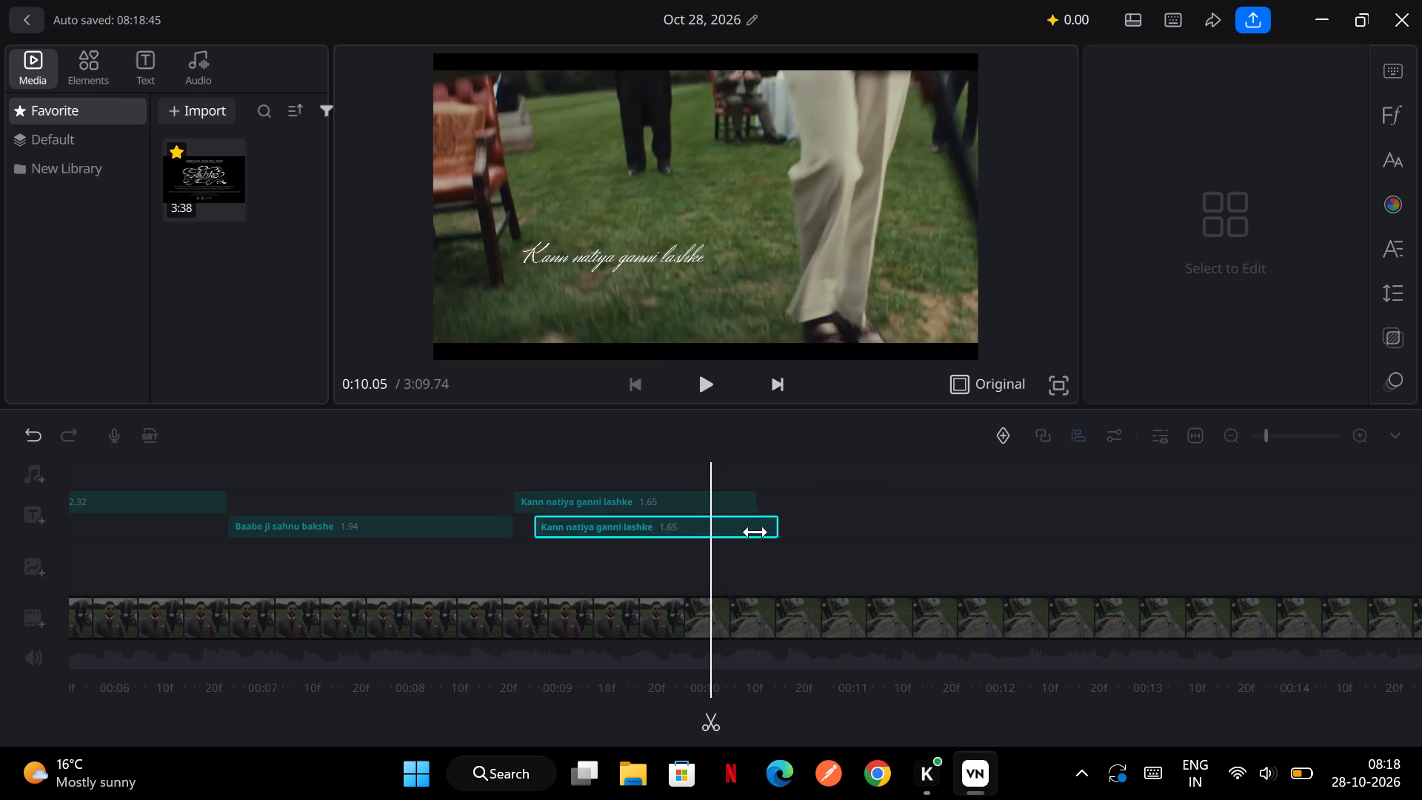
{"action": "left_click_drag", "start_coordinate": [755, 532], "coordinate": [914, 527]}
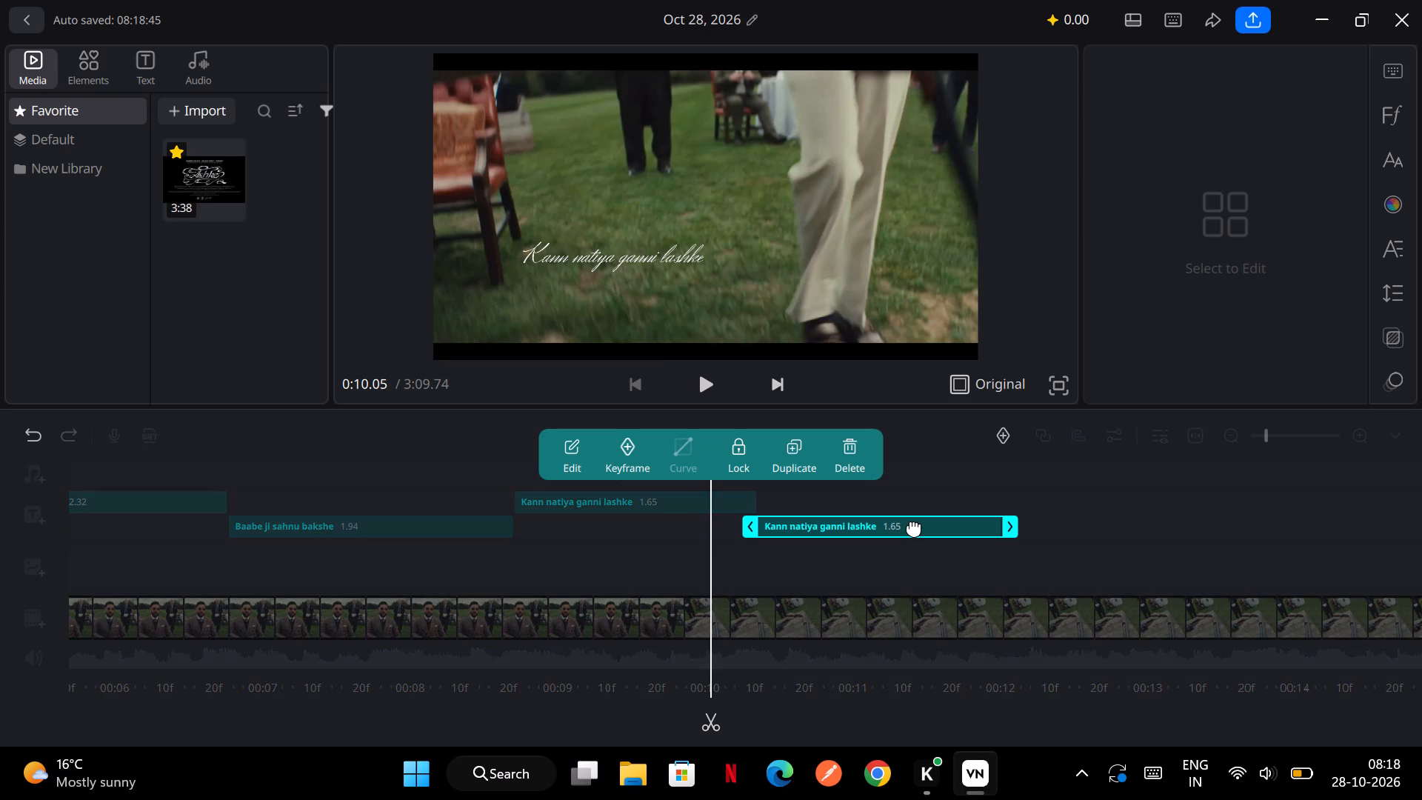
{"action": "left_click", "coordinate": [1045, 569]}
Replace the text of the first "Kann natiya ganni lashke" title with "Ni Modde Paundi".
{"action": "scroll", "coordinate": [1045, 569], "scroll_direction": "left", "scroll_amount": 1}
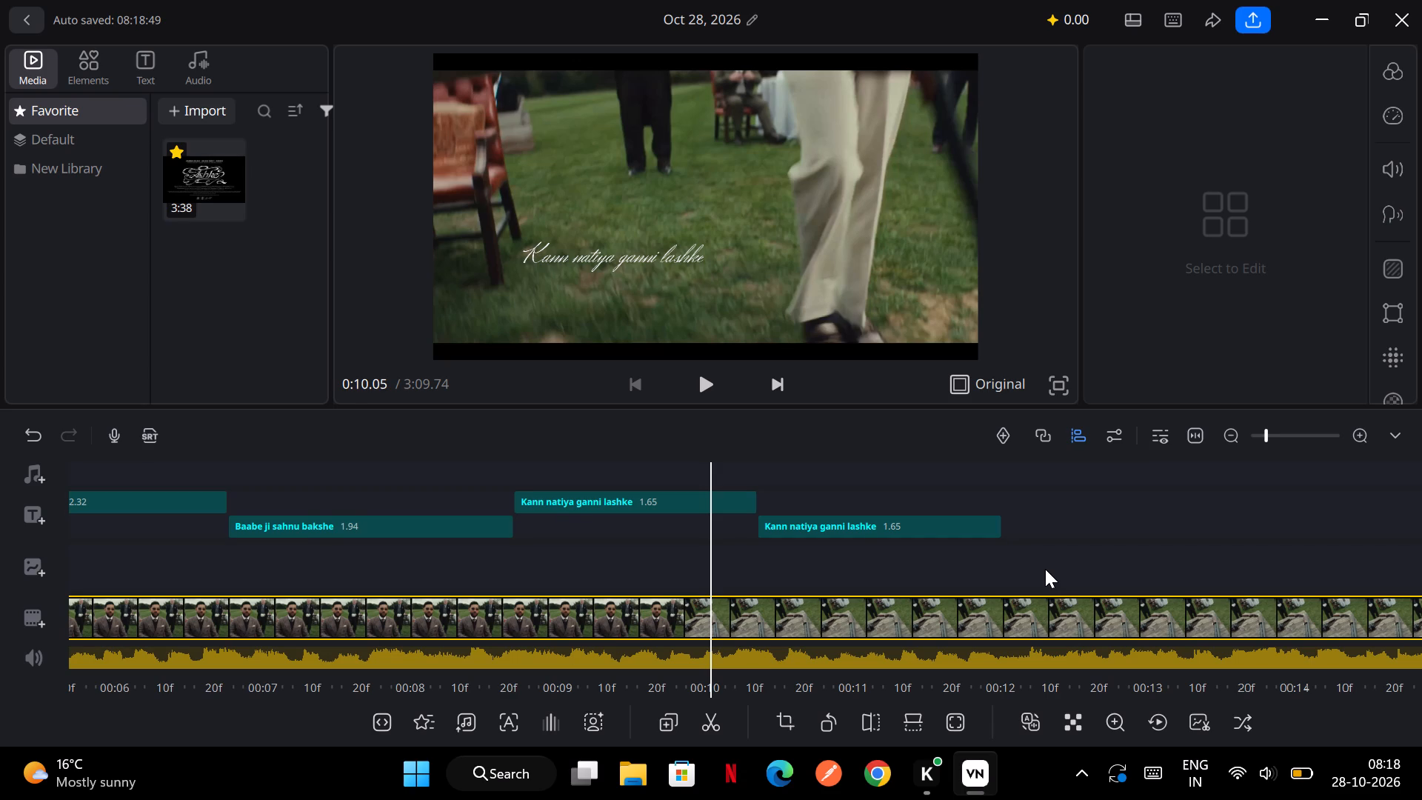
{"action": "scroll", "coordinate": [1045, 569], "scroll_direction": "left", "scroll_amount": 1}
{"action": "left_click", "coordinate": [678, 256]}
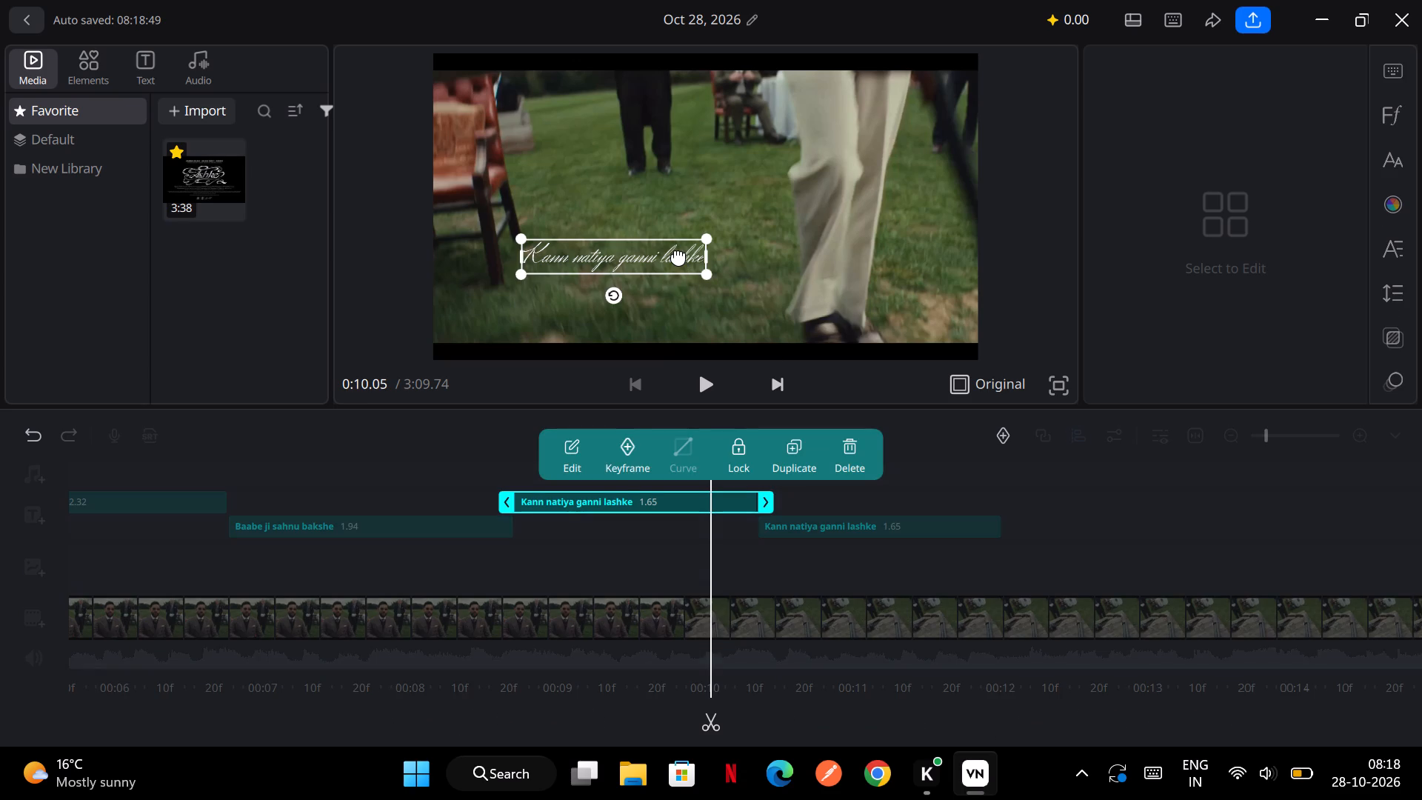
{"action": "double_click", "coordinate": [678, 256]}
{"action": "left_click", "coordinate": [1246, 186]}
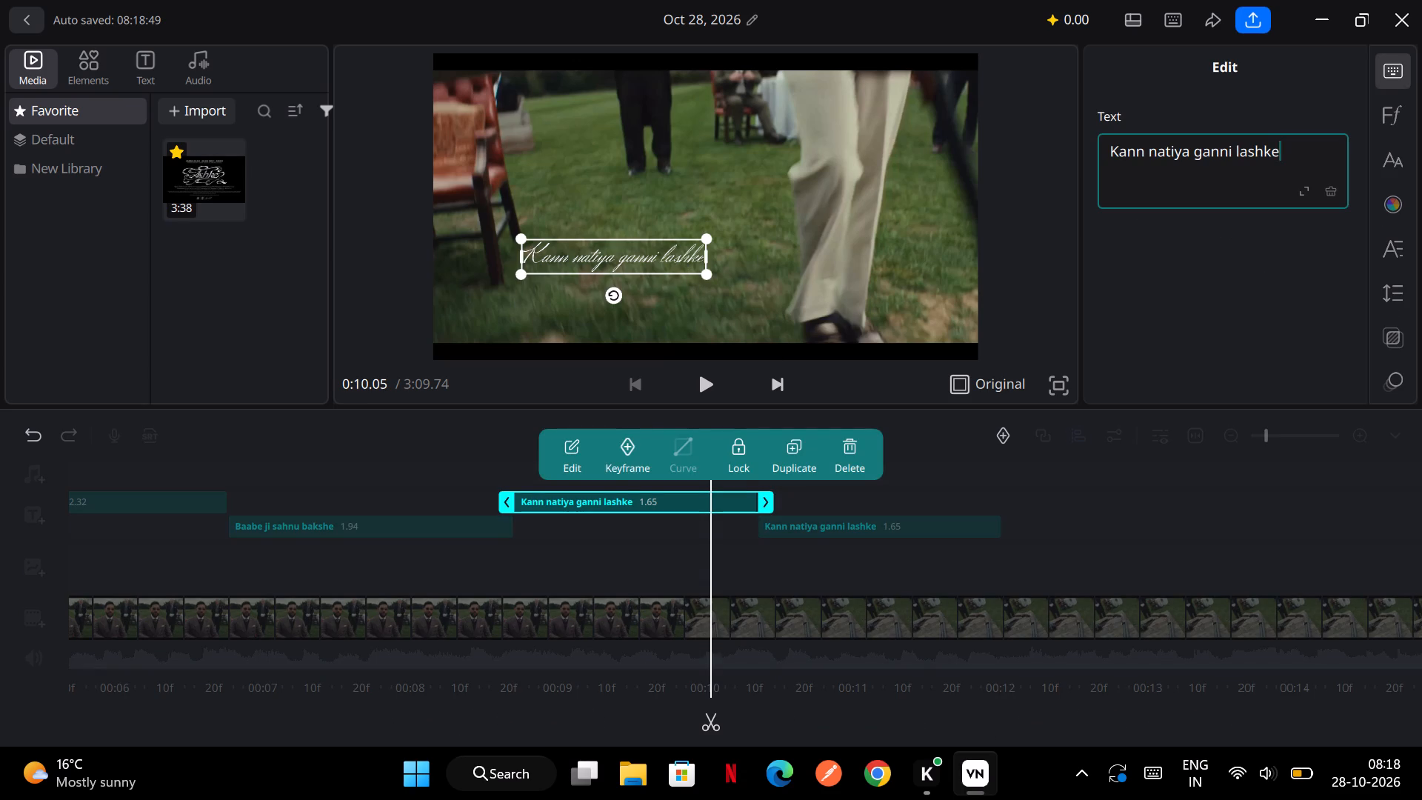
{"action": "key", "text": "ctrl+a"}
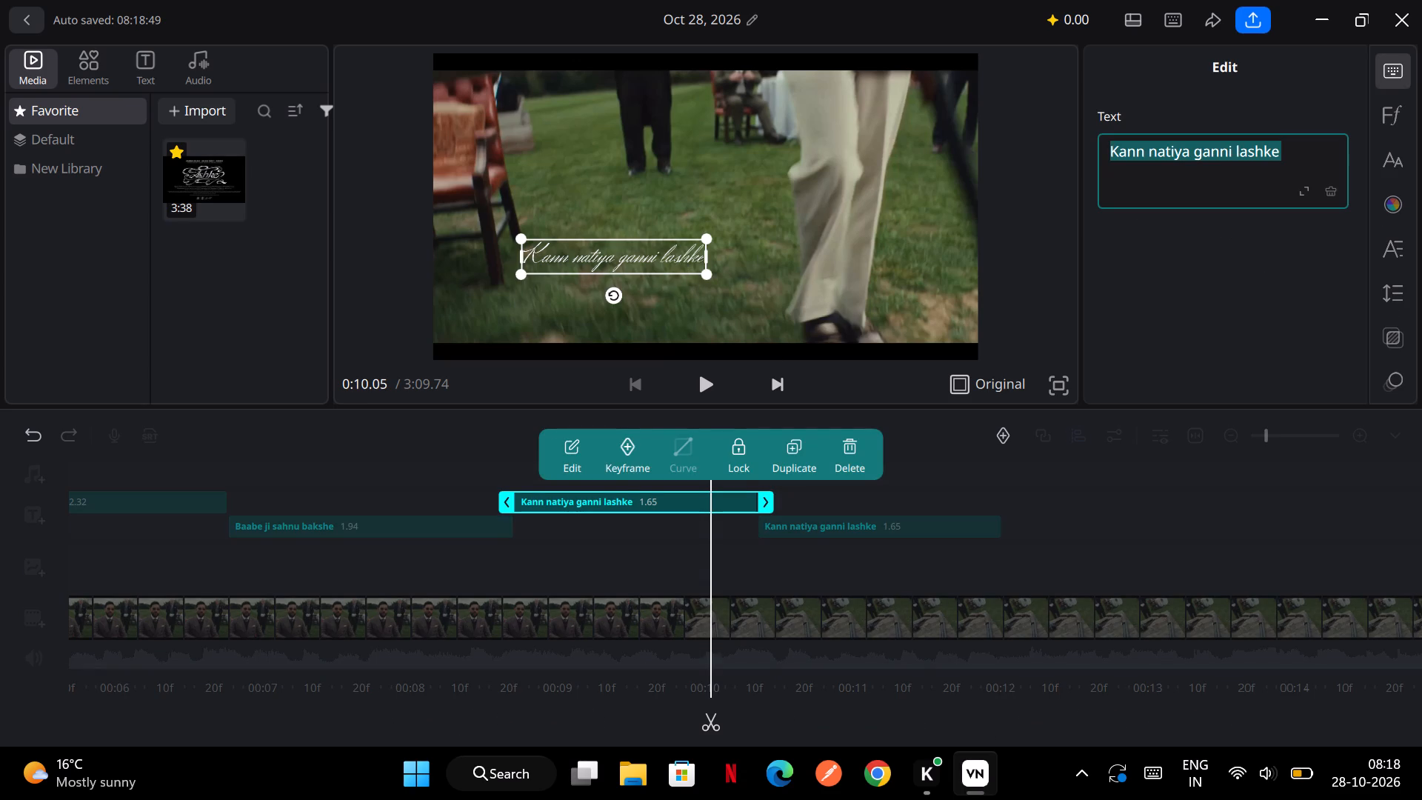
{"action": "type", "text": "ni"}
{"action": "key", "text": "BackSpace"}
{"action": "key", "text": "BackSpace"}
{"action": "type", "text": "Ni"}
{"action": "key", "text": "space"}
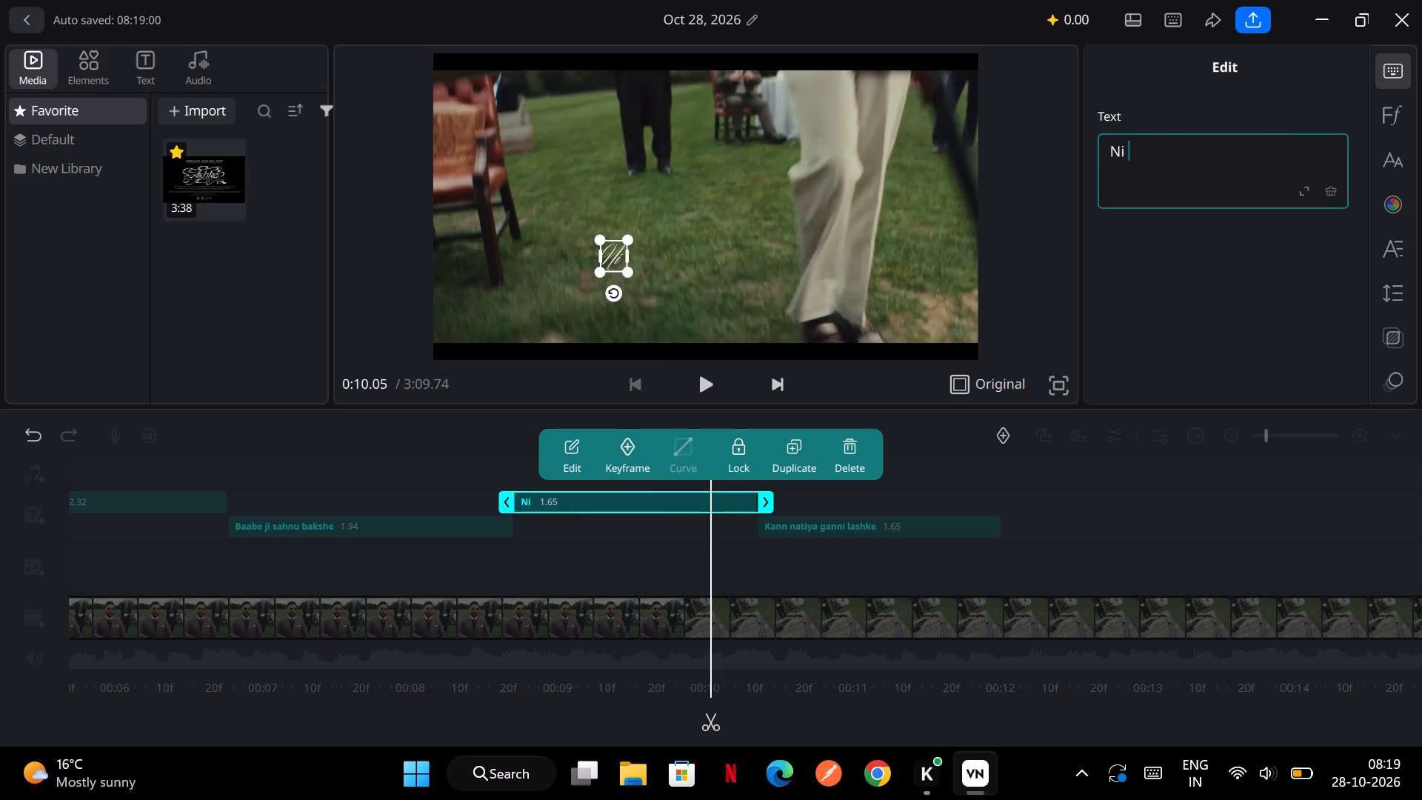
{"action": "type", "text": "Mod"}
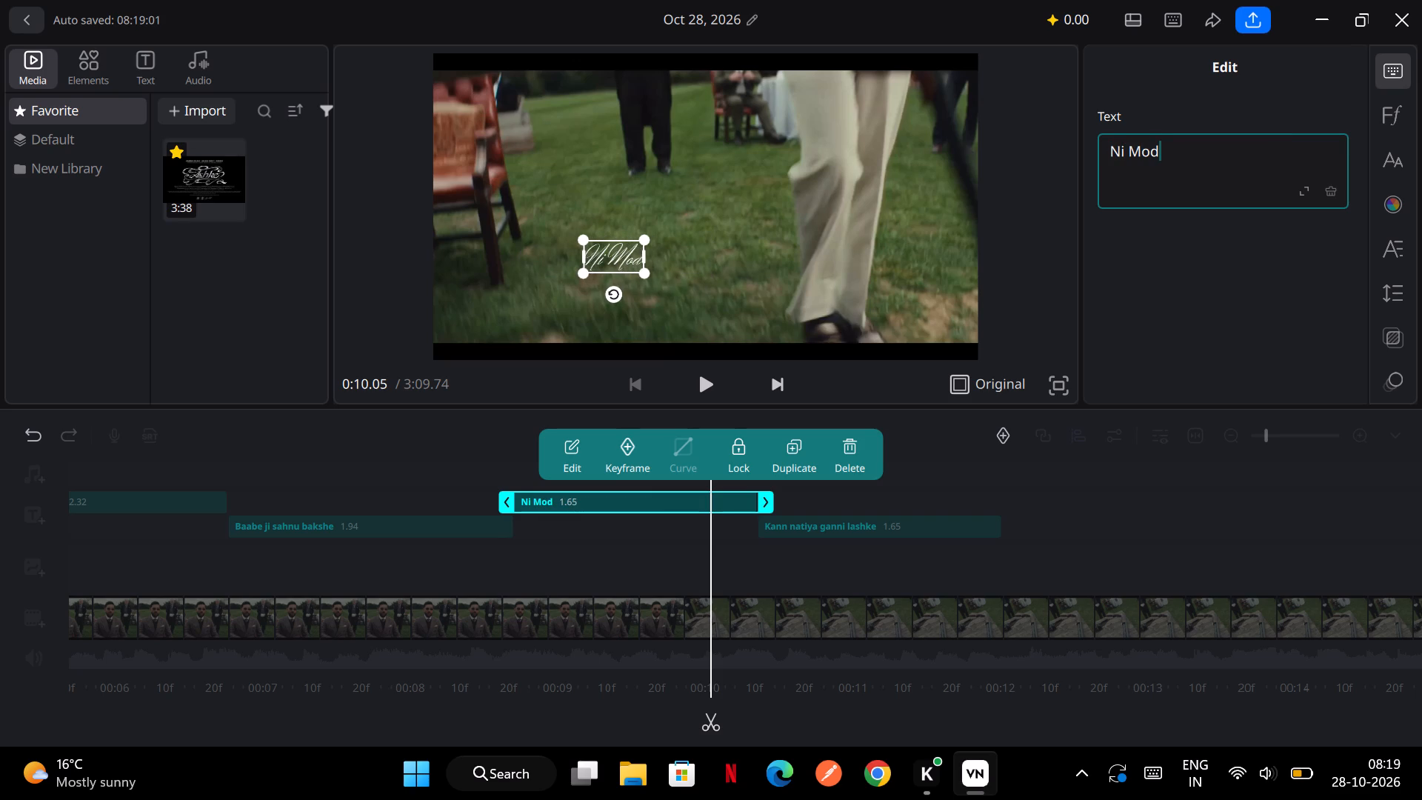
{"action": "type", "text": "de Paundi"}
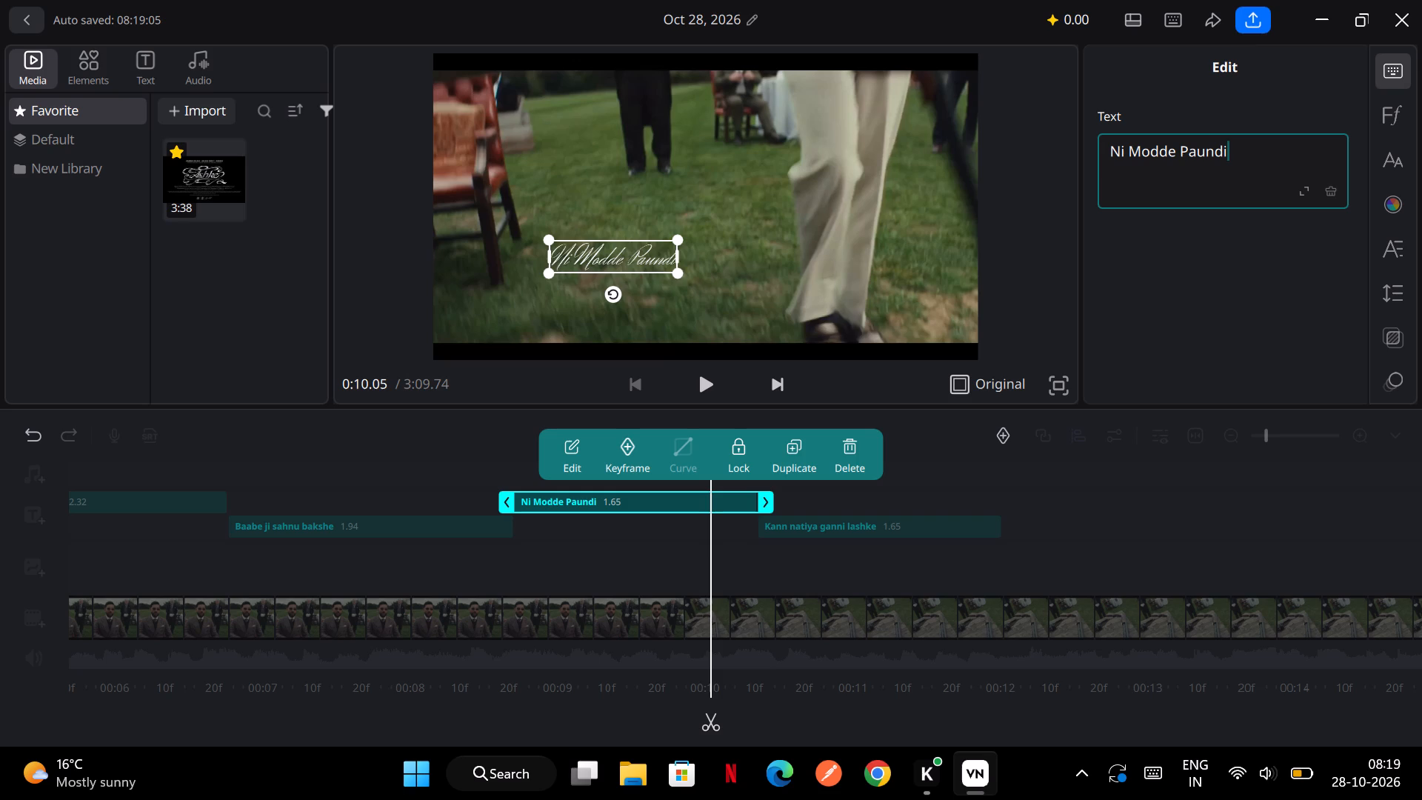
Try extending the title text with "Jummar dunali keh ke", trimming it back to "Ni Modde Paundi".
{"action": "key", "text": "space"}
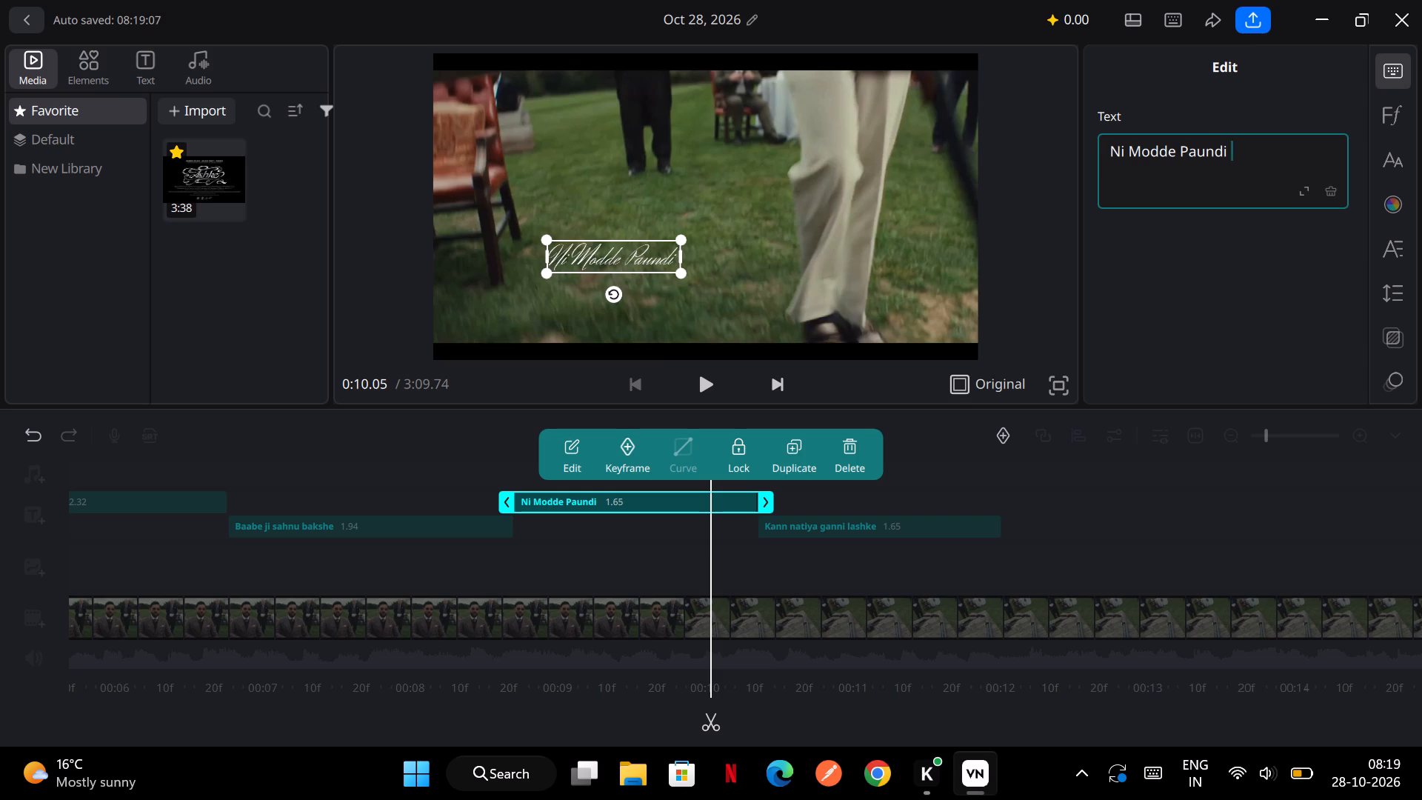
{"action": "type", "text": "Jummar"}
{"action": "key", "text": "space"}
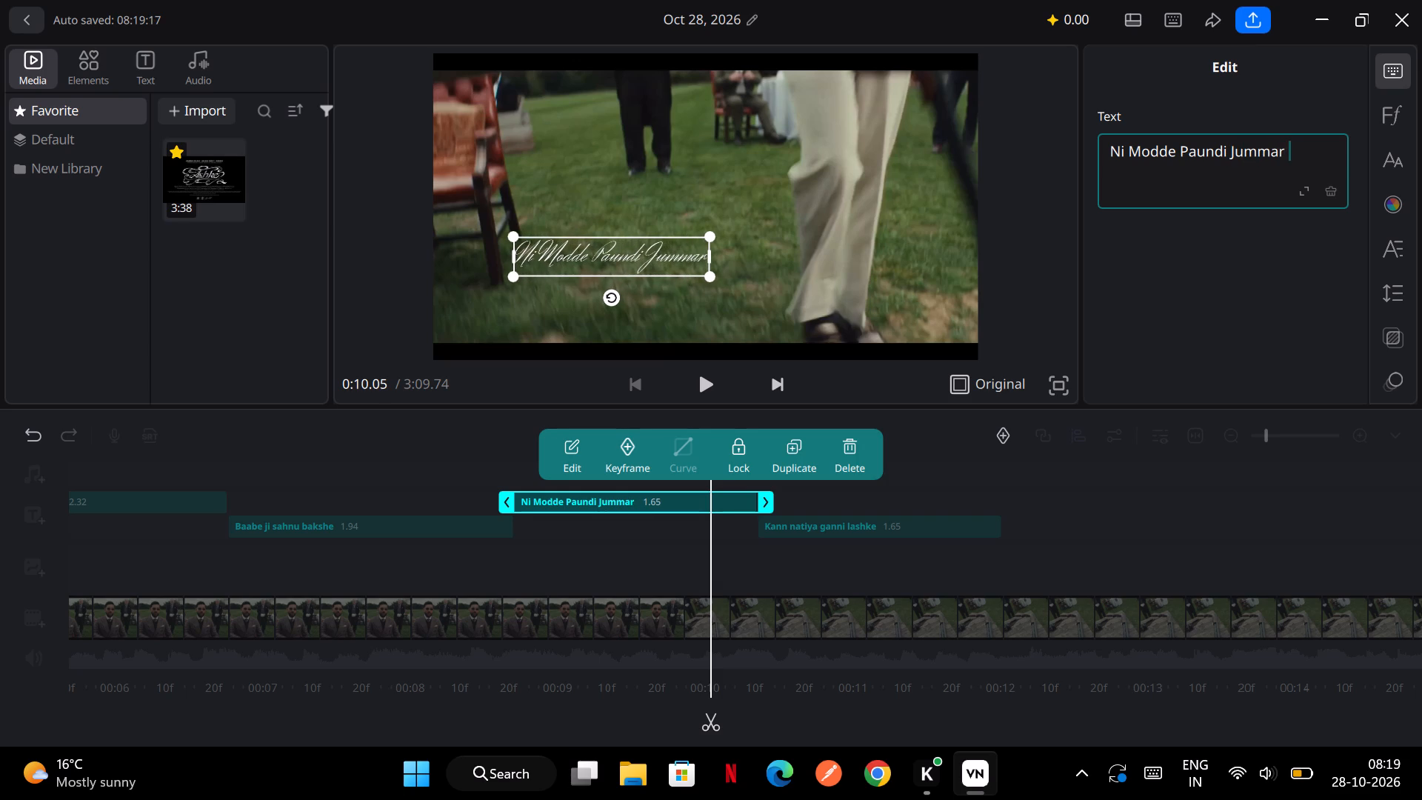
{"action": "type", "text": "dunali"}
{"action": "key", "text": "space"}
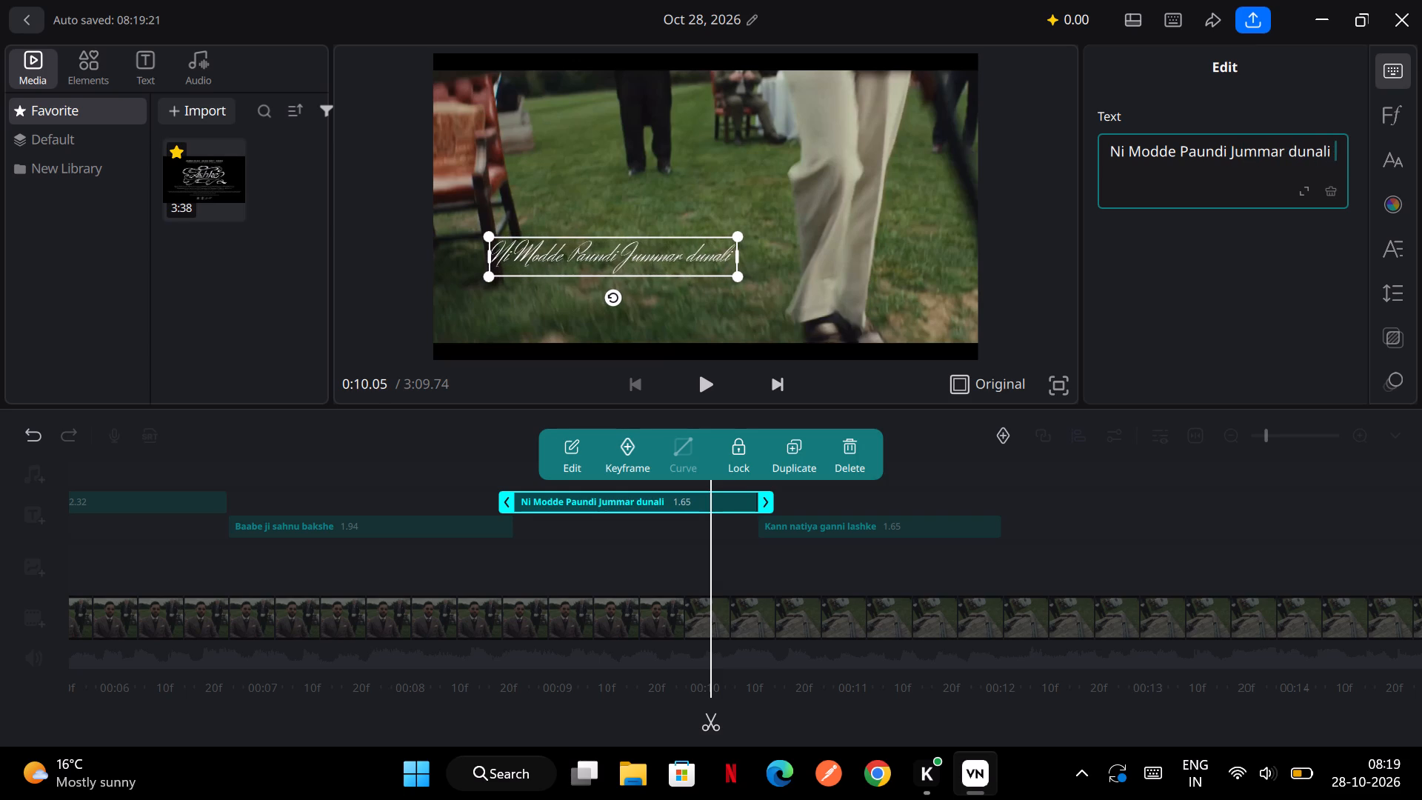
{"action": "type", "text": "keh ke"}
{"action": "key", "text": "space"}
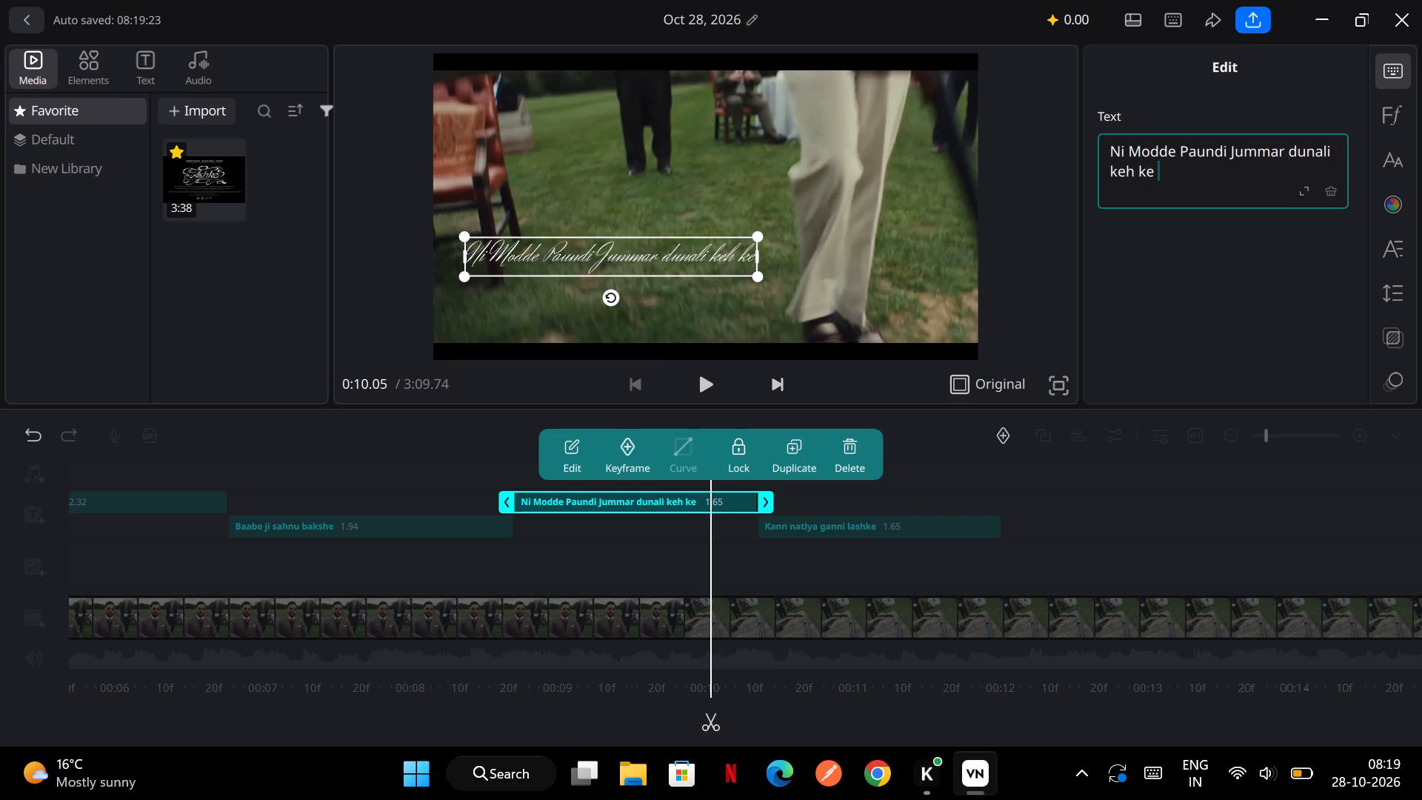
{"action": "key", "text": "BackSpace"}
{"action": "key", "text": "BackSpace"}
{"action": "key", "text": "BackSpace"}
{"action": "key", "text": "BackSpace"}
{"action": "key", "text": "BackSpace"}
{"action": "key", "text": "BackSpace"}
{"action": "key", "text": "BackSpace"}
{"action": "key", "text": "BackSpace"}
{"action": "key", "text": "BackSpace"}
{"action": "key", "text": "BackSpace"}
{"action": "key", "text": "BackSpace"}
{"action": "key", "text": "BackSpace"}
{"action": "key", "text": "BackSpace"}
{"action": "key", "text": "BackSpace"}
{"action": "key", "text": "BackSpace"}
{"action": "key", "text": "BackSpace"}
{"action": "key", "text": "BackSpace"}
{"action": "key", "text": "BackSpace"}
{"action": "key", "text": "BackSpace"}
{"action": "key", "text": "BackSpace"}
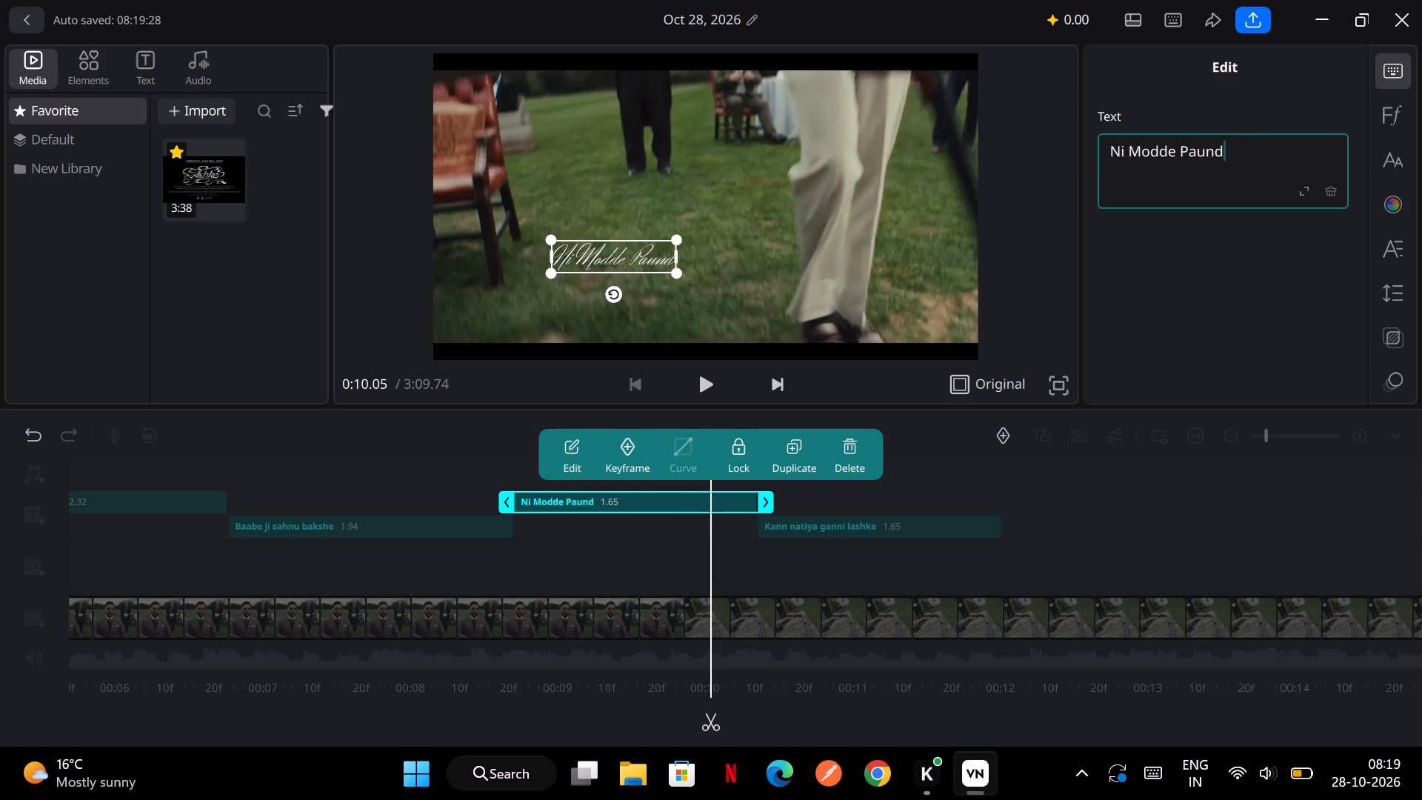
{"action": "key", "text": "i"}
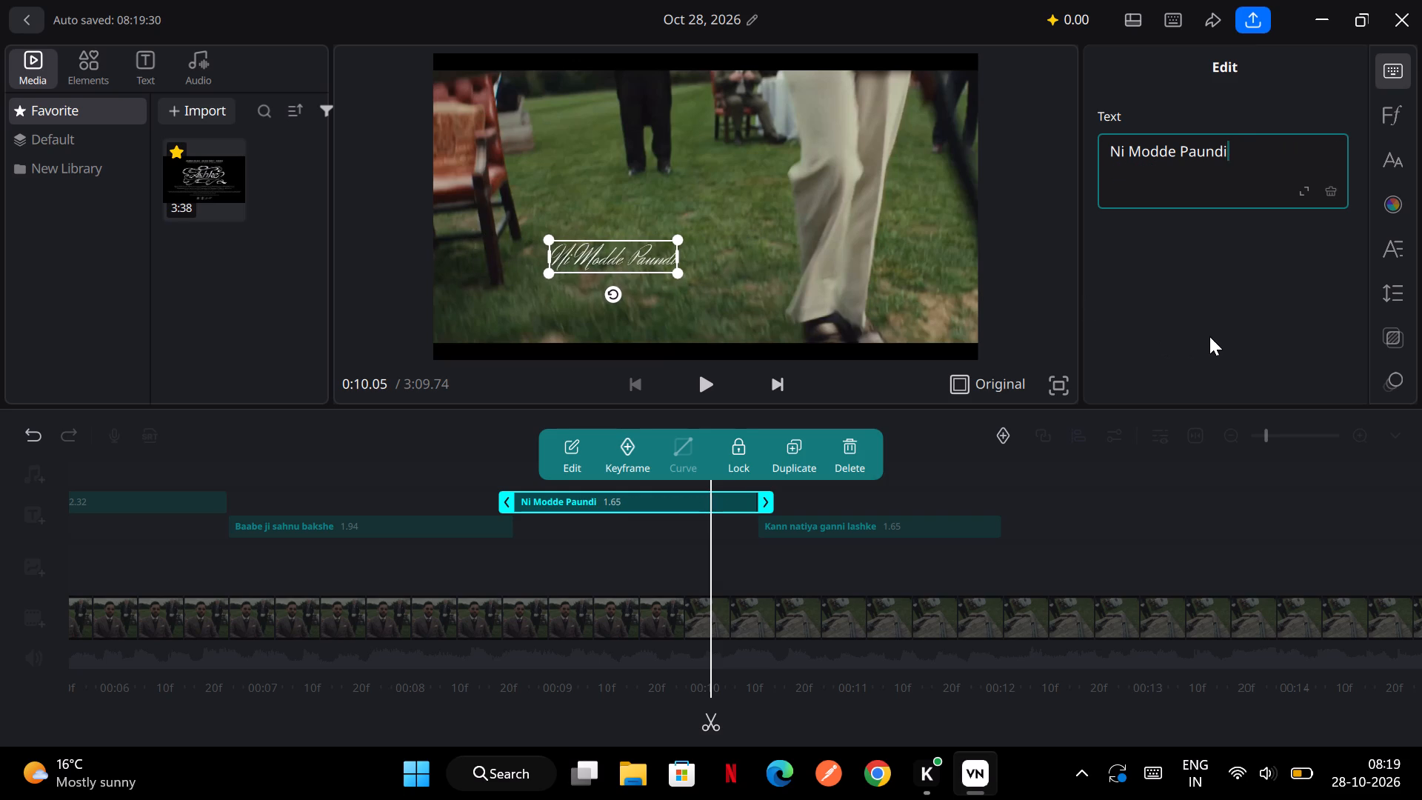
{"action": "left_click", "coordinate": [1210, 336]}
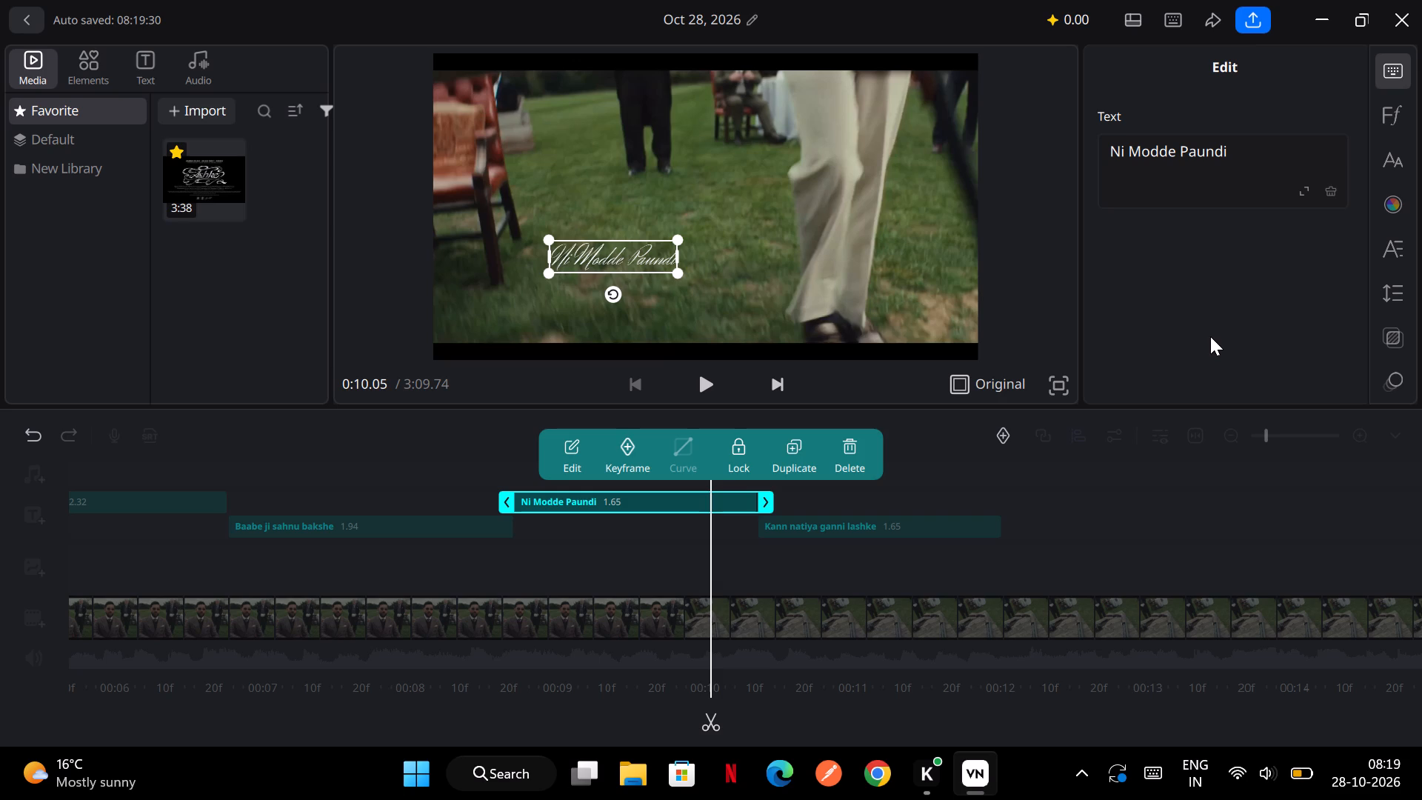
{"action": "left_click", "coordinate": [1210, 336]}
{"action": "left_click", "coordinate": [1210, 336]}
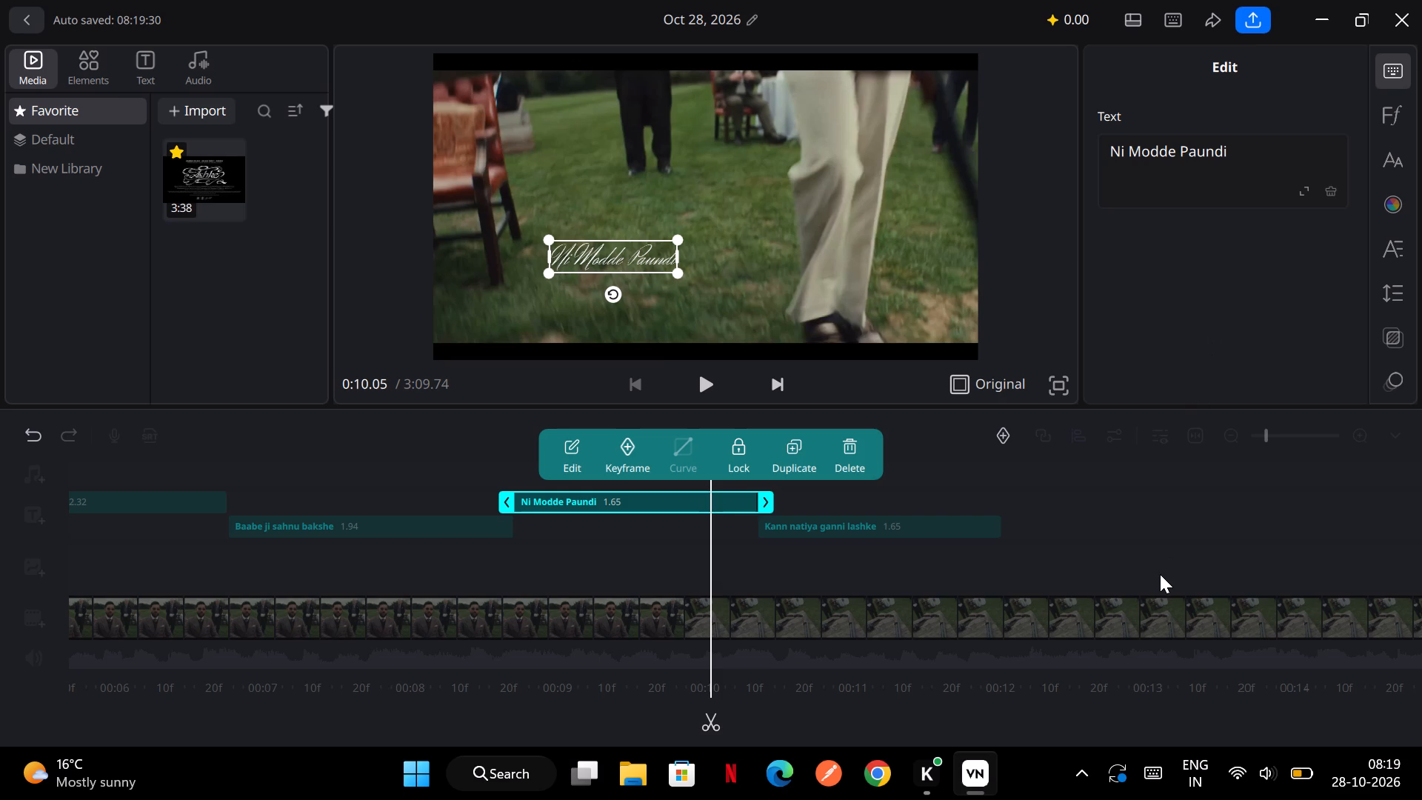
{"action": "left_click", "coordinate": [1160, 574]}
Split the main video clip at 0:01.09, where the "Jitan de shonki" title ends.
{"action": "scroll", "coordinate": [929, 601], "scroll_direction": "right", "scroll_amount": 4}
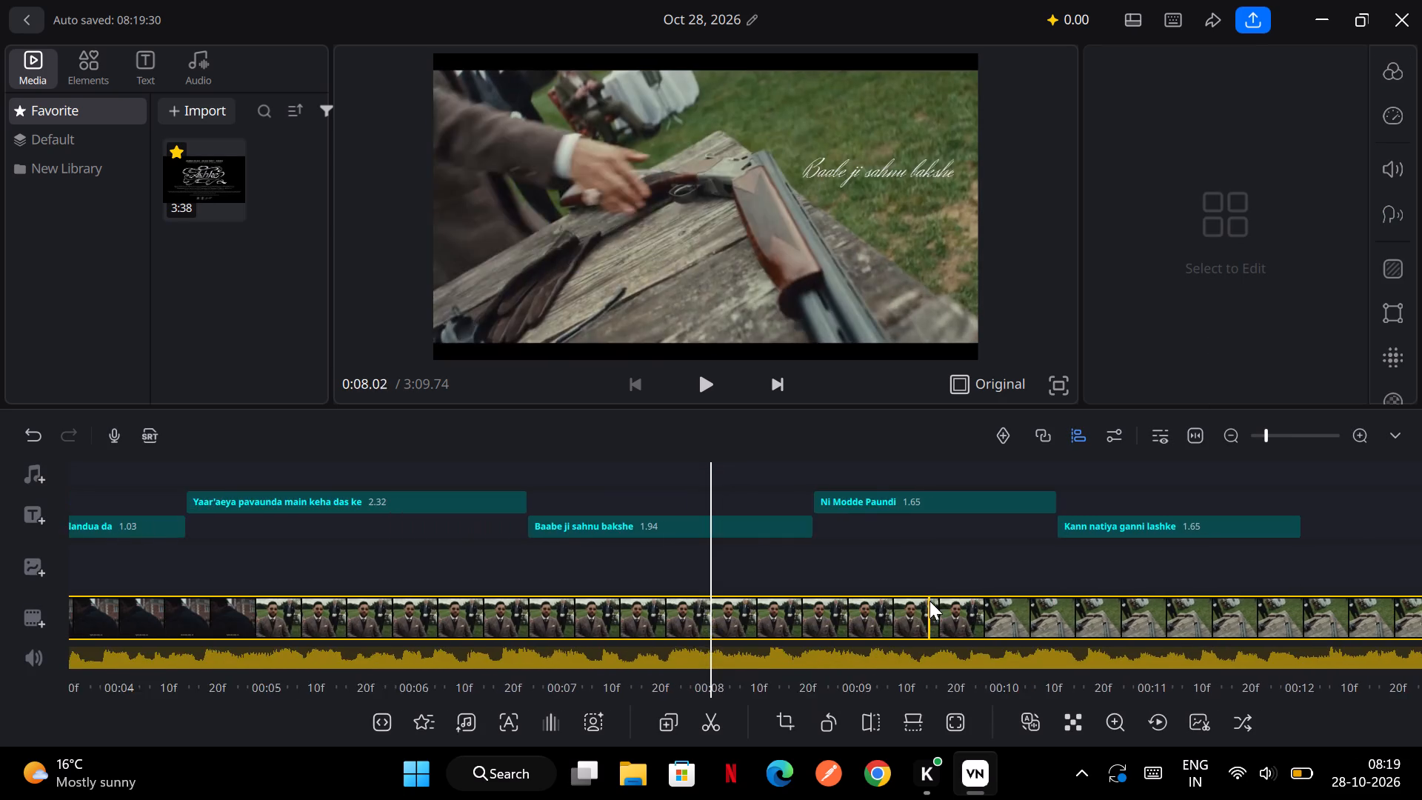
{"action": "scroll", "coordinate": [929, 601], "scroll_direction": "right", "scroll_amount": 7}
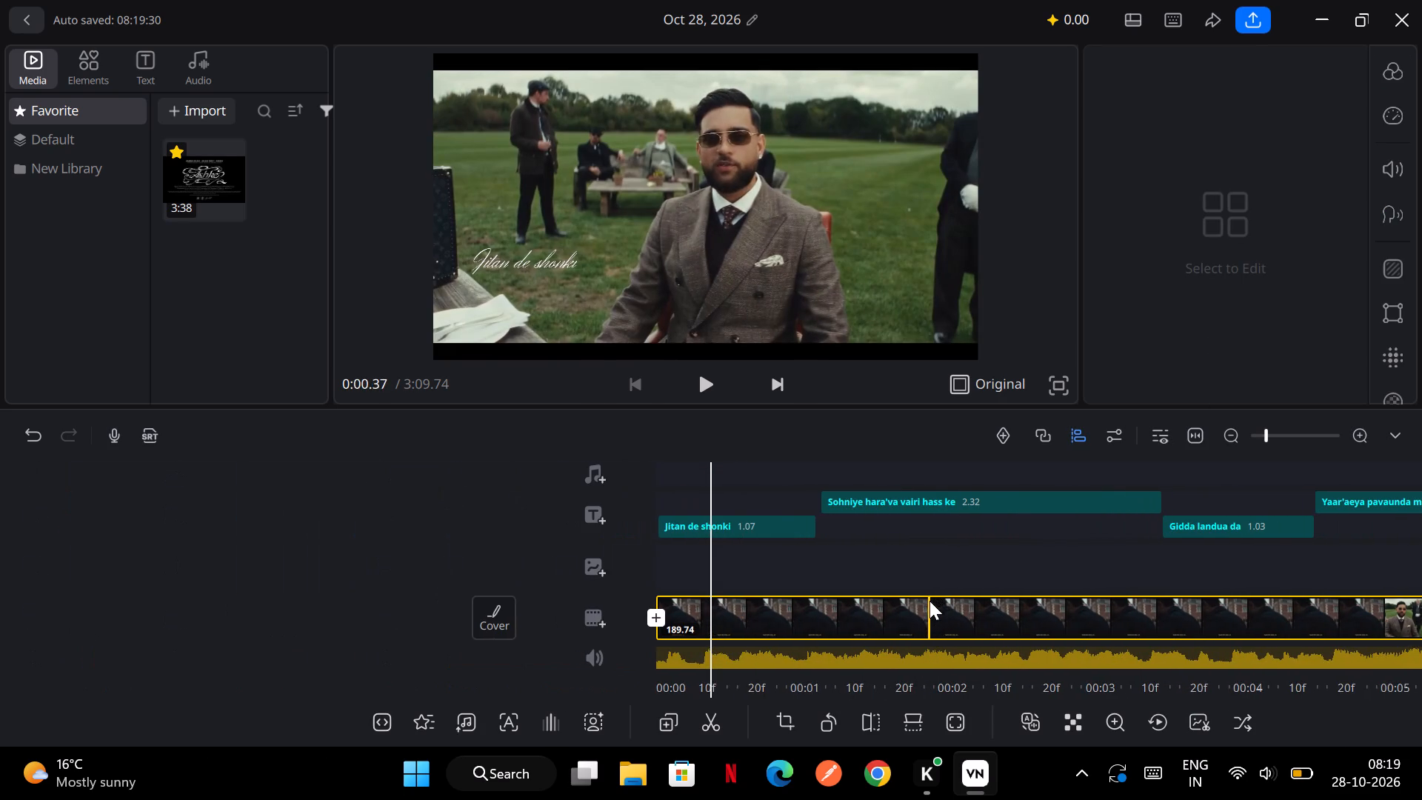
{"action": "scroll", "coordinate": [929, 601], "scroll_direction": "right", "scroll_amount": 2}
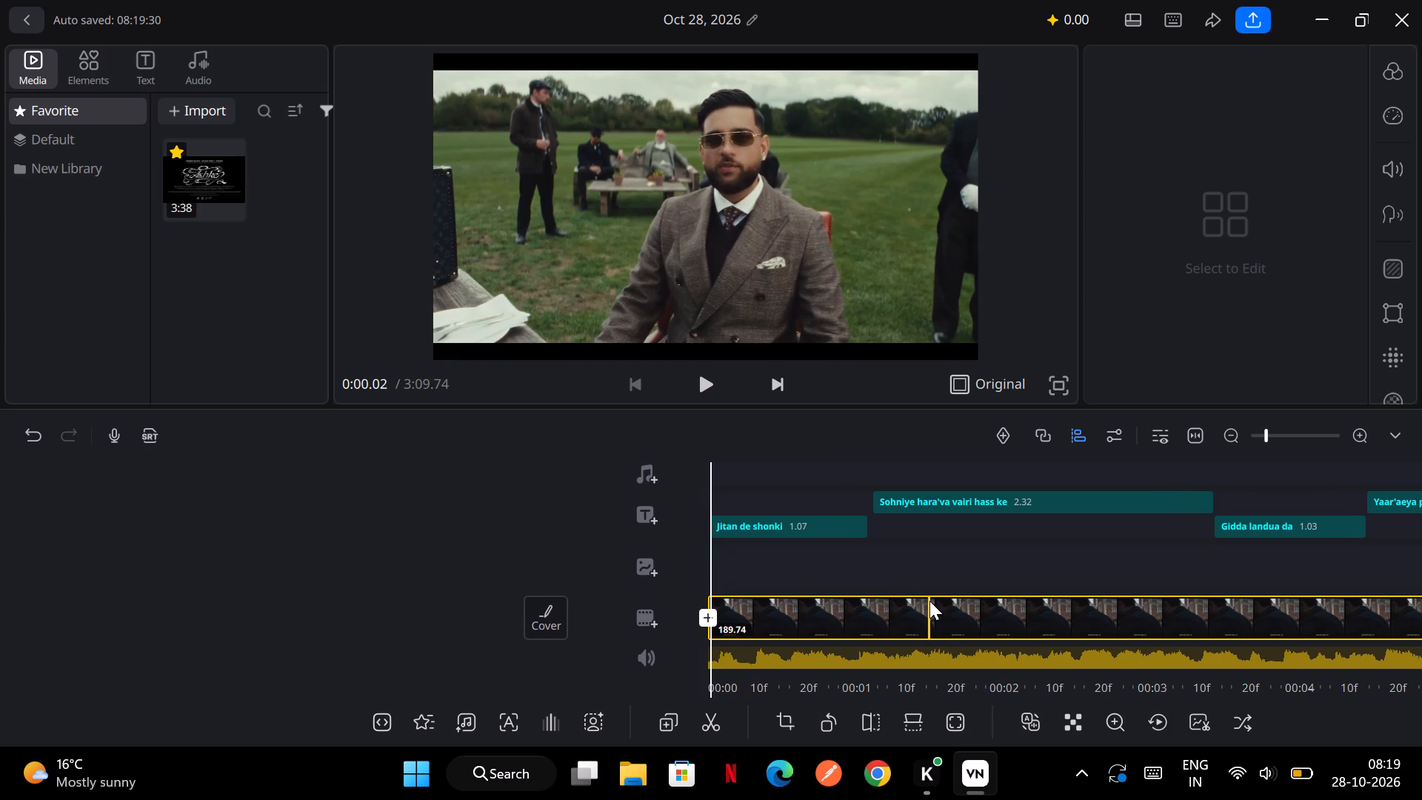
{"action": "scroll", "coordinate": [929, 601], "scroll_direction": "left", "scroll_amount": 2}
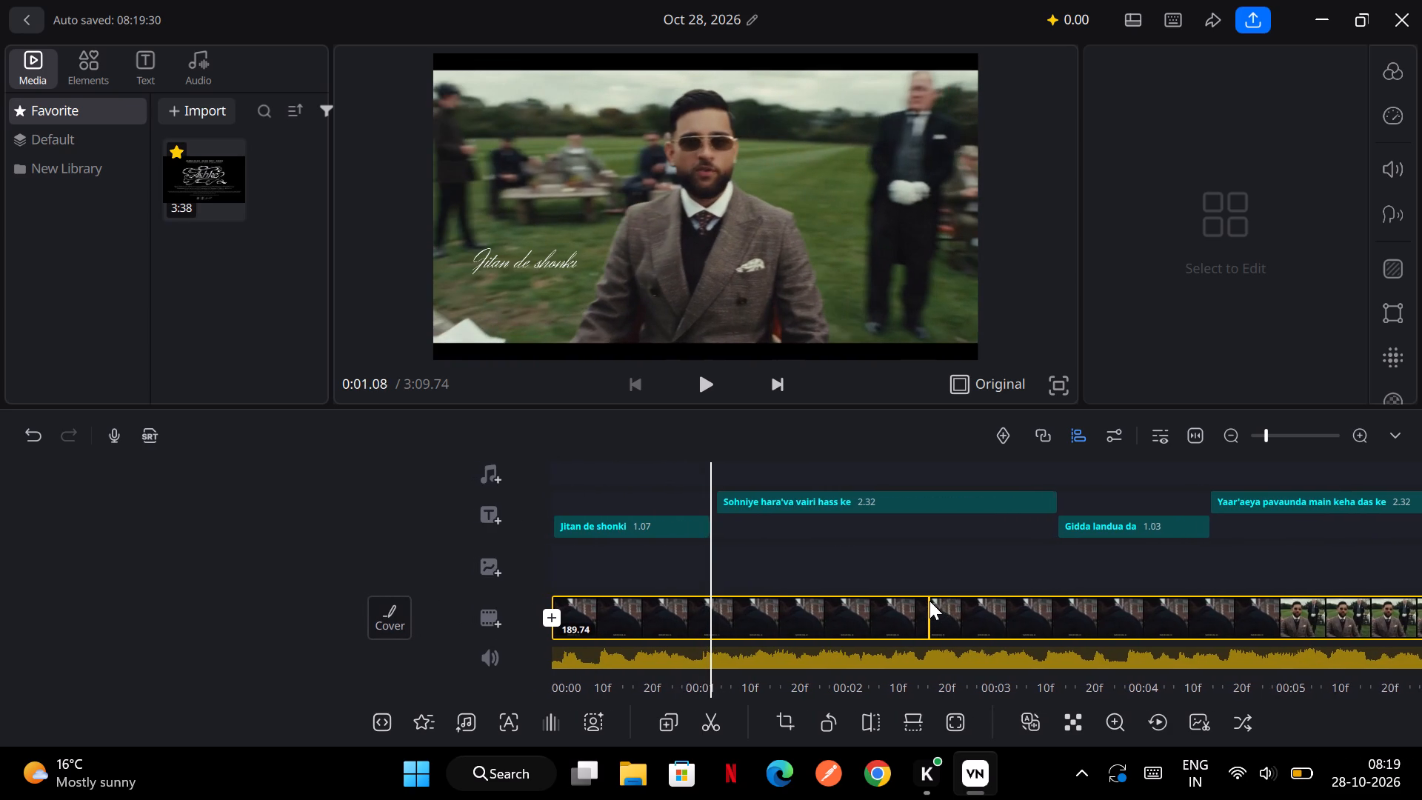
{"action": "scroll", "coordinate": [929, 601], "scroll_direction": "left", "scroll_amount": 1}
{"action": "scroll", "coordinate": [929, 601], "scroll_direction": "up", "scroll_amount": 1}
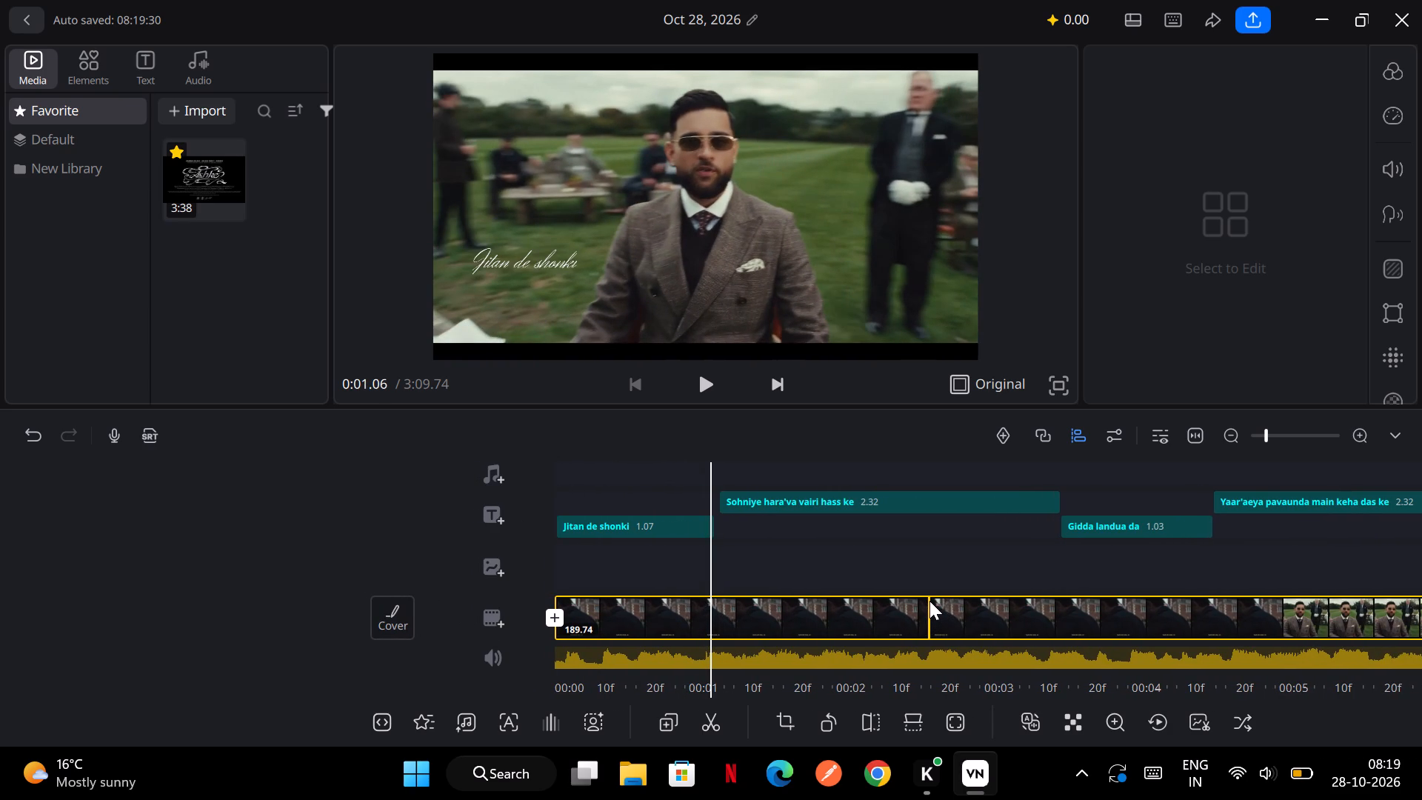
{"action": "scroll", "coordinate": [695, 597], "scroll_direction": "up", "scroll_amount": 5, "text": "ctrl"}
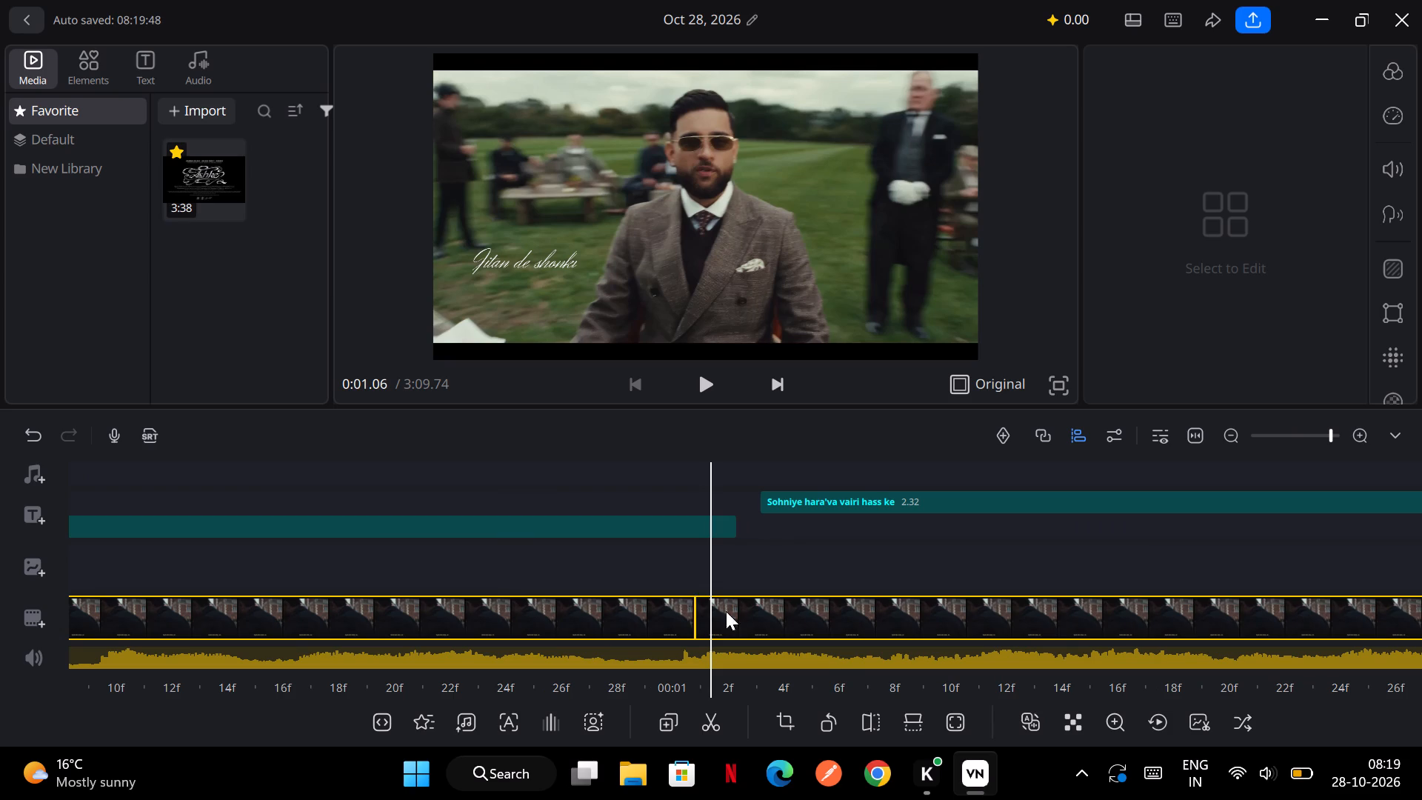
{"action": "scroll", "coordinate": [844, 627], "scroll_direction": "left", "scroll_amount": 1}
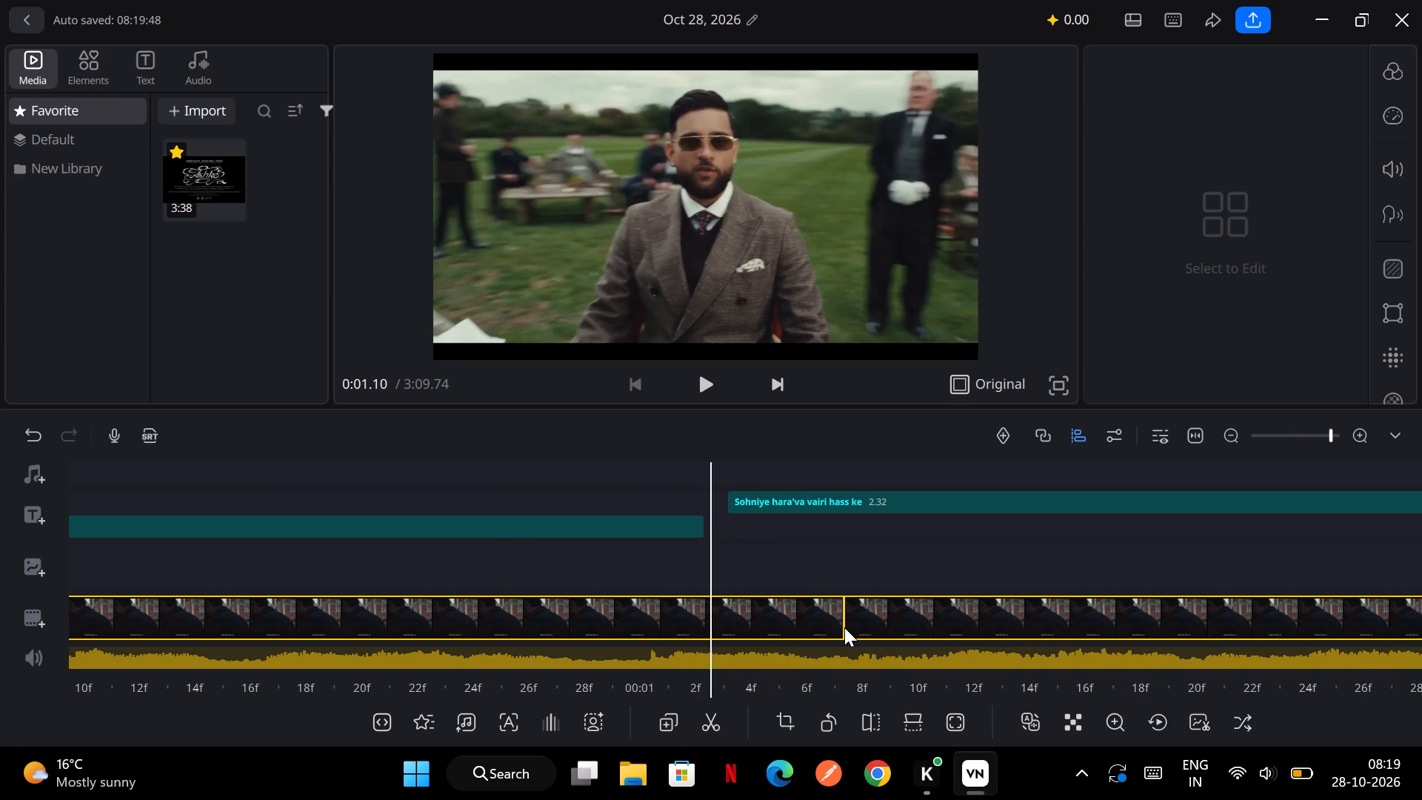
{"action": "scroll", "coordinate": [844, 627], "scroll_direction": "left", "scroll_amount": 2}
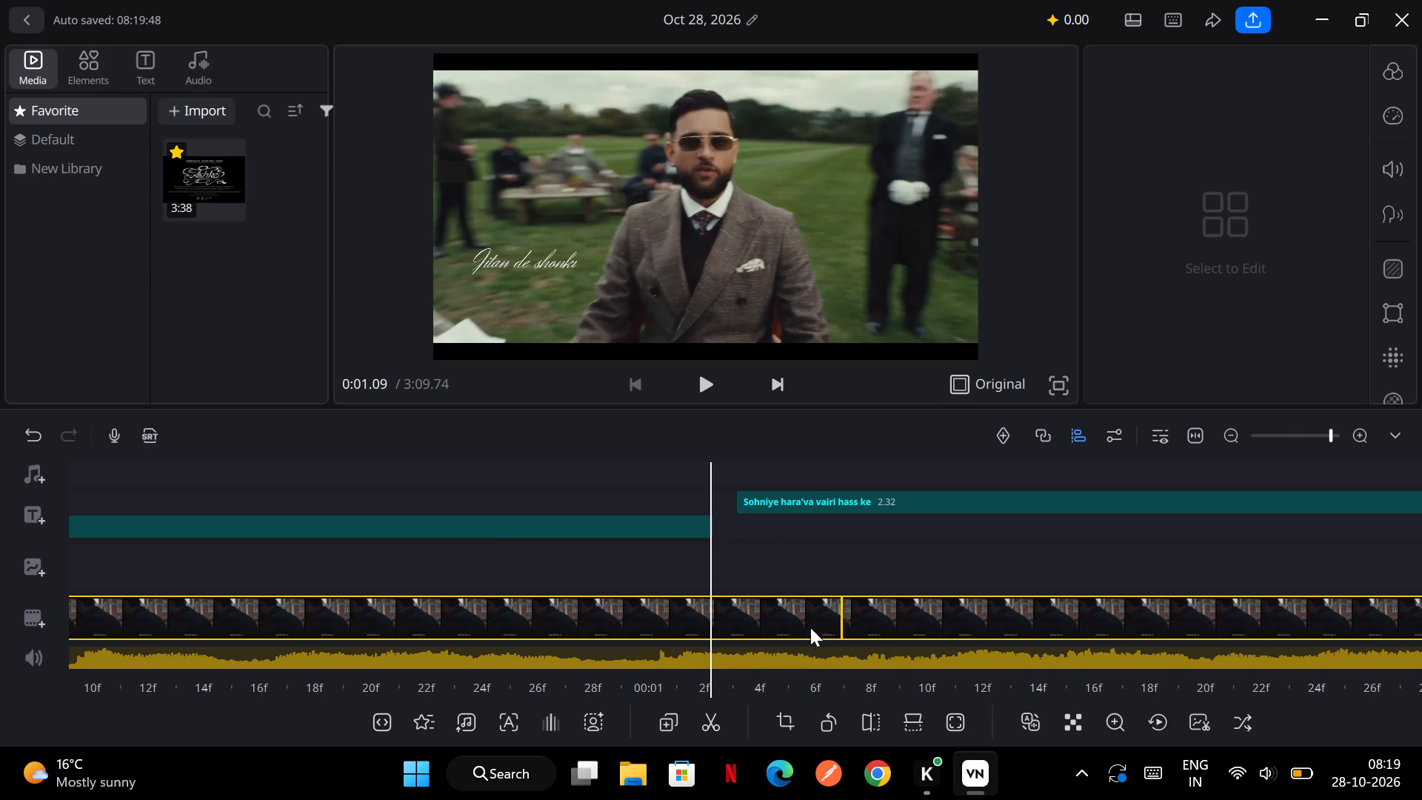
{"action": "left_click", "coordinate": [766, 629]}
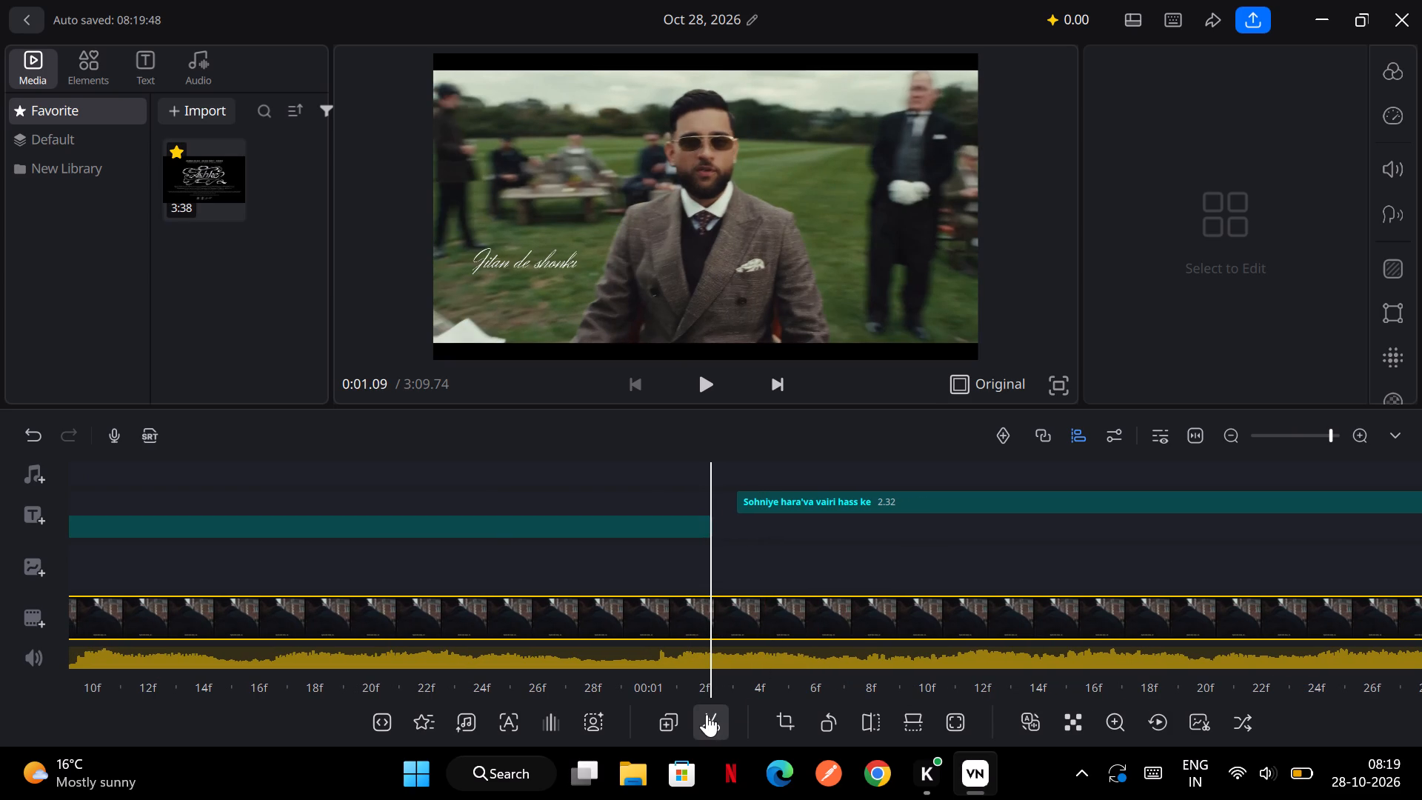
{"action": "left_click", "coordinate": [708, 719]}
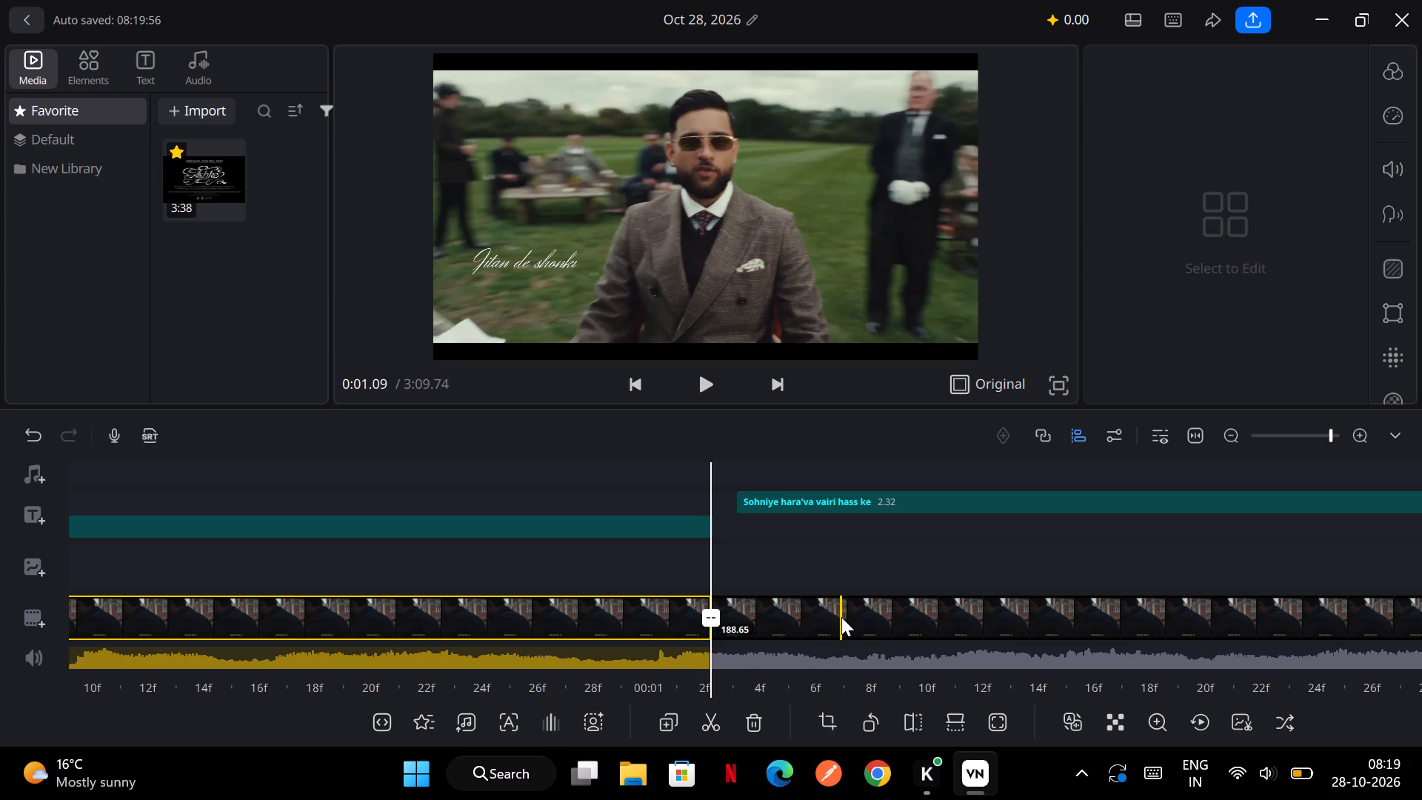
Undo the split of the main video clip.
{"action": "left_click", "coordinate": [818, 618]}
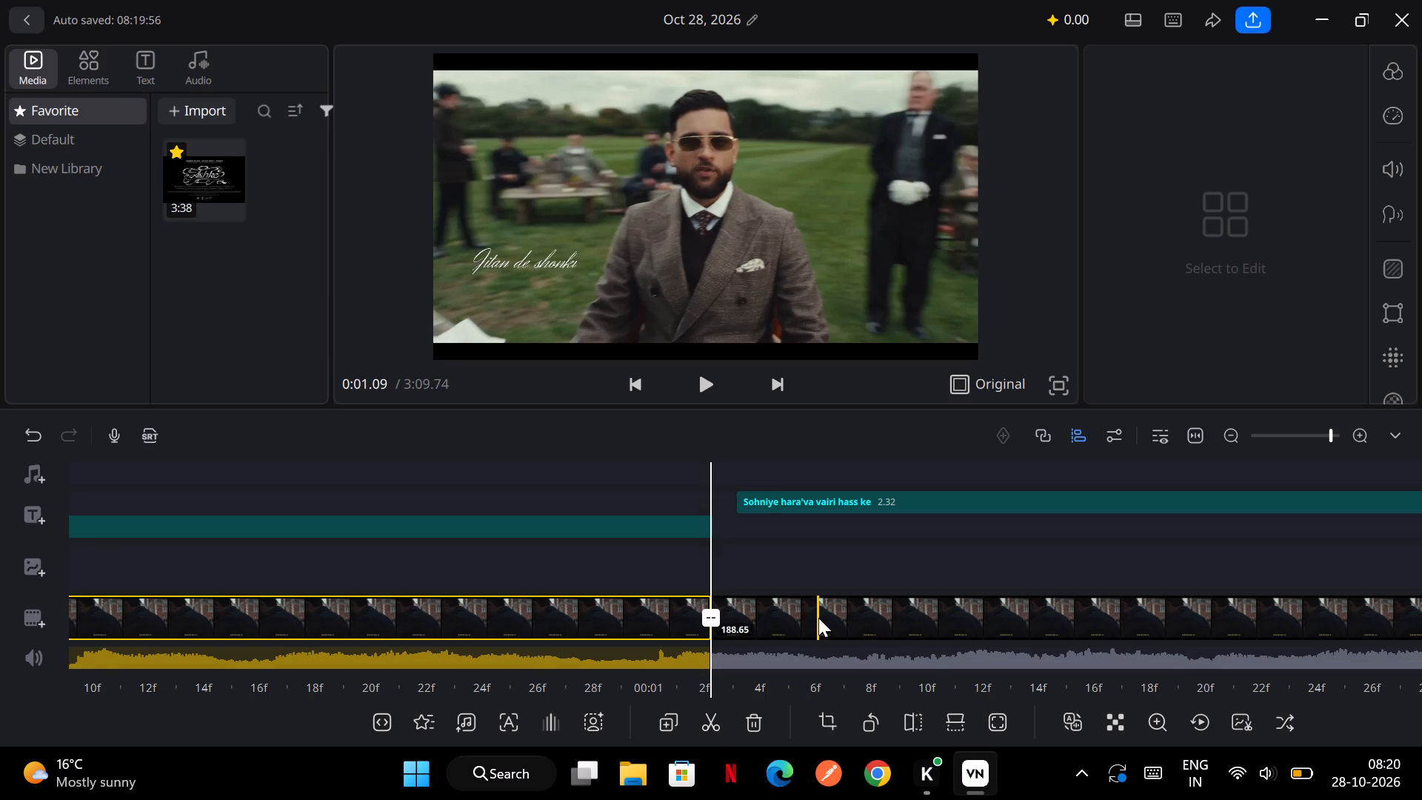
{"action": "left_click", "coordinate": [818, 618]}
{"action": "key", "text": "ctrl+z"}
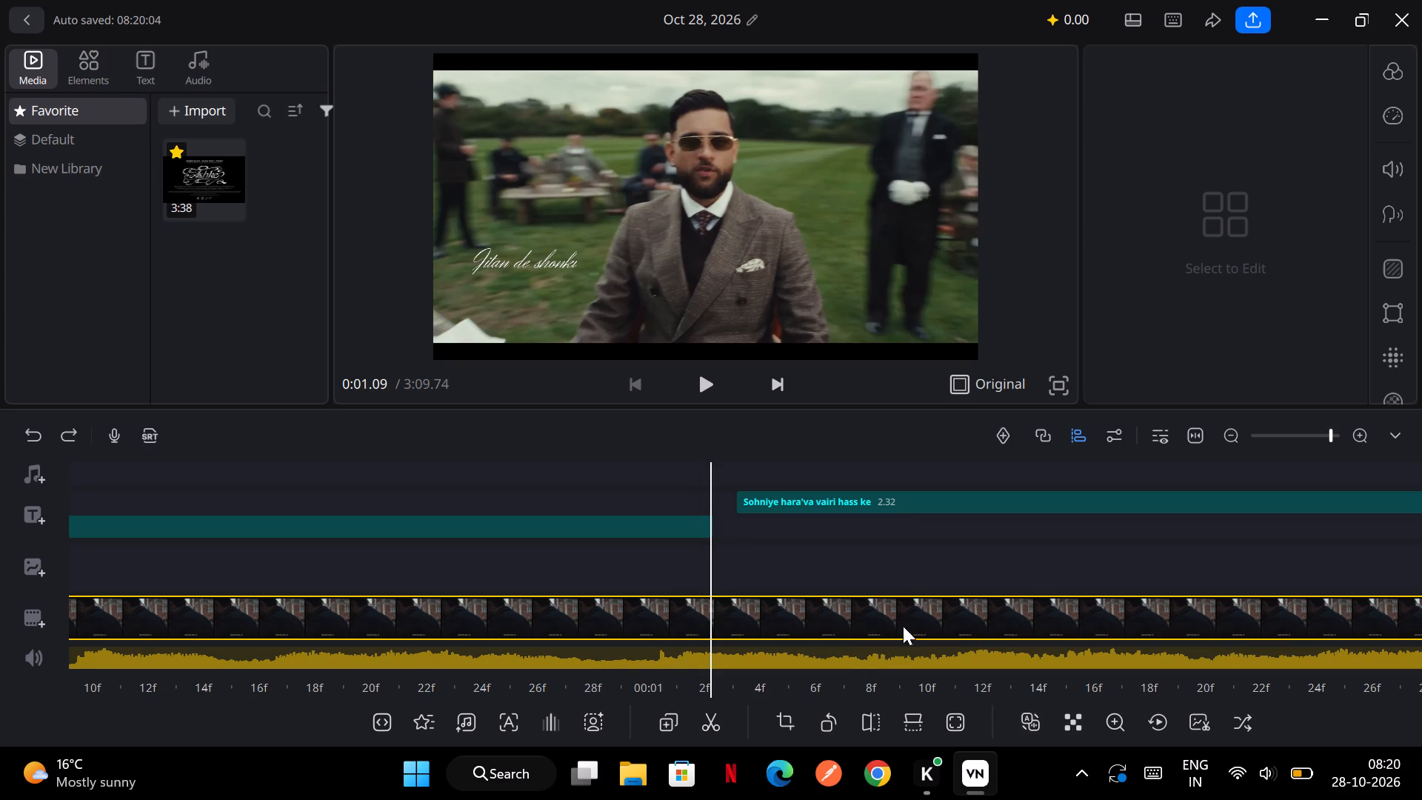
Split the main video clip again at 0:01.09, at the end of "Jitan de shonki".
{"action": "left_click", "coordinate": [929, 450]}
{"action": "left_click", "coordinate": [710, 724]}
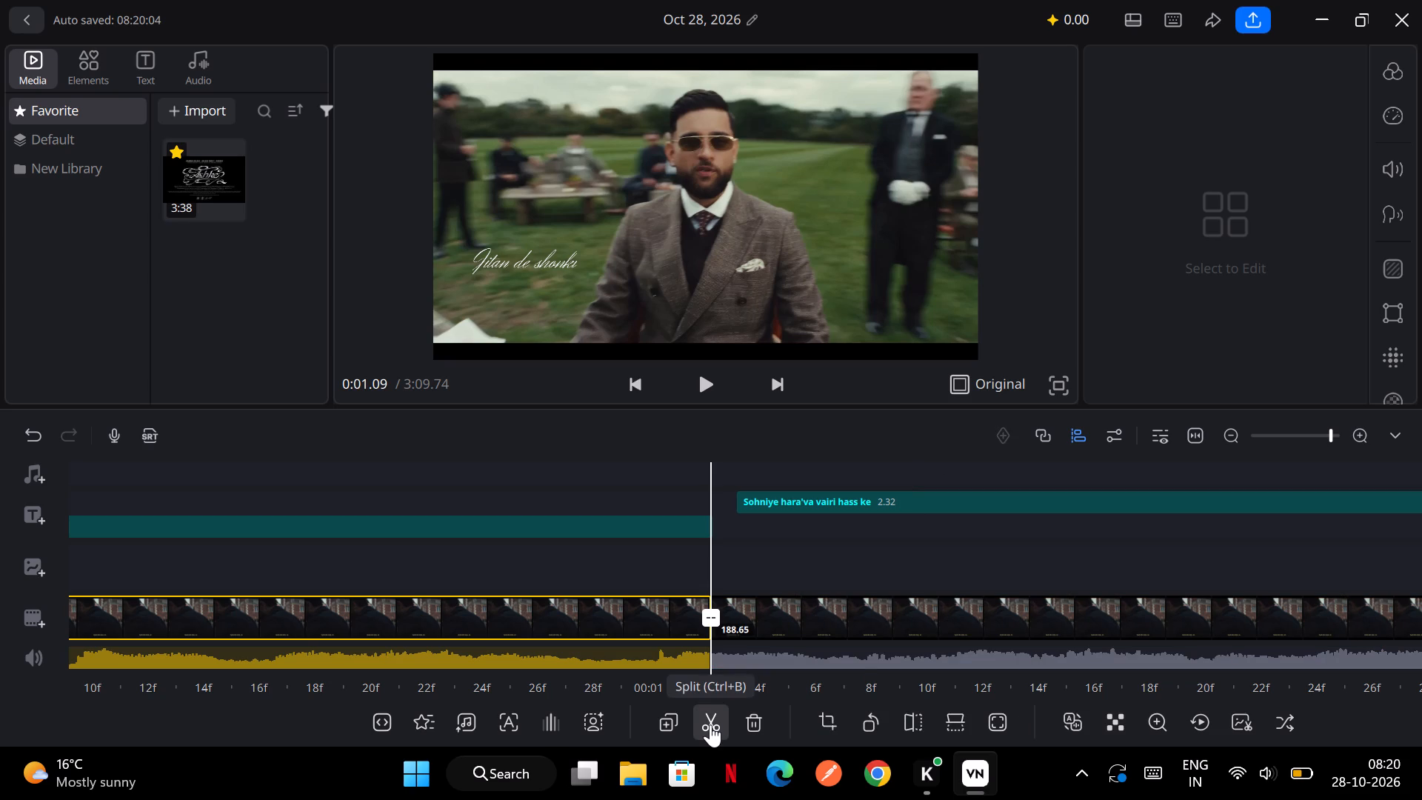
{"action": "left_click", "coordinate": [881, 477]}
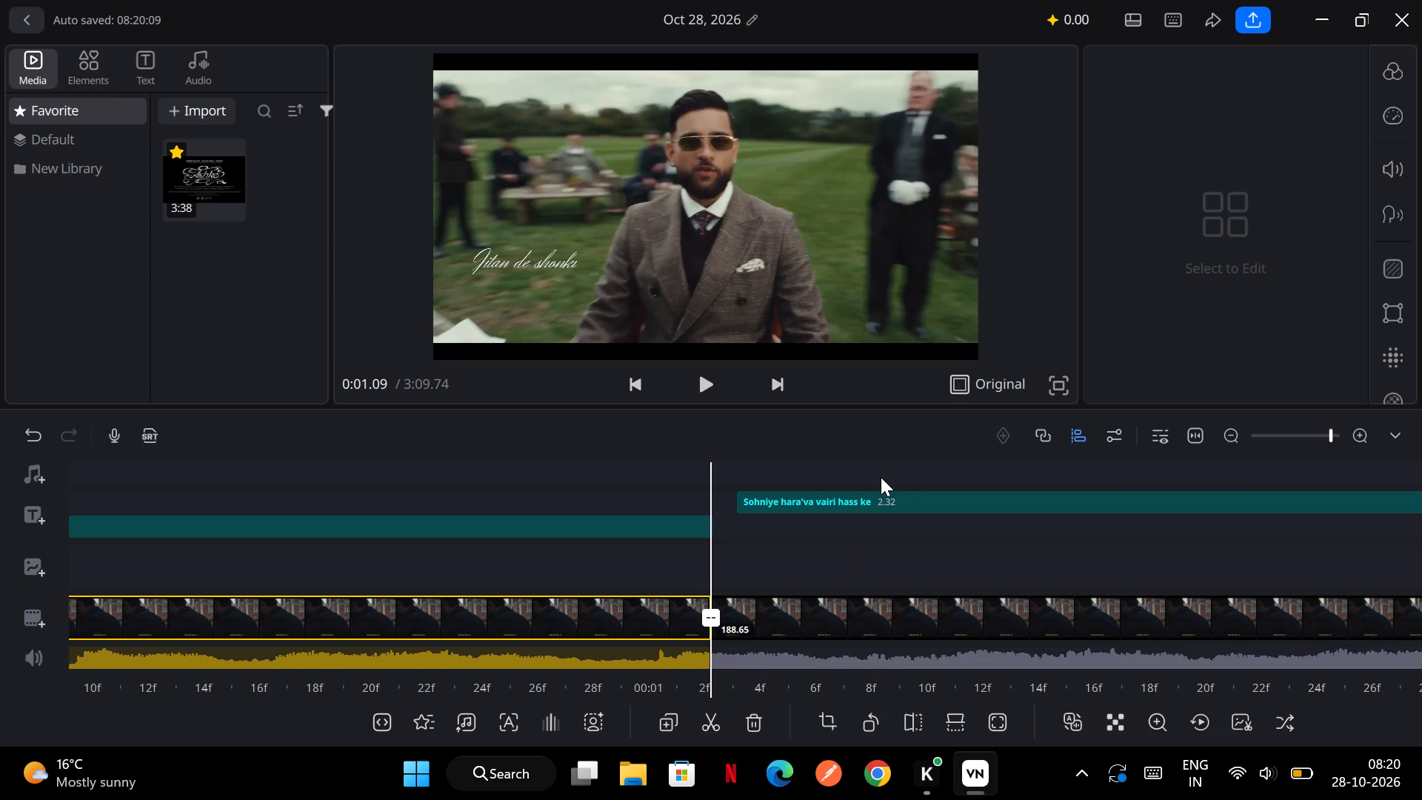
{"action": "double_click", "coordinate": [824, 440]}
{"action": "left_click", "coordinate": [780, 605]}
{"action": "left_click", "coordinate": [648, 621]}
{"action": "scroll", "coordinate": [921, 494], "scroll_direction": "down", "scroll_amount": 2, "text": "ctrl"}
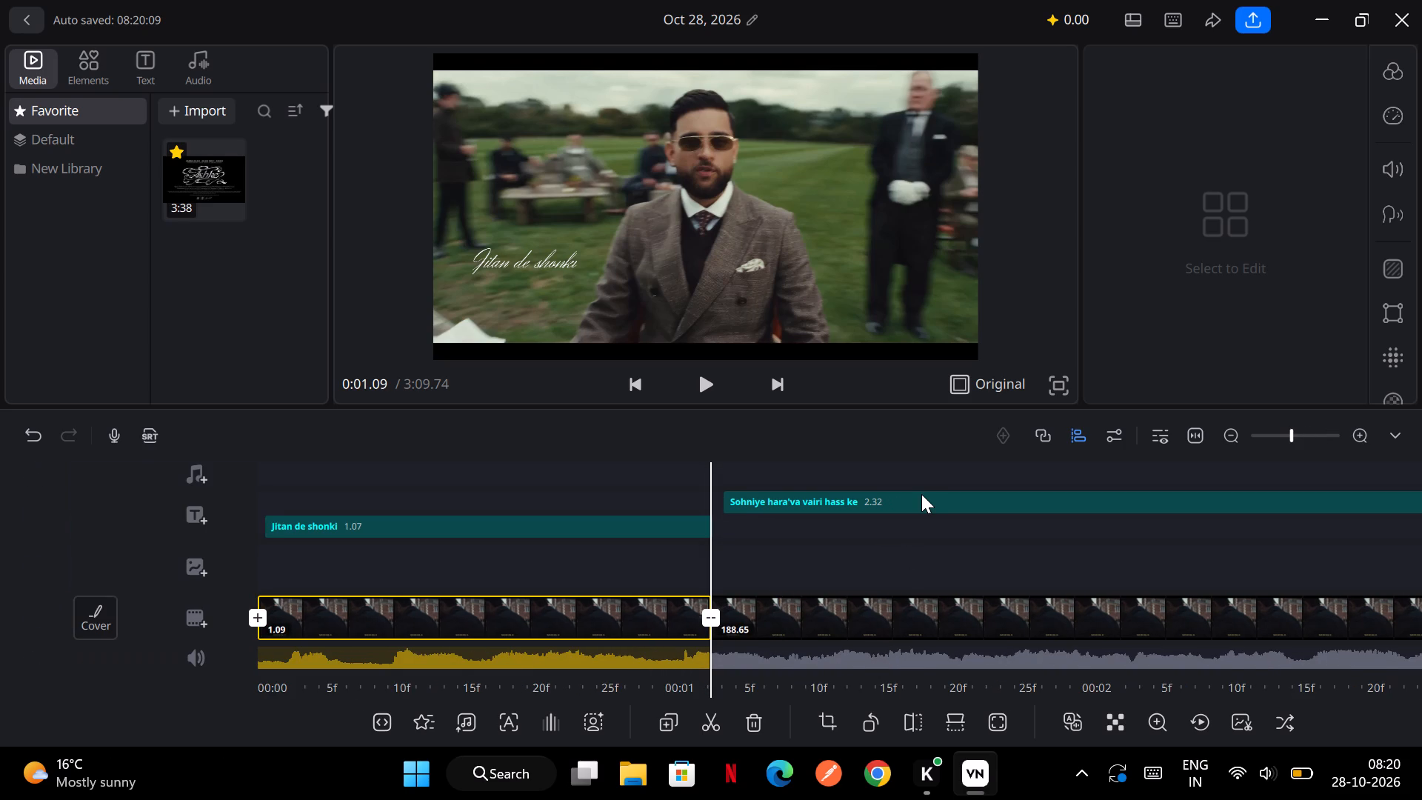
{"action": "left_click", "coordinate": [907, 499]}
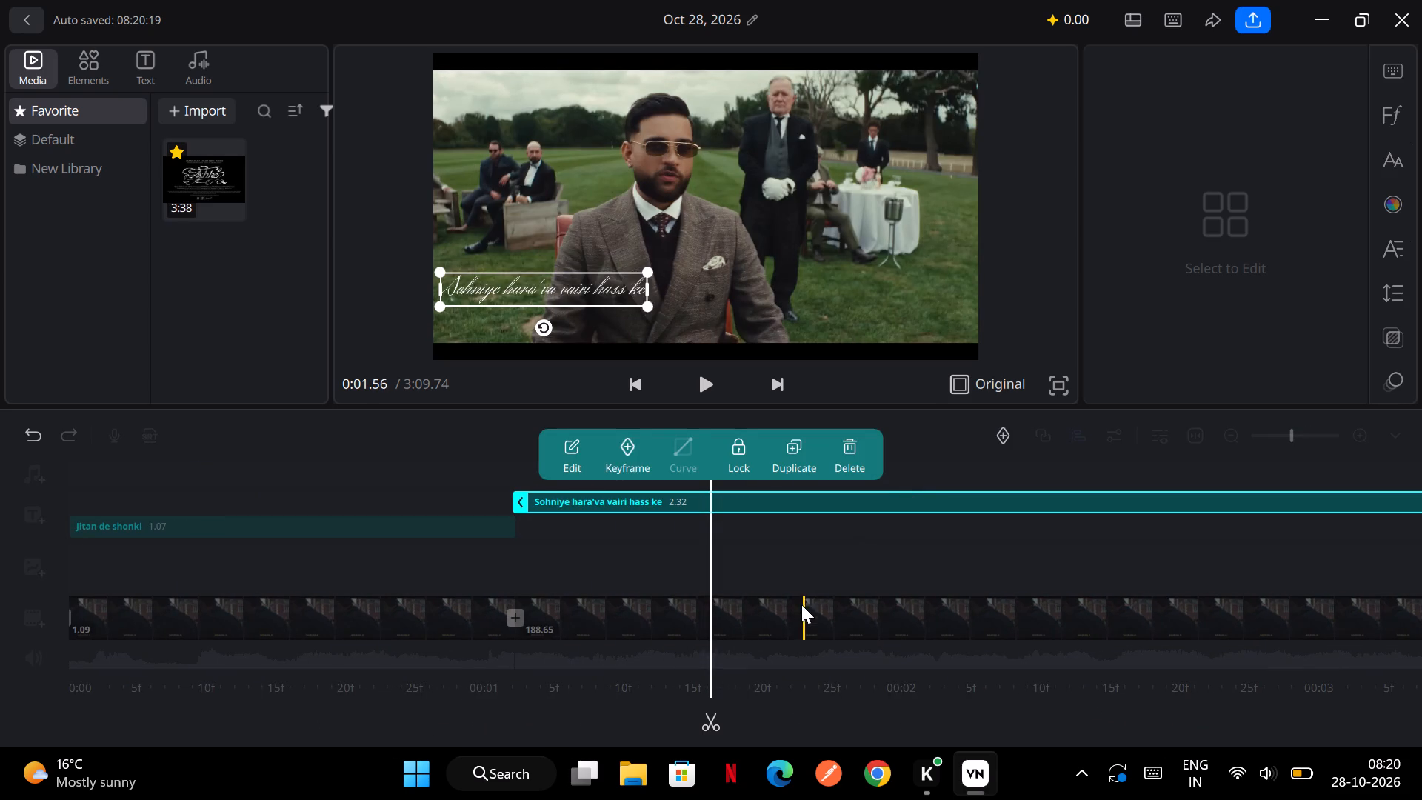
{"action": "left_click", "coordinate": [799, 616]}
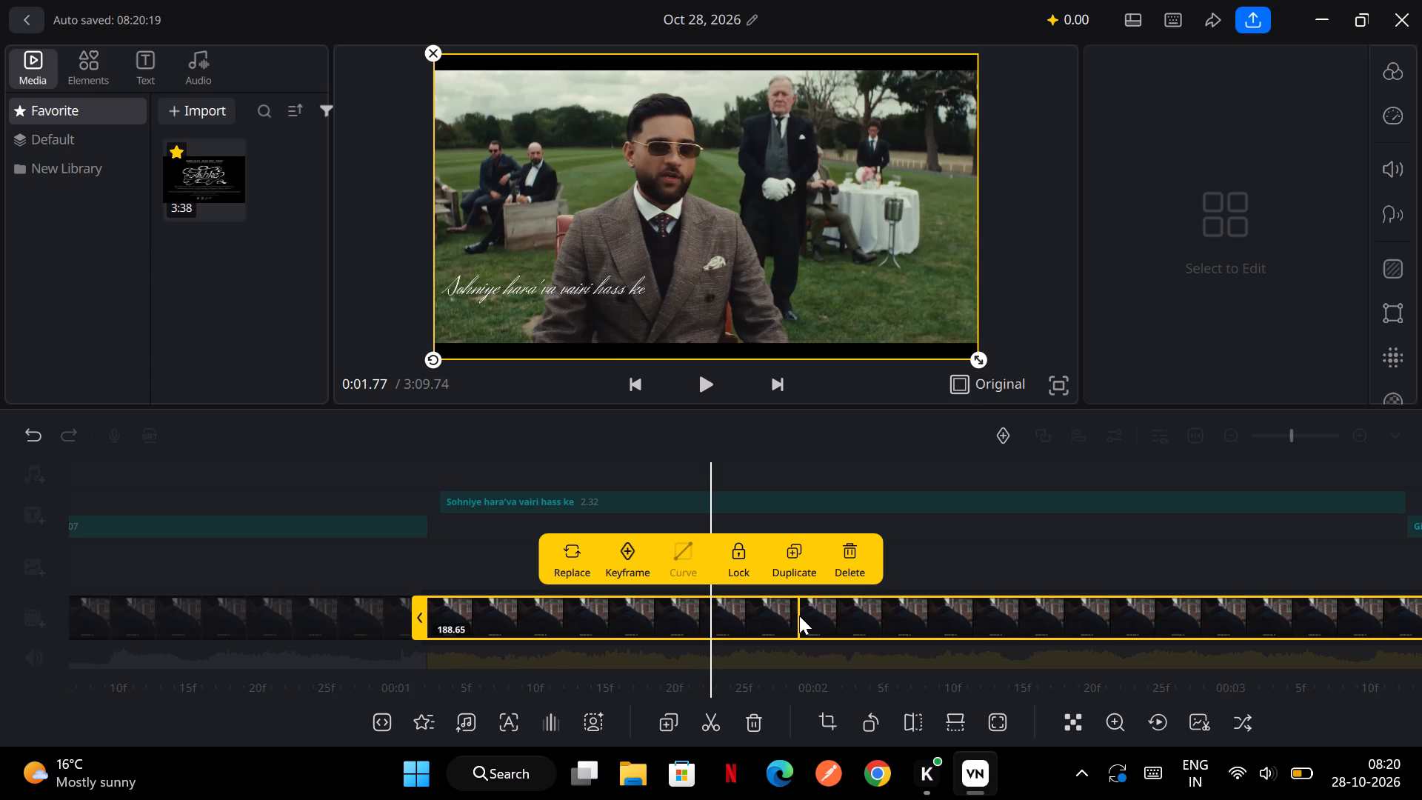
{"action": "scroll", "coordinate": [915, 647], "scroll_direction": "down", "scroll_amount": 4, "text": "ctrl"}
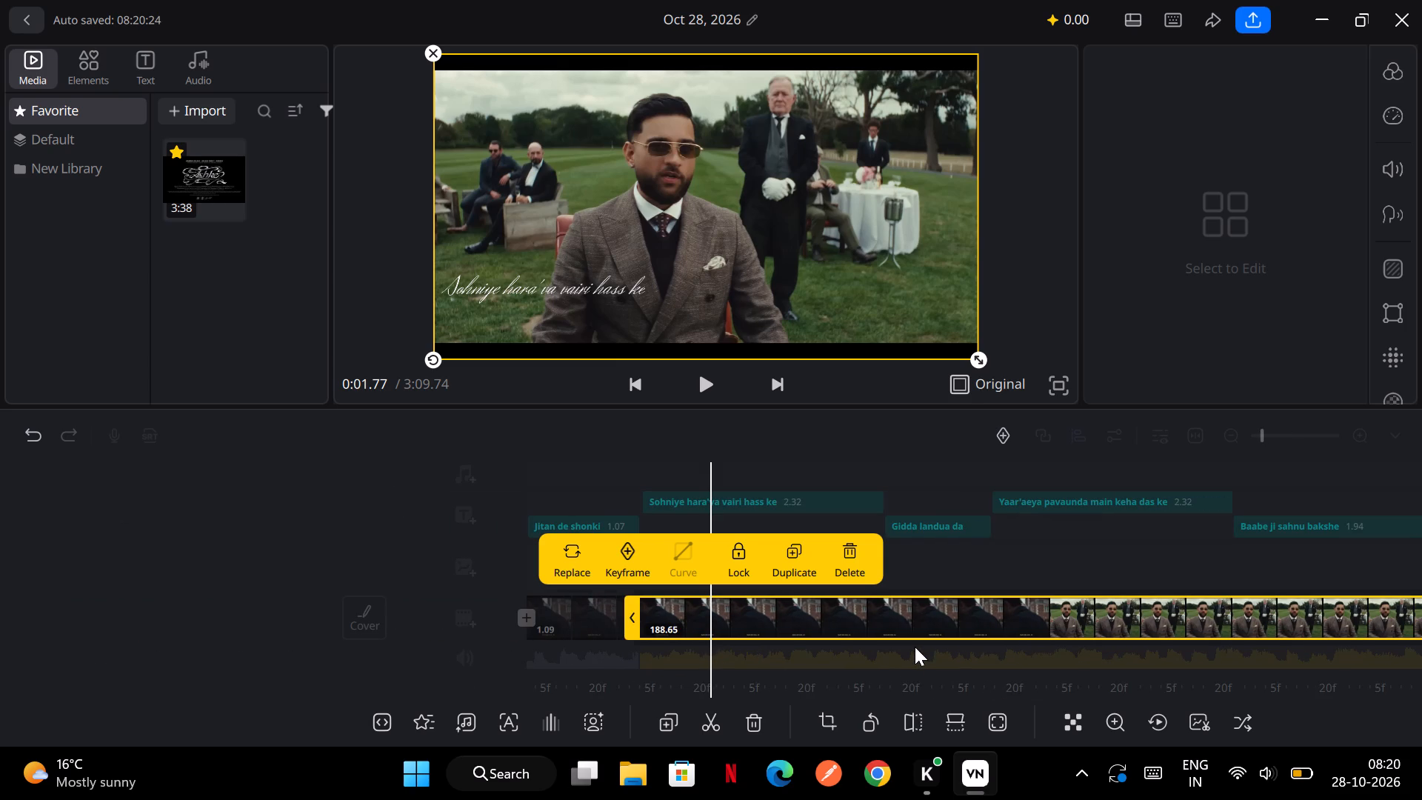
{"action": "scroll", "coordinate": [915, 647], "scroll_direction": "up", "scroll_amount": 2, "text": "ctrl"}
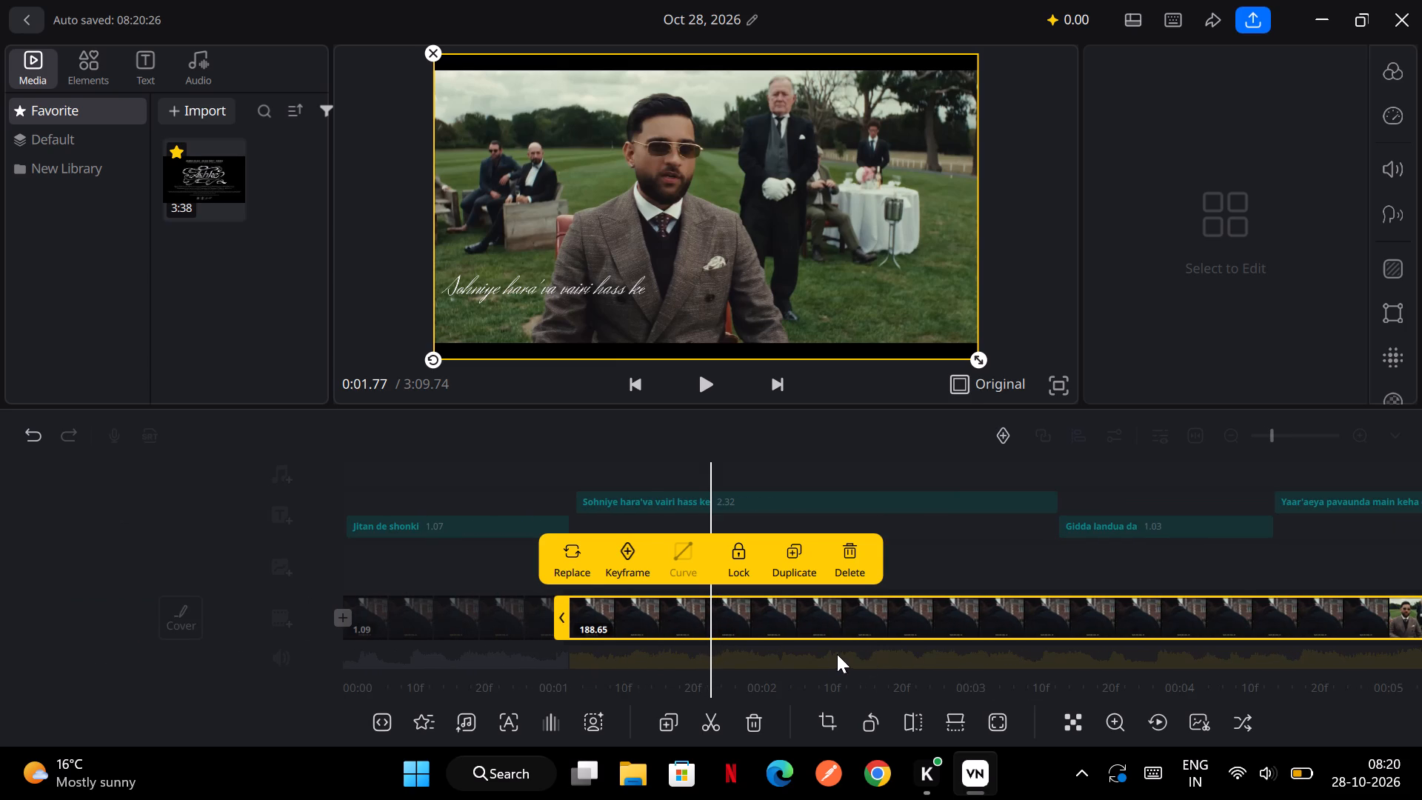
Split the main video clip at 0:03.43, where the "Sohniye hara'va vairi hass ke" title ends.
{"action": "left_click", "coordinate": [955, 554]}
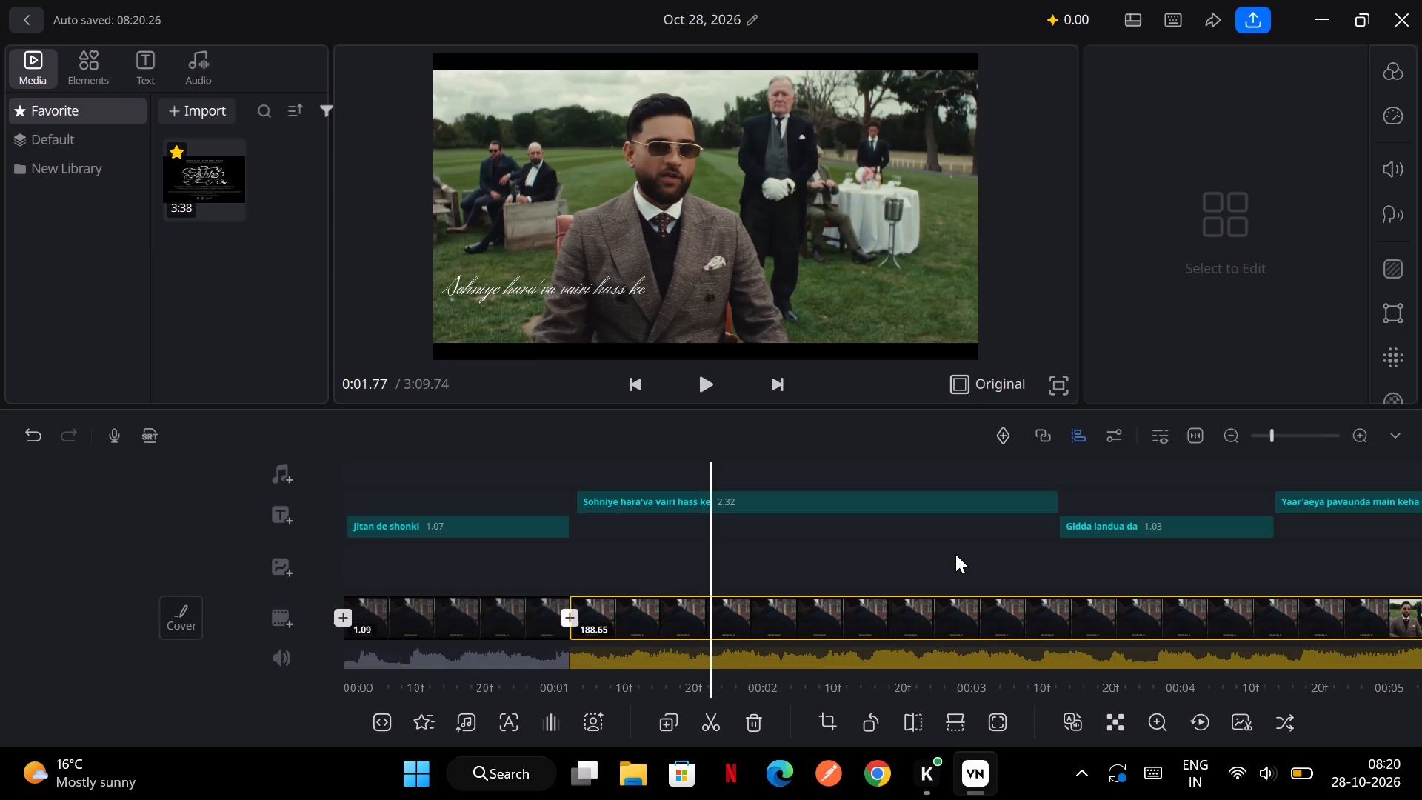
{"action": "scroll", "coordinate": [1048, 571], "scroll_direction": "left", "scroll_amount": 2}
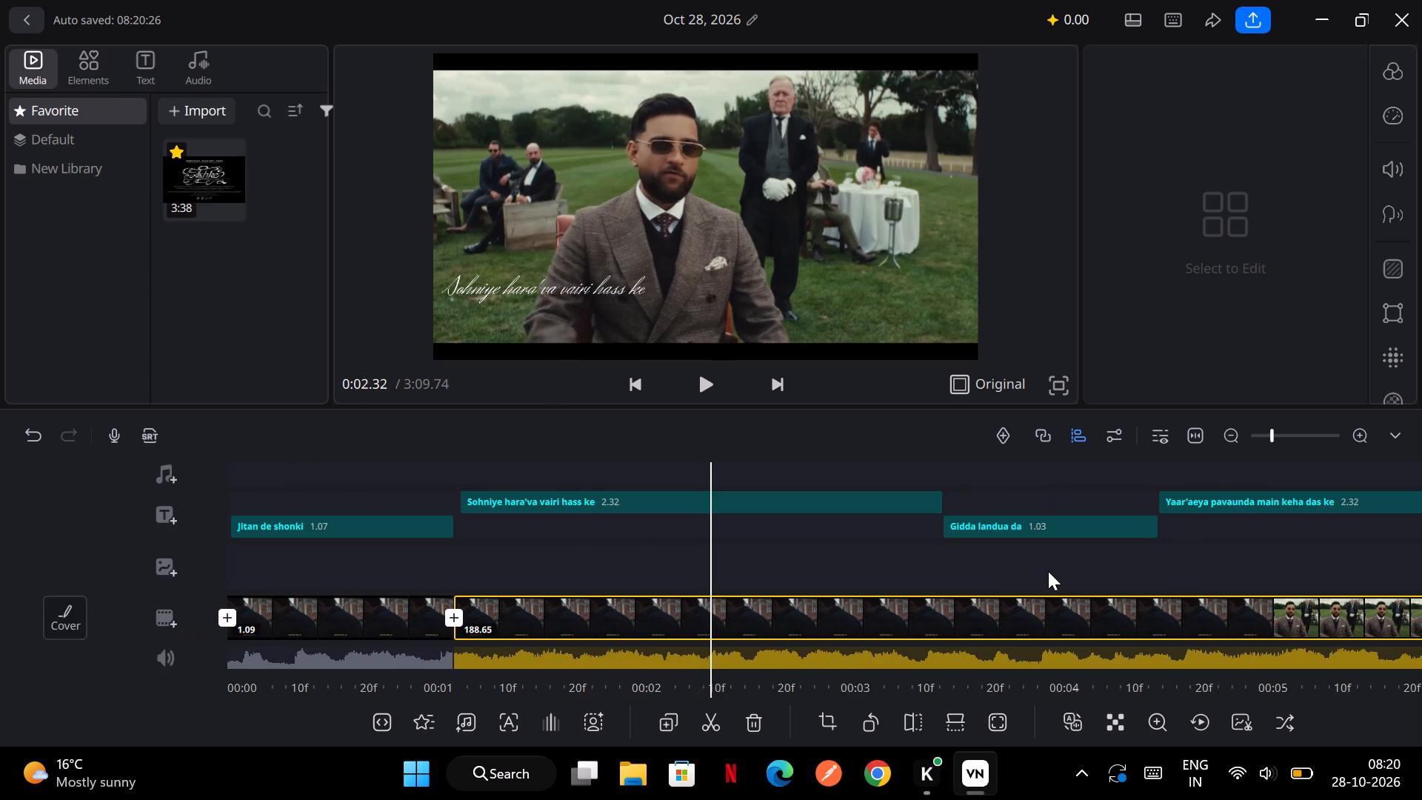
{"action": "scroll", "coordinate": [1048, 571], "scroll_direction": "left", "scroll_amount": 2}
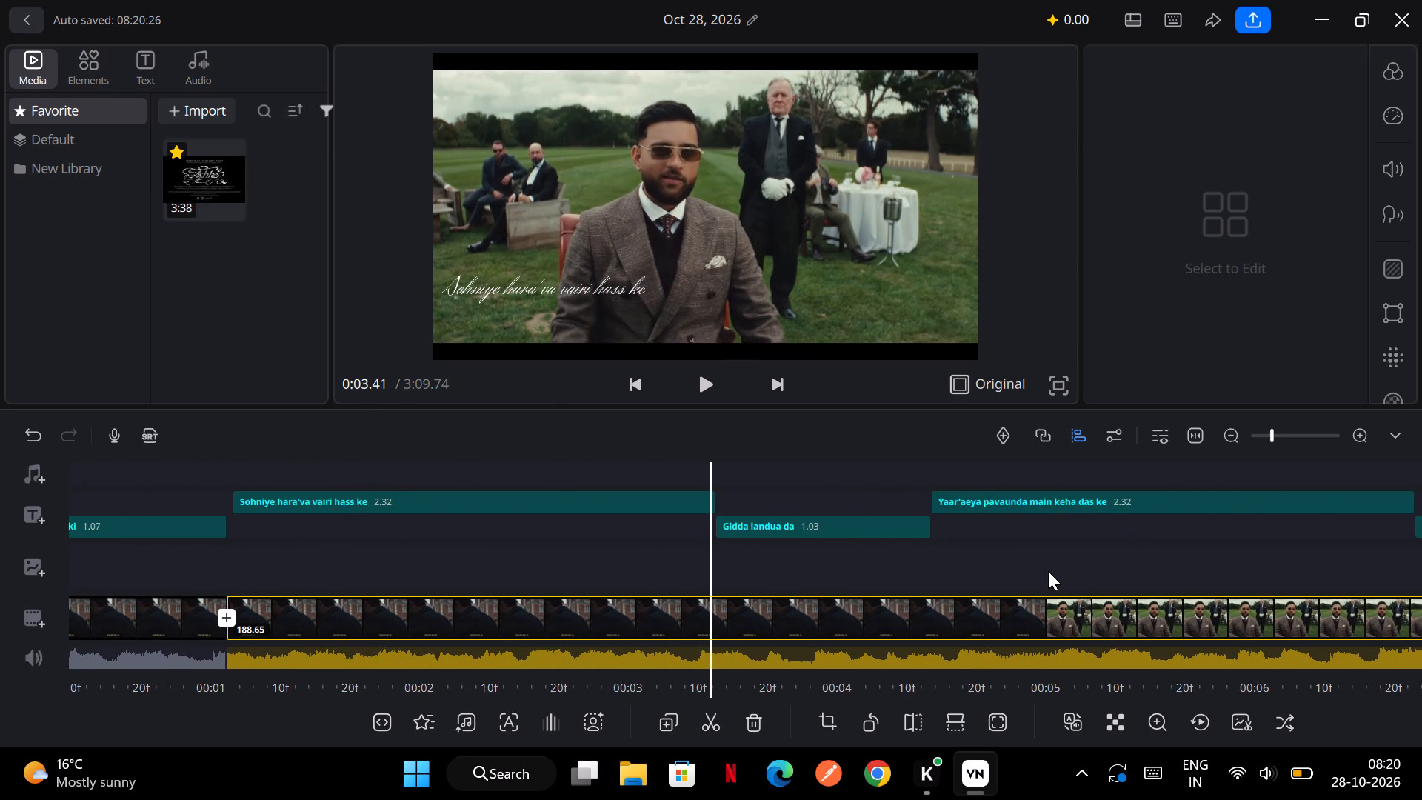
{"action": "scroll", "coordinate": [1048, 571], "scroll_direction": "up", "scroll_amount": 2}
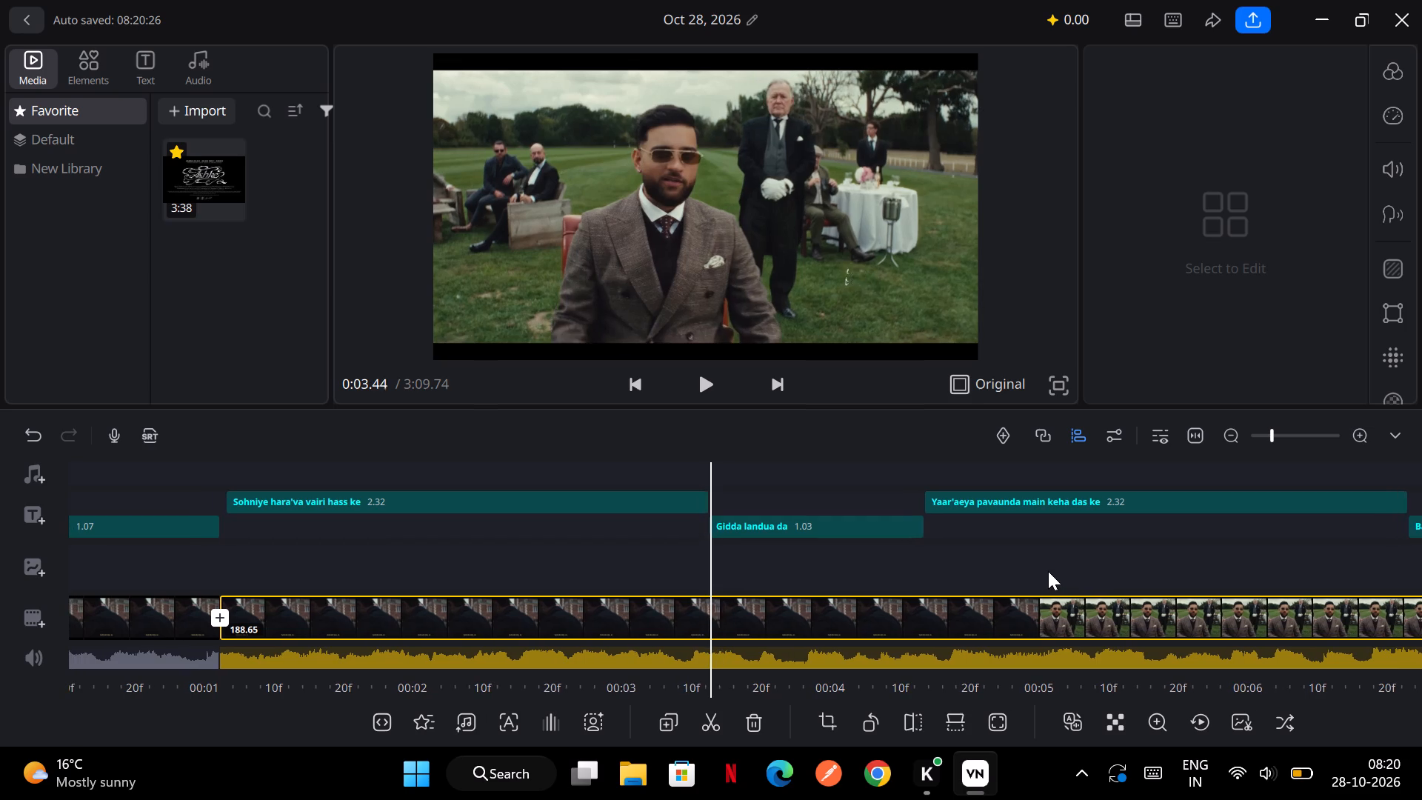
{"action": "left_click", "coordinate": [705, 379]}
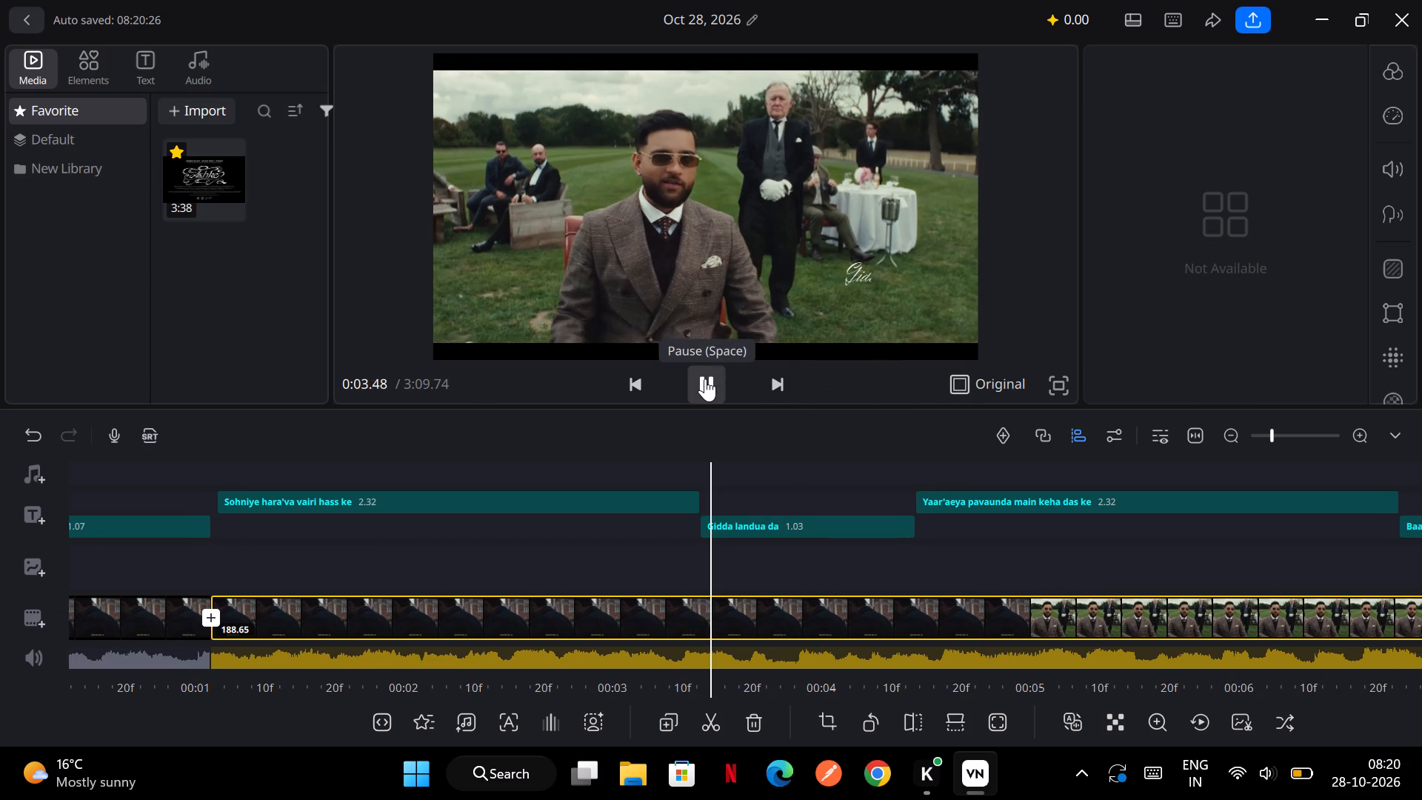
{"action": "left_click", "coordinate": [705, 379]}
{"action": "scroll", "coordinate": [661, 587], "scroll_direction": "right", "scroll_amount": 1}
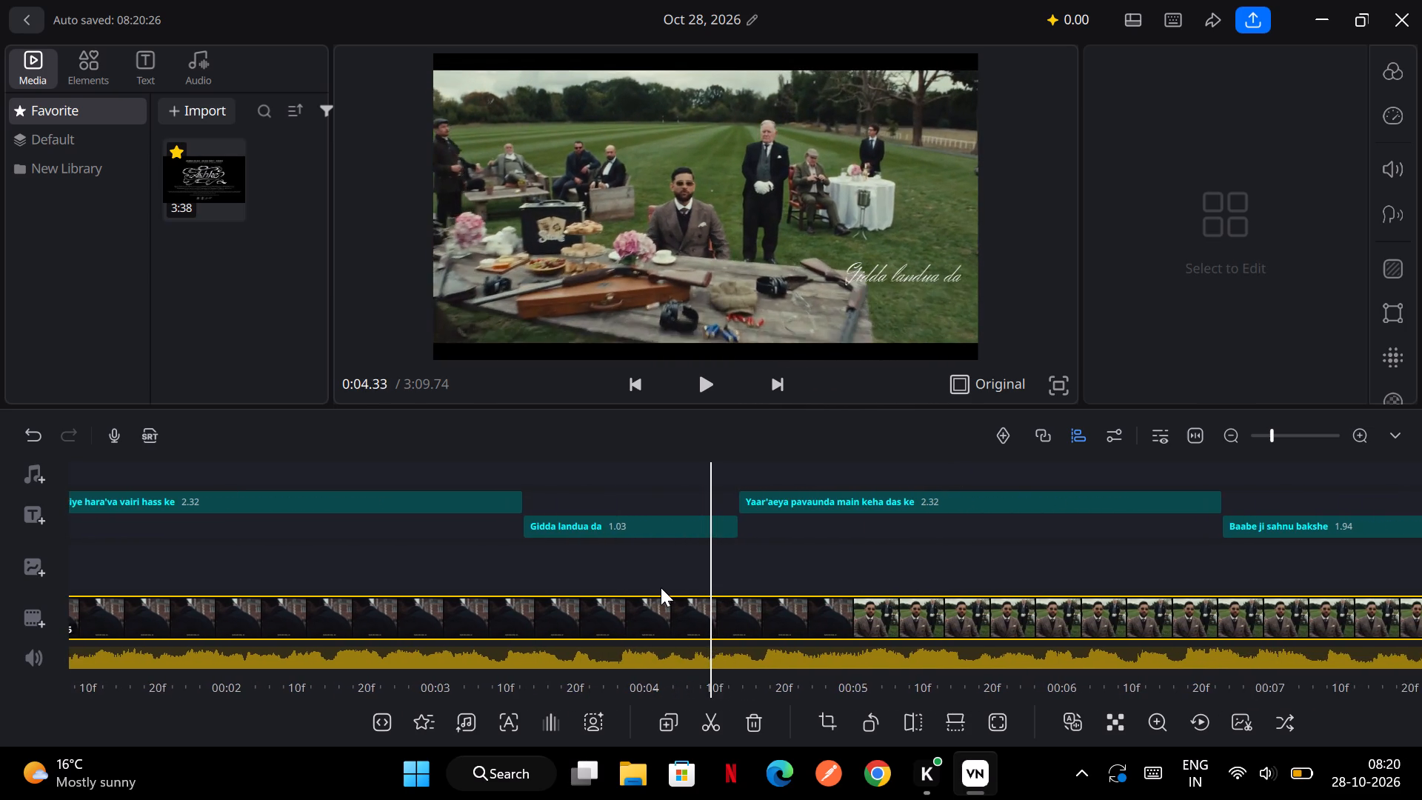
{"action": "scroll", "coordinate": [661, 587], "scroll_direction": "right", "scroll_amount": 2}
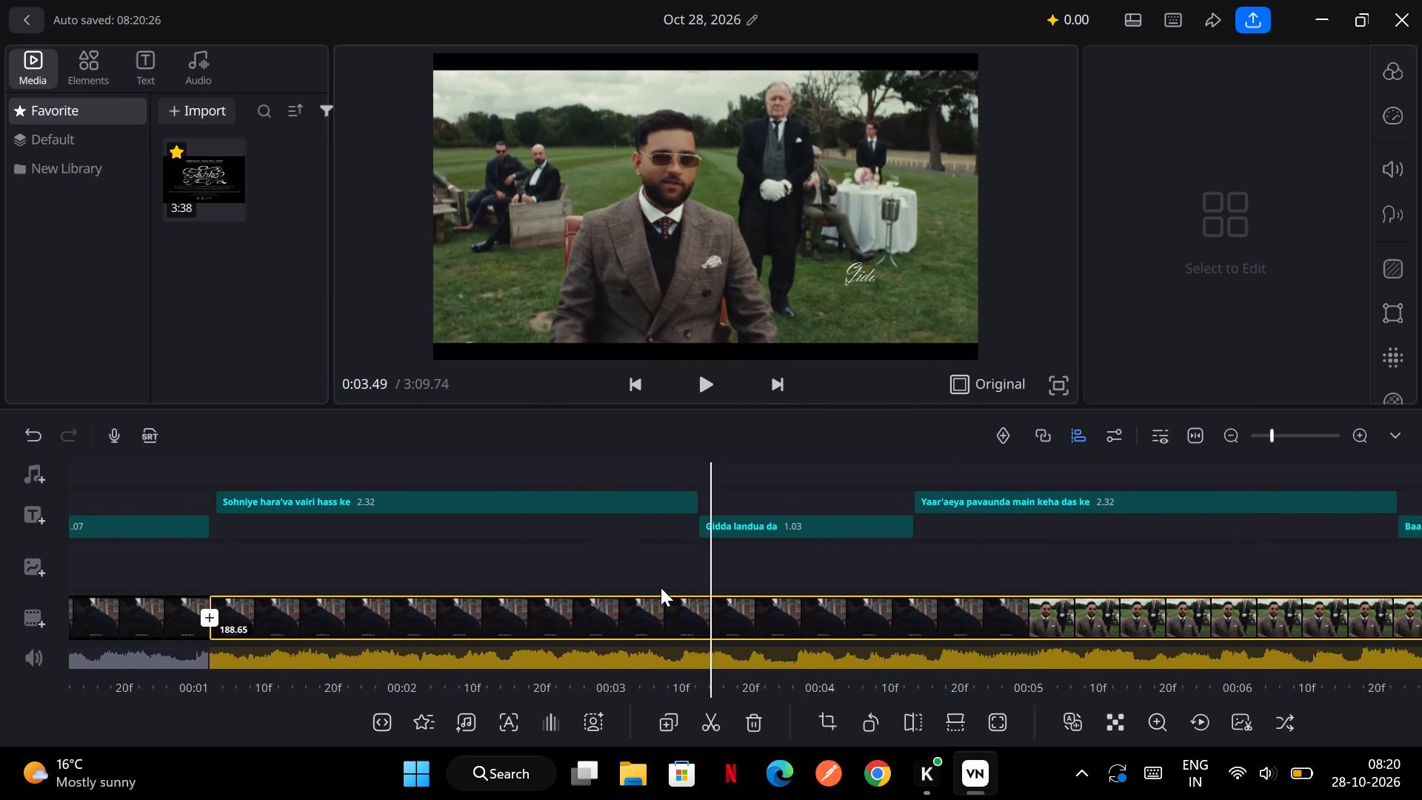
{"action": "scroll", "coordinate": [661, 587], "scroll_direction": "right", "scroll_amount": 2}
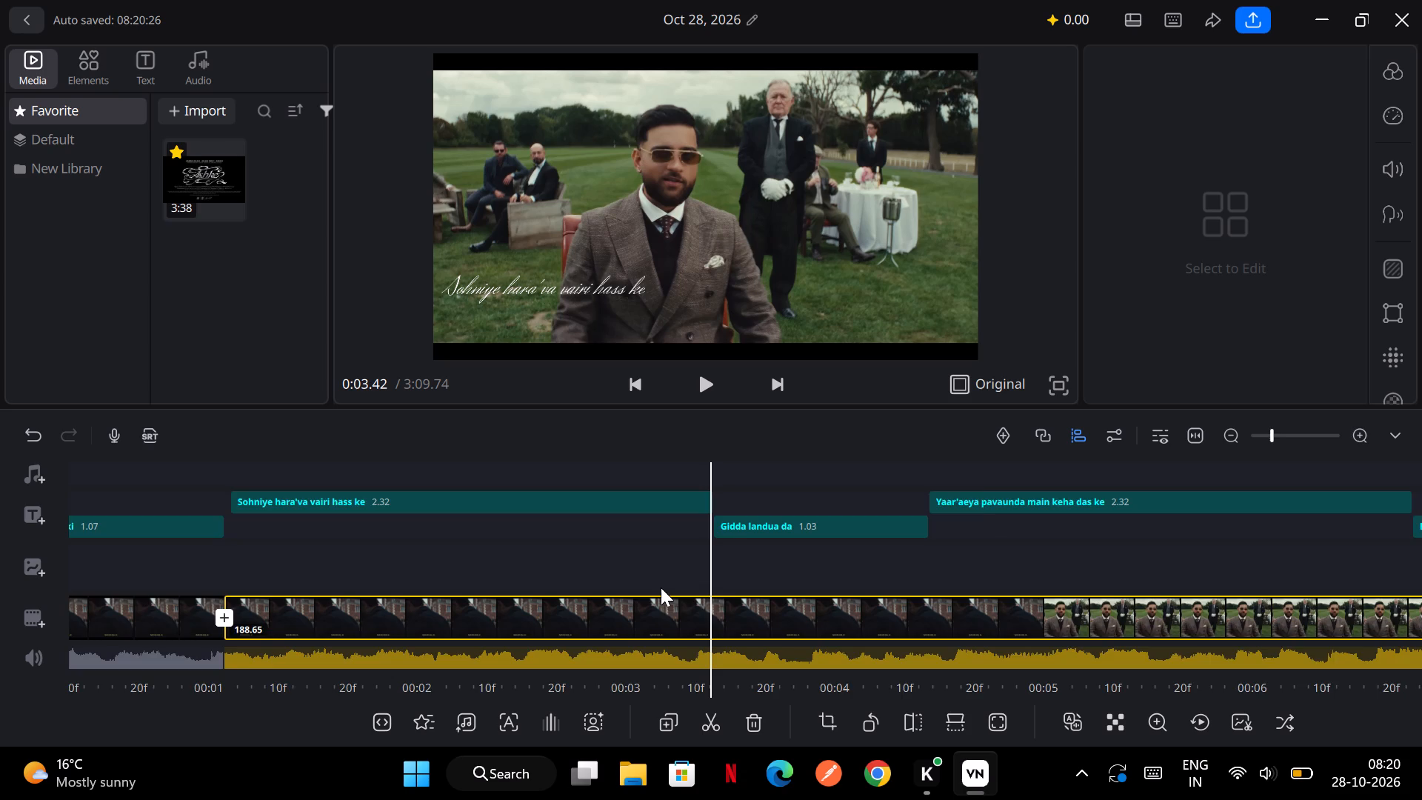
{"action": "scroll", "coordinate": [661, 587], "scroll_direction": "up", "scroll_amount": 9, "text": "ctrl"}
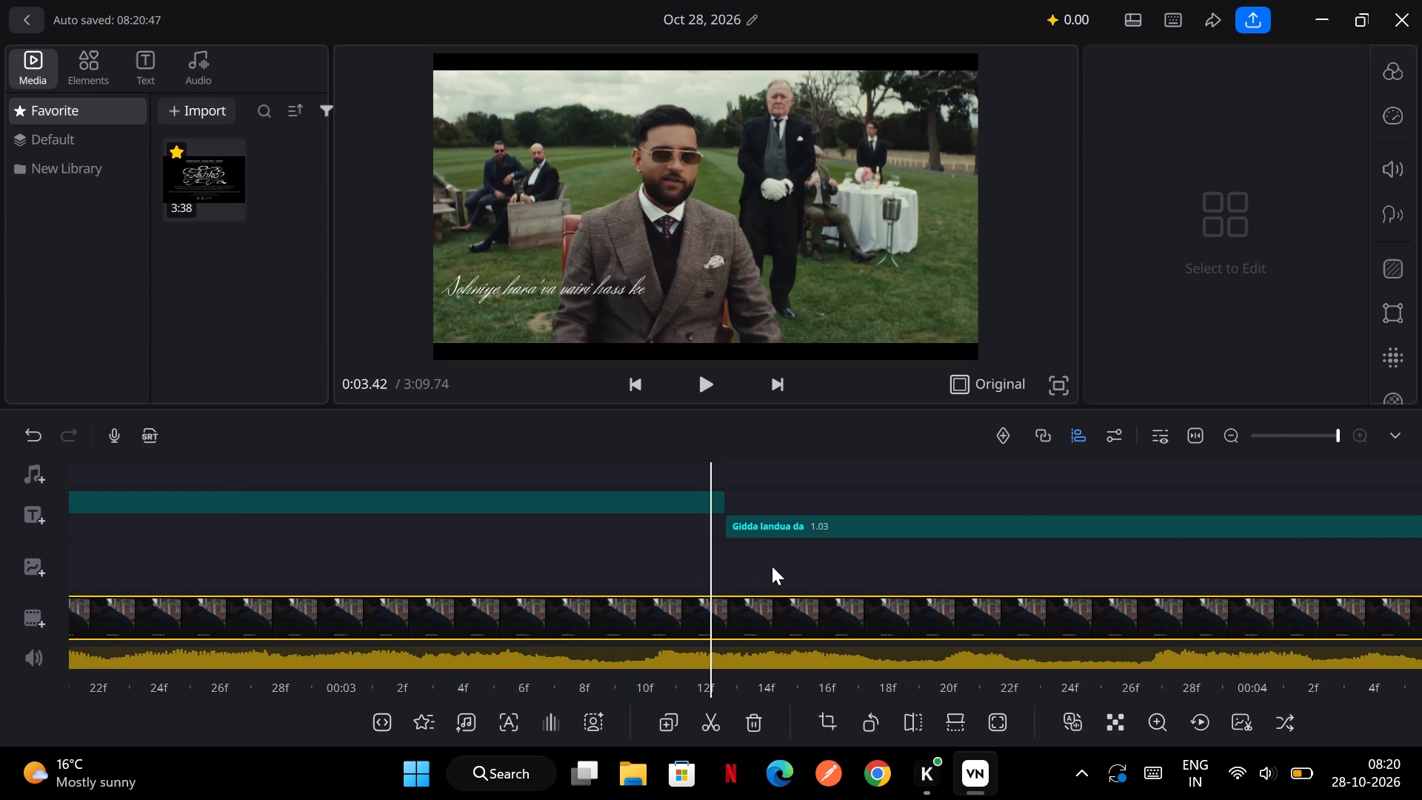
{"action": "left_click_drag", "start_coordinate": [772, 566], "coordinate": [743, 575]}
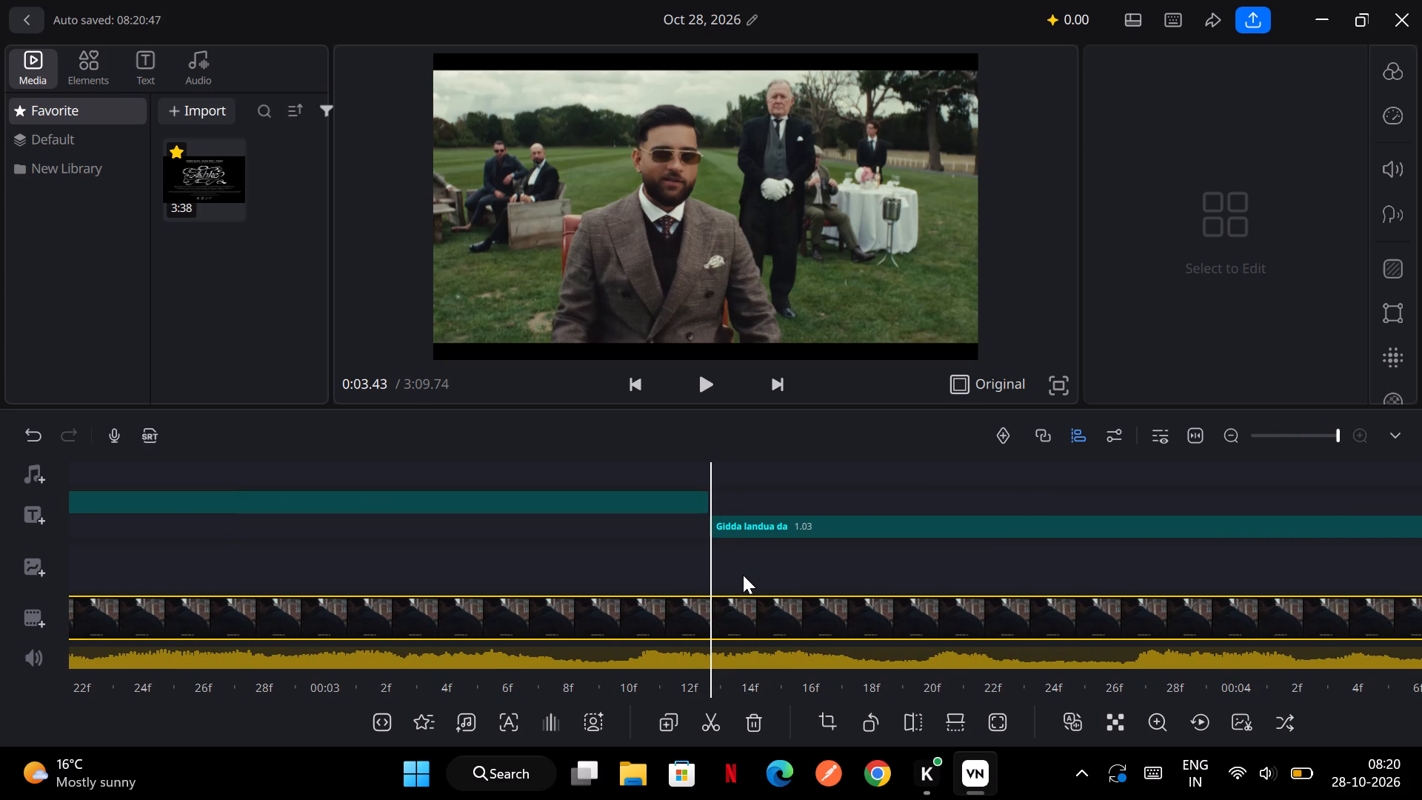
{"action": "left_click_drag", "start_coordinate": [743, 575], "coordinate": [748, 574]}
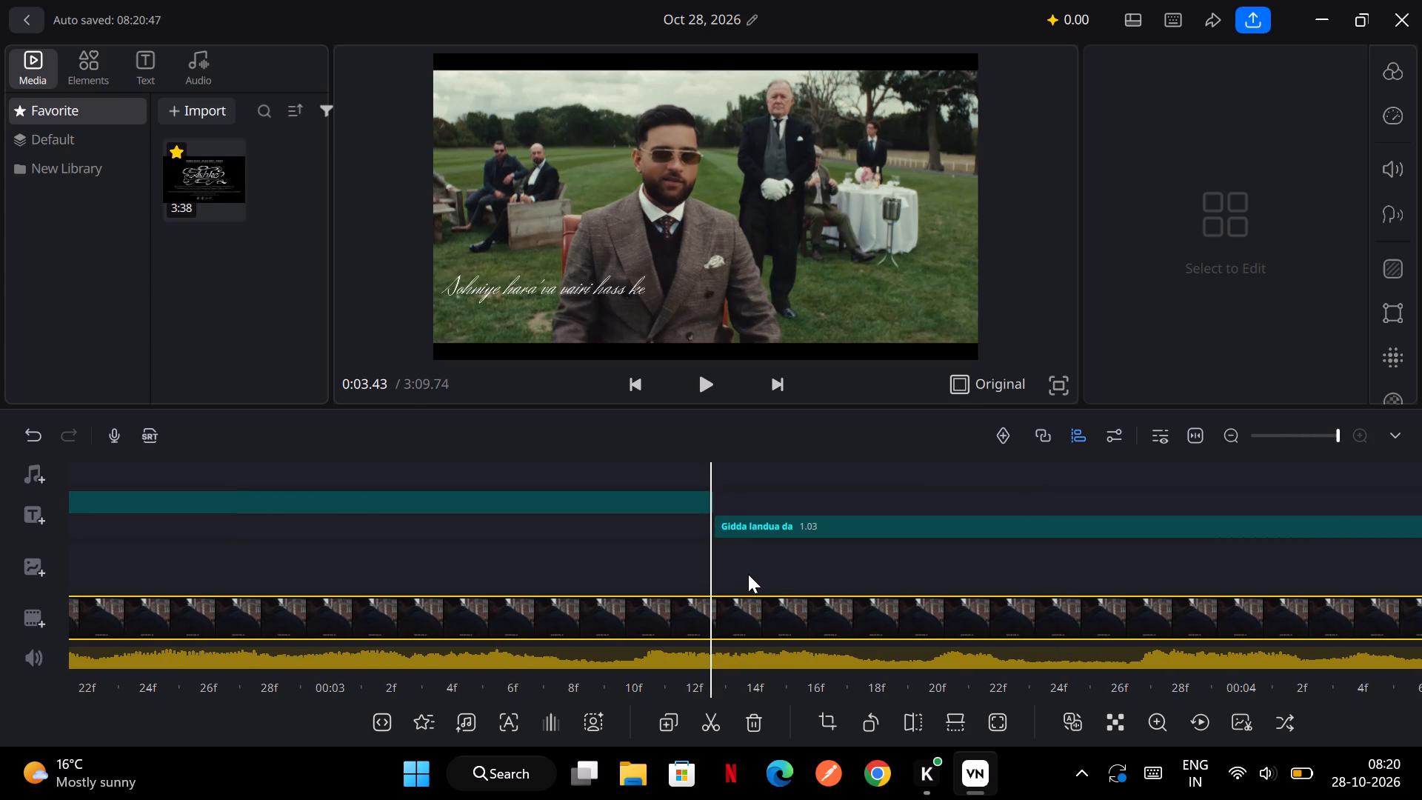
{"action": "left_click_drag", "start_coordinate": [748, 574], "coordinate": [744, 575]}
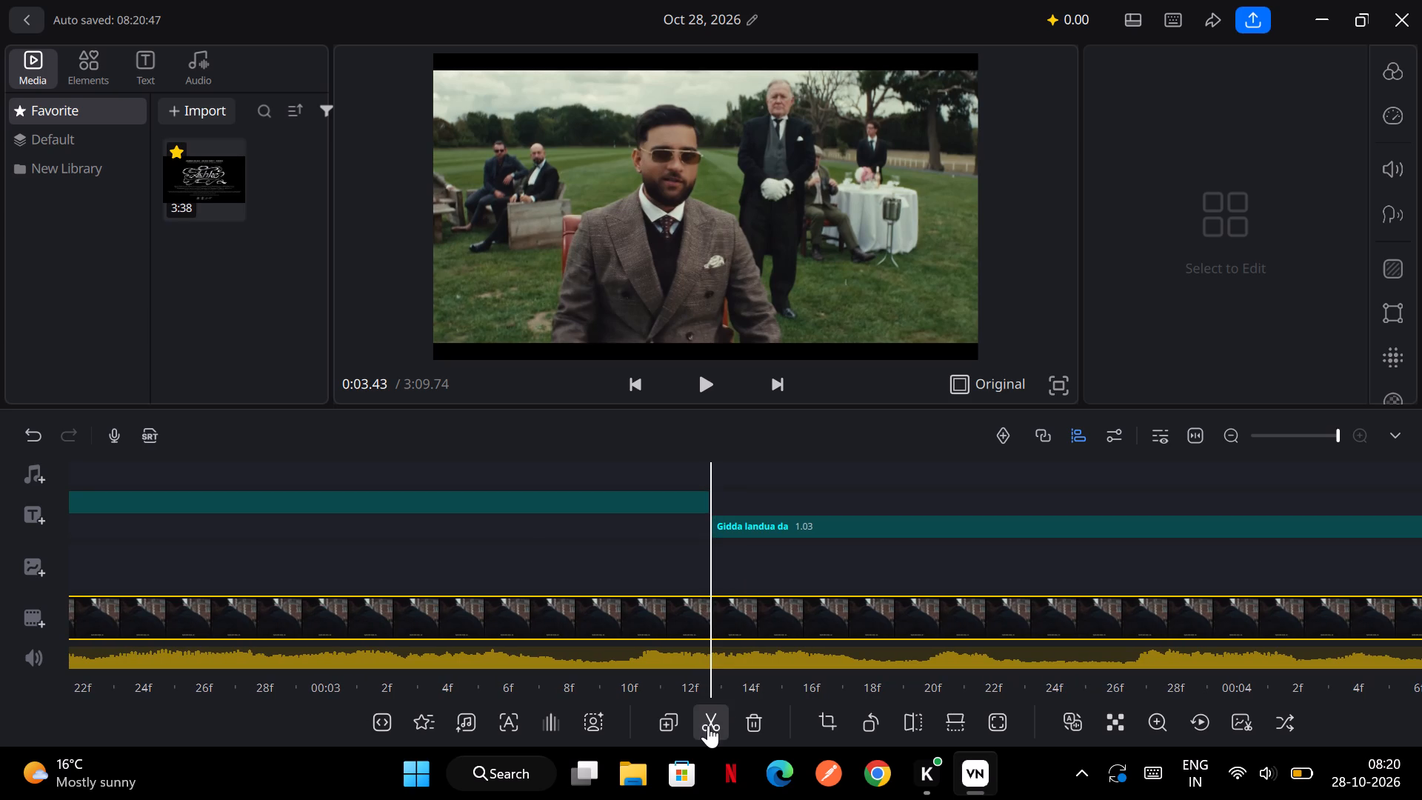
{"action": "left_click", "coordinate": [707, 727]}
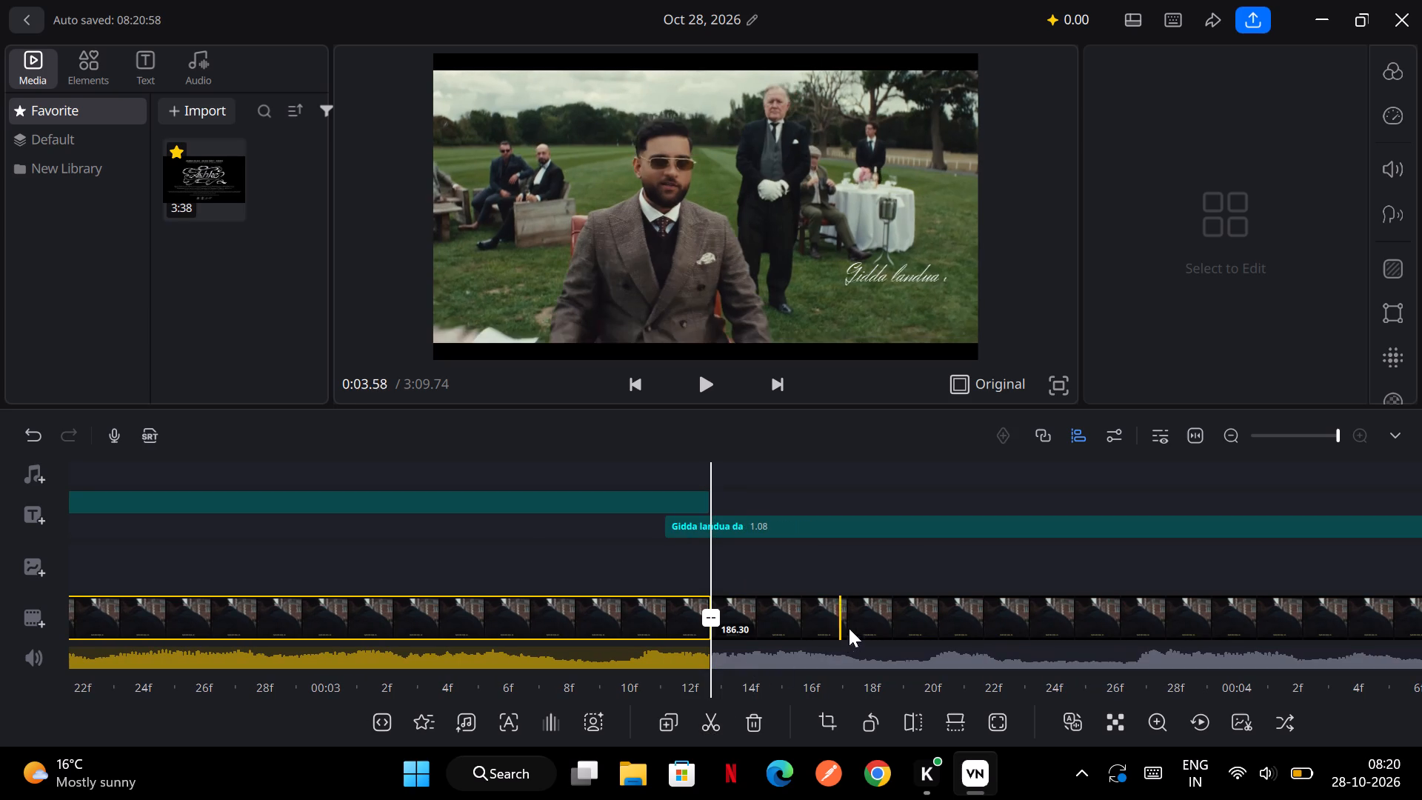
Trim the start of the "Gidda landua da" title toward the new video split, giving it a duration of 1.04 s.
{"action": "left_click", "coordinate": [775, 585]}
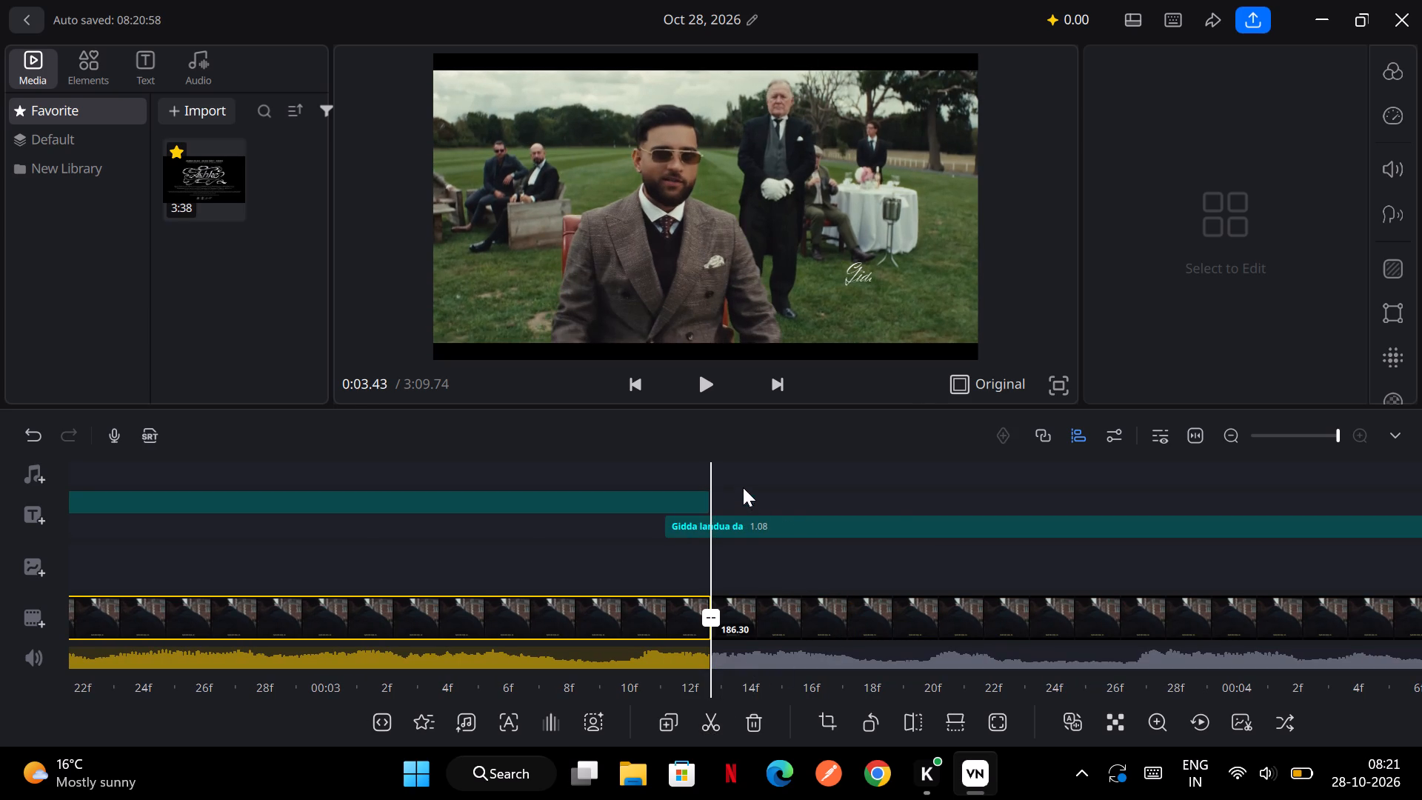
{"action": "scroll", "coordinate": [801, 561], "scroll_direction": "right", "scroll_amount": 1}
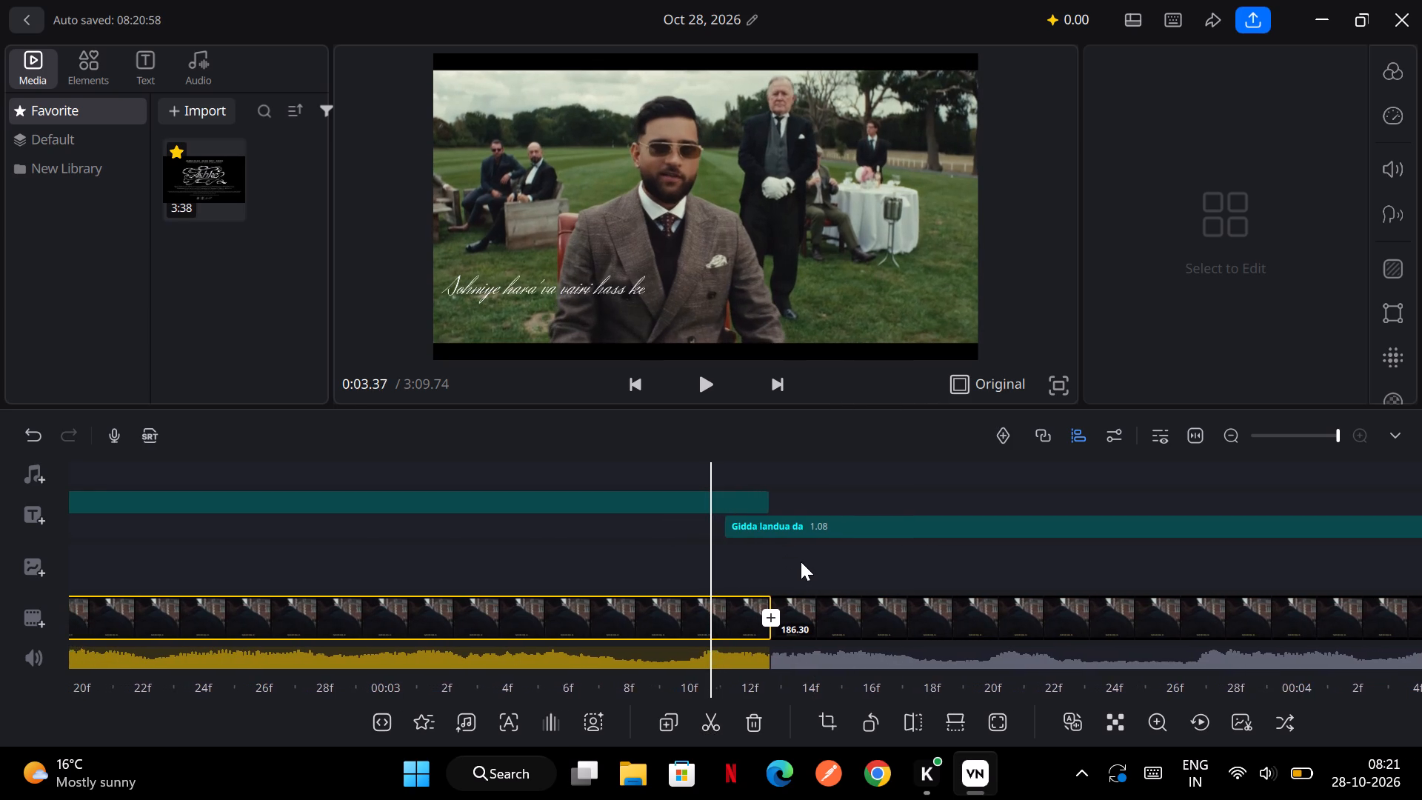
{"action": "scroll", "coordinate": [801, 561], "scroll_direction": "right", "scroll_amount": 1}
{"action": "left_click", "coordinate": [711, 394]}
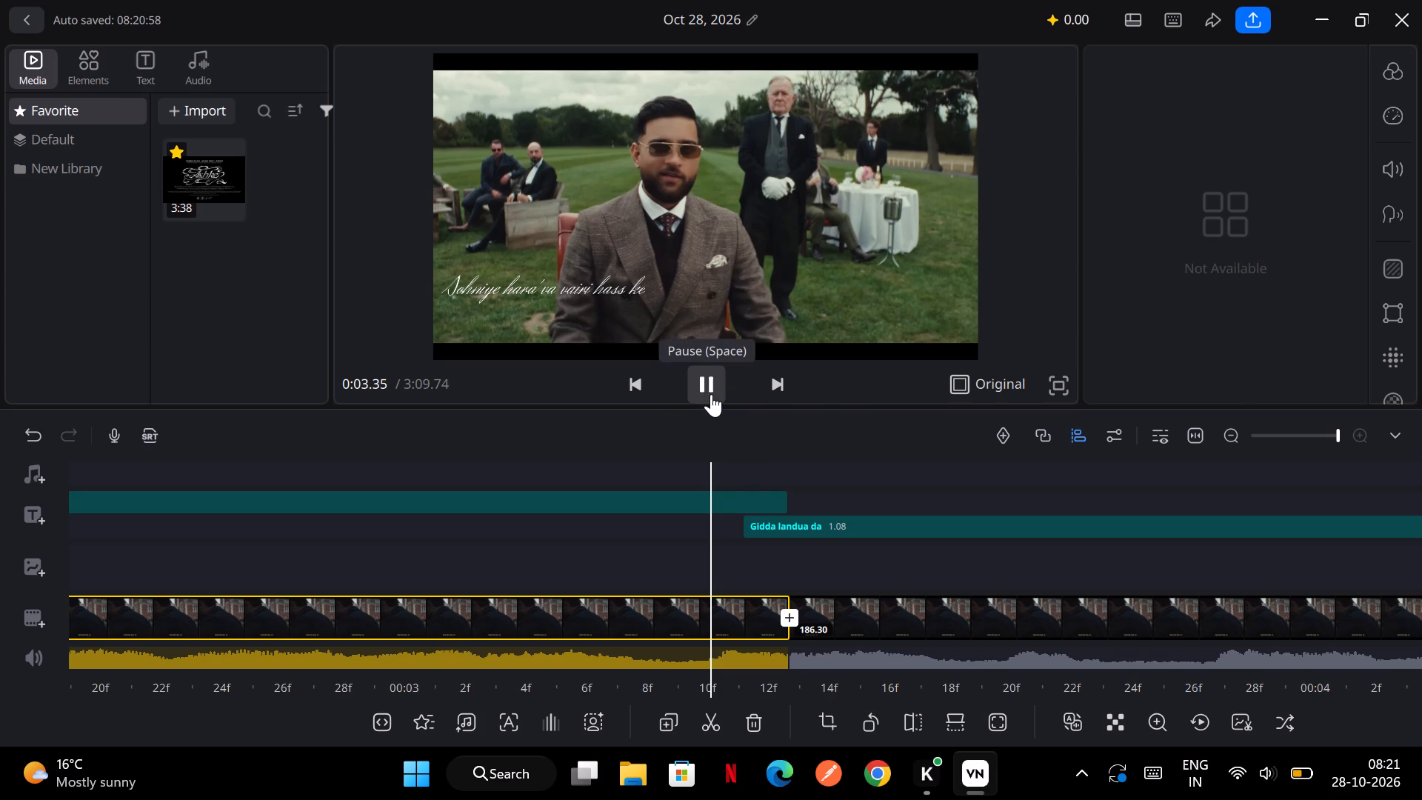
{"action": "scroll", "coordinate": [683, 529], "scroll_direction": "right", "scroll_amount": 5}
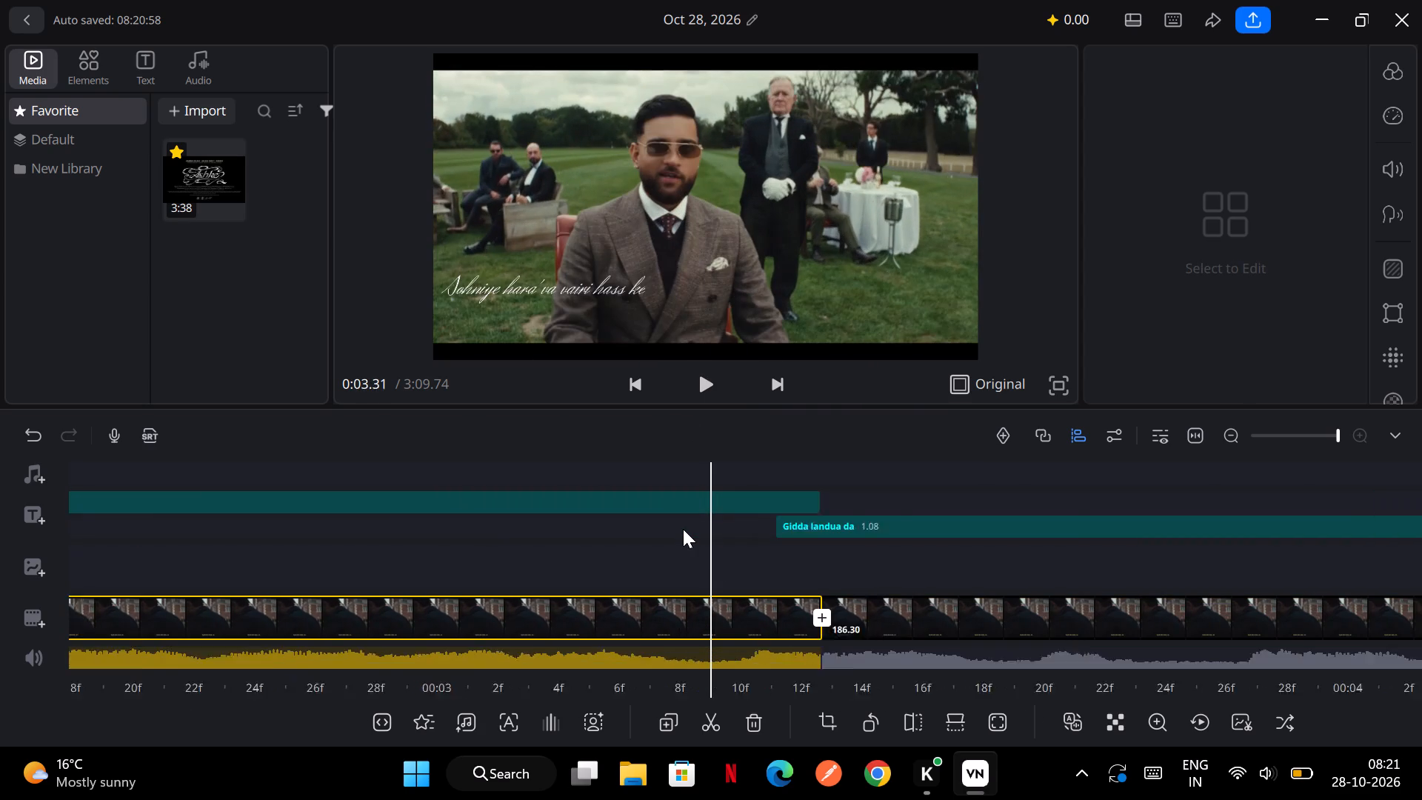
{"action": "scroll", "coordinate": [683, 529], "scroll_direction": "left", "scroll_amount": 1}
{"action": "left_click", "coordinate": [814, 521]}
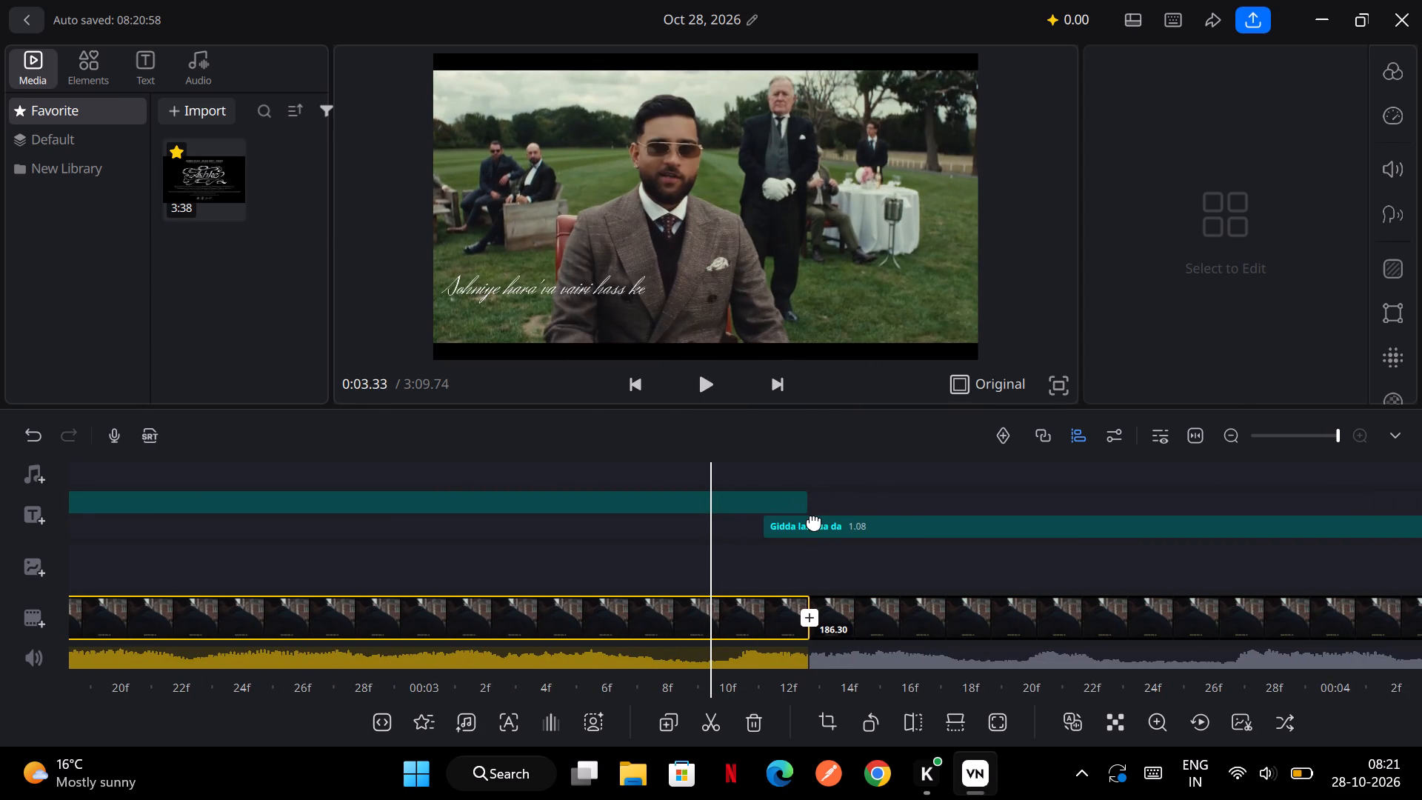
{"action": "left_click_drag", "start_coordinate": [652, 530], "coordinate": [687, 531]}
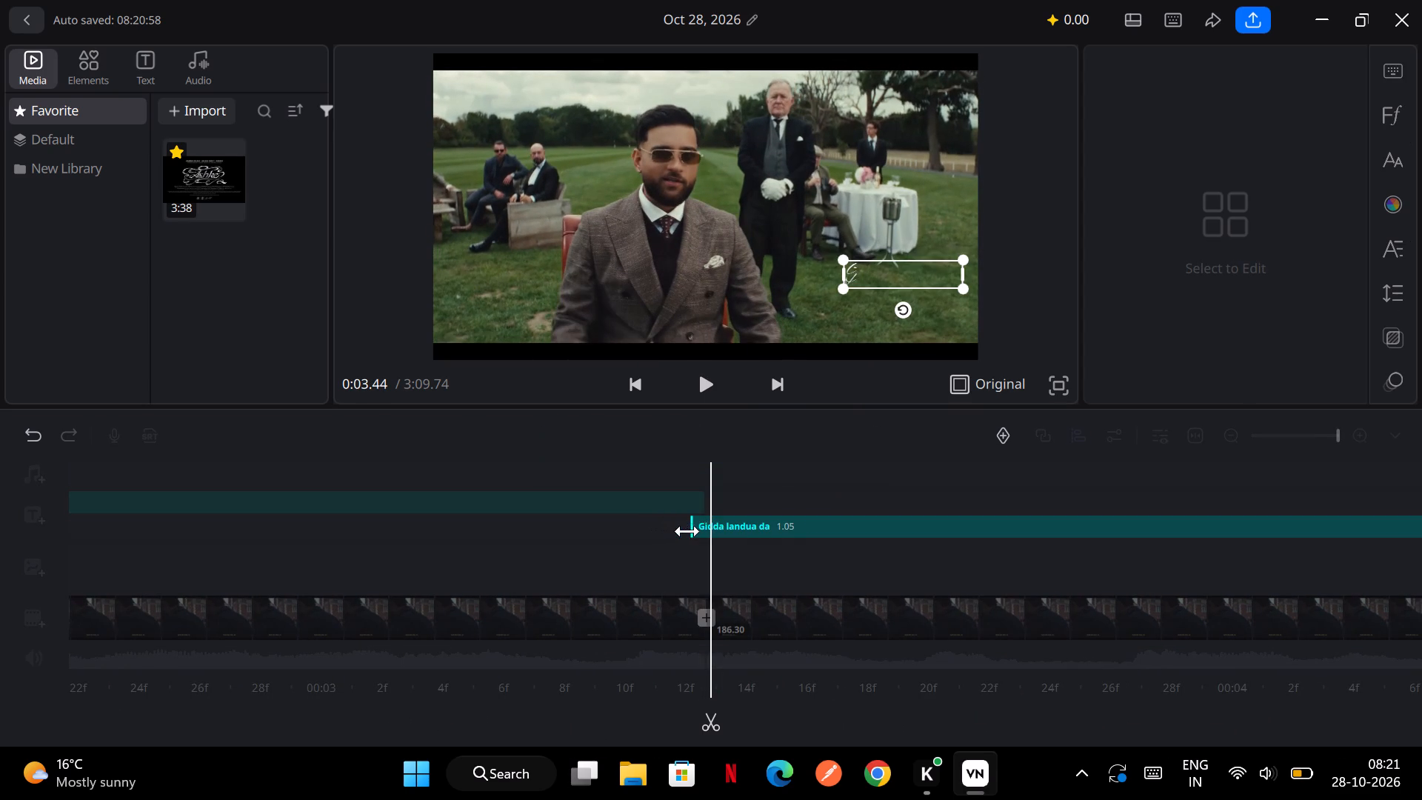
{"action": "left_click_drag", "start_coordinate": [687, 531], "coordinate": [689, 531]}
{"action": "left_click", "coordinate": [800, 565]}
Play back the changeover from "Sohniye hara'va vairi hass ke" to "Gidda landua da" to check the title timing.
{"action": "scroll", "coordinate": [800, 565], "scroll_direction": "right", "scroll_amount": 1}
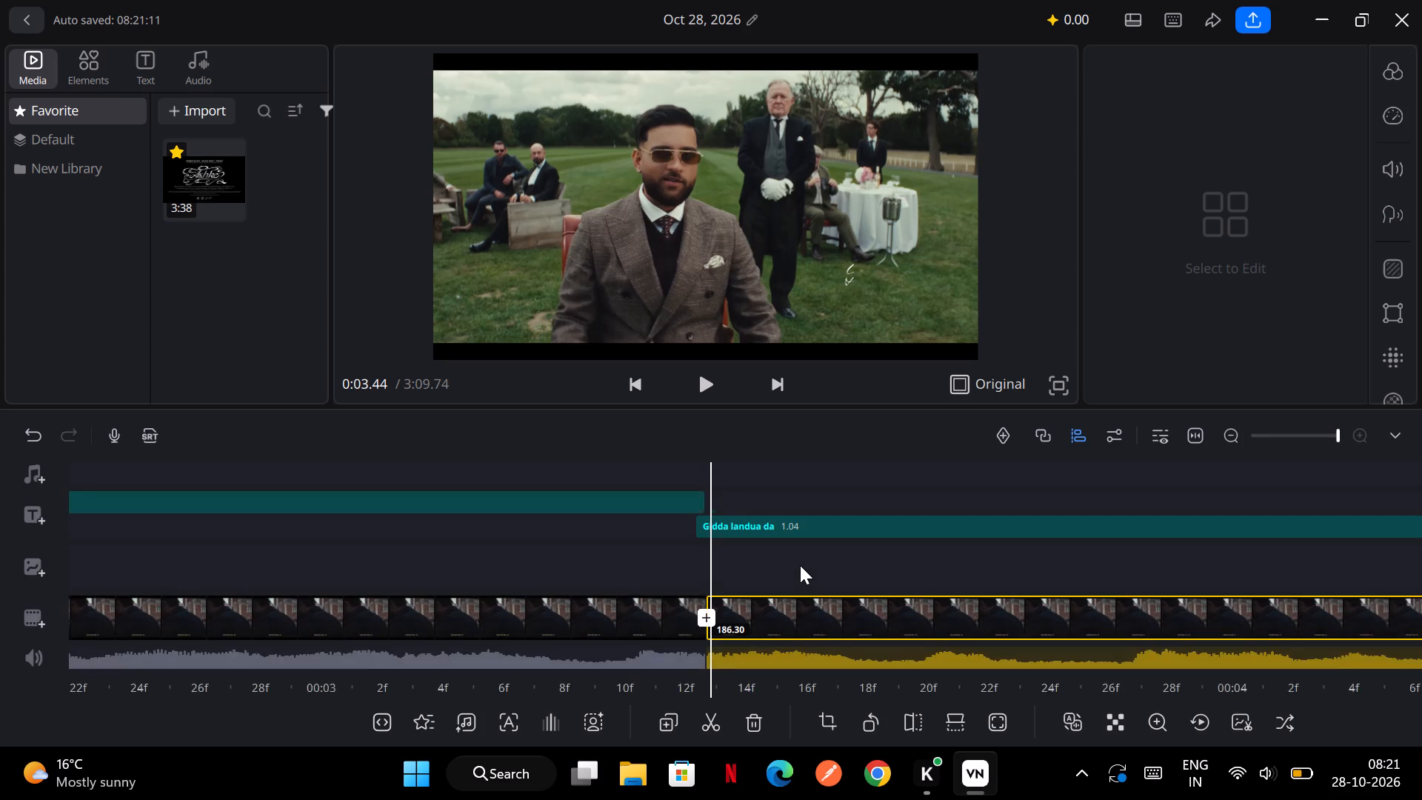
{"action": "scroll", "coordinate": [800, 565], "scroll_direction": "right", "scroll_amount": 2}
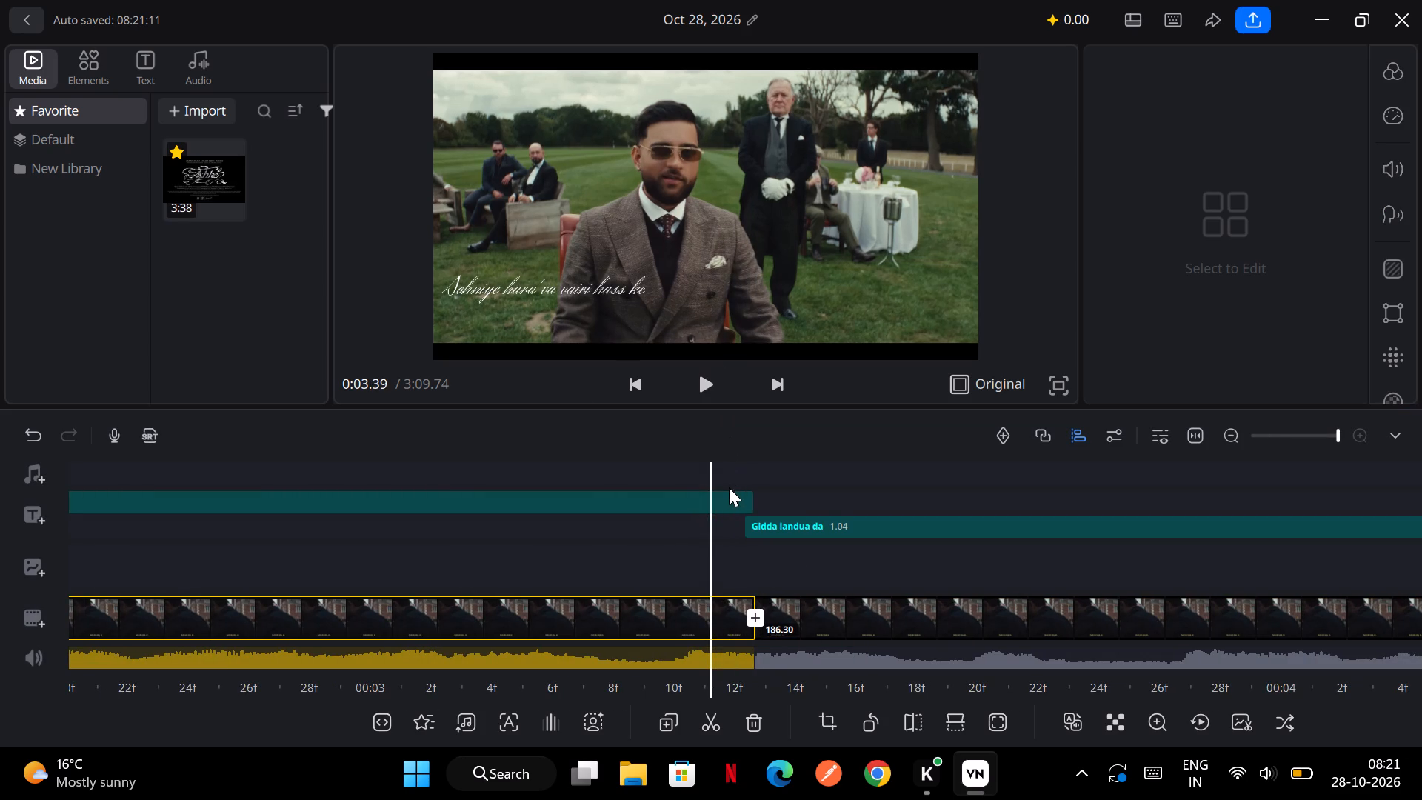
{"action": "left_click", "coordinate": [702, 395]}
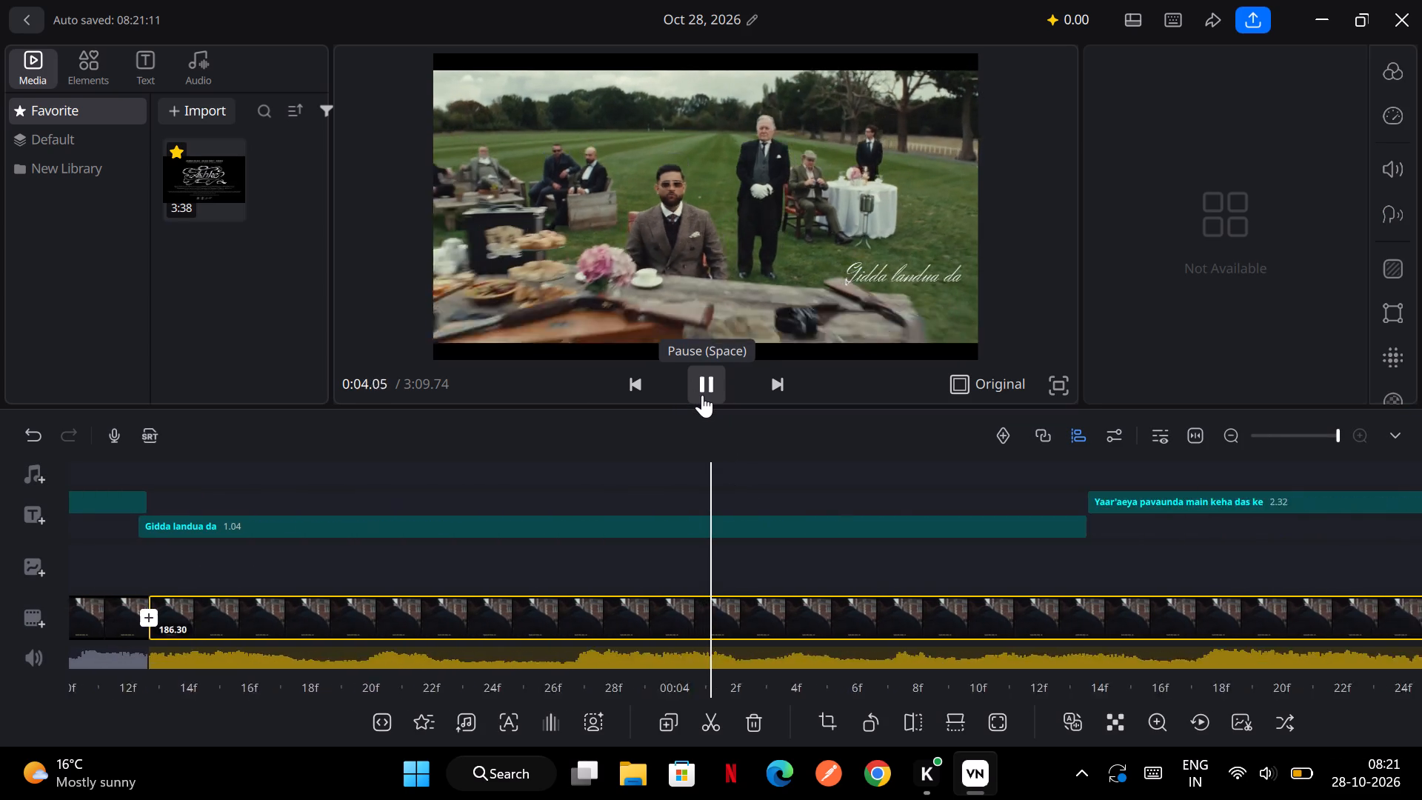
{"action": "scroll", "coordinate": [707, 526], "scroll_direction": "right", "scroll_amount": 6}
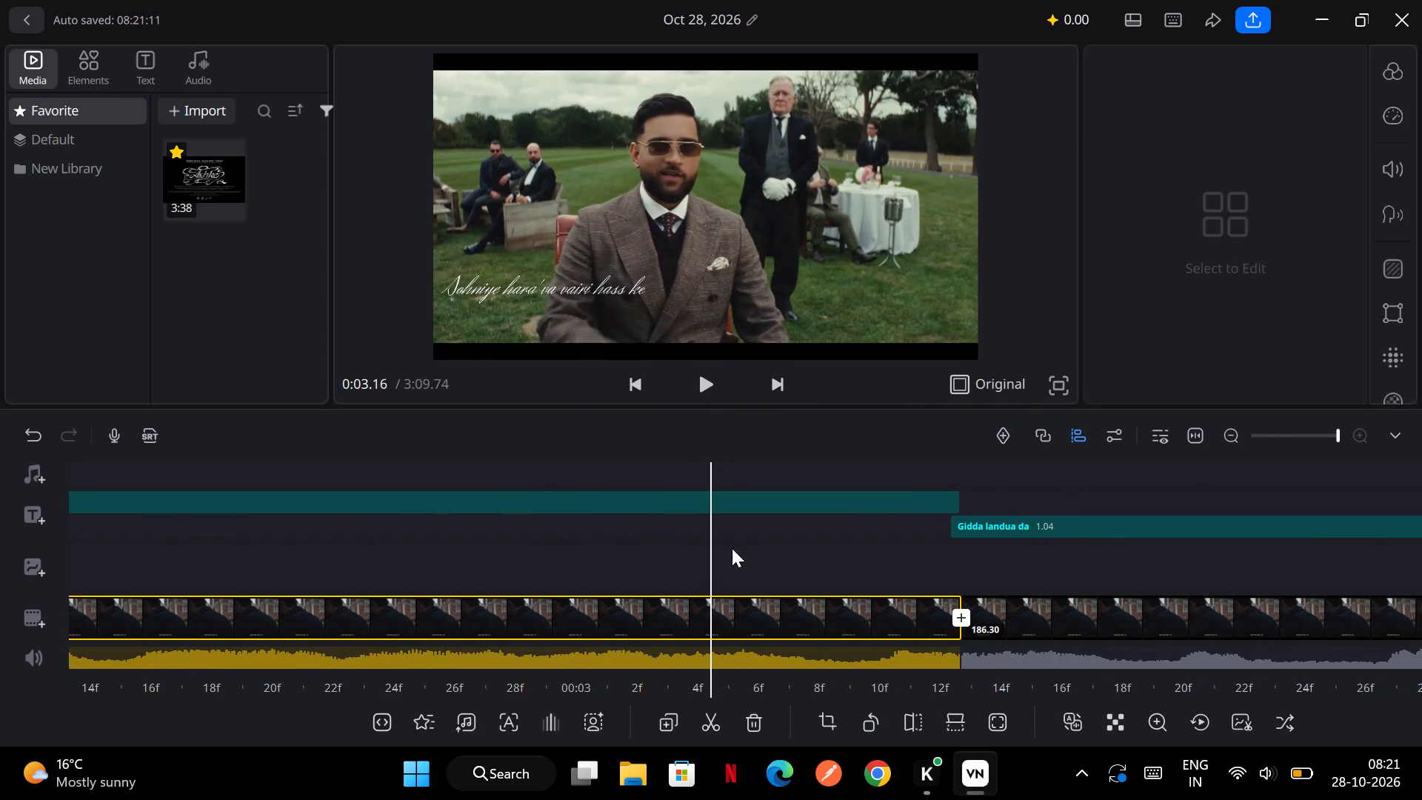
Split the main video clip at 0:04.47, where the "Gidda landua da" title ends.
{"action": "scroll", "coordinate": [1005, 594], "scroll_direction": "down", "scroll_amount": 1, "text": "ctrl"}
{"action": "scroll", "coordinate": [1005, 594], "scroll_direction": "left", "scroll_amount": 2}
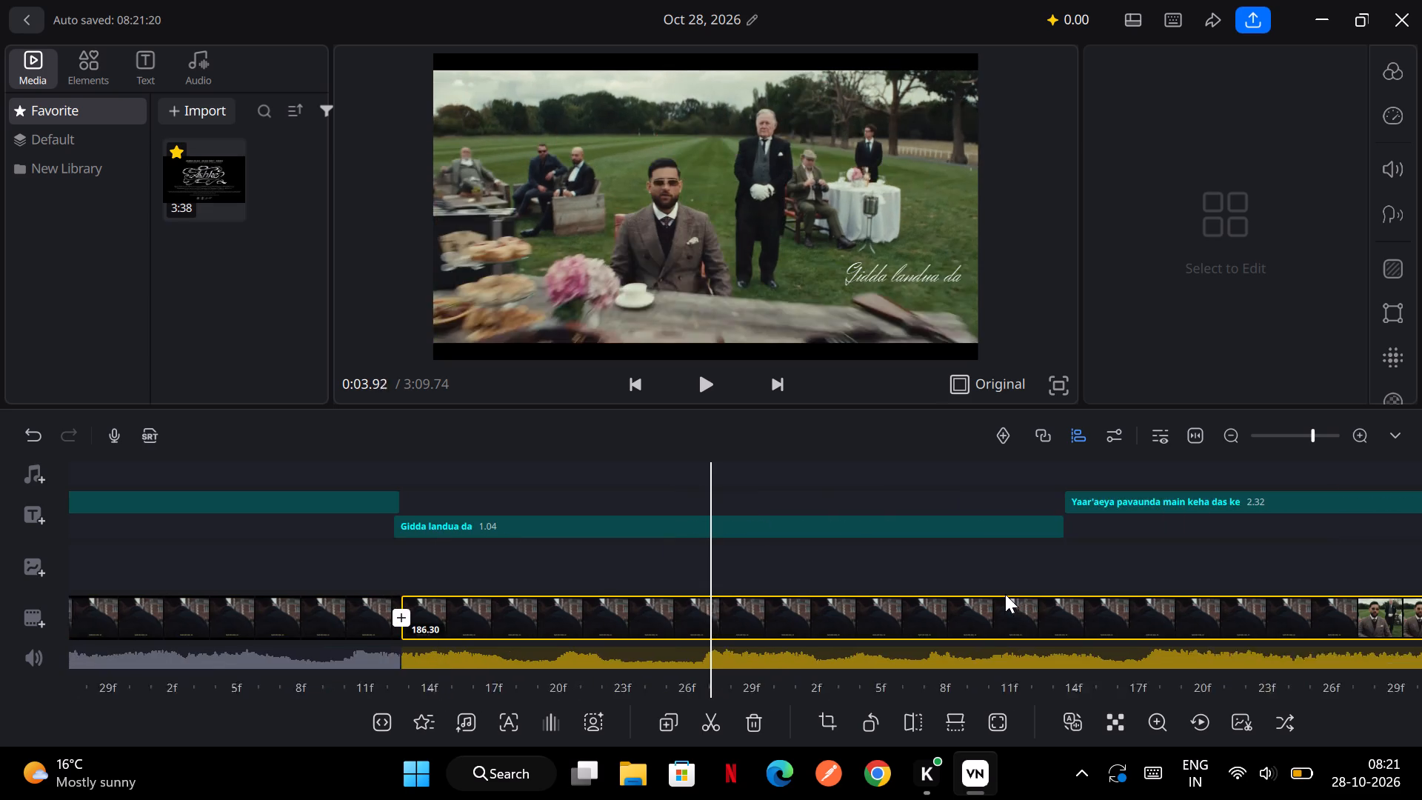
{"action": "scroll", "coordinate": [1005, 594], "scroll_direction": "left", "scroll_amount": 3}
{"action": "scroll", "coordinate": [1005, 594], "scroll_direction": "right", "scroll_amount": 1}
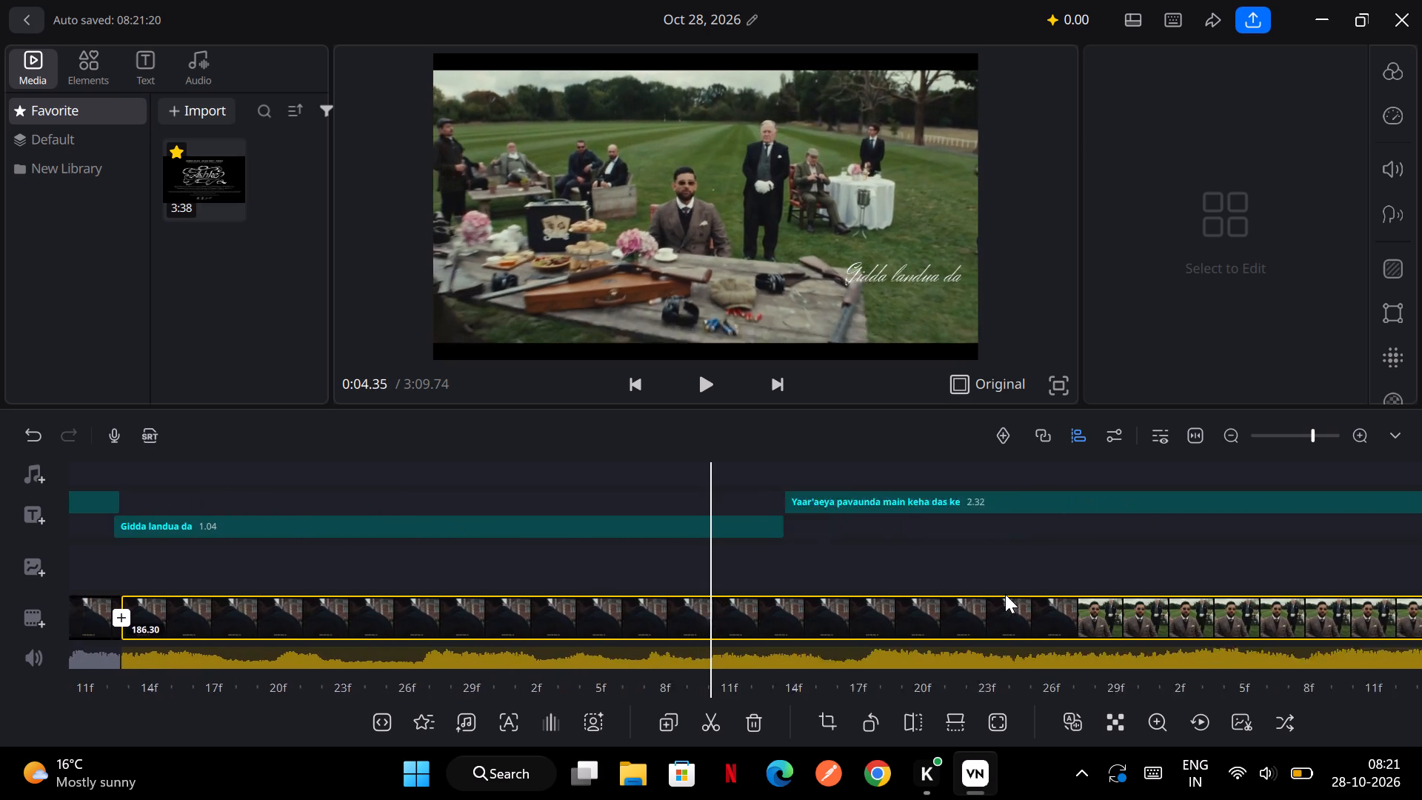
{"action": "scroll", "coordinate": [1005, 594], "scroll_direction": "right", "scroll_amount": 1}
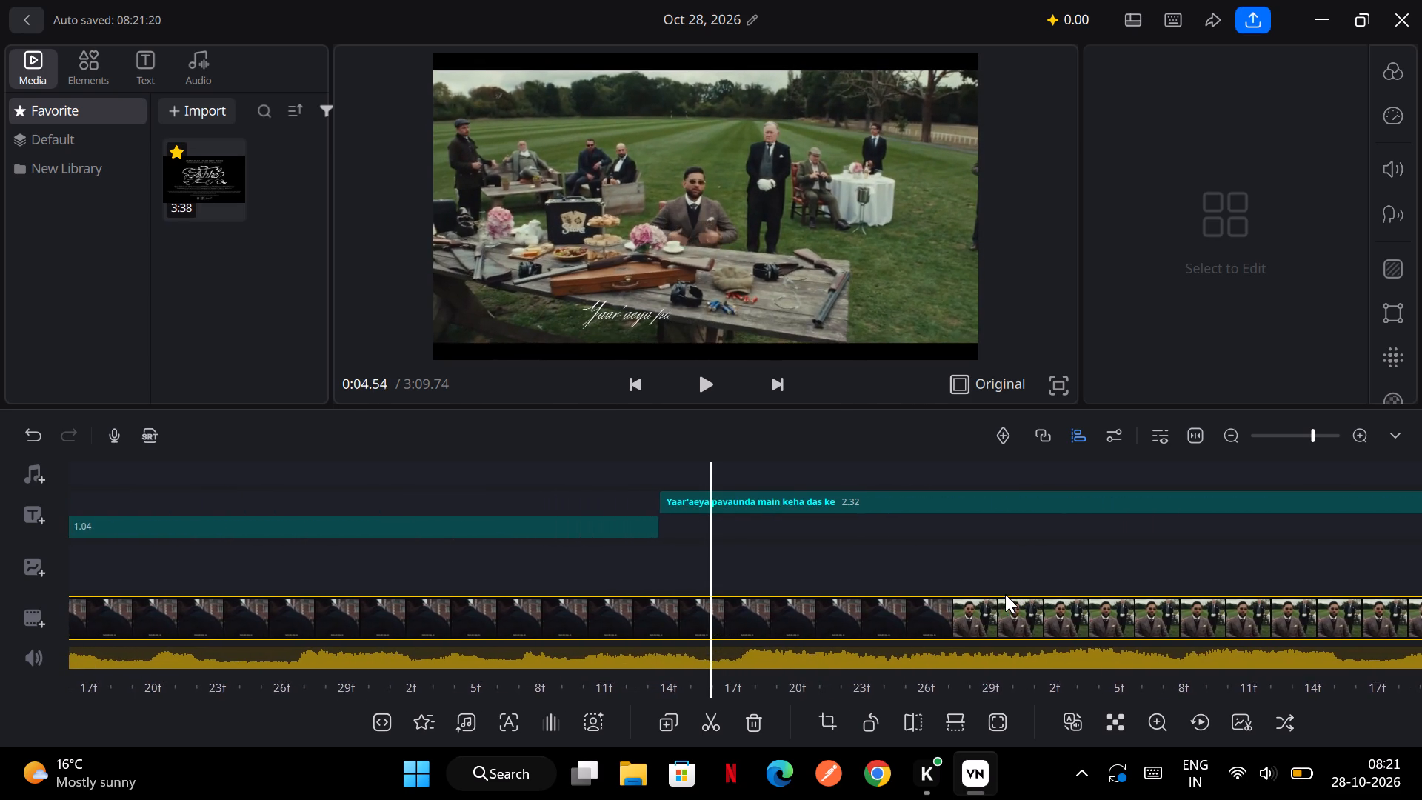
{"action": "scroll", "coordinate": [1005, 594], "scroll_direction": "right", "scroll_amount": 2}
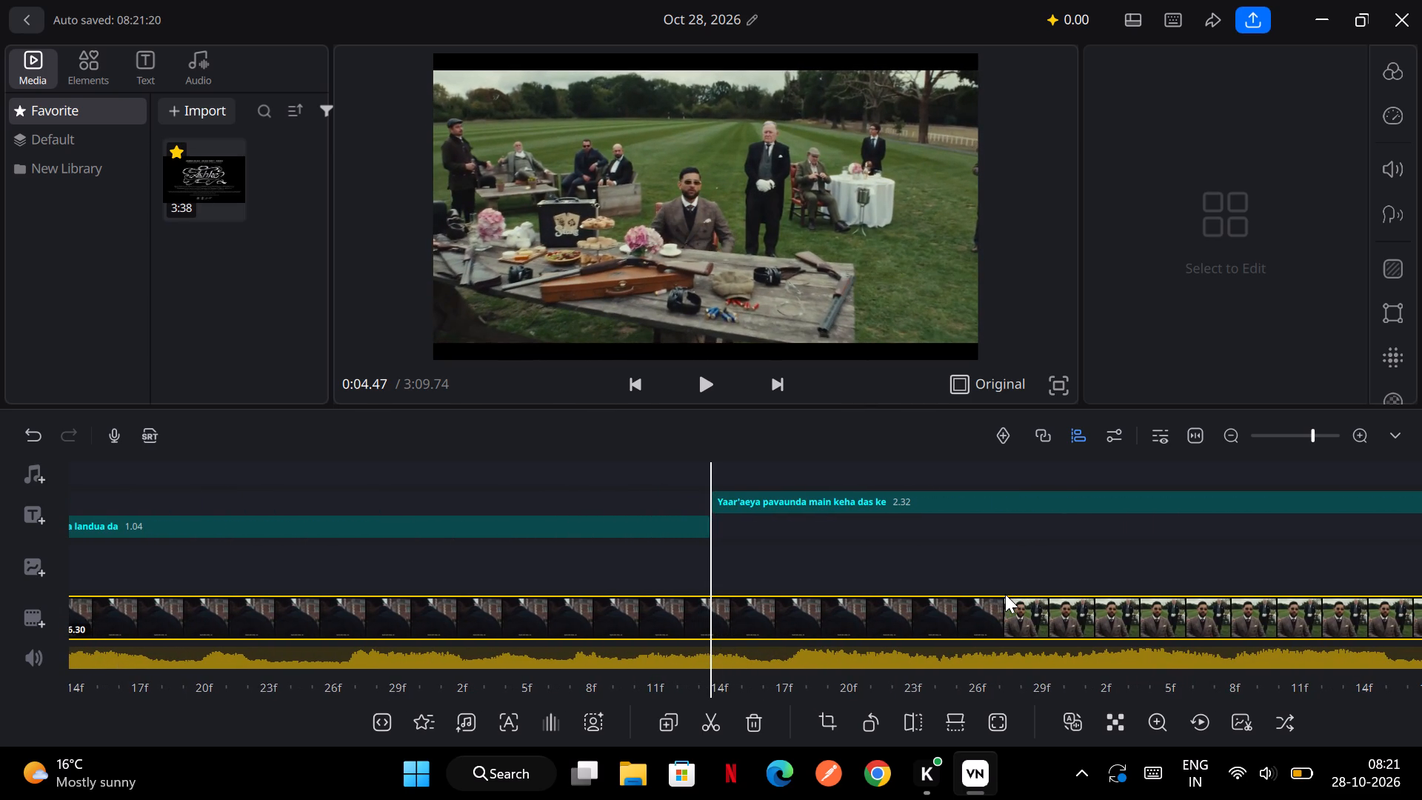
{"action": "scroll", "coordinate": [1005, 594], "scroll_direction": "right", "scroll_amount": 2}
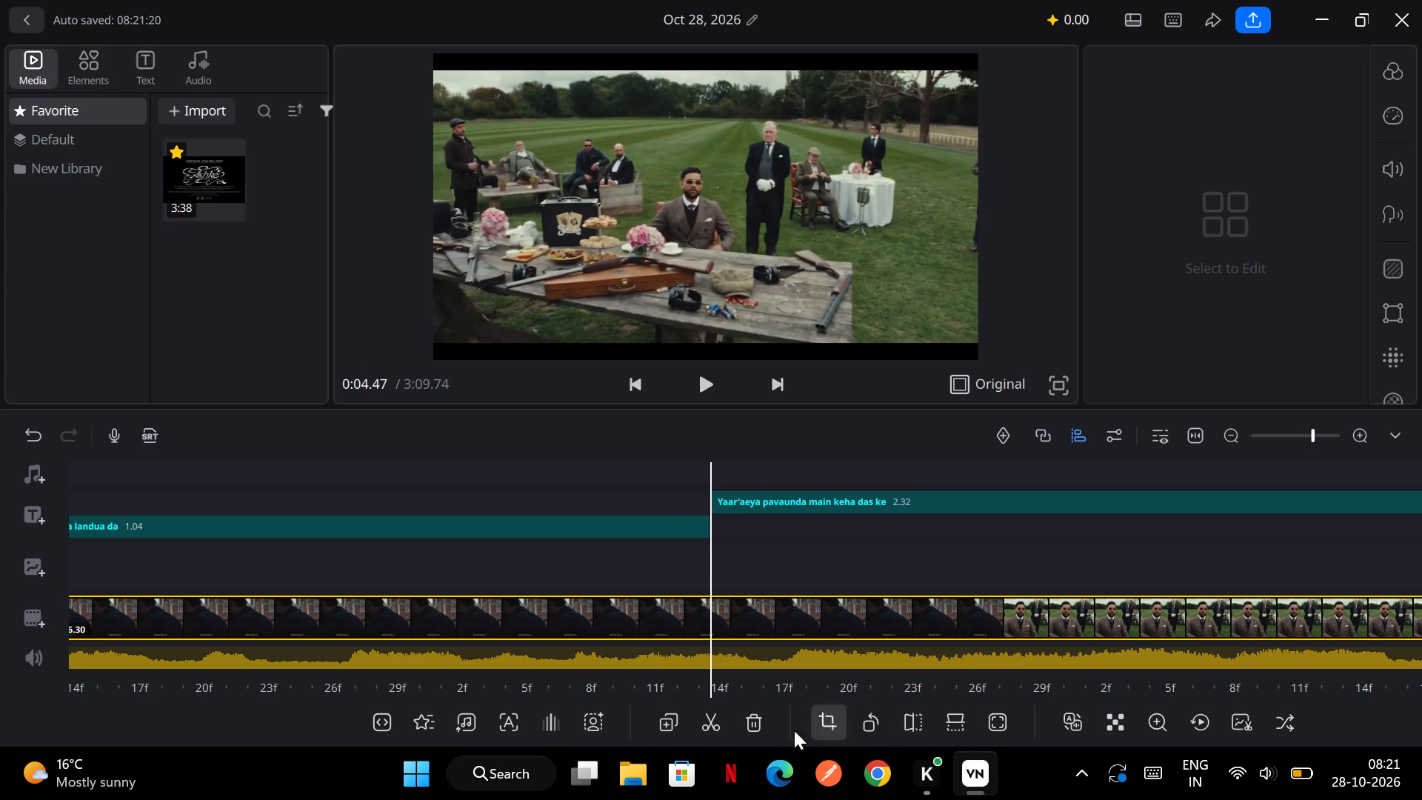
{"action": "left_click", "coordinate": [707, 721]}
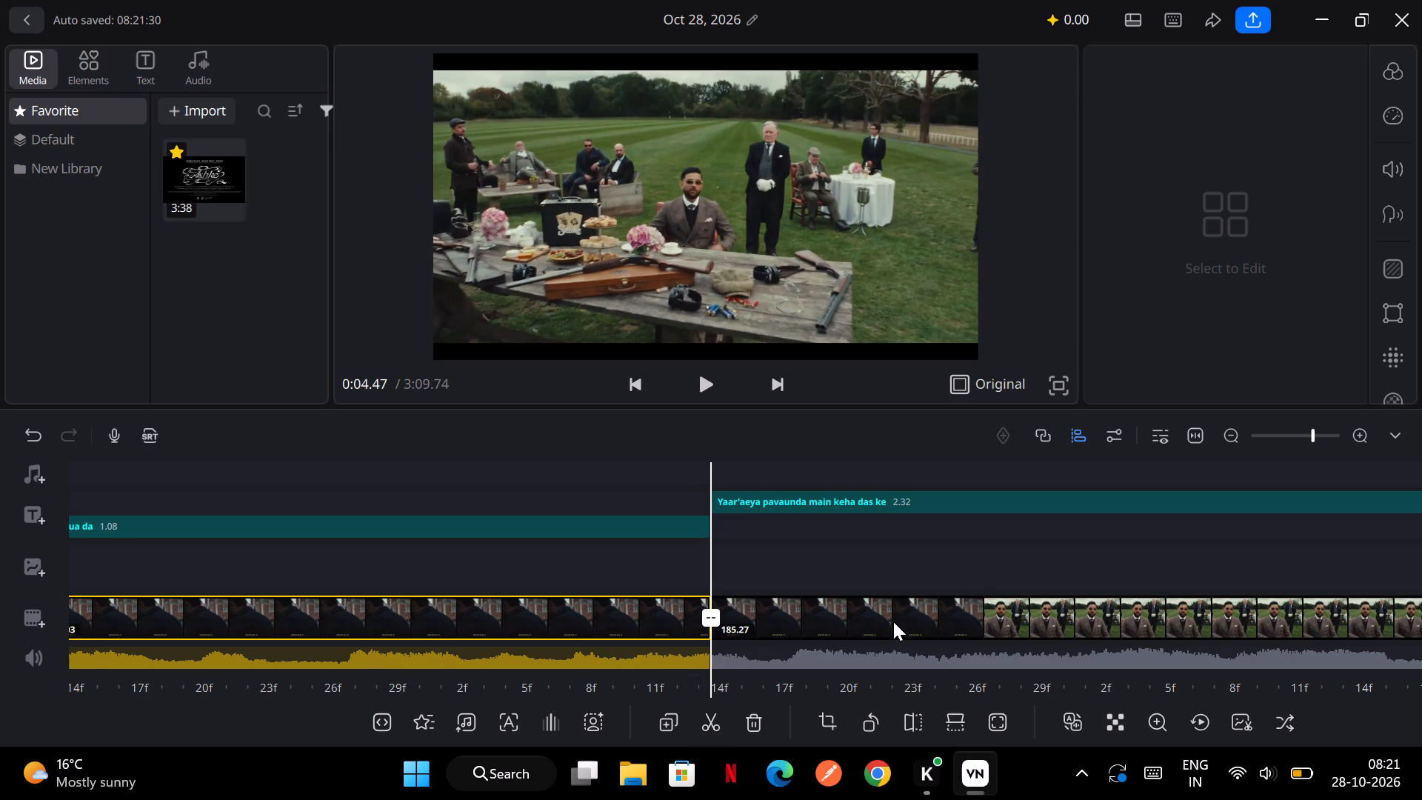
Split the main video clip at 0:06.78, where the "Yaar'aeya pavaunda main keha das ke" title ends.
{"action": "scroll", "coordinate": [980, 552], "scroll_direction": "left", "scroll_amount": 6}
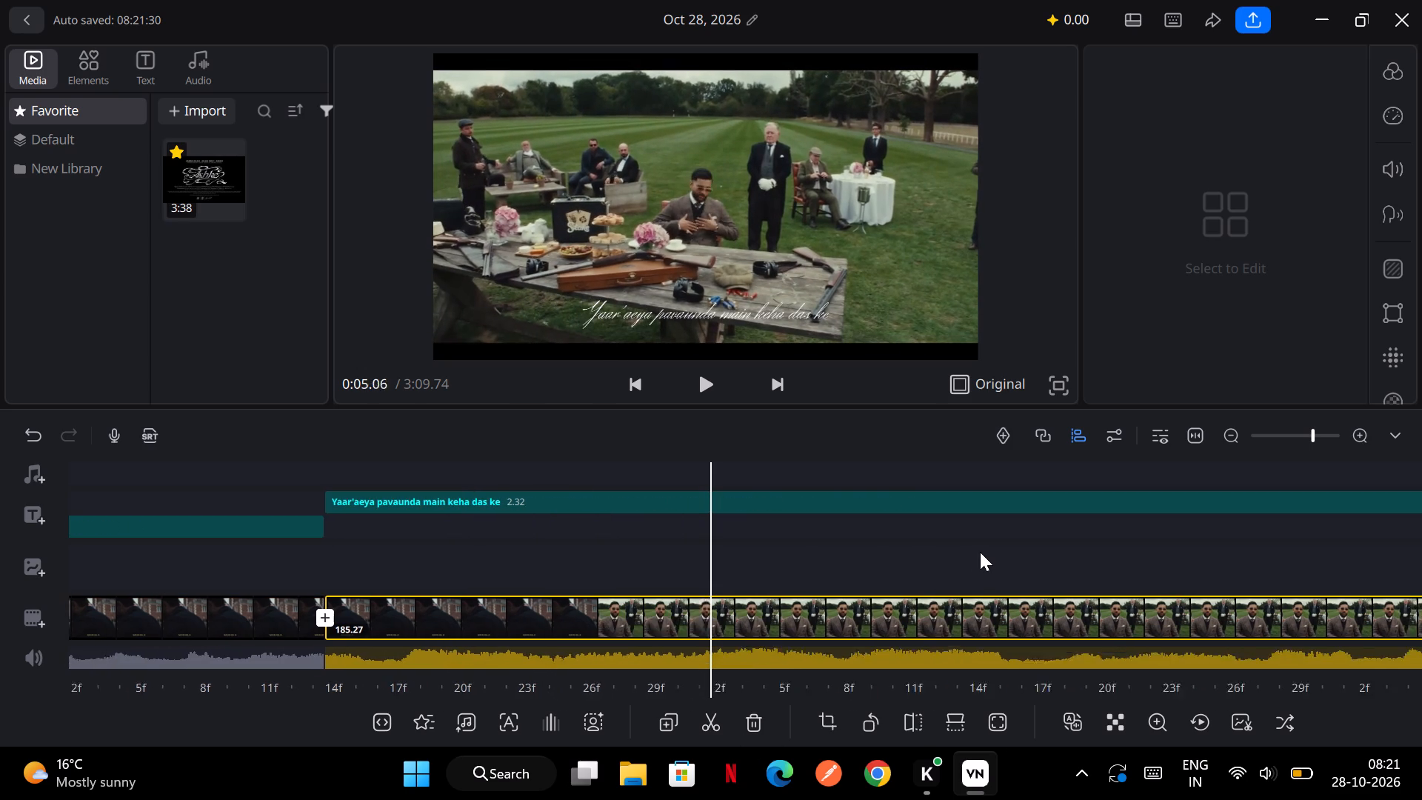
{"action": "scroll", "coordinate": [980, 552], "scroll_direction": "left", "scroll_amount": 3}
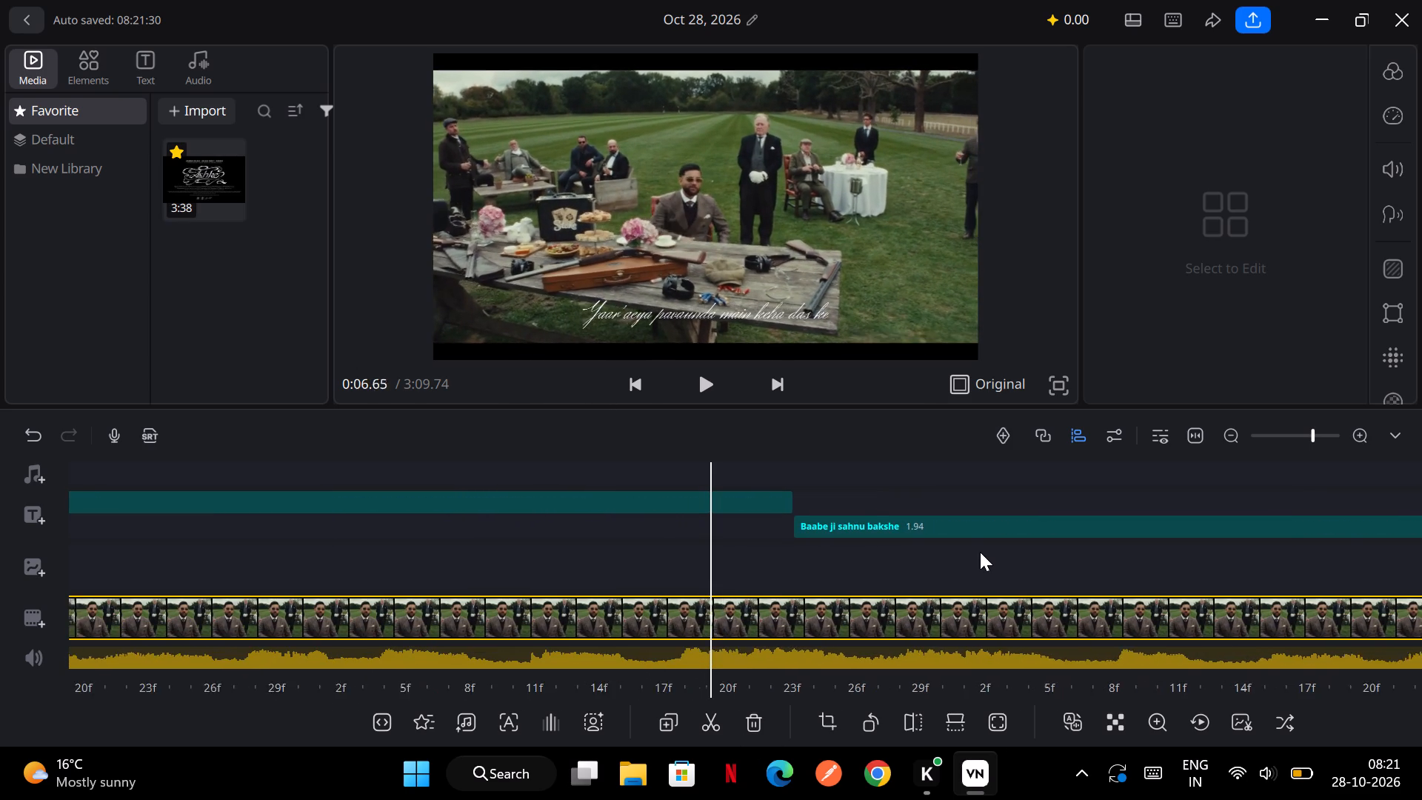
{"action": "scroll", "coordinate": [980, 552], "scroll_direction": "left", "scroll_amount": 2}
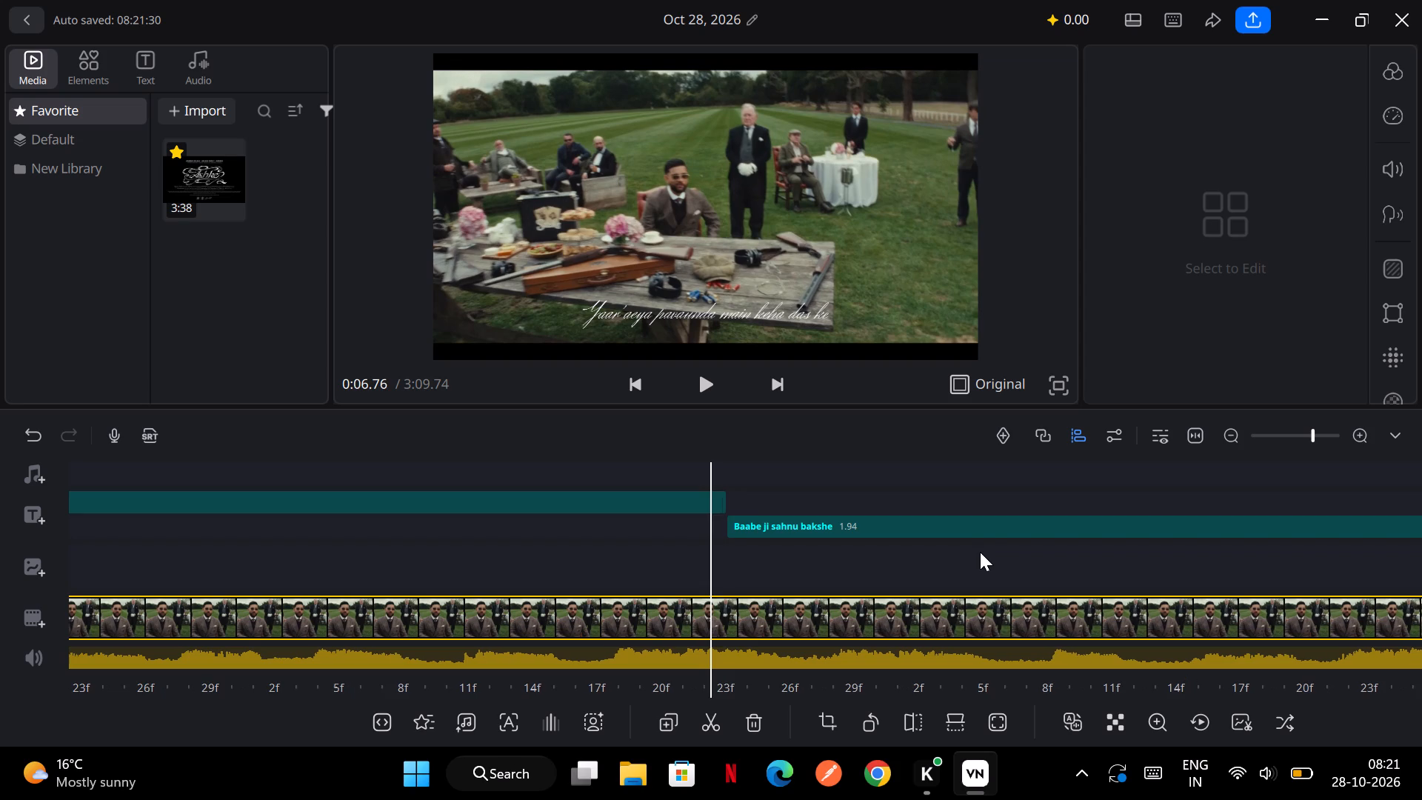
{"action": "scroll", "coordinate": [980, 552], "scroll_direction": "left", "scroll_amount": 2}
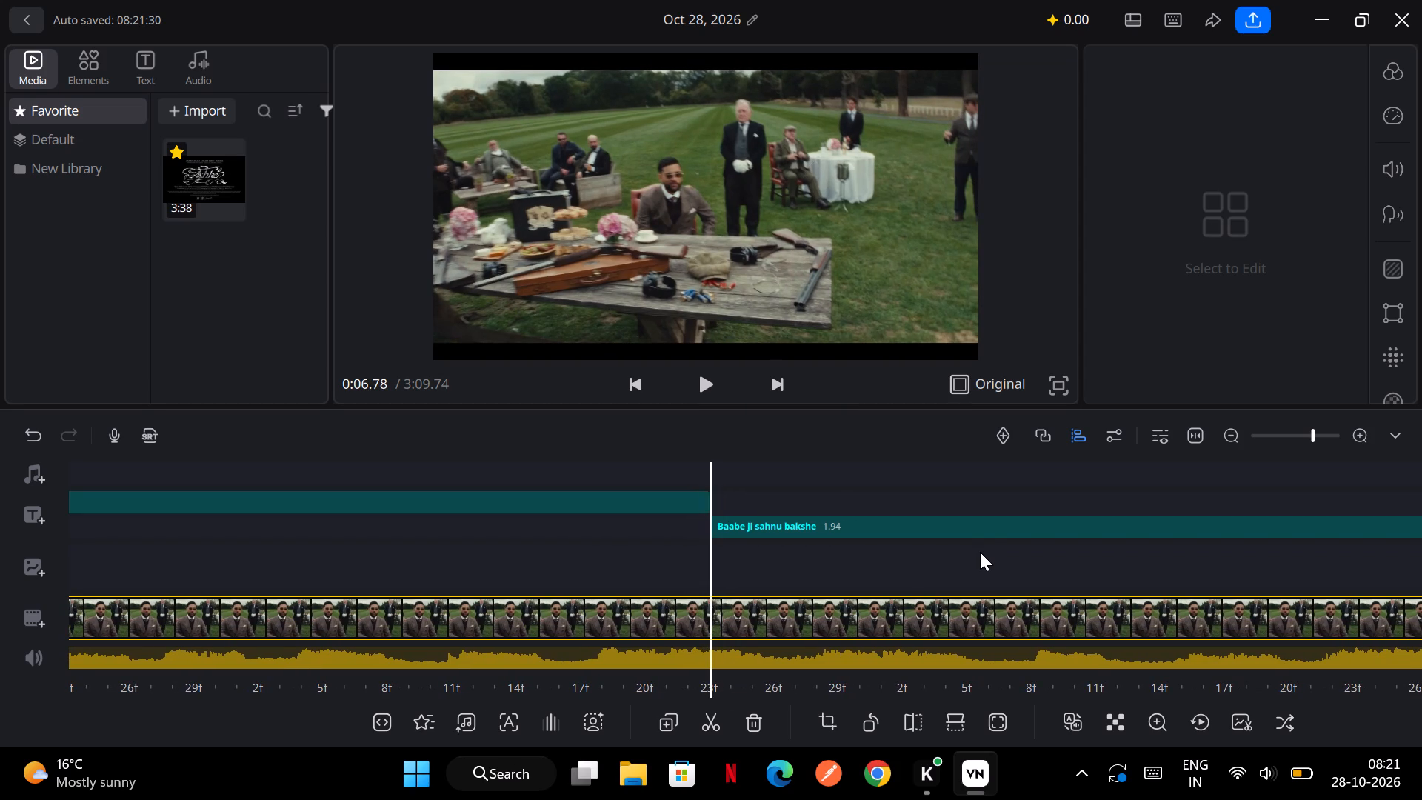
{"action": "scroll", "coordinate": [980, 552], "scroll_direction": "left", "scroll_amount": 1}
{"action": "left_click", "coordinate": [712, 713]}
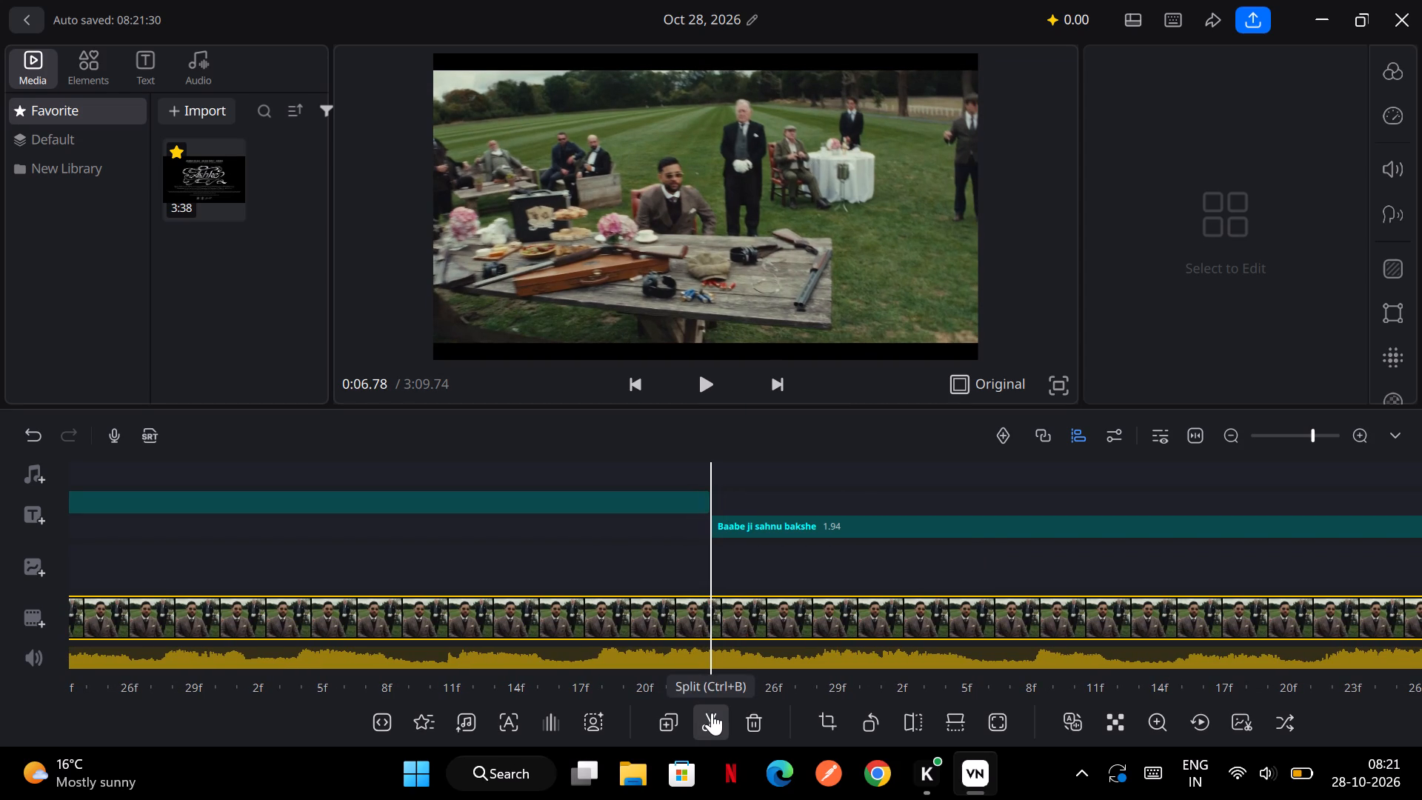
Split the main video clip where the "Baabe ji sahnu bakshe" title ends and "Ni Modde Paundi" begins.
{"action": "scroll", "coordinate": [896, 616], "scroll_direction": "left", "scroll_amount": 3}
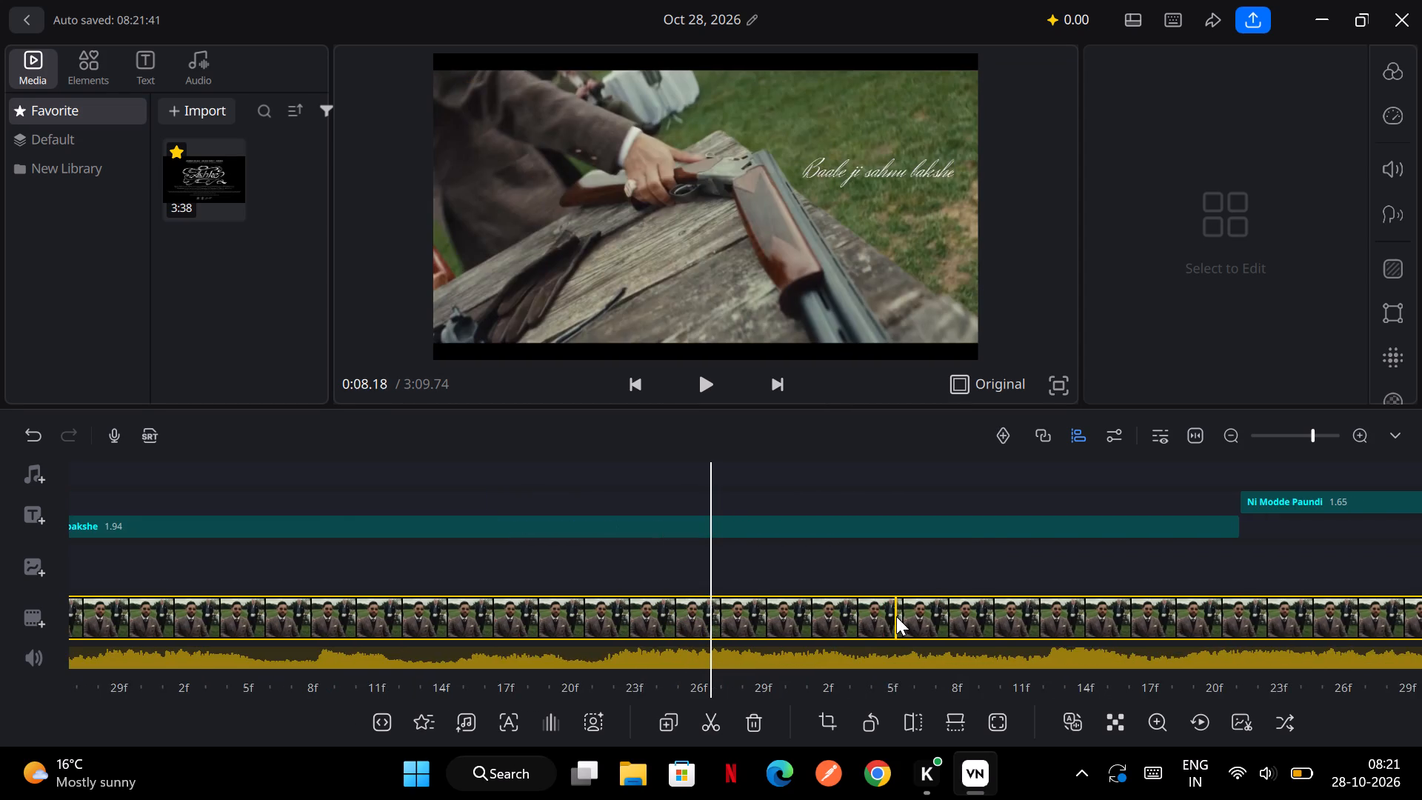
{"action": "scroll", "coordinate": [896, 616], "scroll_direction": "left", "scroll_amount": 3}
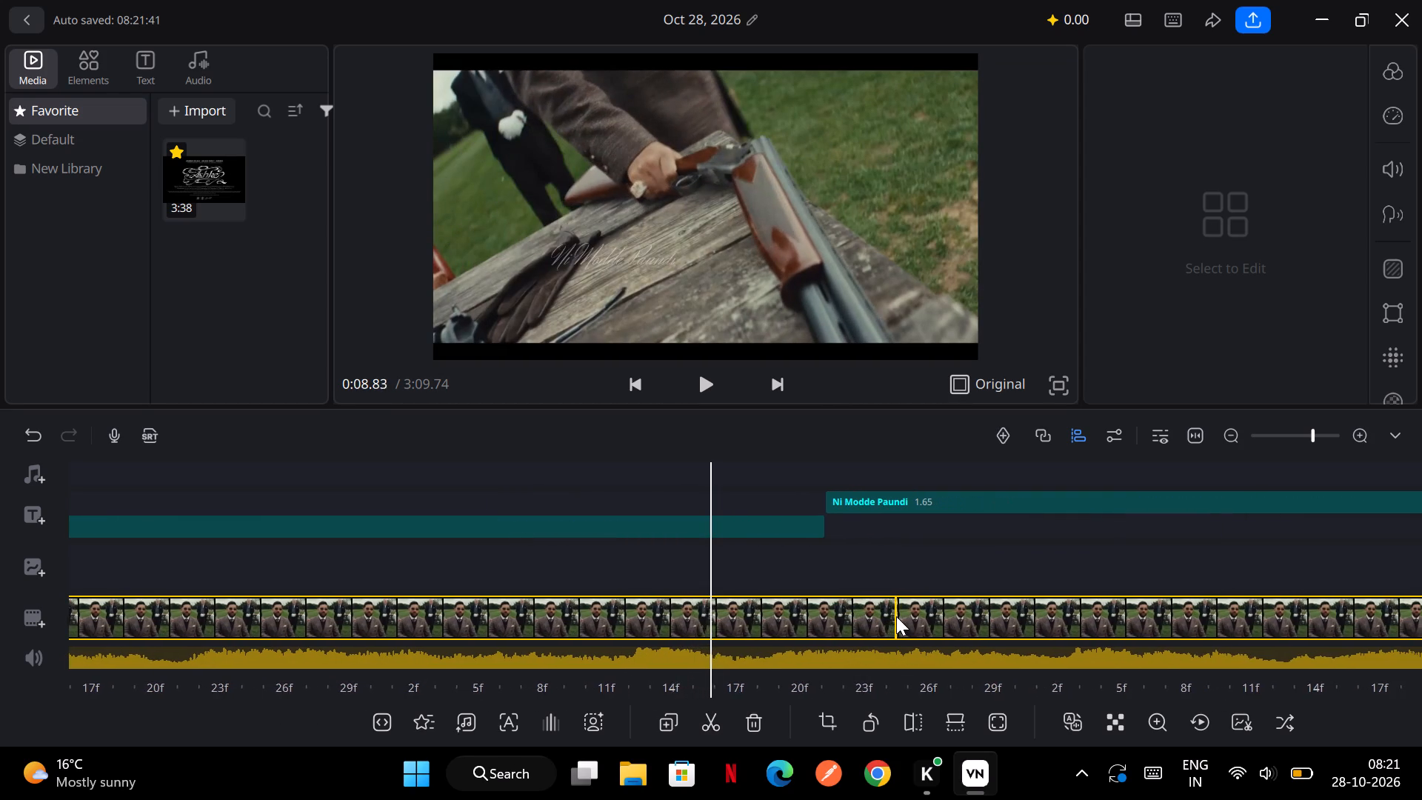
{"action": "scroll", "coordinate": [896, 616], "scroll_direction": "left", "scroll_amount": 3}
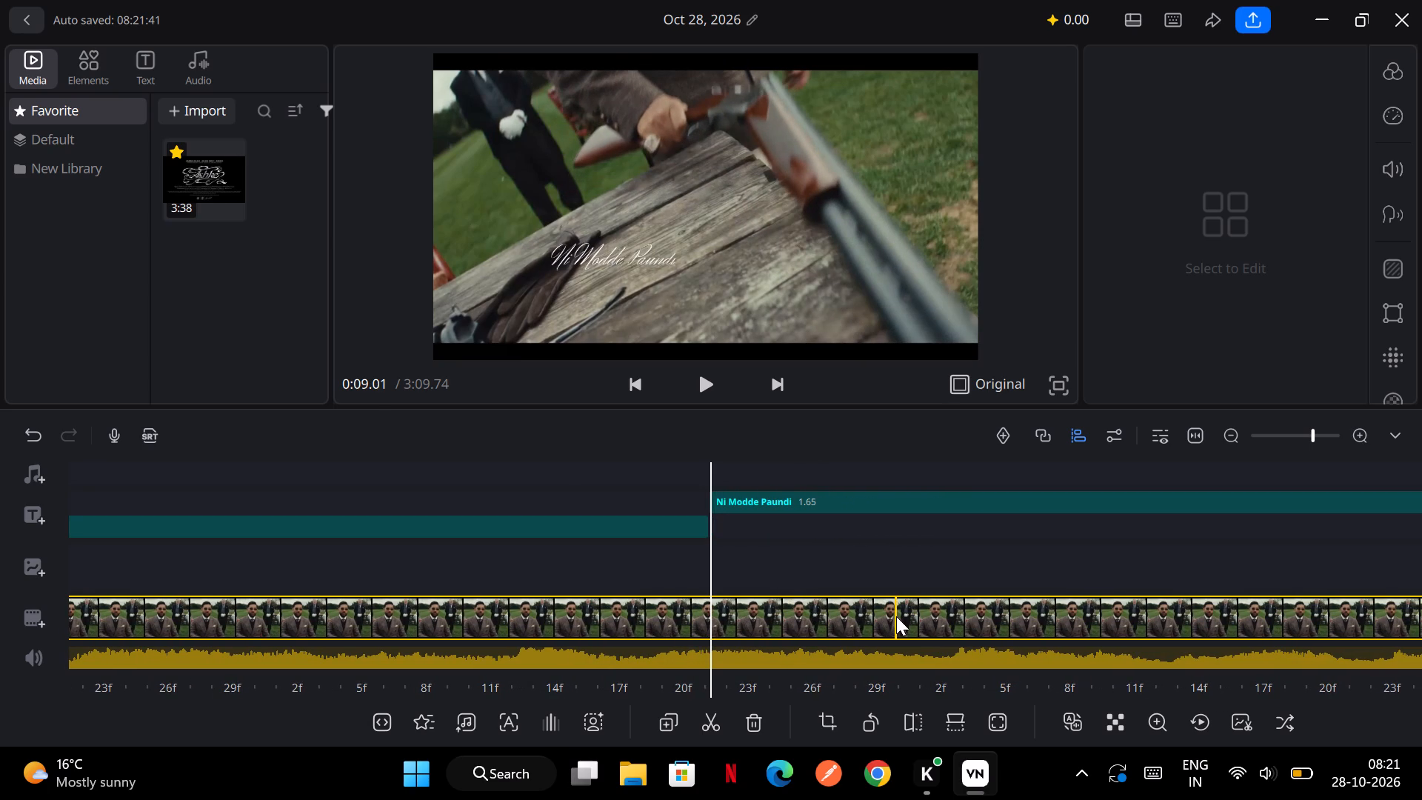
{"action": "left_click", "coordinate": [707, 727]}
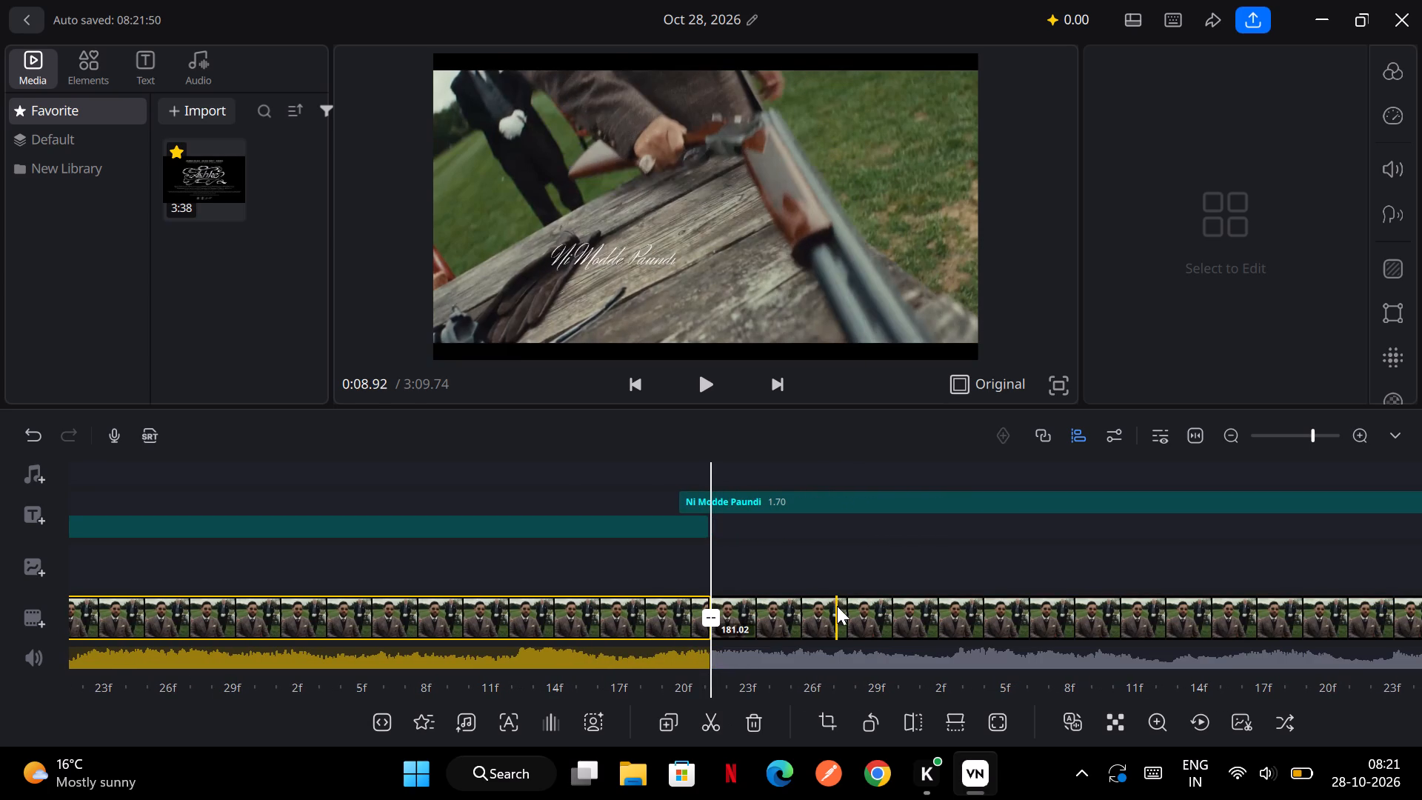
Reposition the "Ni Modde Paundi" title at the bottom centre of the video frame.
{"action": "scroll", "coordinate": [865, 563], "scroll_direction": "left", "scroll_amount": 2}
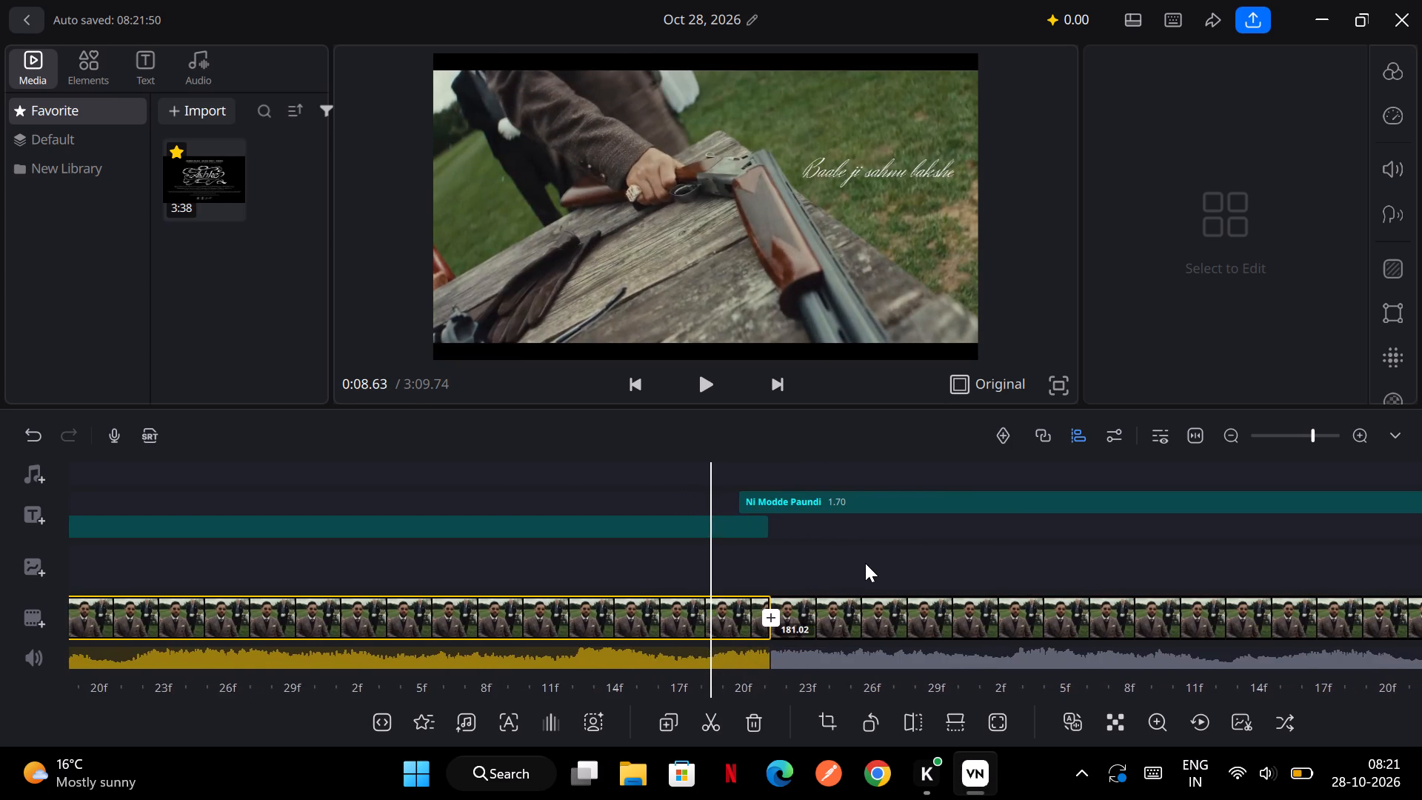
{"action": "scroll", "coordinate": [865, 563], "scroll_direction": "left", "scroll_amount": 1}
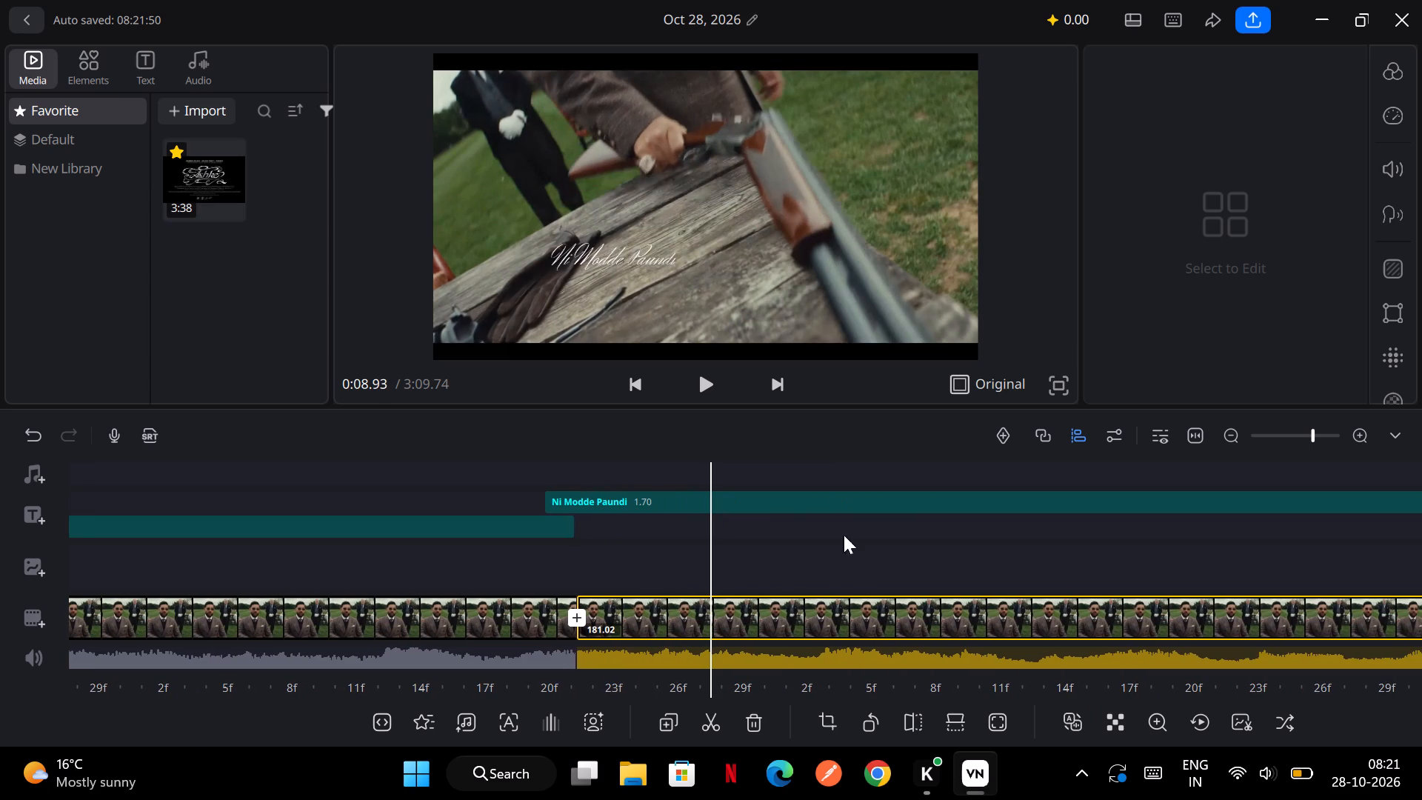
{"action": "left_click", "coordinate": [645, 247]}
{"action": "left_click_drag", "start_coordinate": [645, 247], "coordinate": [673, 251]}
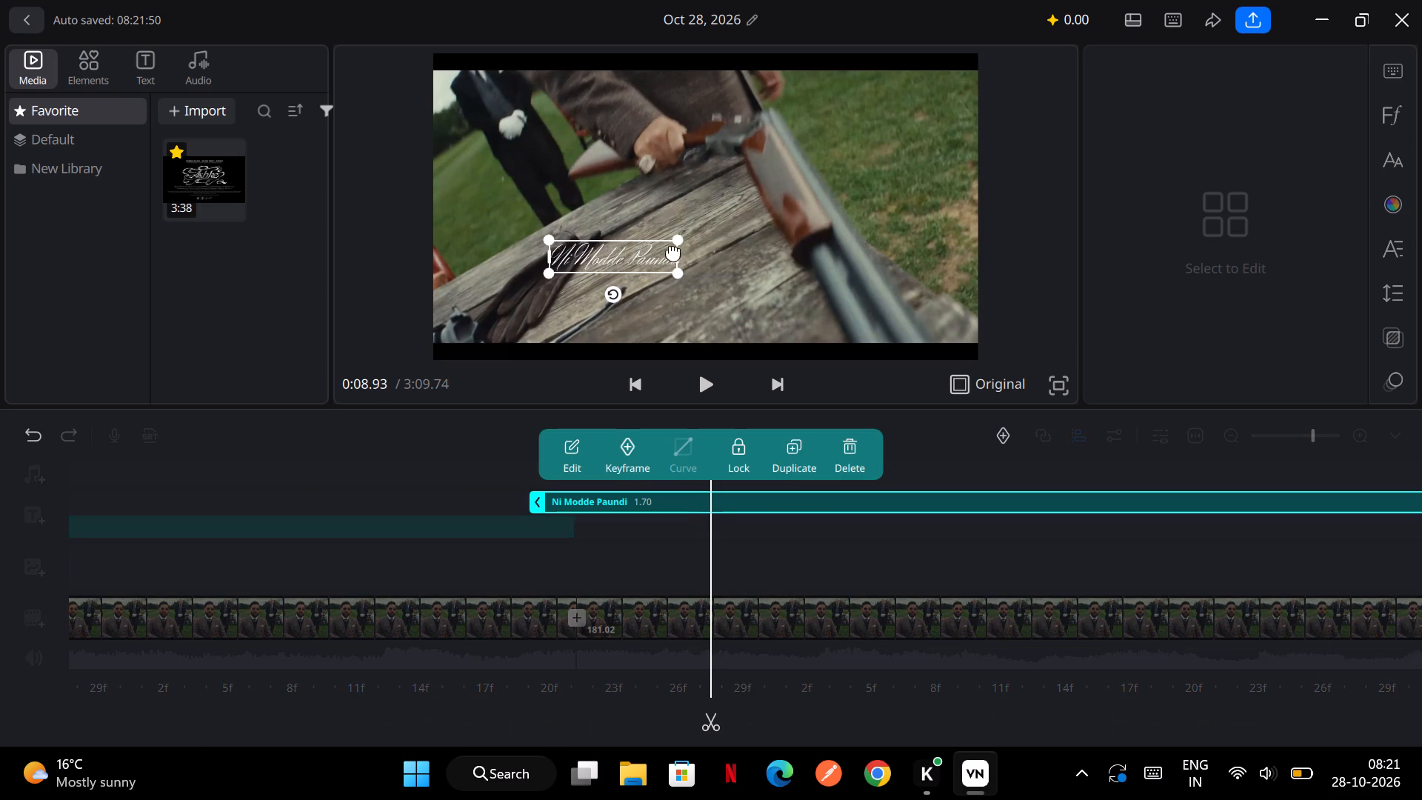
{"action": "left_click_drag", "start_coordinate": [673, 251], "coordinate": [938, 170]}
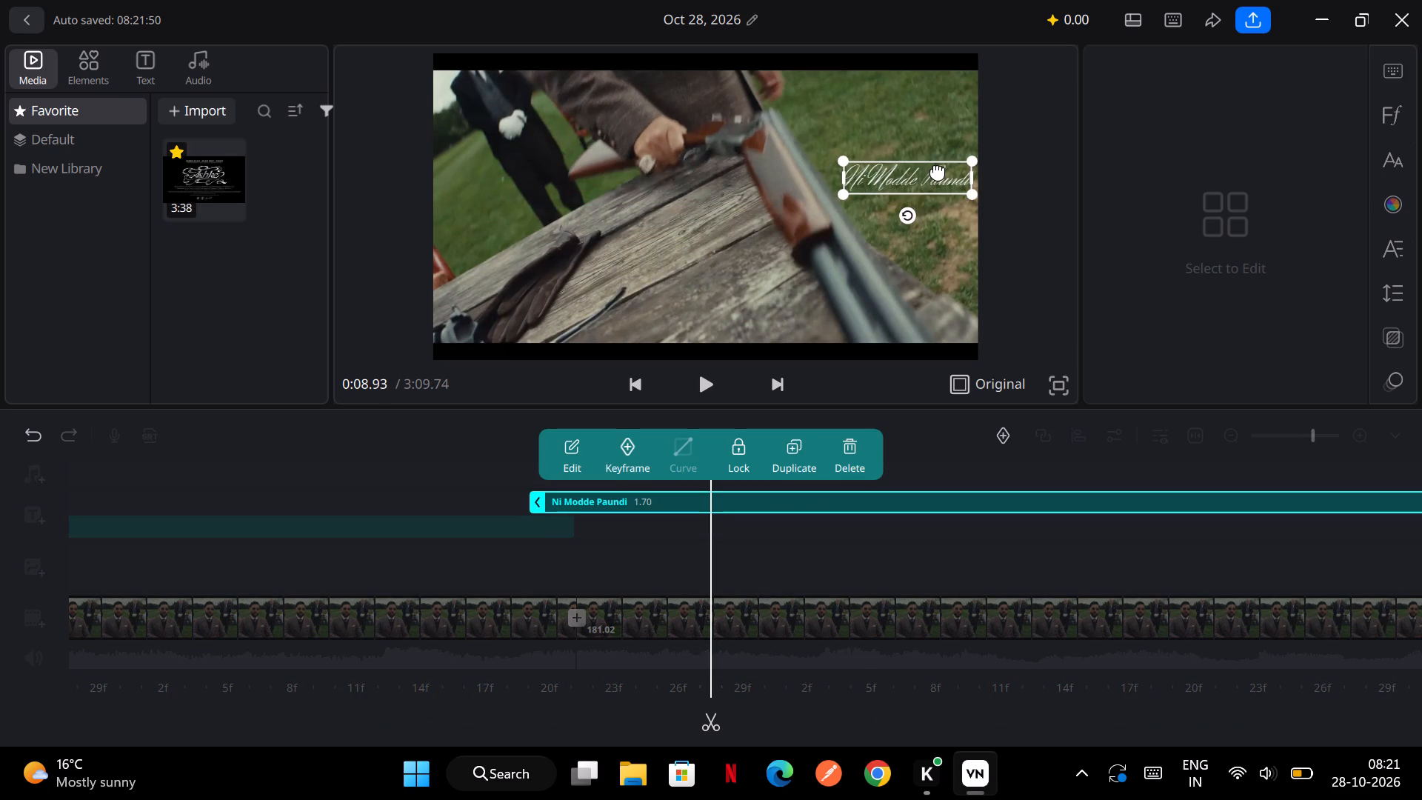
{"action": "left_click_drag", "start_coordinate": [938, 170], "coordinate": [592, 186]}
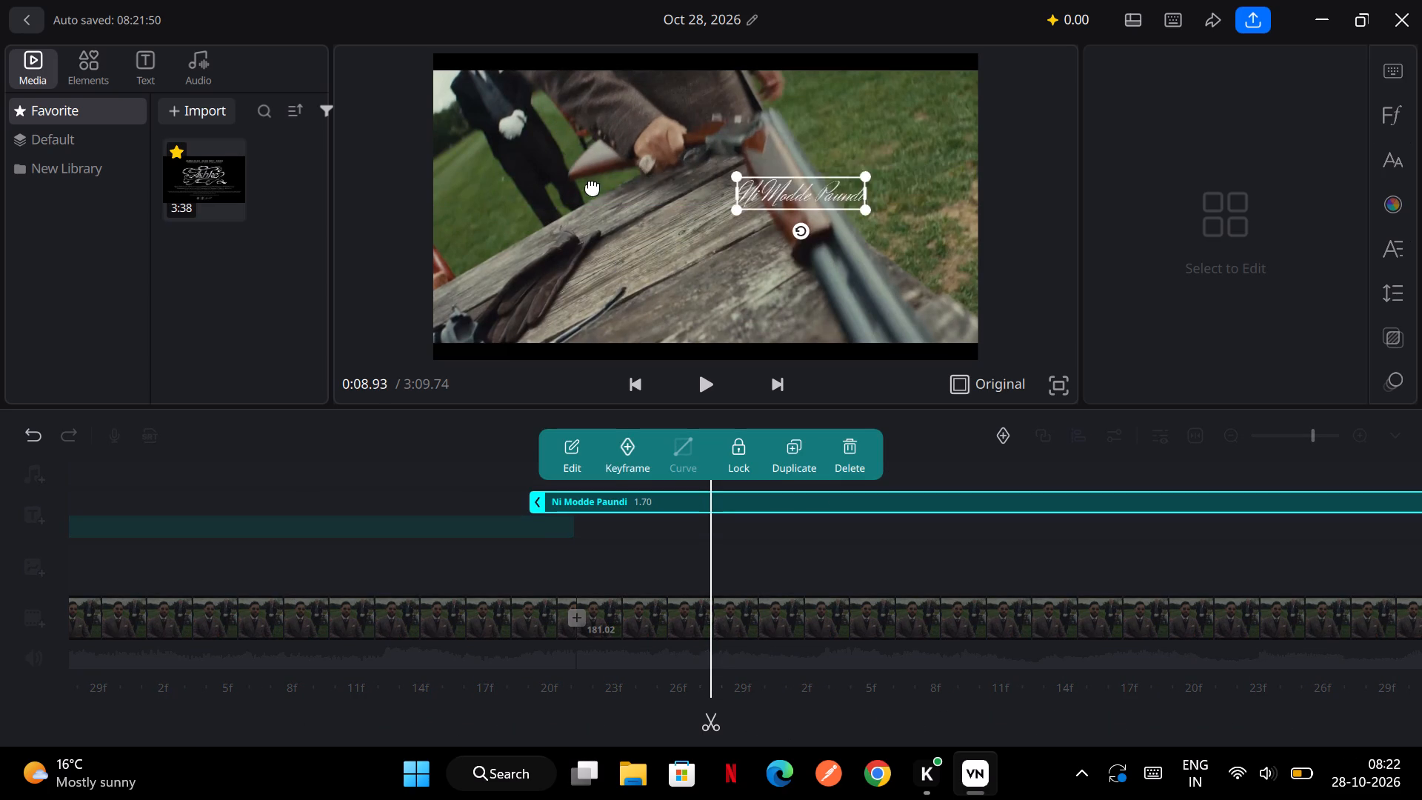
{"action": "left_click_drag", "start_coordinate": [592, 186], "coordinate": [725, 302]}
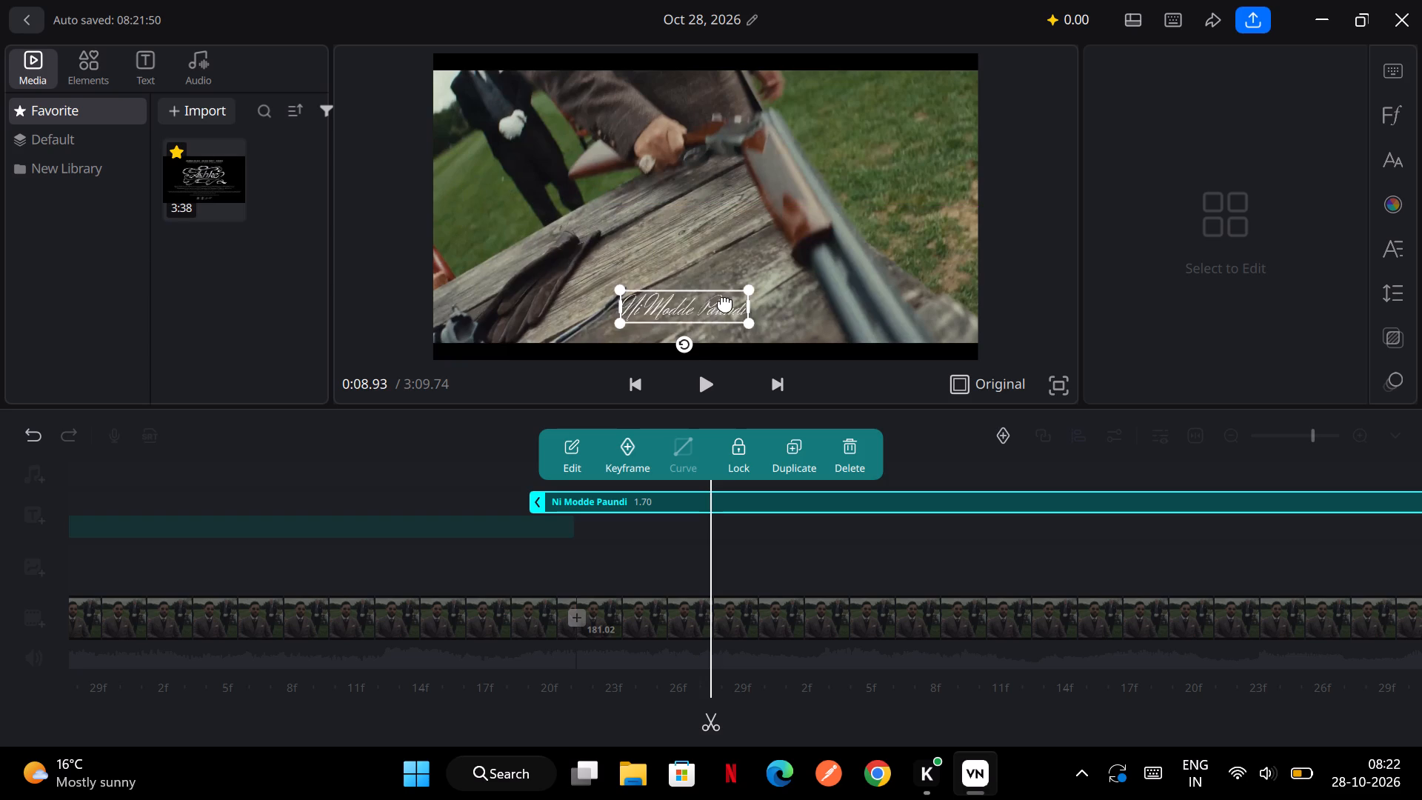
{"action": "left_click_drag", "start_coordinate": [725, 302], "coordinate": [726, 303]}
{"action": "left_click", "coordinate": [1027, 444]}
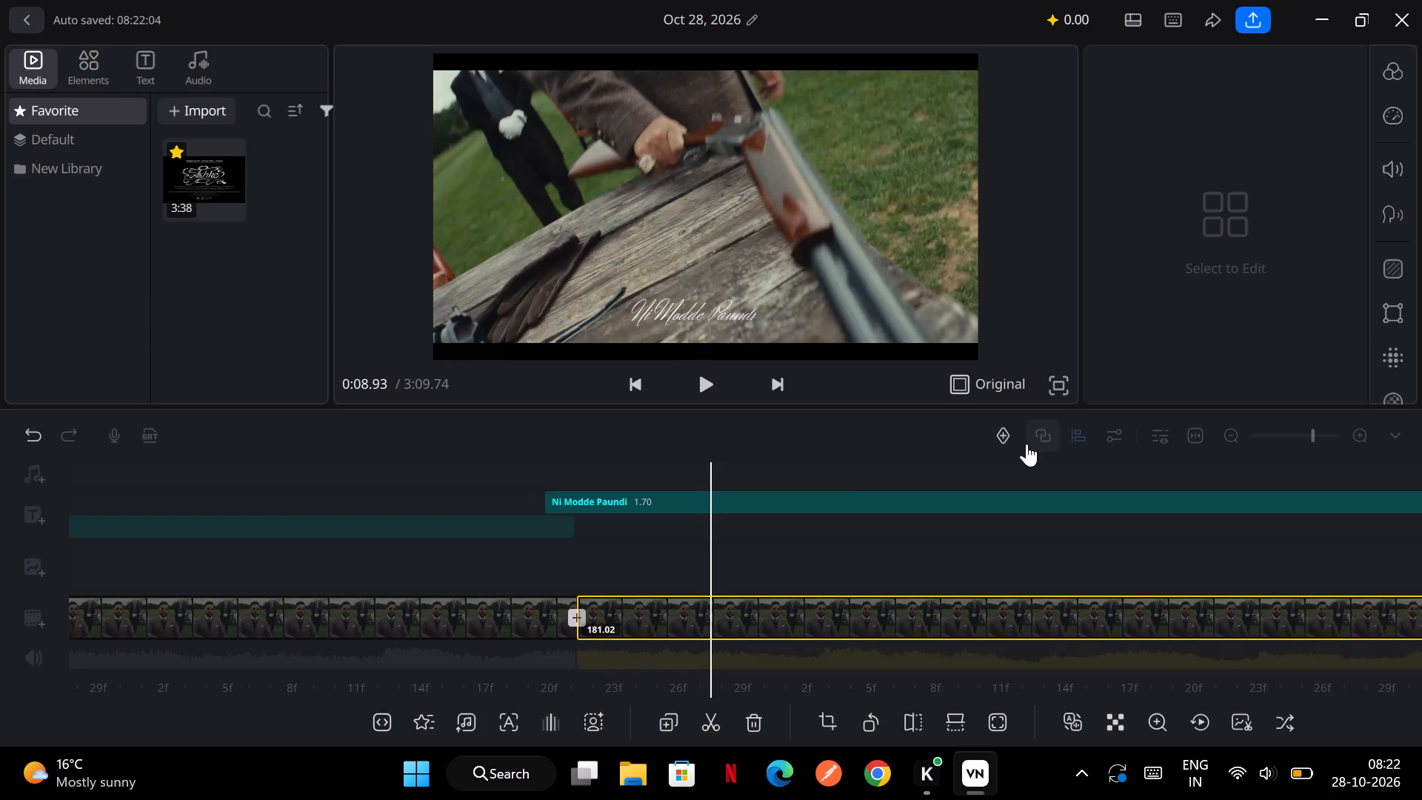
Examine the timeline around the changeover from "Ni Modde Paundi" to "Kann natiya ganni lashke".
{"action": "scroll", "coordinate": [1027, 444], "scroll_direction": "left", "scroll_amount": 3}
{"action": "scroll", "coordinate": [1065, 558], "scroll_direction": "left", "scroll_amount": 3}
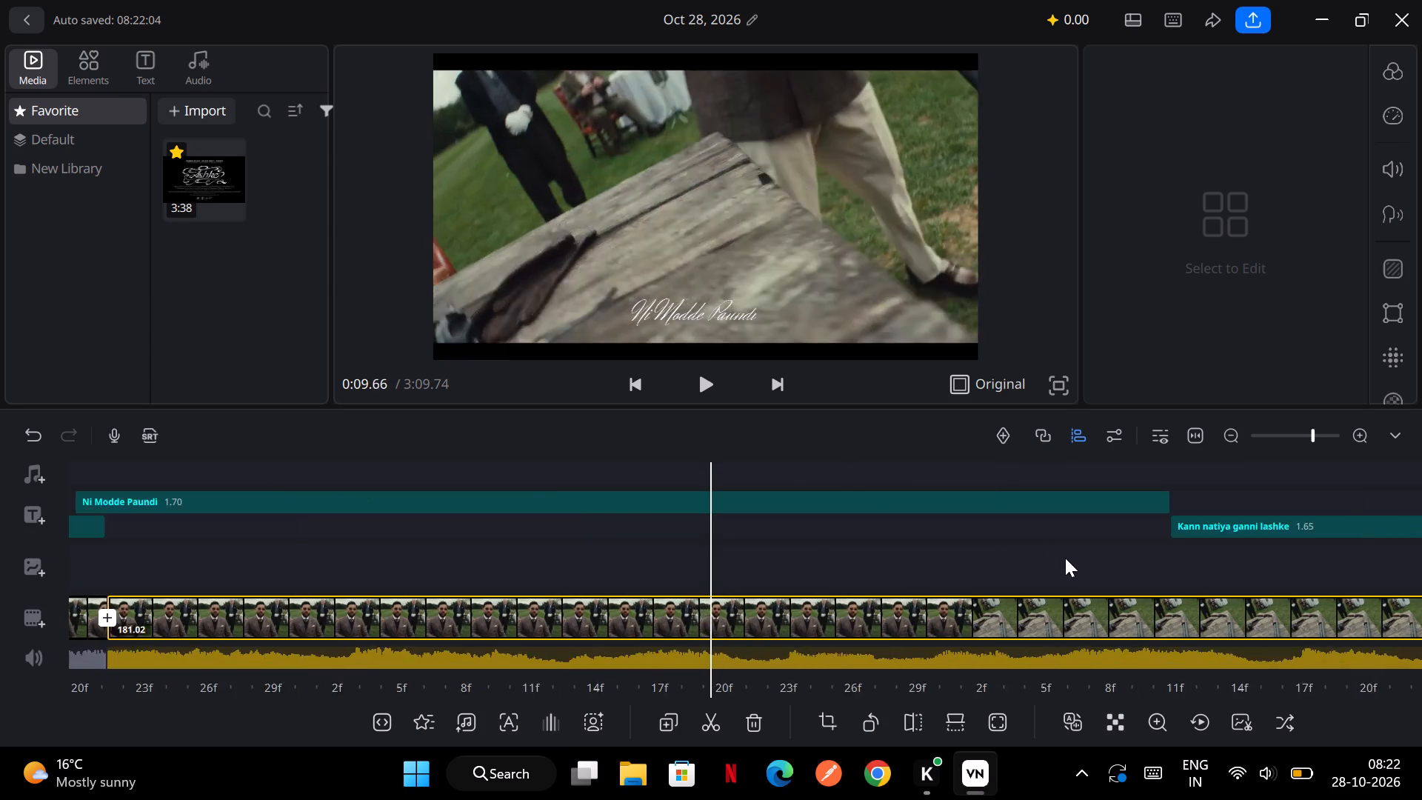
{"action": "scroll", "coordinate": [1065, 558], "scroll_direction": "left", "scroll_amount": 1}
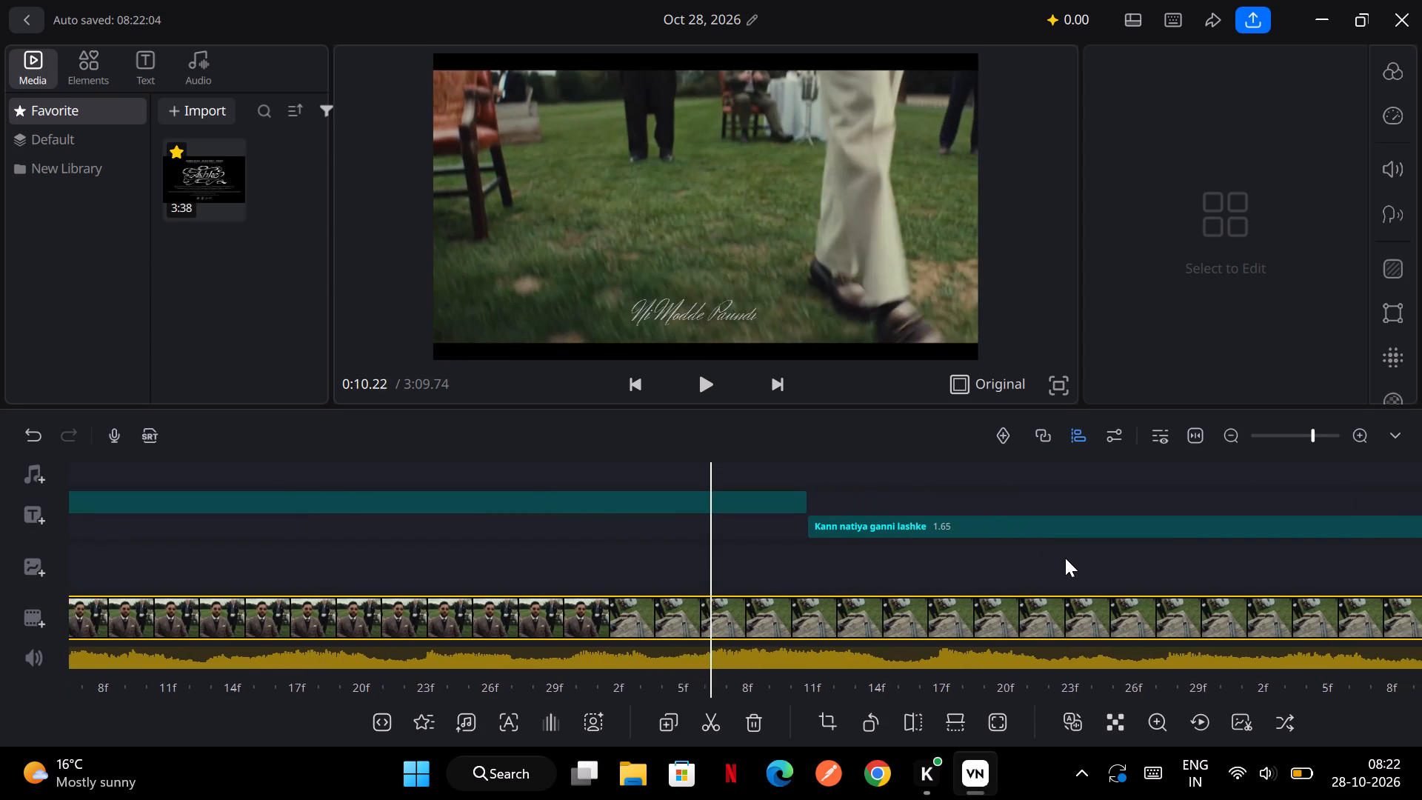
{"action": "scroll", "coordinate": [1065, 558], "scroll_direction": "left", "scroll_amount": 3}
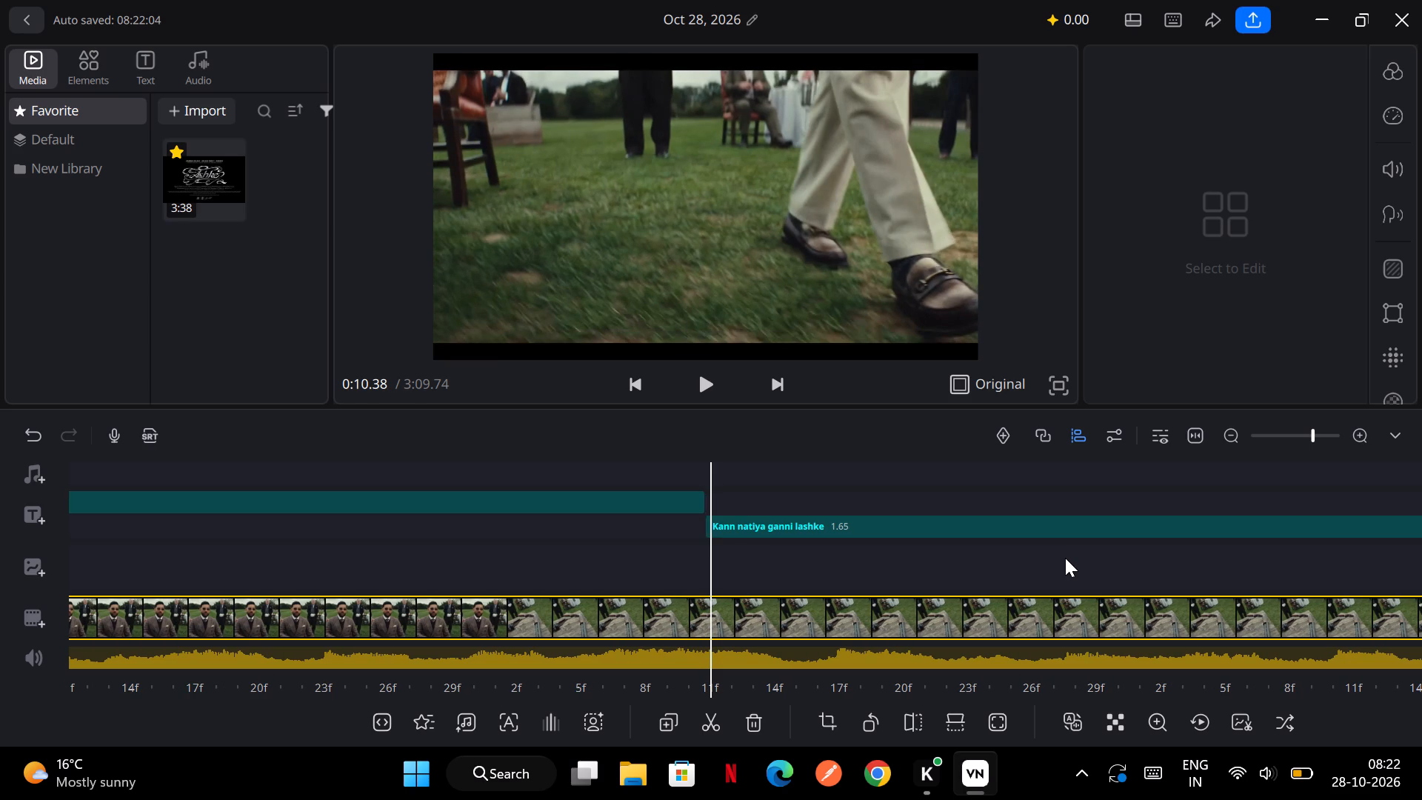
{"action": "scroll", "coordinate": [1065, 558], "scroll_direction": "left", "scroll_amount": 3}
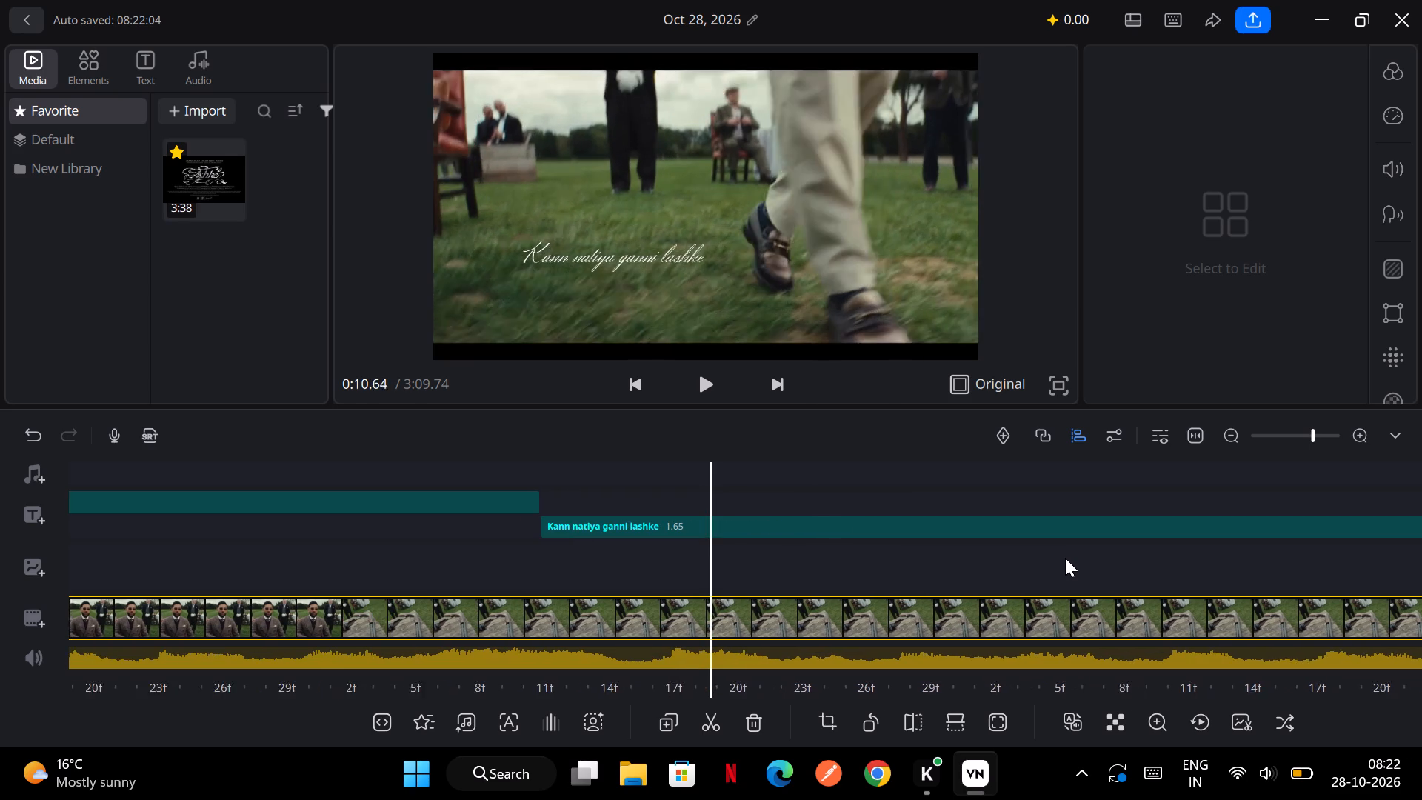
{"action": "scroll", "coordinate": [1065, 558], "scroll_direction": "left", "scroll_amount": 6}
Apply the Drop 03 effect to the first video clip, under the "Jitan de shonki" title.
{"action": "scroll", "coordinate": [1065, 558], "scroll_direction": "right", "scroll_amount": 3}
{"action": "scroll", "coordinate": [1065, 558], "scroll_direction": "down", "scroll_amount": 1}
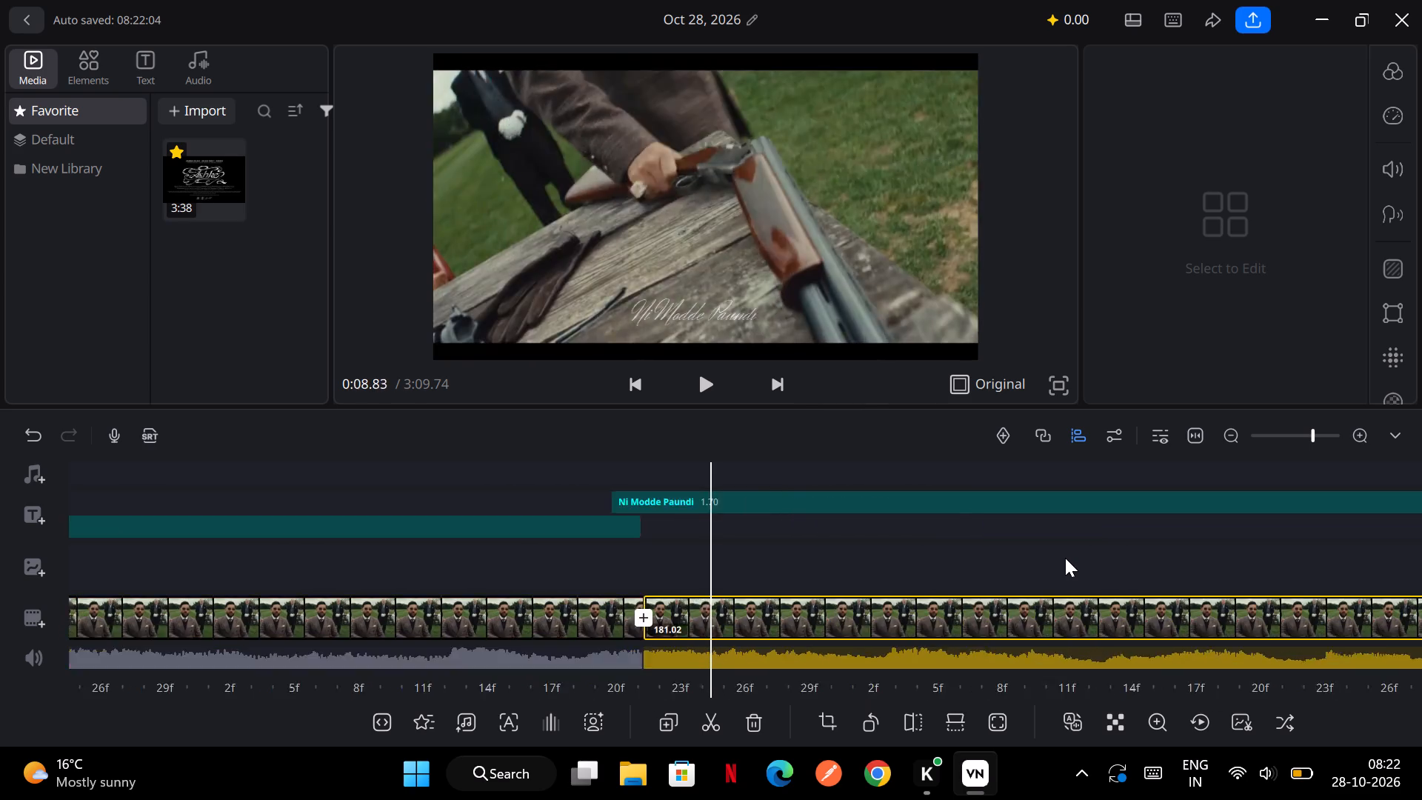
{"action": "scroll", "coordinate": [1065, 558], "scroll_direction": "down", "scroll_amount": 1}
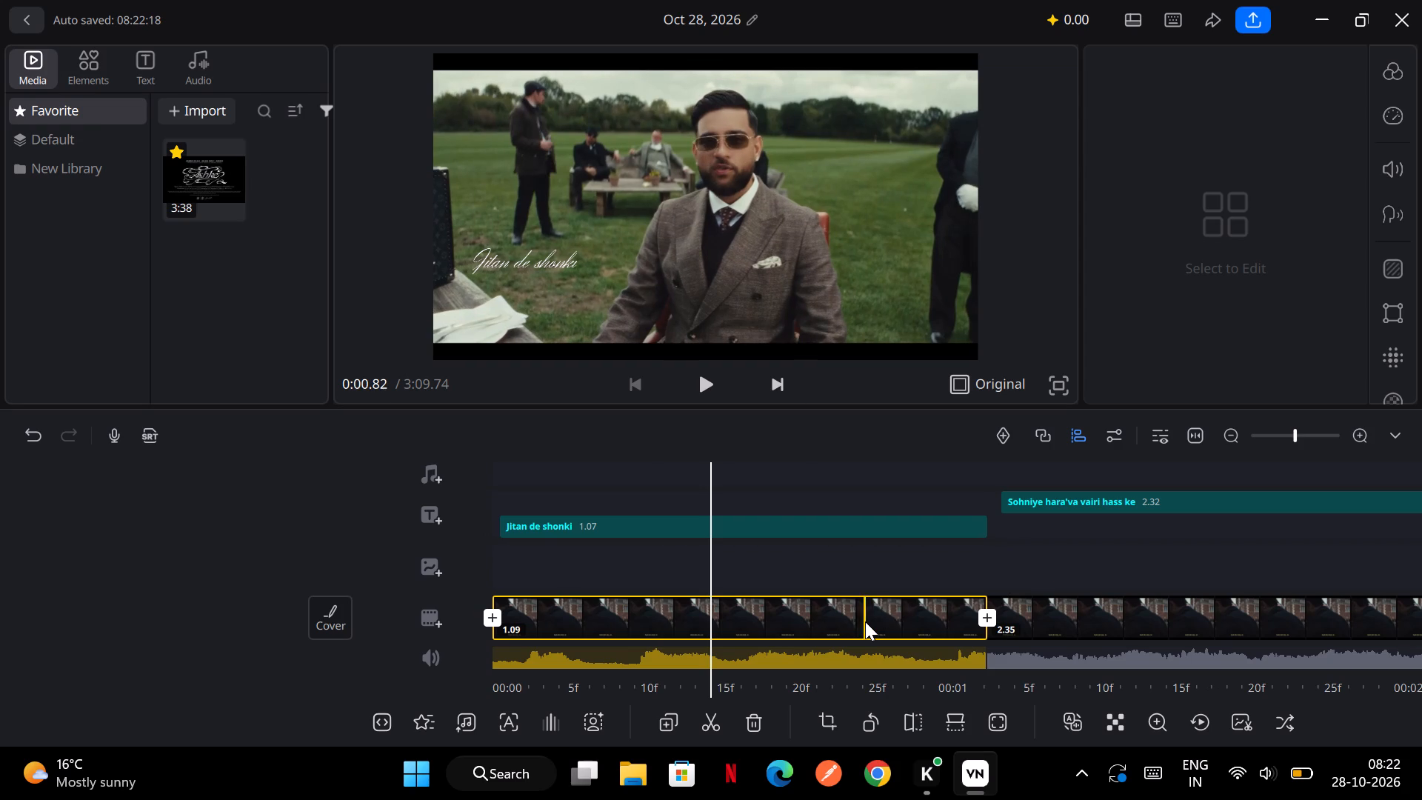
{"action": "left_click", "coordinate": [865, 621]}
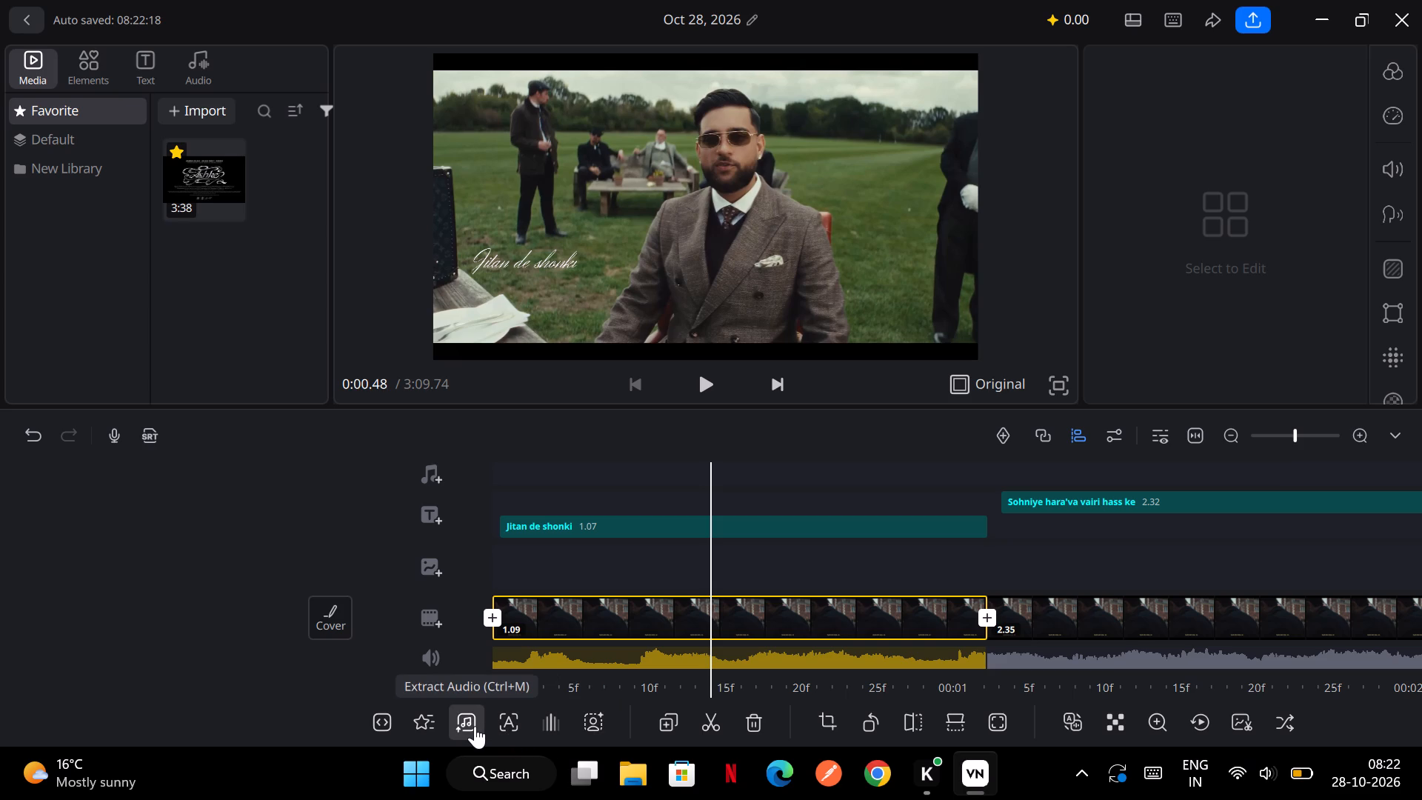
{"action": "left_click", "coordinate": [430, 722]}
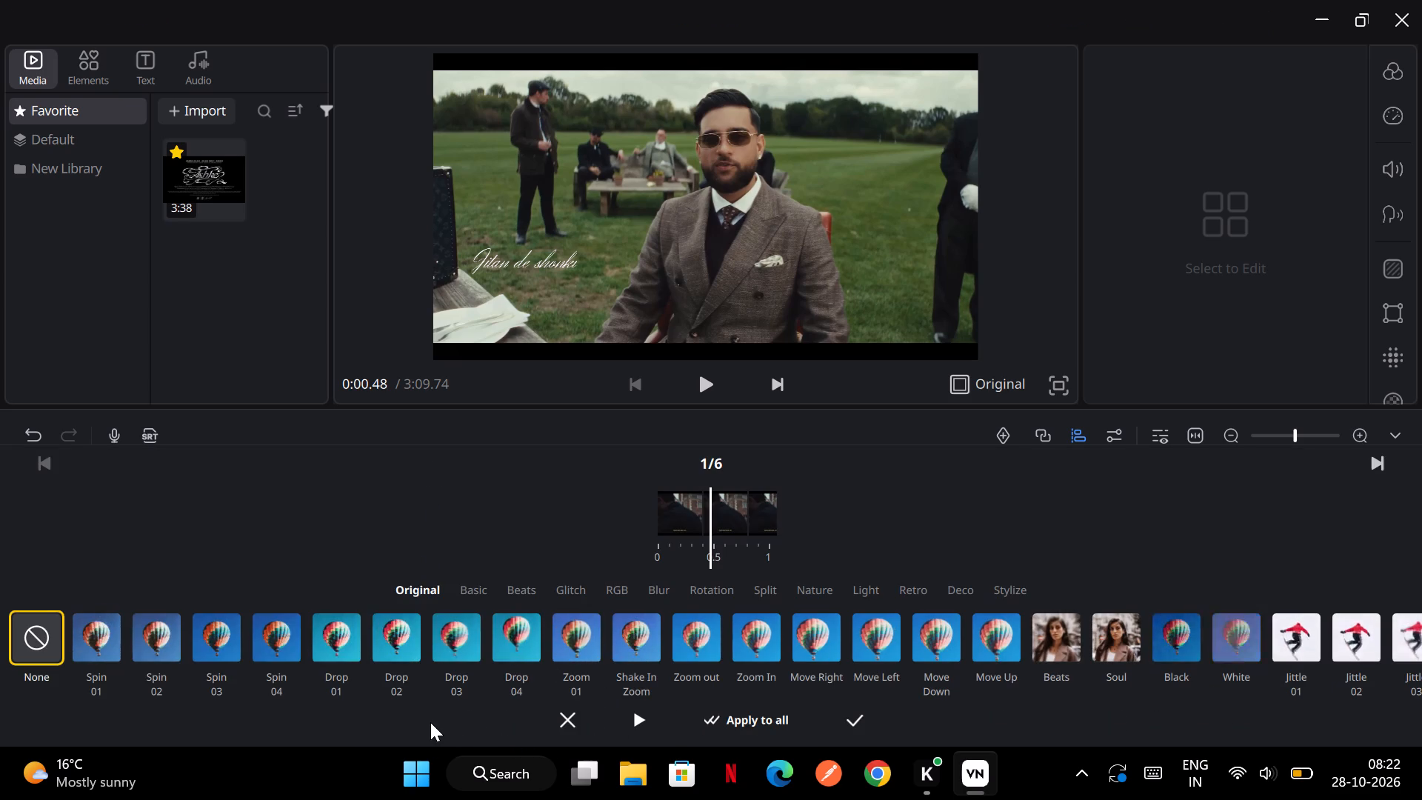
{"action": "left_click", "coordinate": [475, 630]}
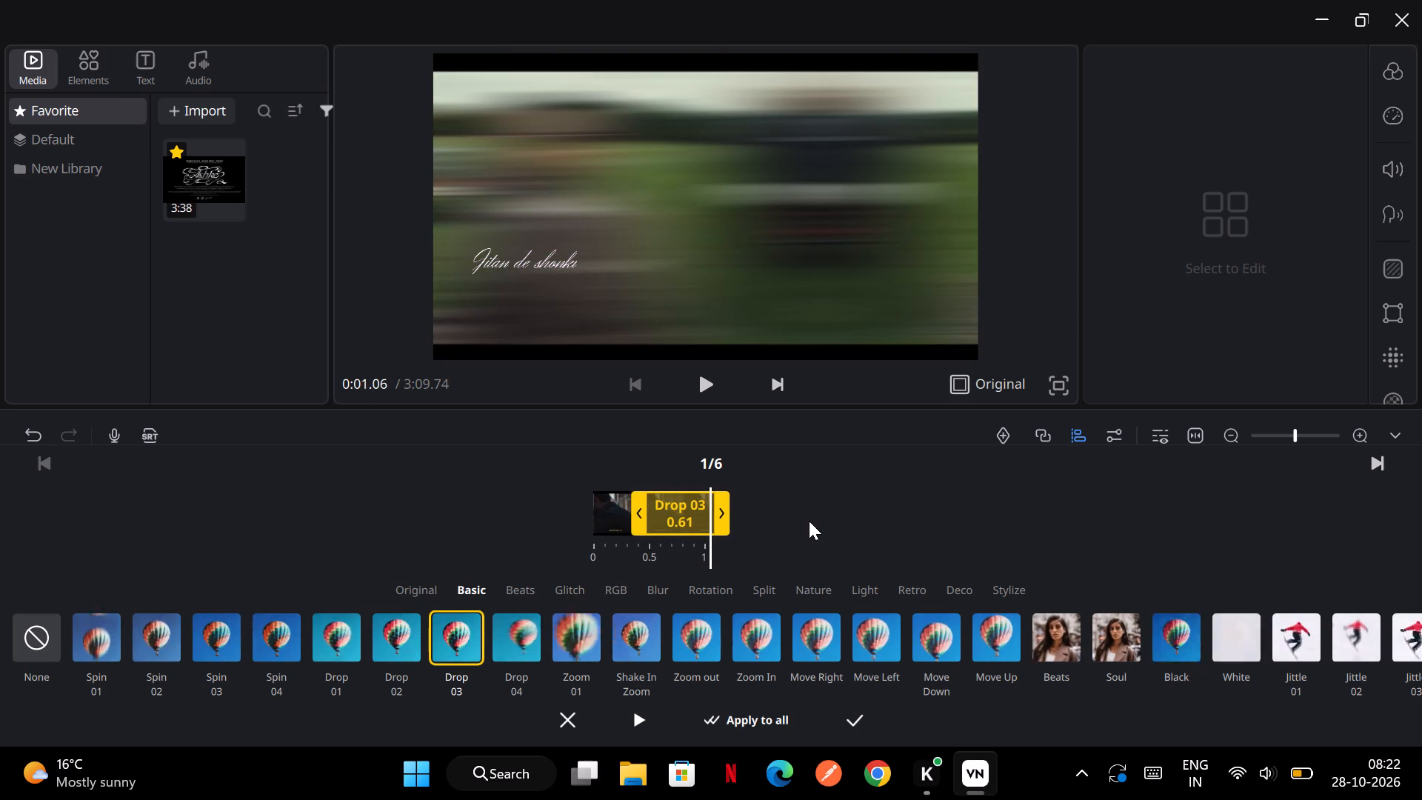
Play back the first video clip from 0:00.00 to preview the Drop 03 effect.
{"action": "scroll", "coordinate": [809, 521], "scroll_direction": "right", "scroll_amount": 2}
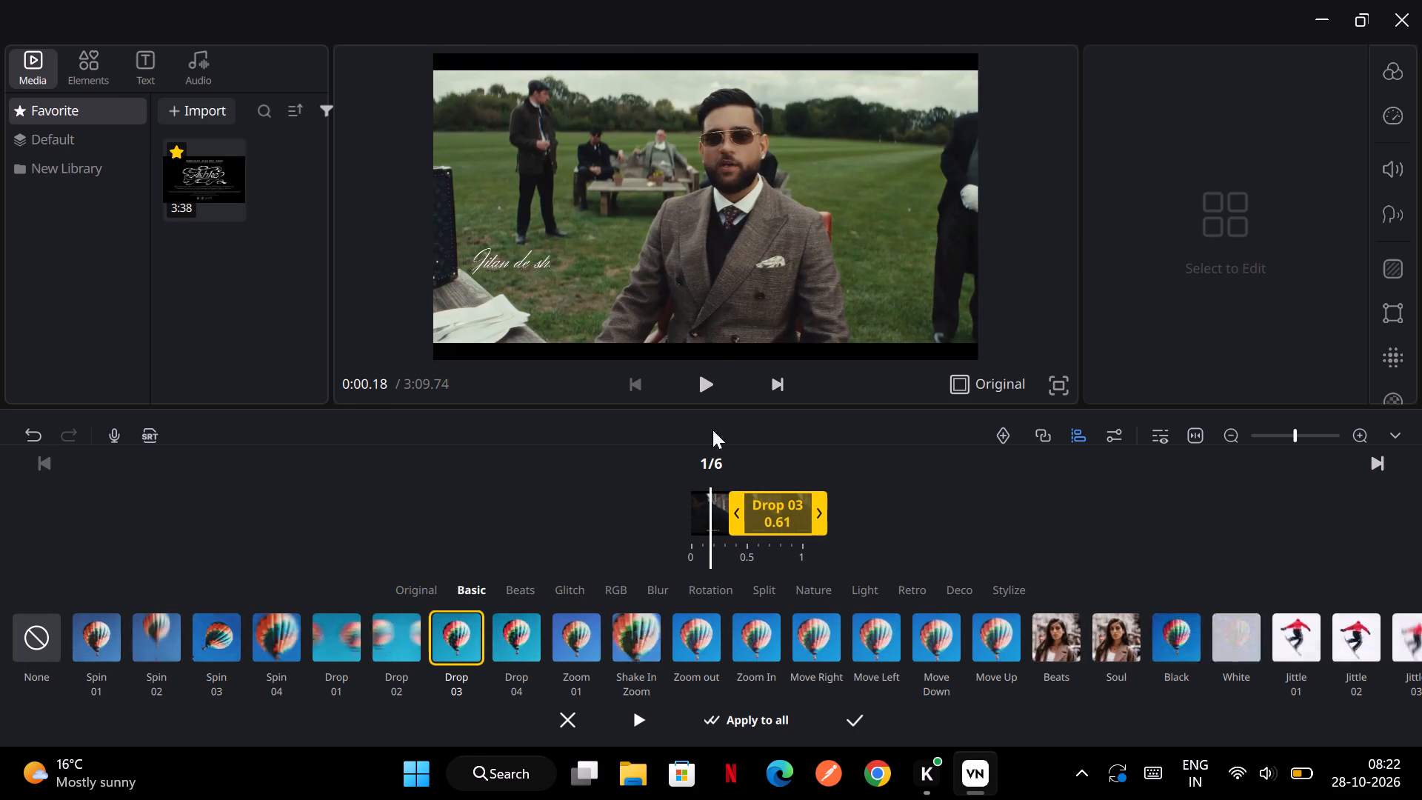
{"action": "scroll", "coordinate": [775, 450], "scroll_direction": "right", "scroll_amount": 4}
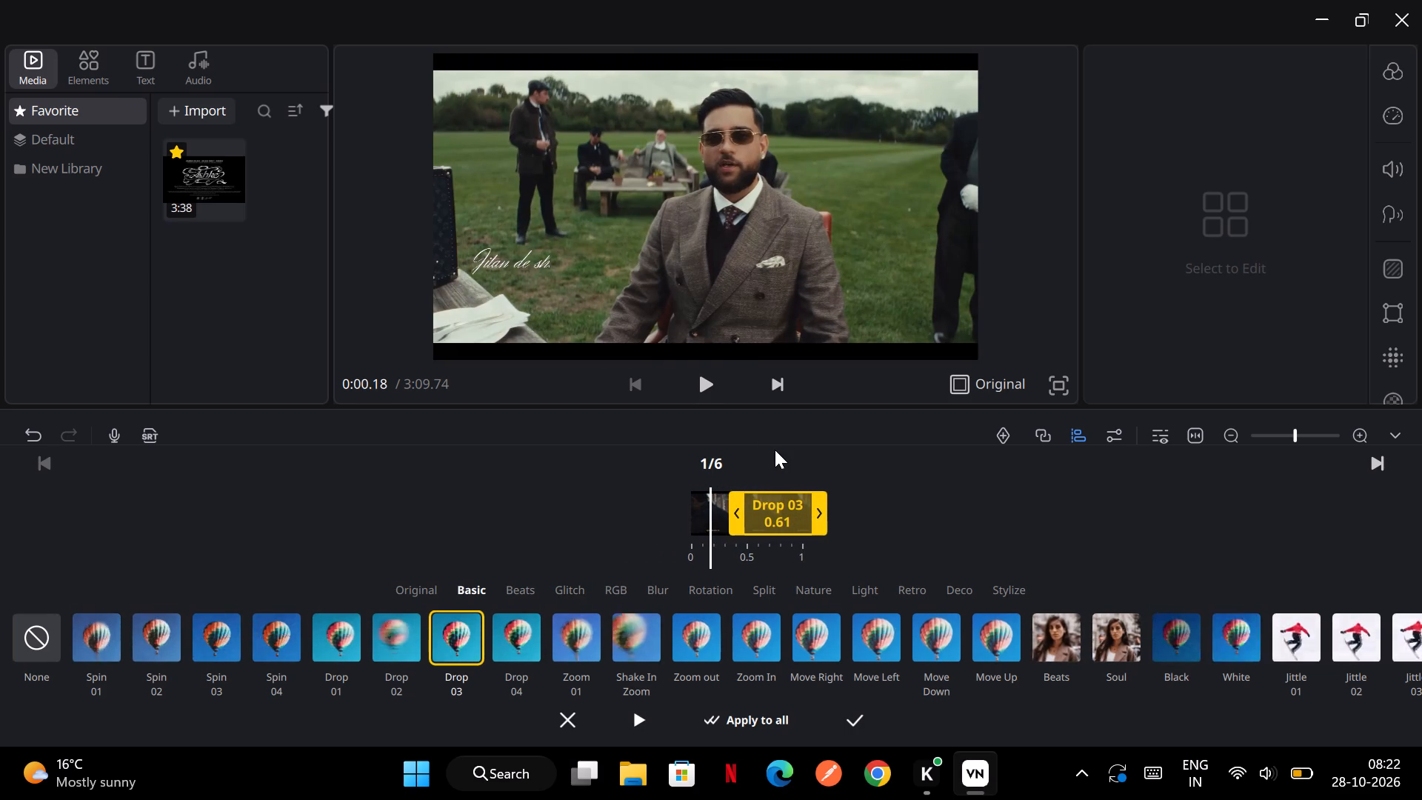
{"action": "scroll", "coordinate": [775, 450], "scroll_direction": "right", "scroll_amount": 1}
{"action": "scroll", "coordinate": [923, 509], "scroll_direction": "right", "scroll_amount": 2}
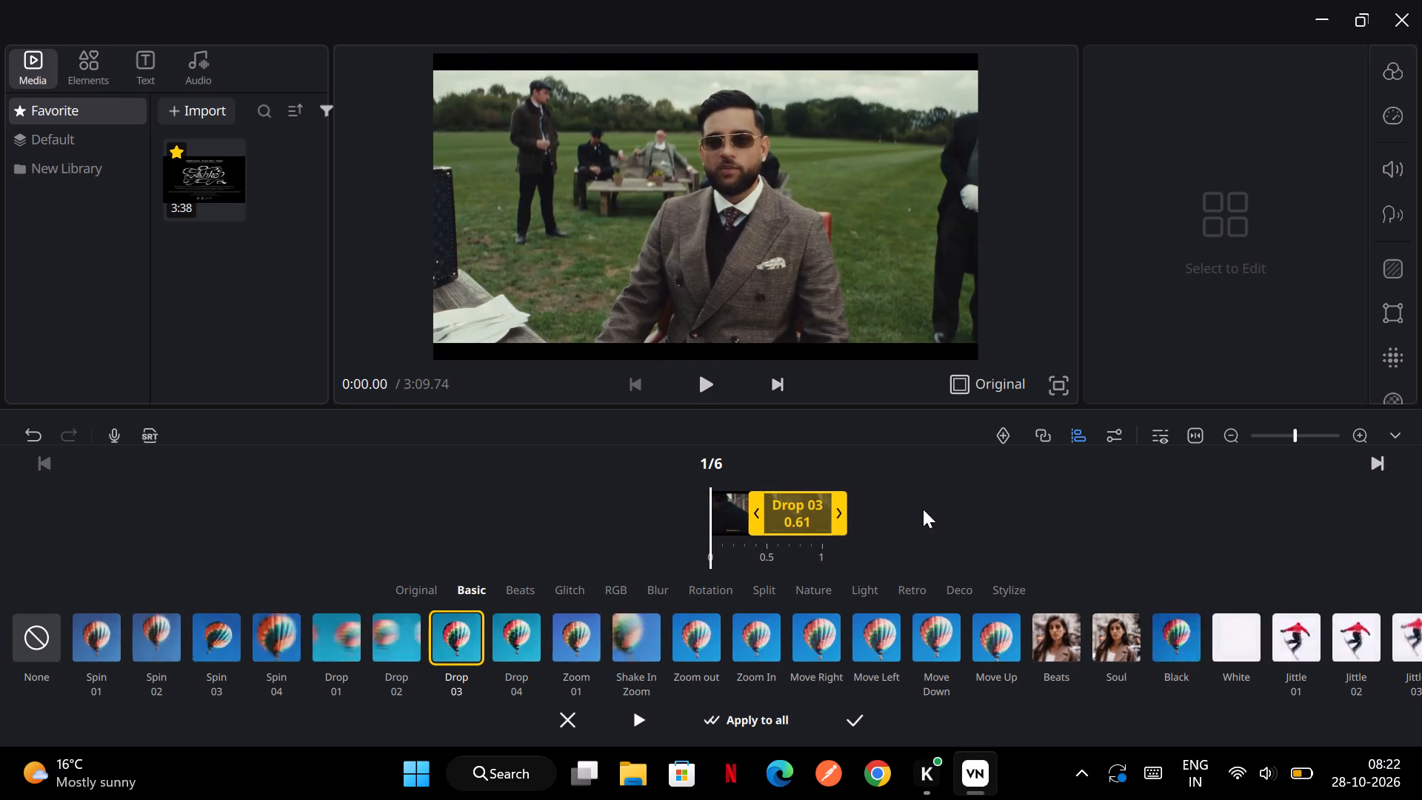
{"action": "left_click", "coordinate": [697, 374]}
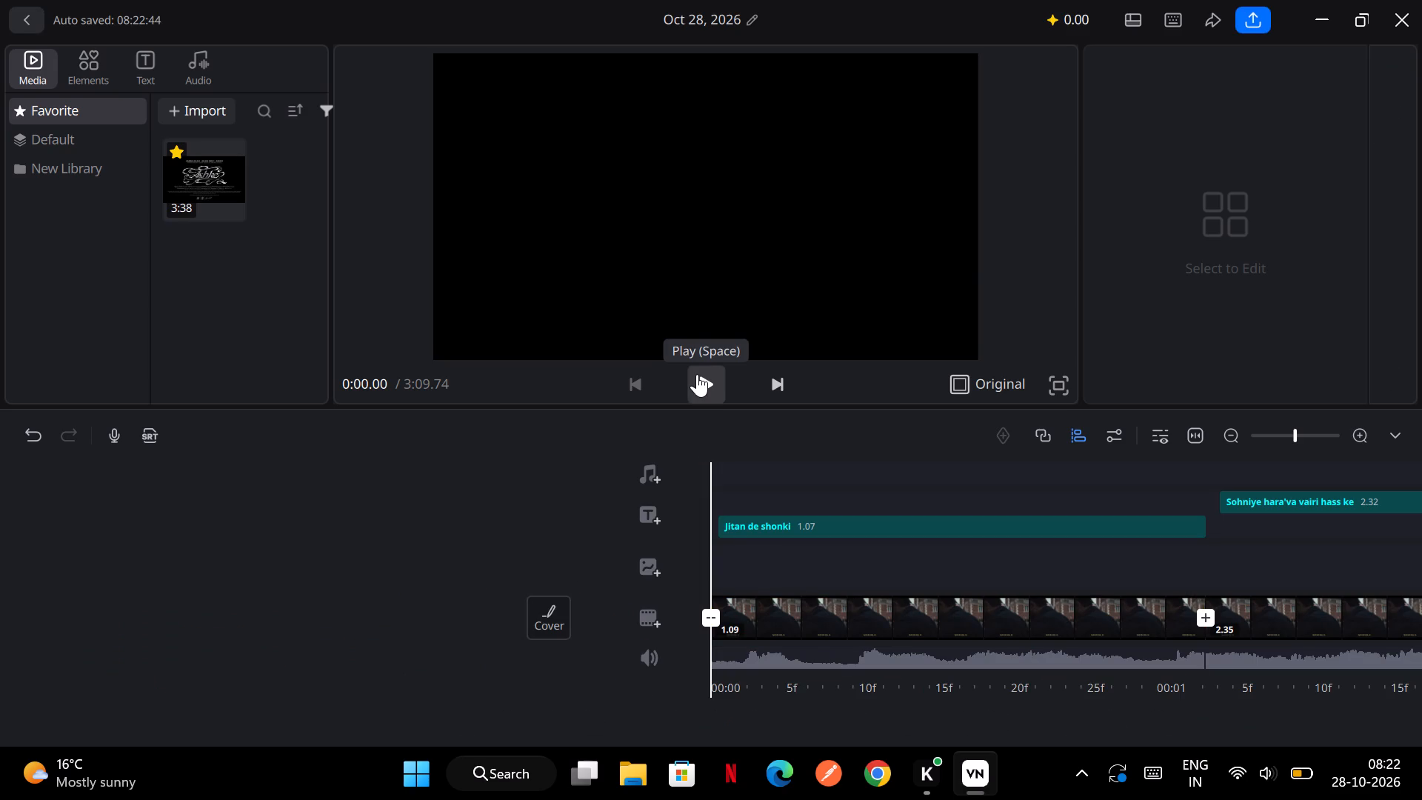
Play back the first video clip from 0:00.00 to check its effect.
{"action": "left_click", "coordinate": [697, 374]}
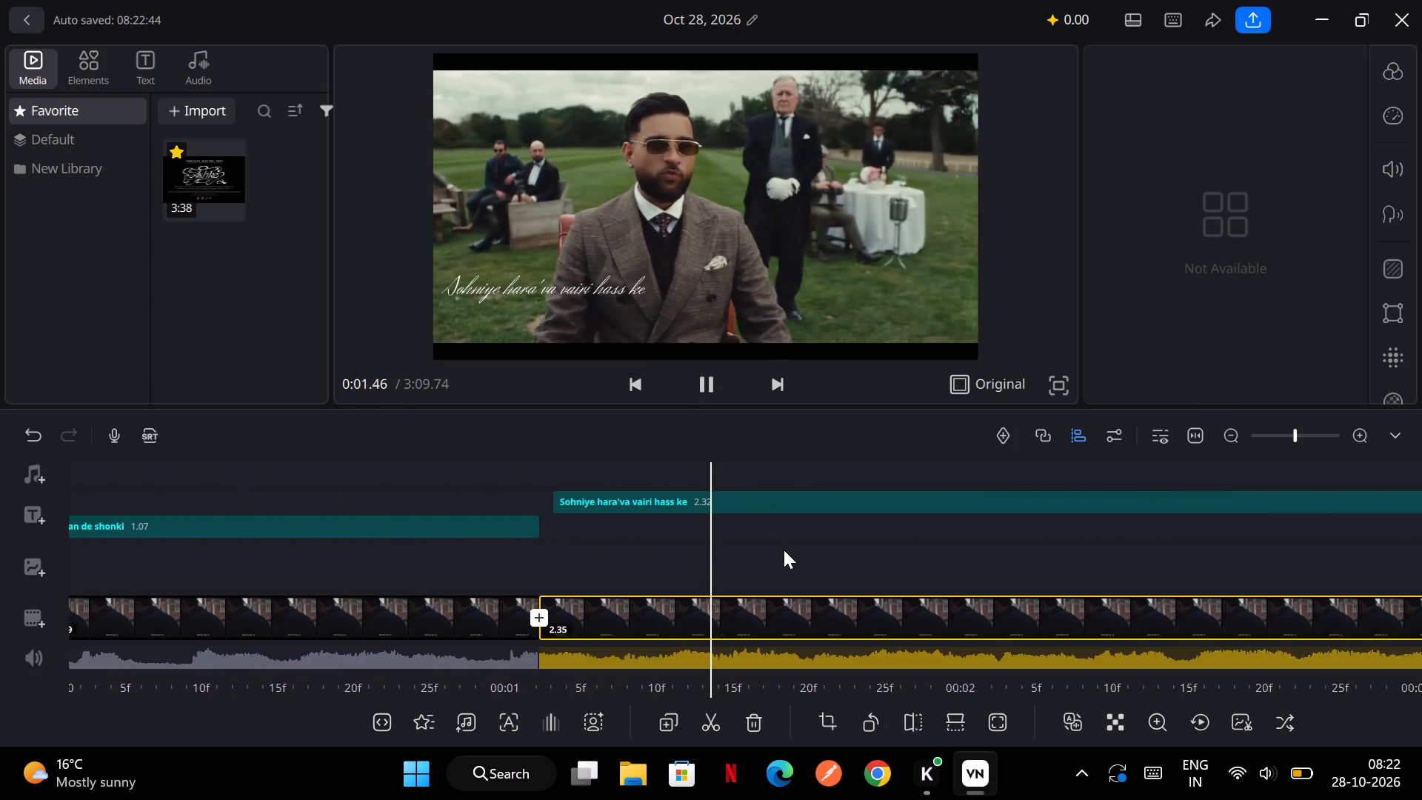
{"action": "scroll", "coordinate": [784, 557], "scroll_direction": "right", "scroll_amount": 5}
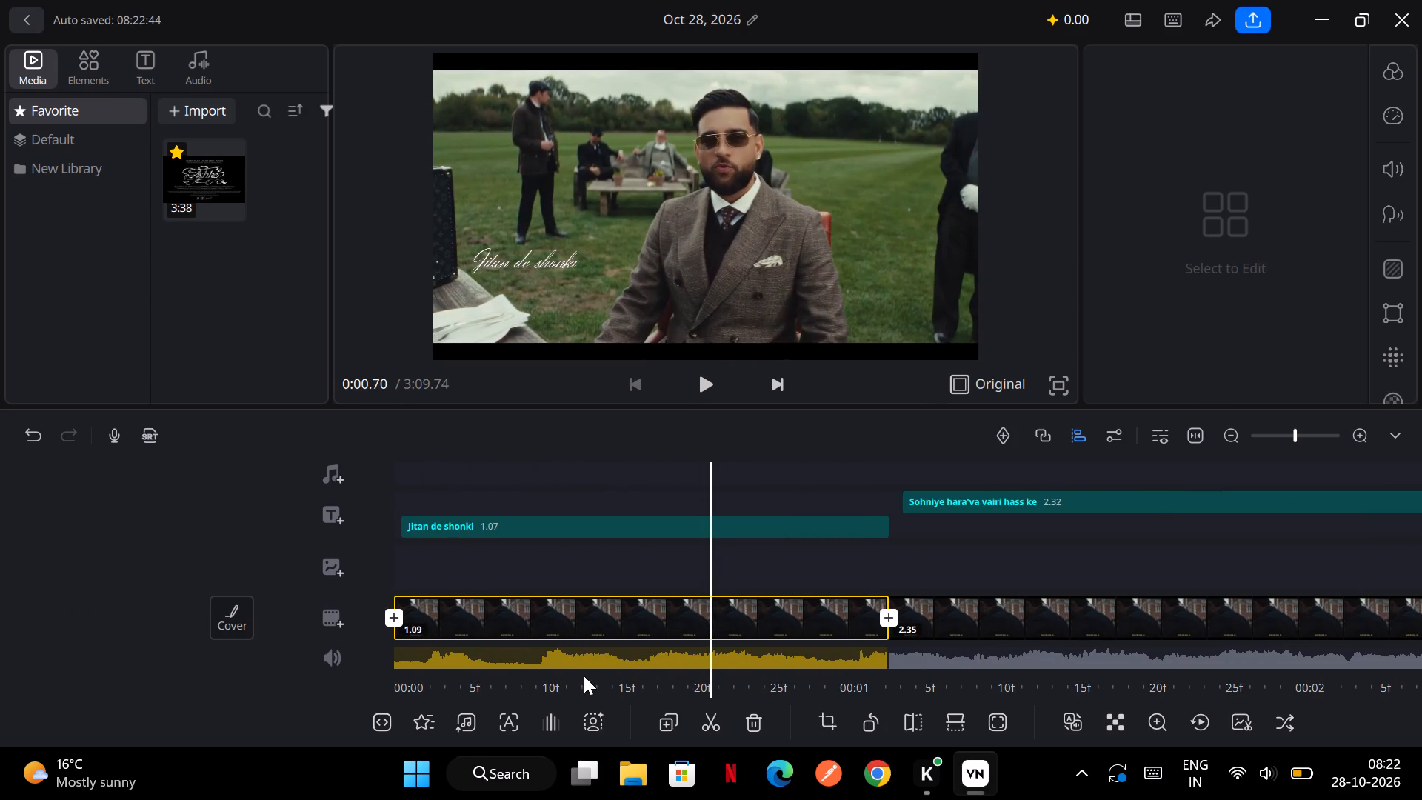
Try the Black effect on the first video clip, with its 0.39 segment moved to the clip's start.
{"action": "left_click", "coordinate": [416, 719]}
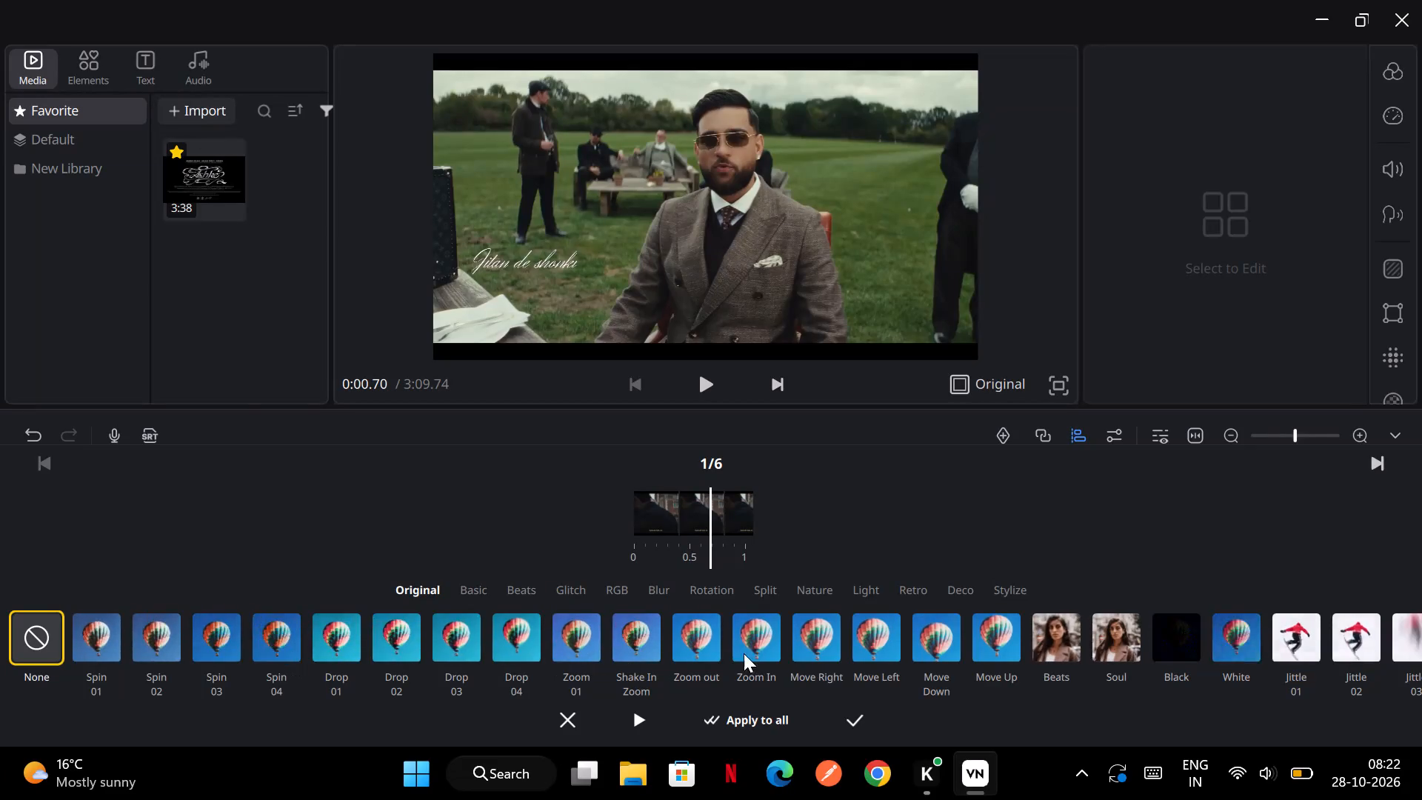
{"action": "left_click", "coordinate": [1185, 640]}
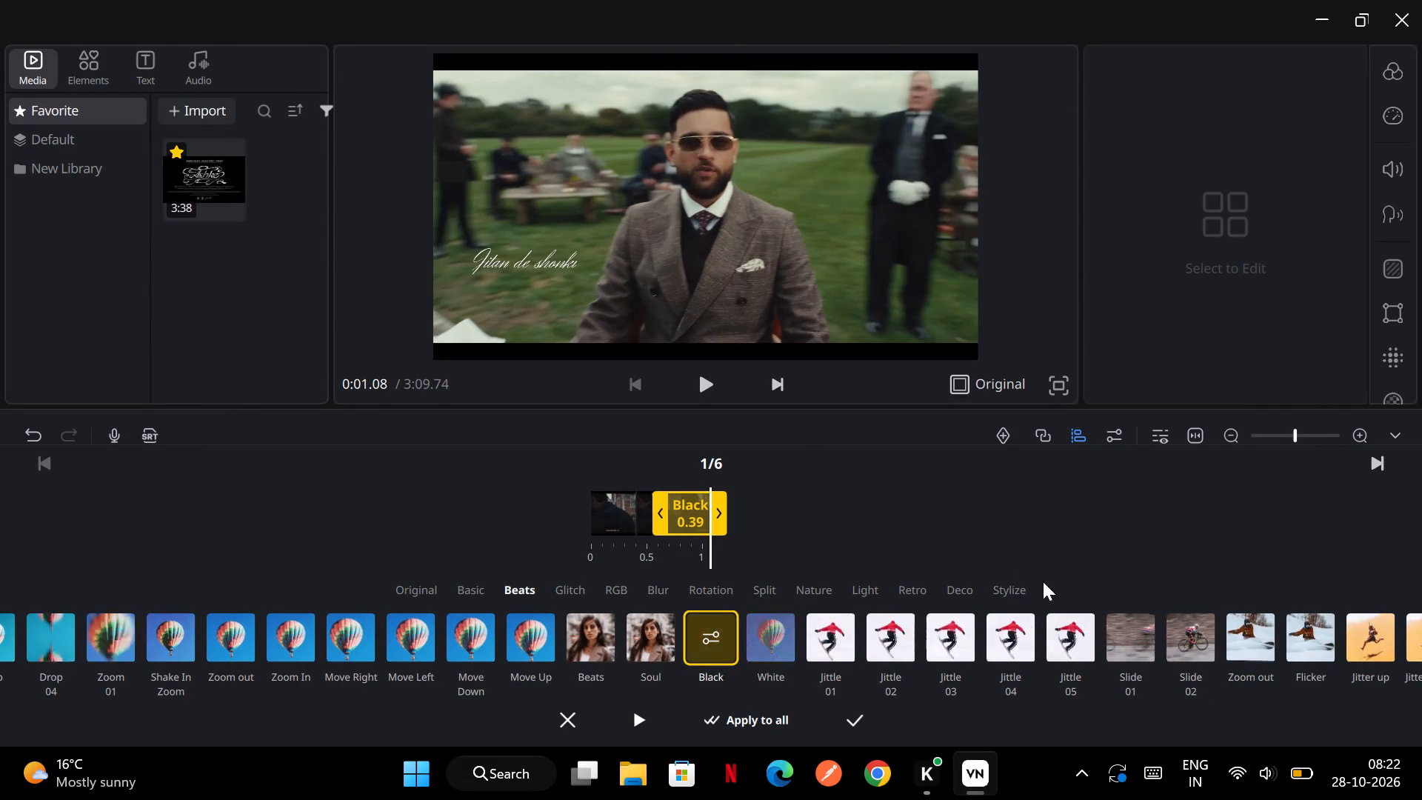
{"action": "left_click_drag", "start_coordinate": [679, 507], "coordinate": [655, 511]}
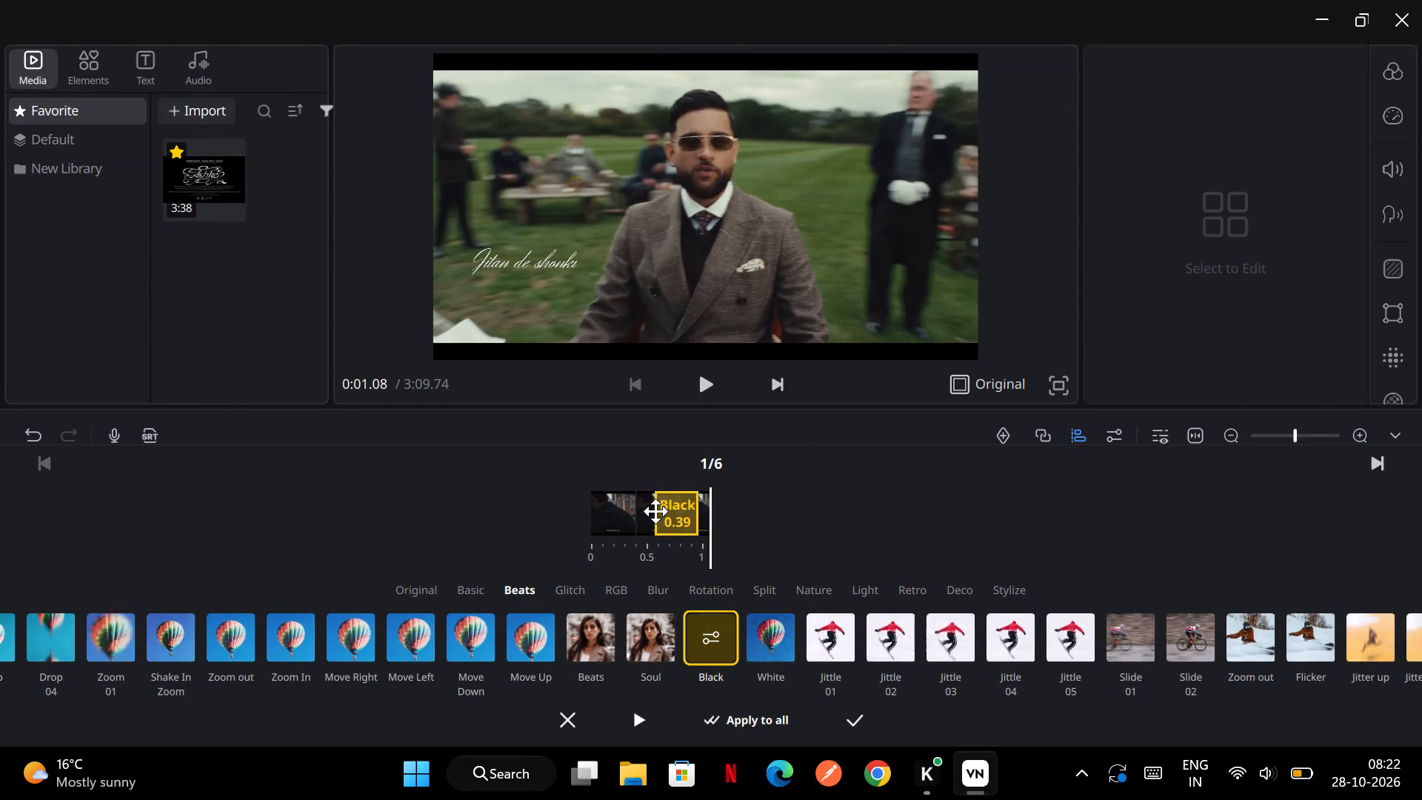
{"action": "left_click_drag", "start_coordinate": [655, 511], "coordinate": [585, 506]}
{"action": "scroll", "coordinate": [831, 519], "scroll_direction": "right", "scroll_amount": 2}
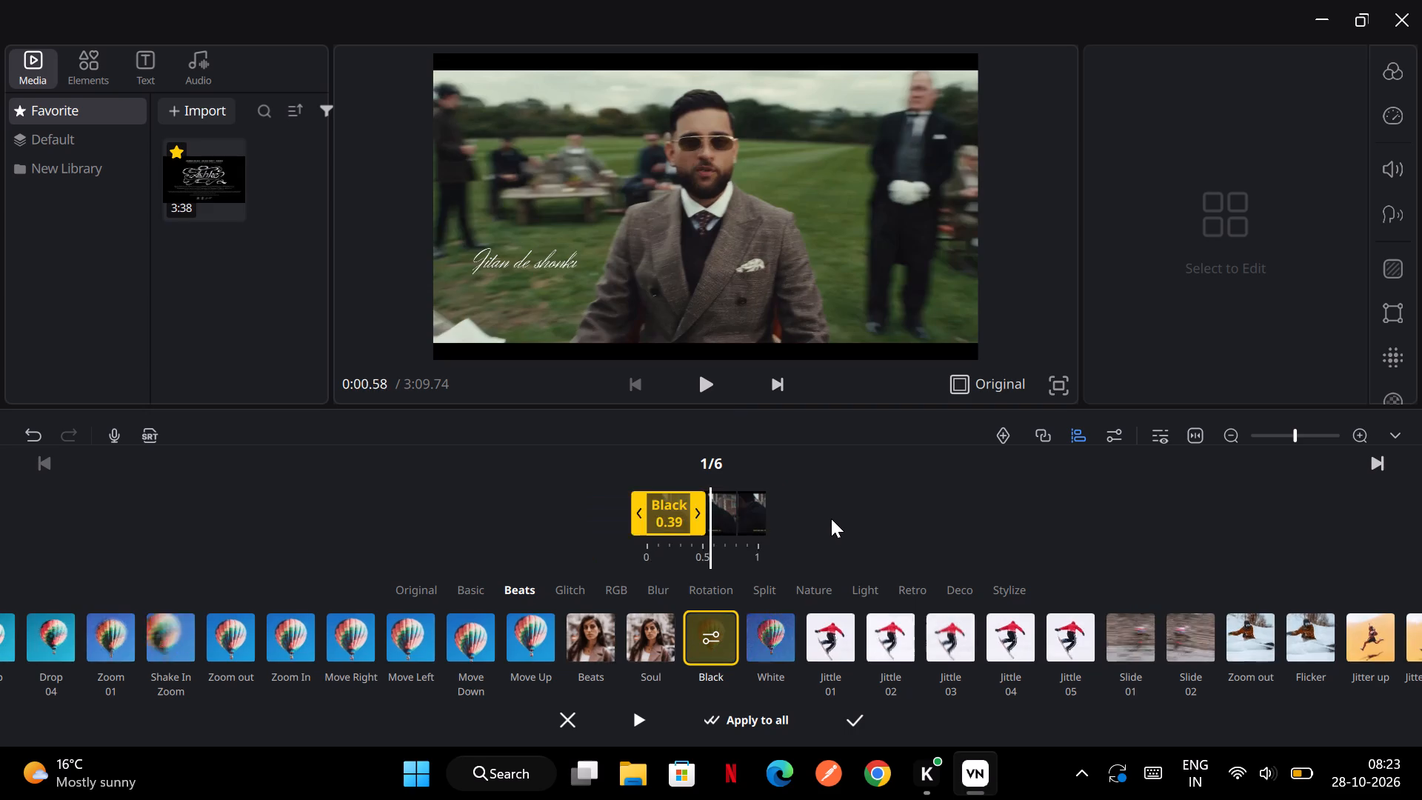
Play back the first video clip from its start to preview the Black effect.
{"action": "left_click", "coordinate": [697, 371]}
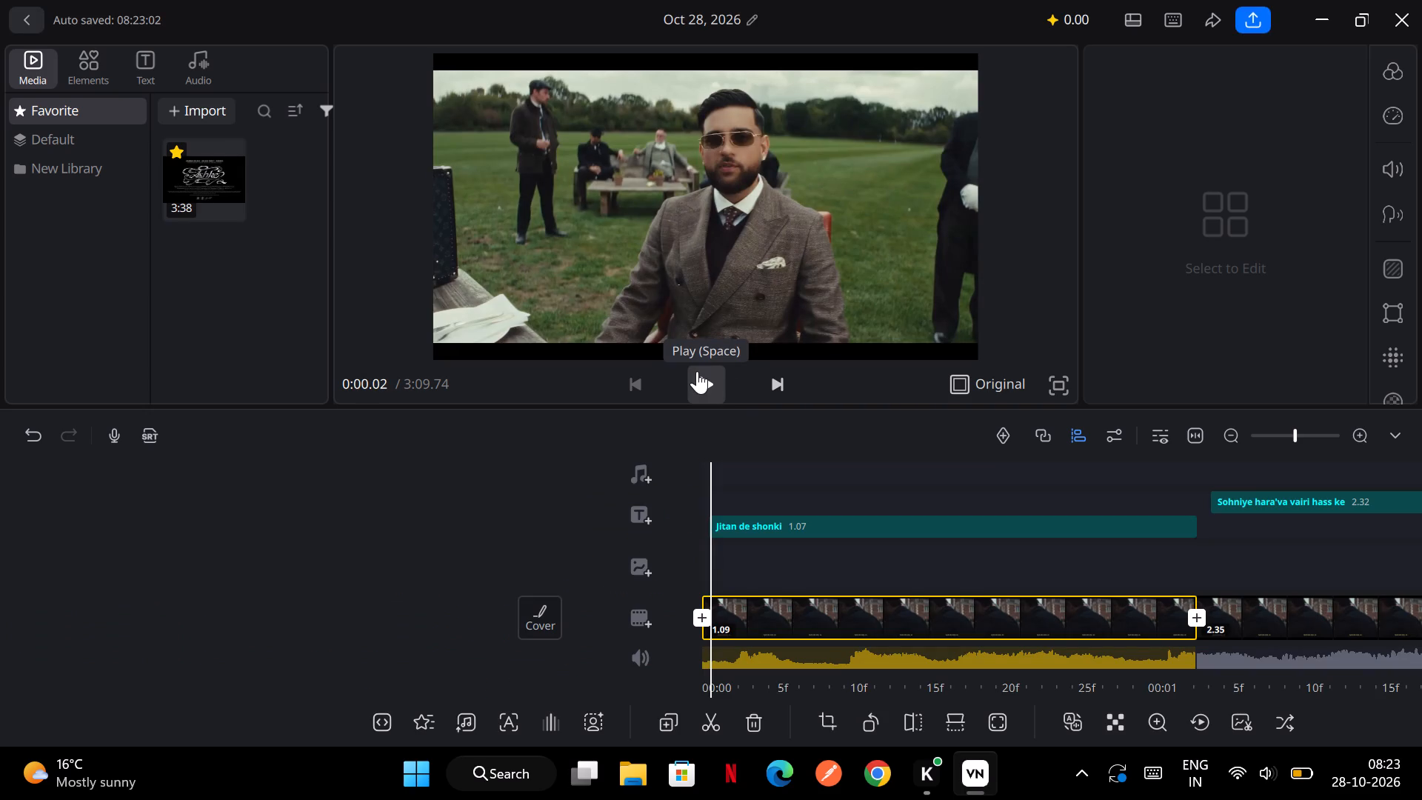
{"action": "left_click", "coordinate": [704, 382]}
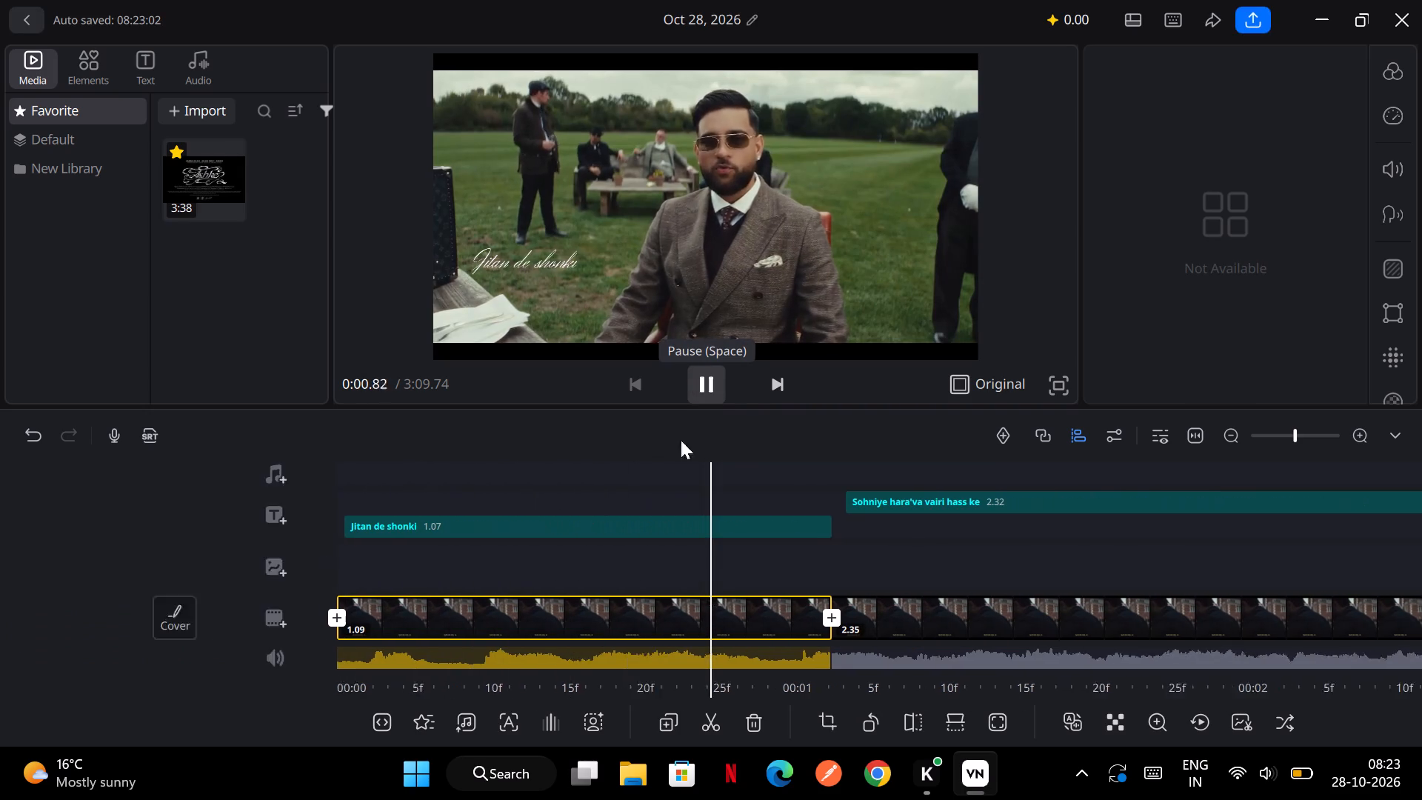
{"action": "scroll", "coordinate": [631, 613], "scroll_direction": "right", "scroll_amount": 3}
Apply the Zoom 01 effect to the first video clip, under the "Jitan de shonki" title.
{"action": "left_click", "coordinate": [419, 718]}
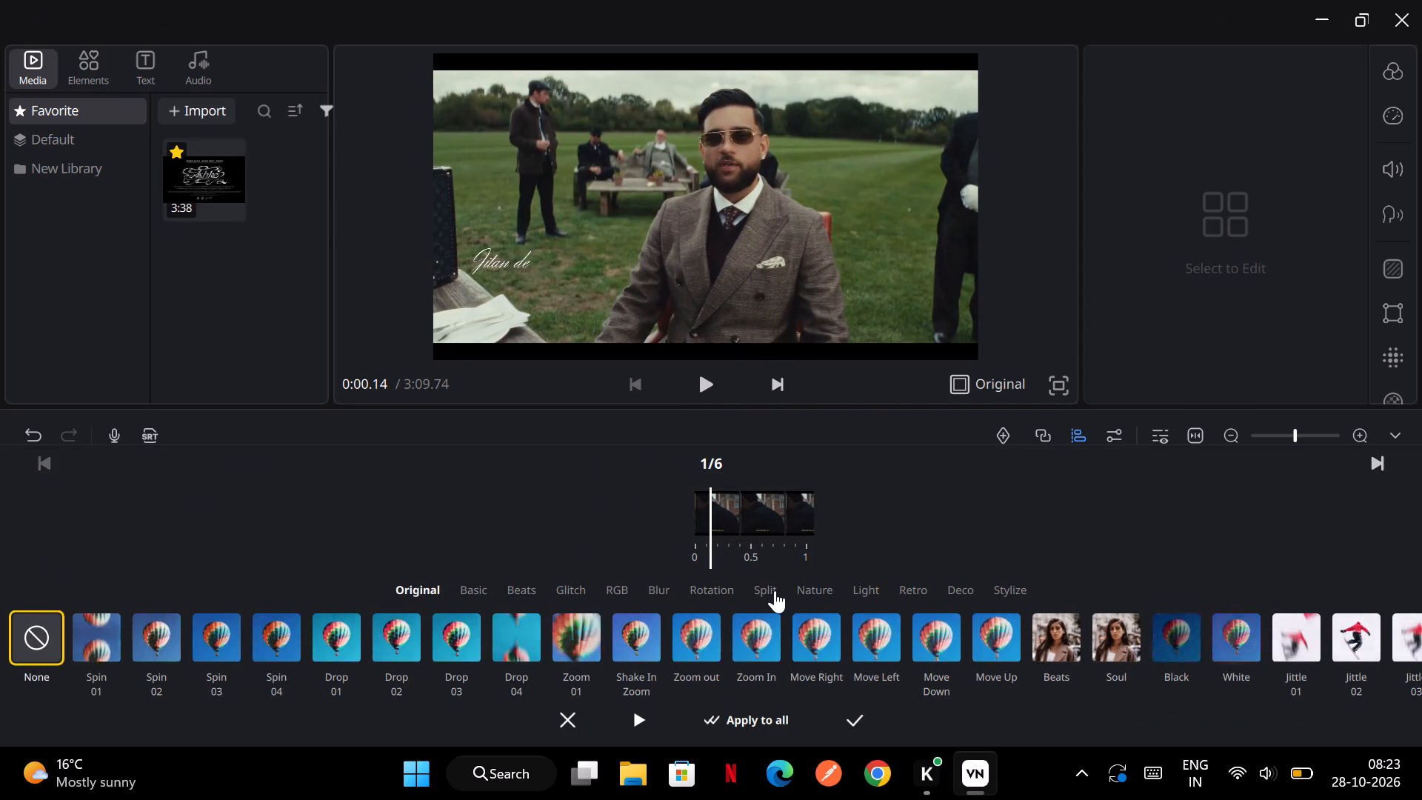
{"action": "left_click", "coordinate": [597, 647]}
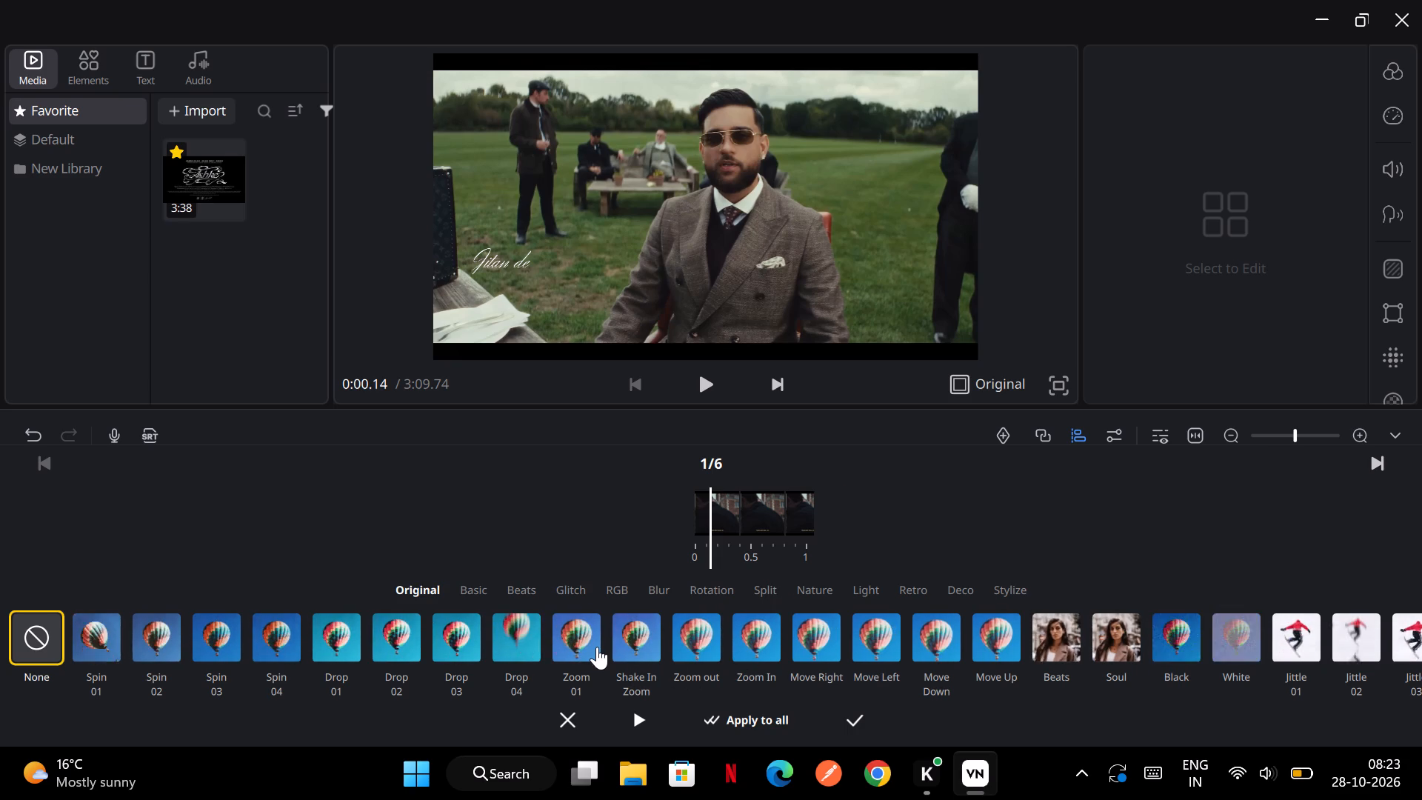
{"action": "scroll", "coordinate": [879, 562], "scroll_direction": "right", "scroll_amount": 3}
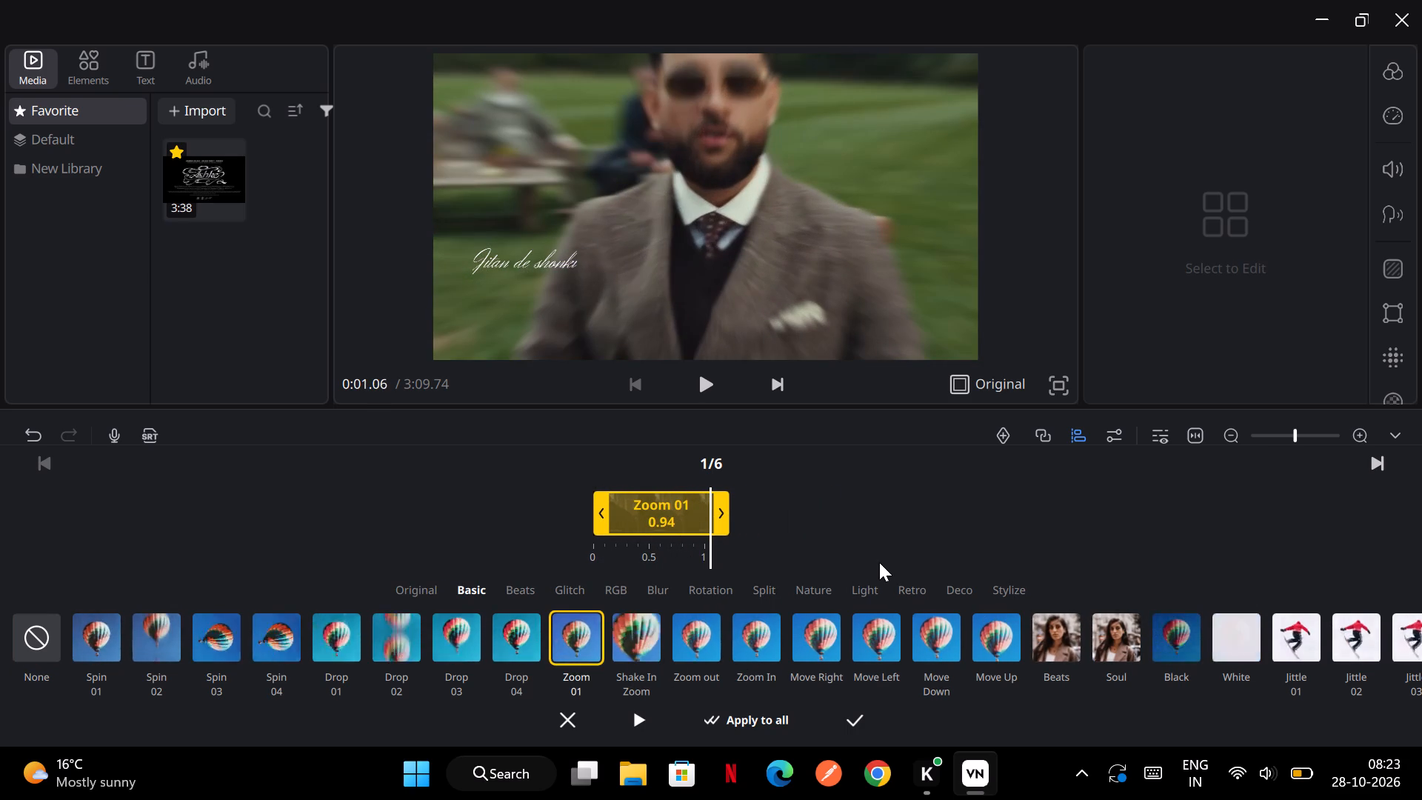
{"action": "scroll", "coordinate": [879, 562], "scroll_direction": "right", "scroll_amount": 2}
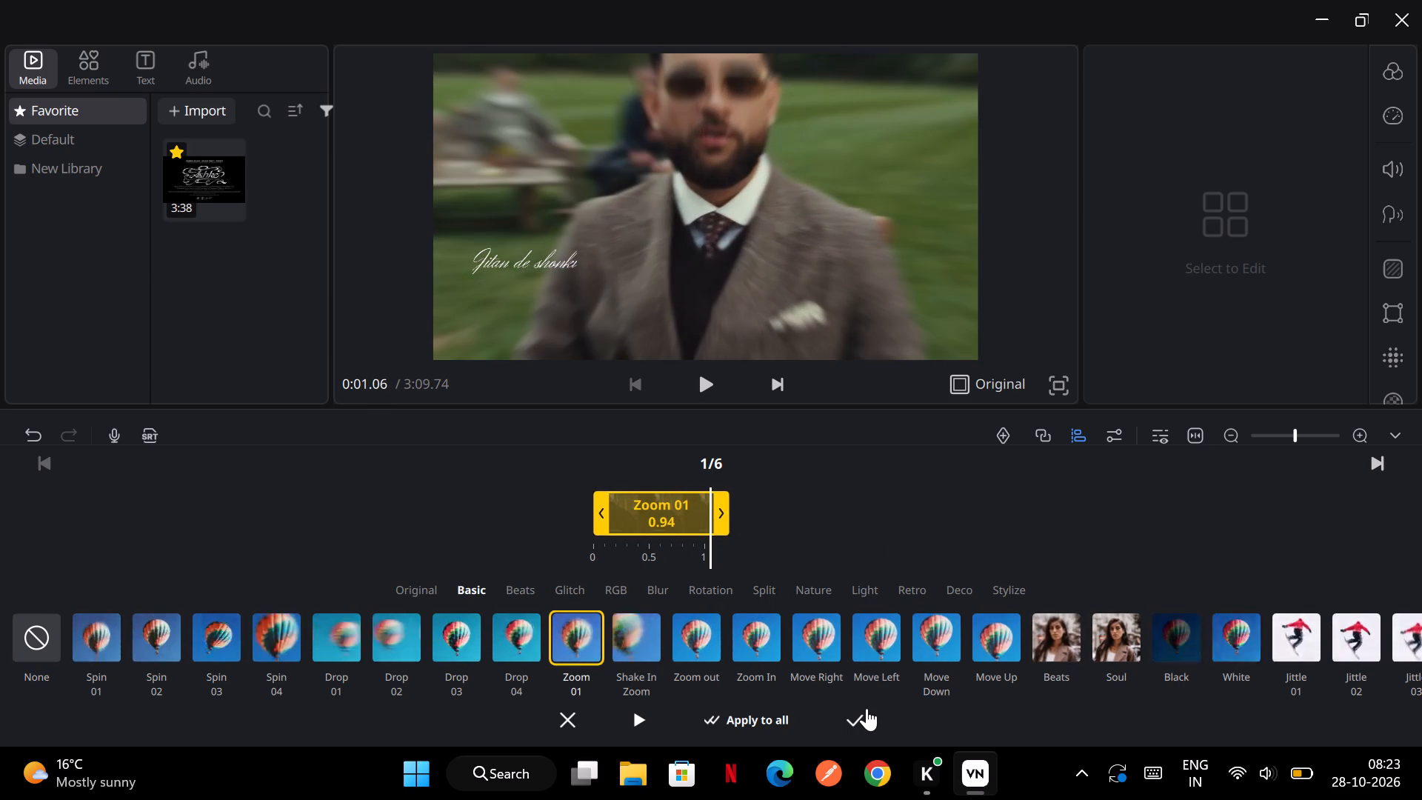
{"action": "left_click", "coordinate": [867, 708]}
Play back the first video clip into the second one to preview the Zoom 01 effect.
{"action": "left_click", "coordinate": [863, 547]}
{"action": "scroll", "coordinate": [863, 547], "scroll_direction": "right", "scroll_amount": 4}
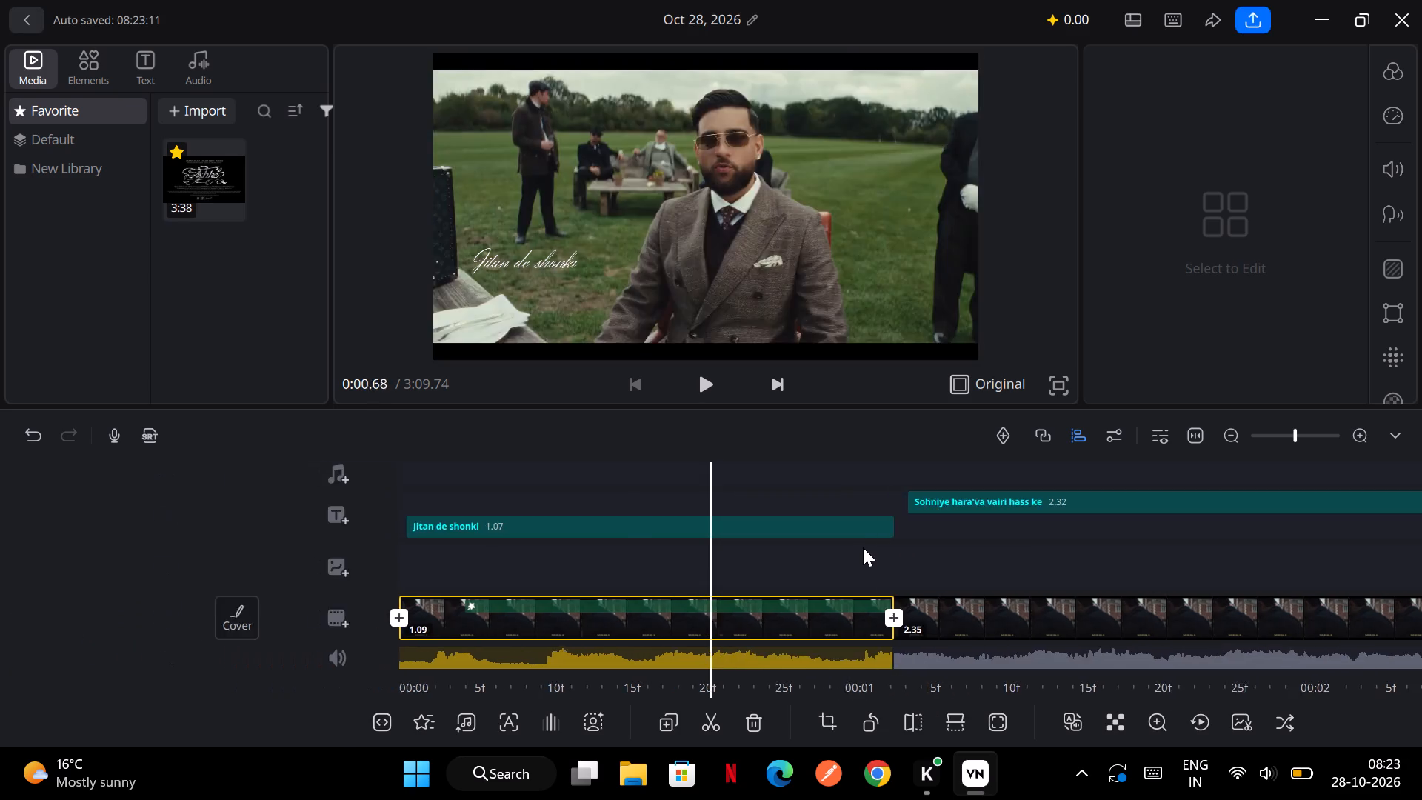
{"action": "scroll", "coordinate": [863, 547], "scroll_direction": "right", "scroll_amount": 3}
{"action": "left_click", "coordinate": [704, 393]}
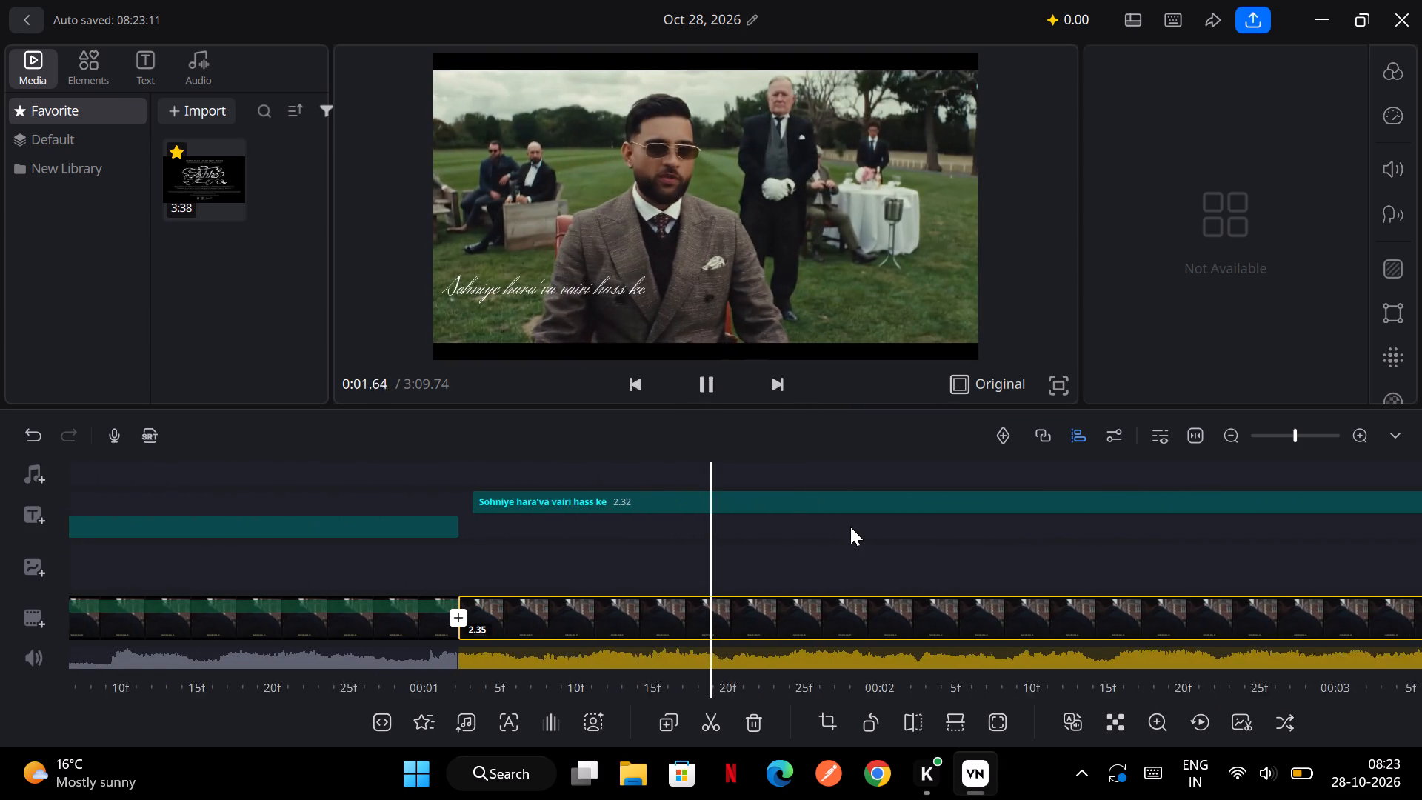
{"action": "scroll", "coordinate": [850, 527], "scroll_direction": "right", "scroll_amount": 3}
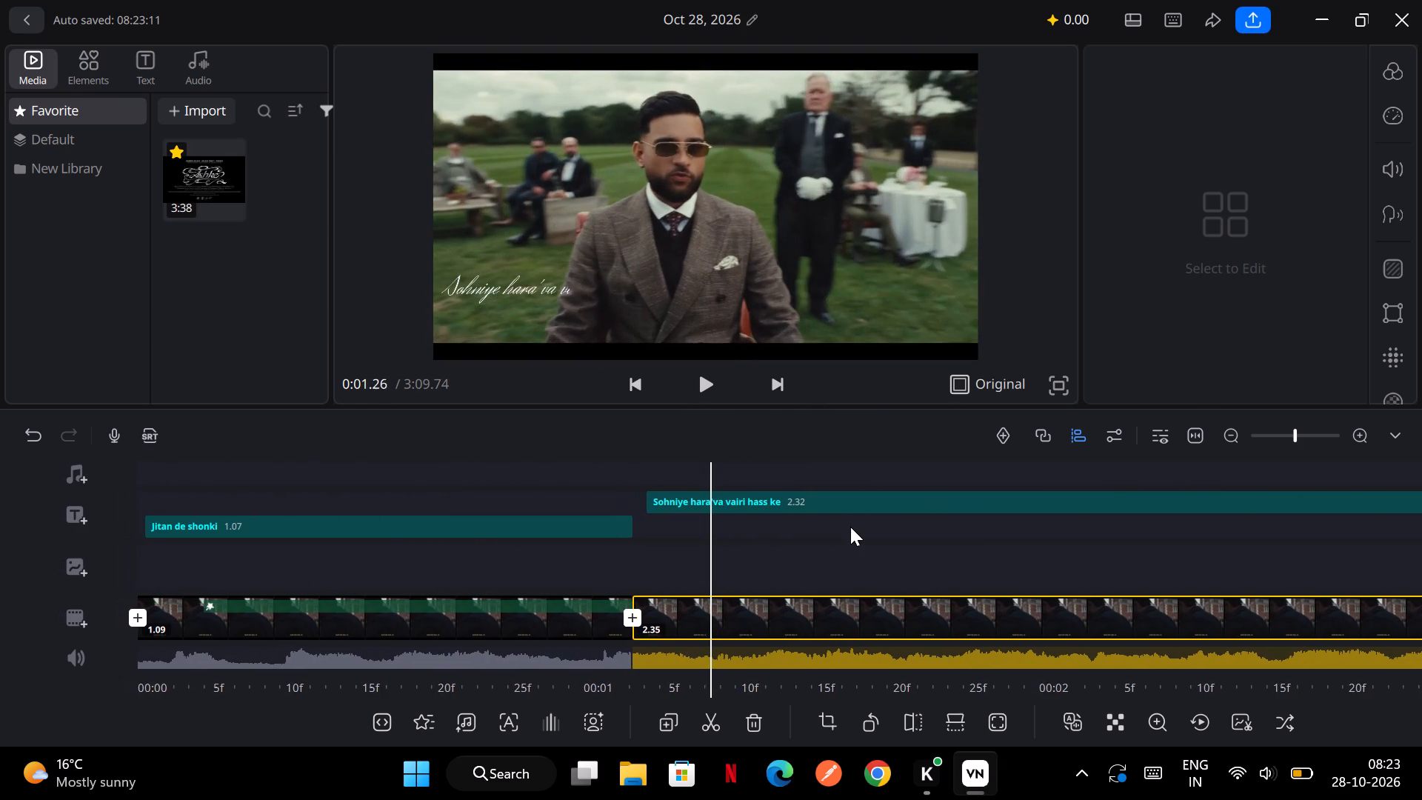
Adjust the second video clip, under "Sohniye hara'va vairi hass ke": Vignette +24, Sharpen 15 and Vibrance +32.
{"action": "scroll", "coordinate": [850, 527], "scroll_direction": "right", "scroll_amount": 2}
{"action": "left_click", "coordinate": [823, 624]}
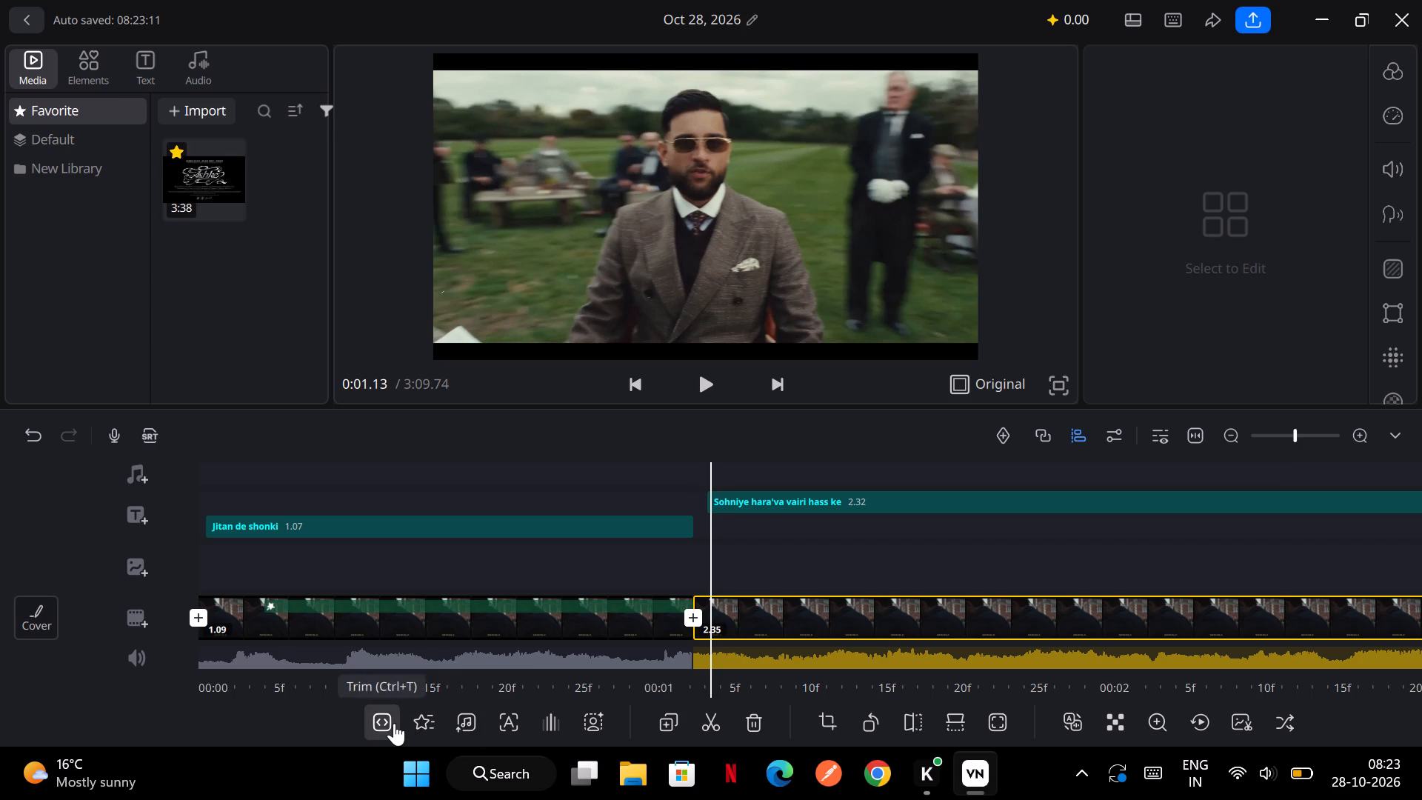
{"action": "scroll", "coordinate": [1052, 720], "scroll_direction": "down", "scroll_amount": 1}
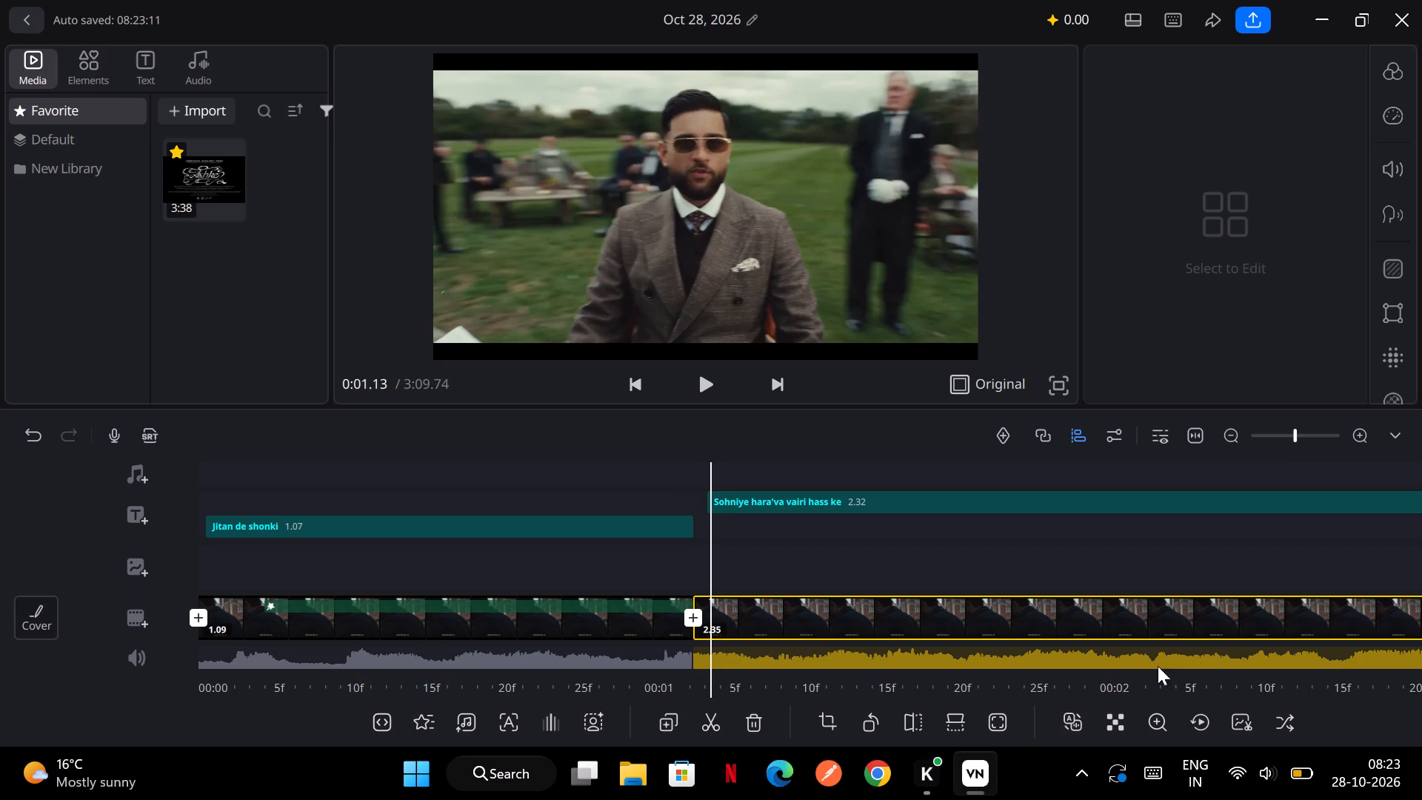
{"action": "scroll", "coordinate": [1395, 313], "scroll_direction": "down", "scroll_amount": 1}
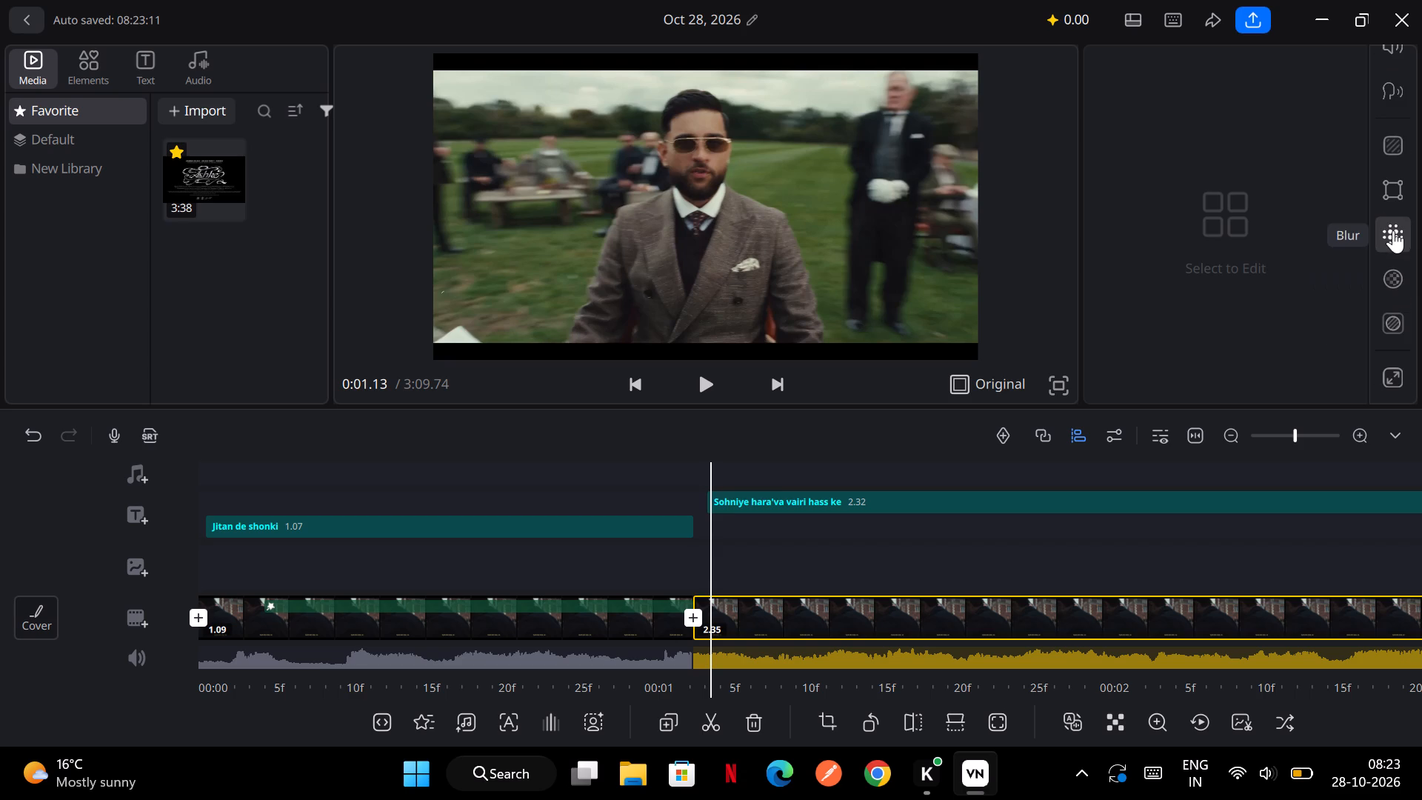
{"action": "scroll", "coordinate": [1395, 199], "scroll_direction": "up", "scroll_amount": 1}
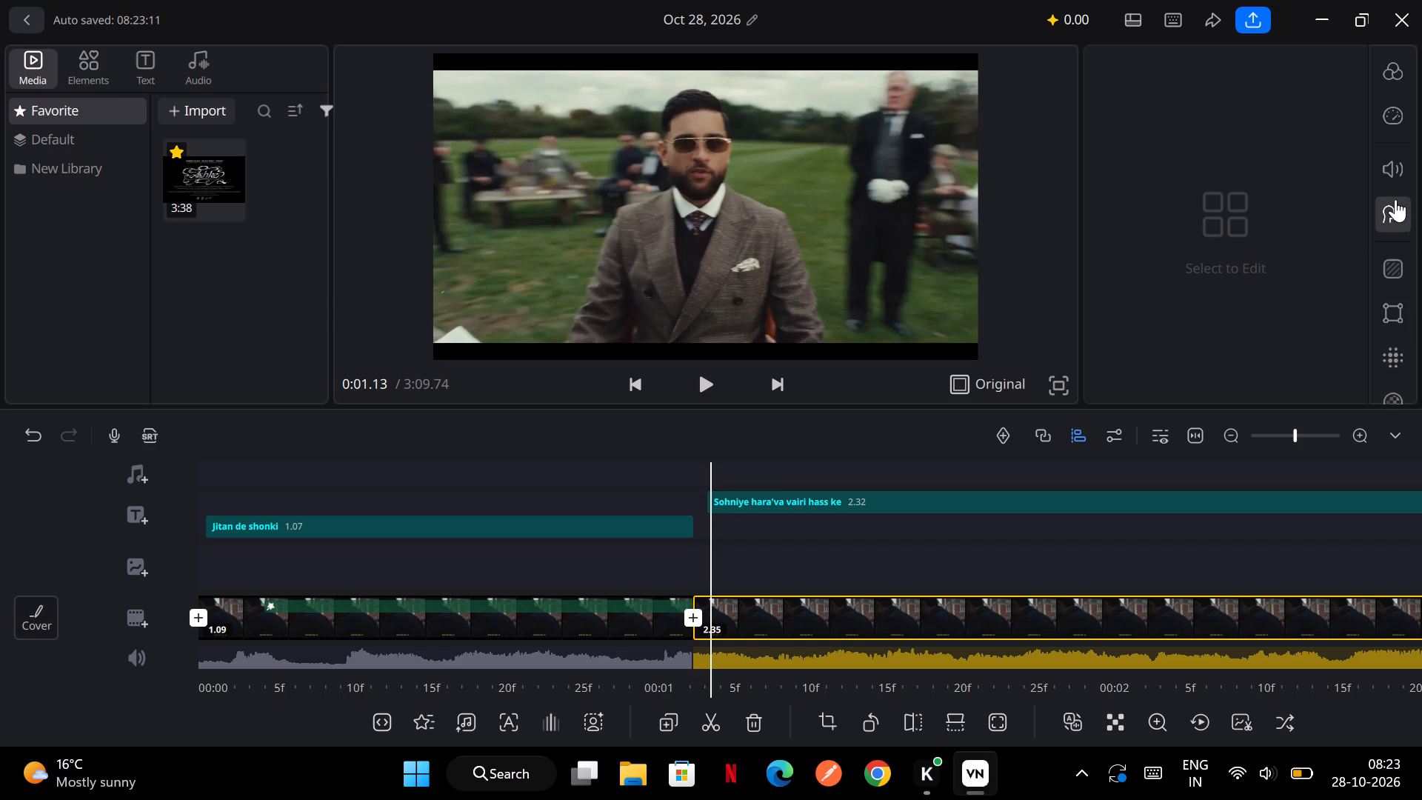
{"action": "left_click", "coordinate": [1397, 84]}
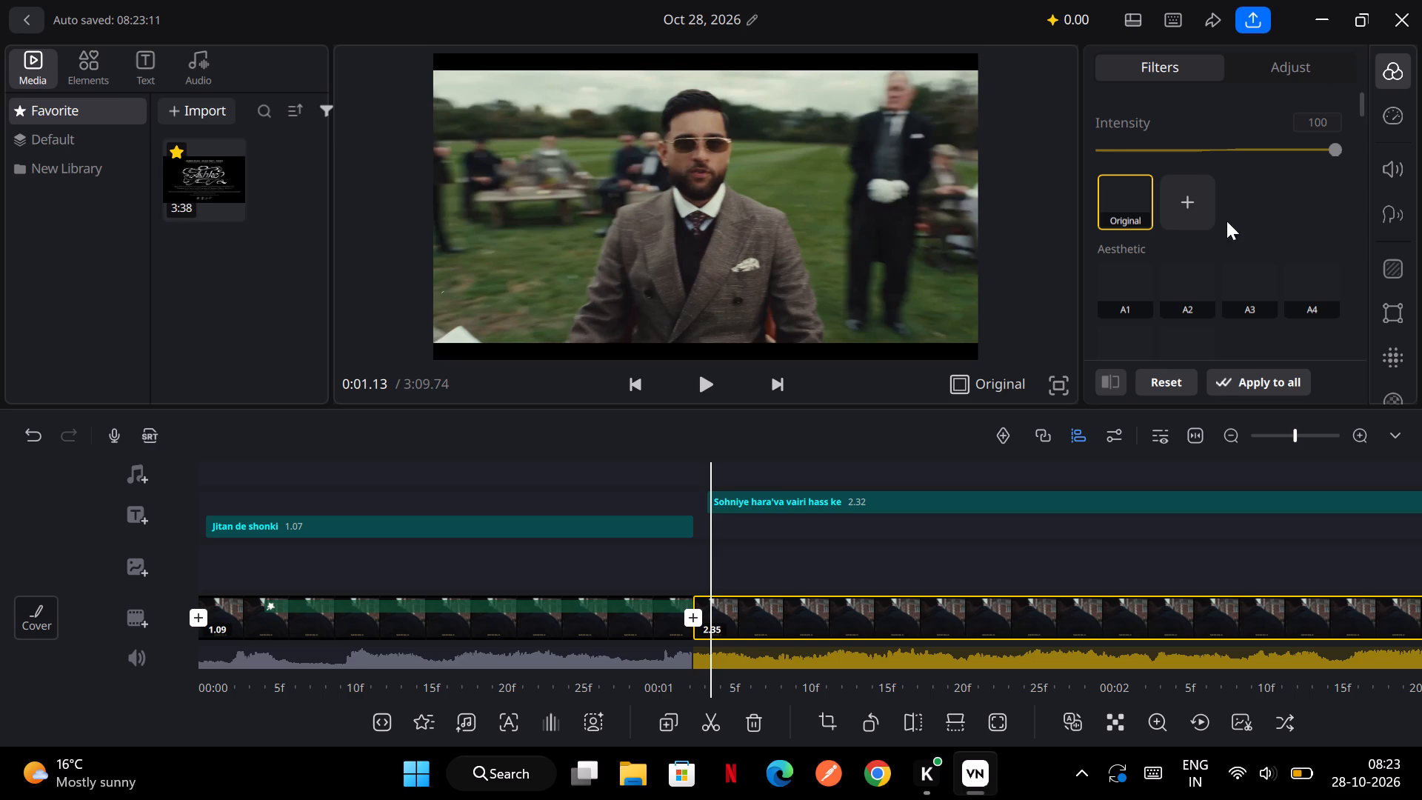
{"action": "scroll", "coordinate": [1174, 300], "scroll_direction": "down", "scroll_amount": 2}
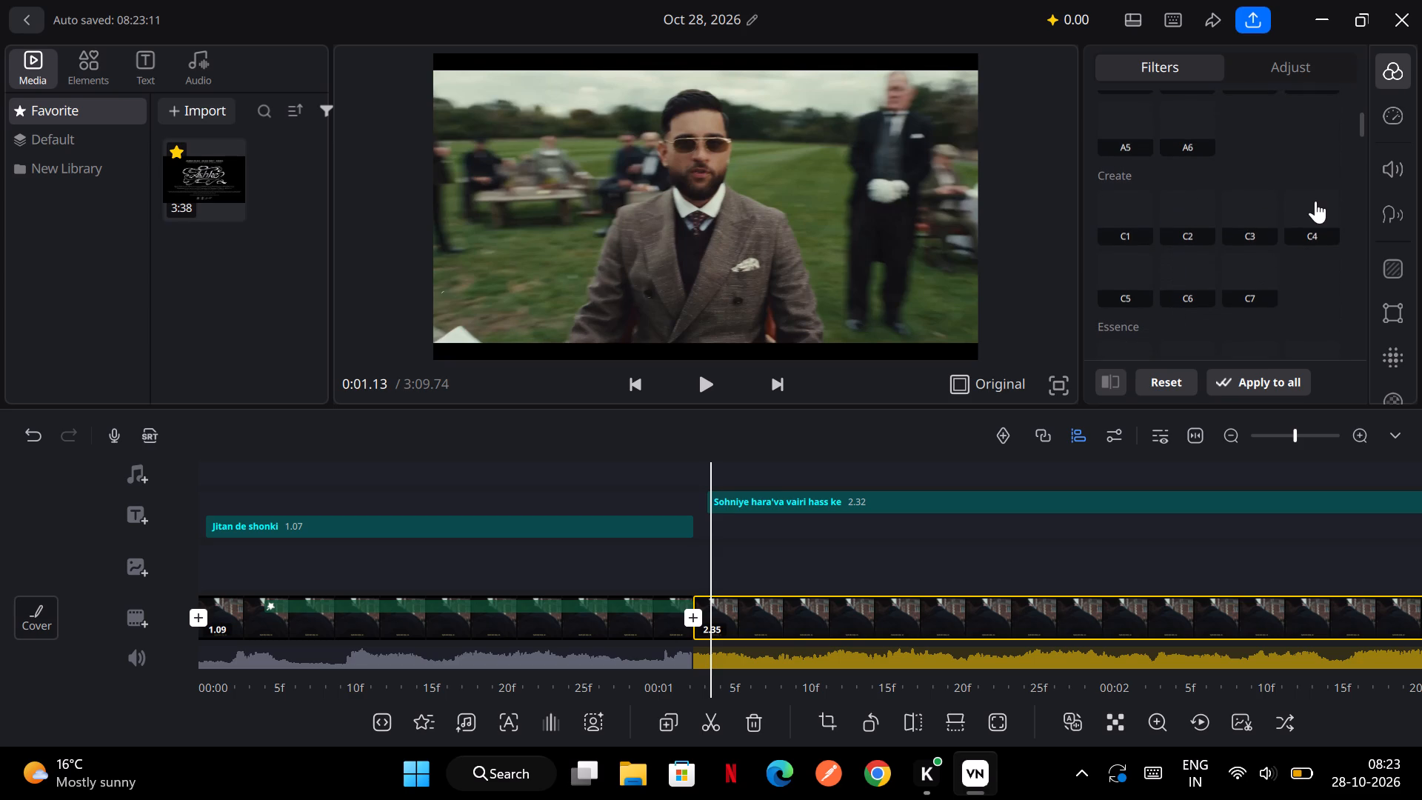
{"action": "left_click", "coordinate": [1284, 70]}
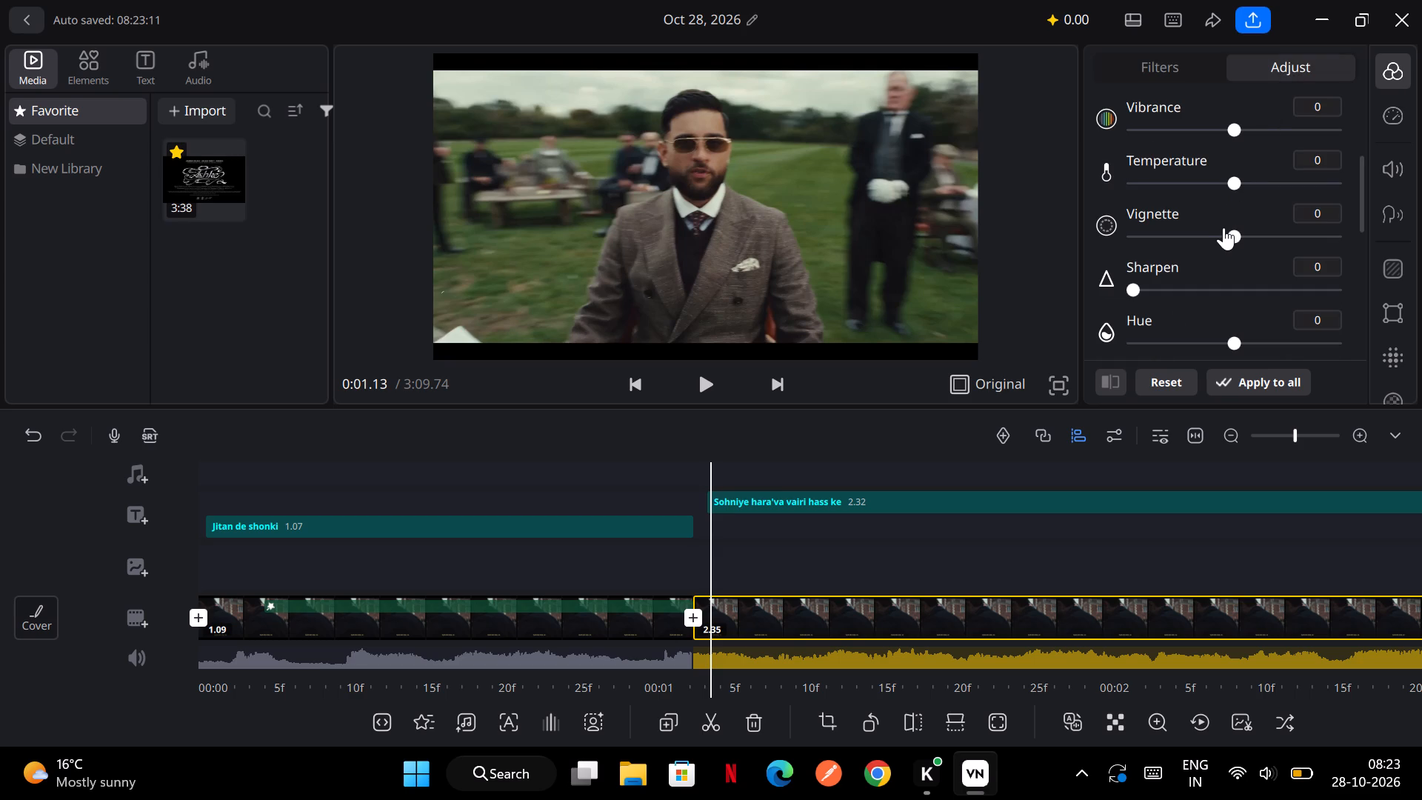
{"action": "left_click_drag", "start_coordinate": [1224, 227], "coordinate": [1281, 224]}
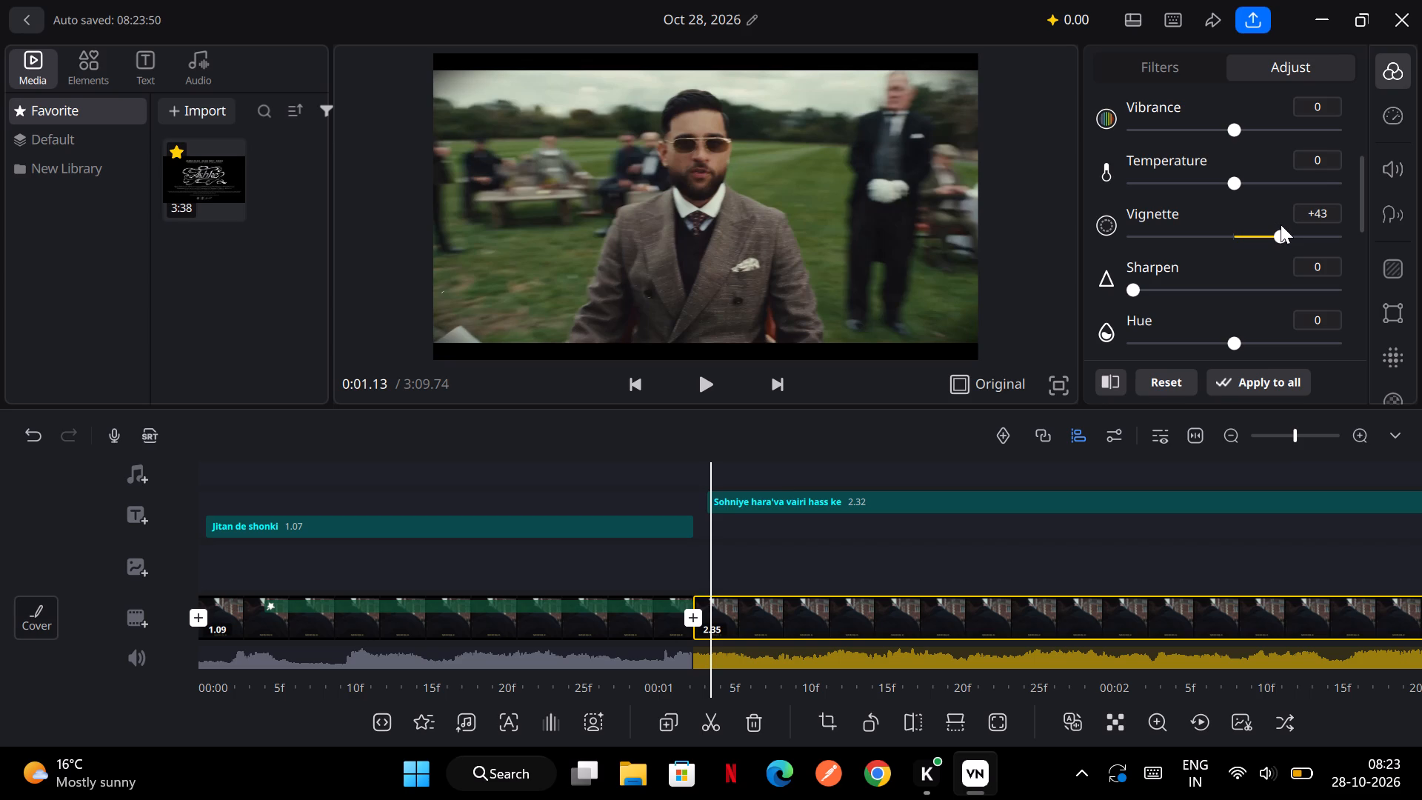
{"action": "left_click_drag", "start_coordinate": [1281, 224], "coordinate": [1260, 231]}
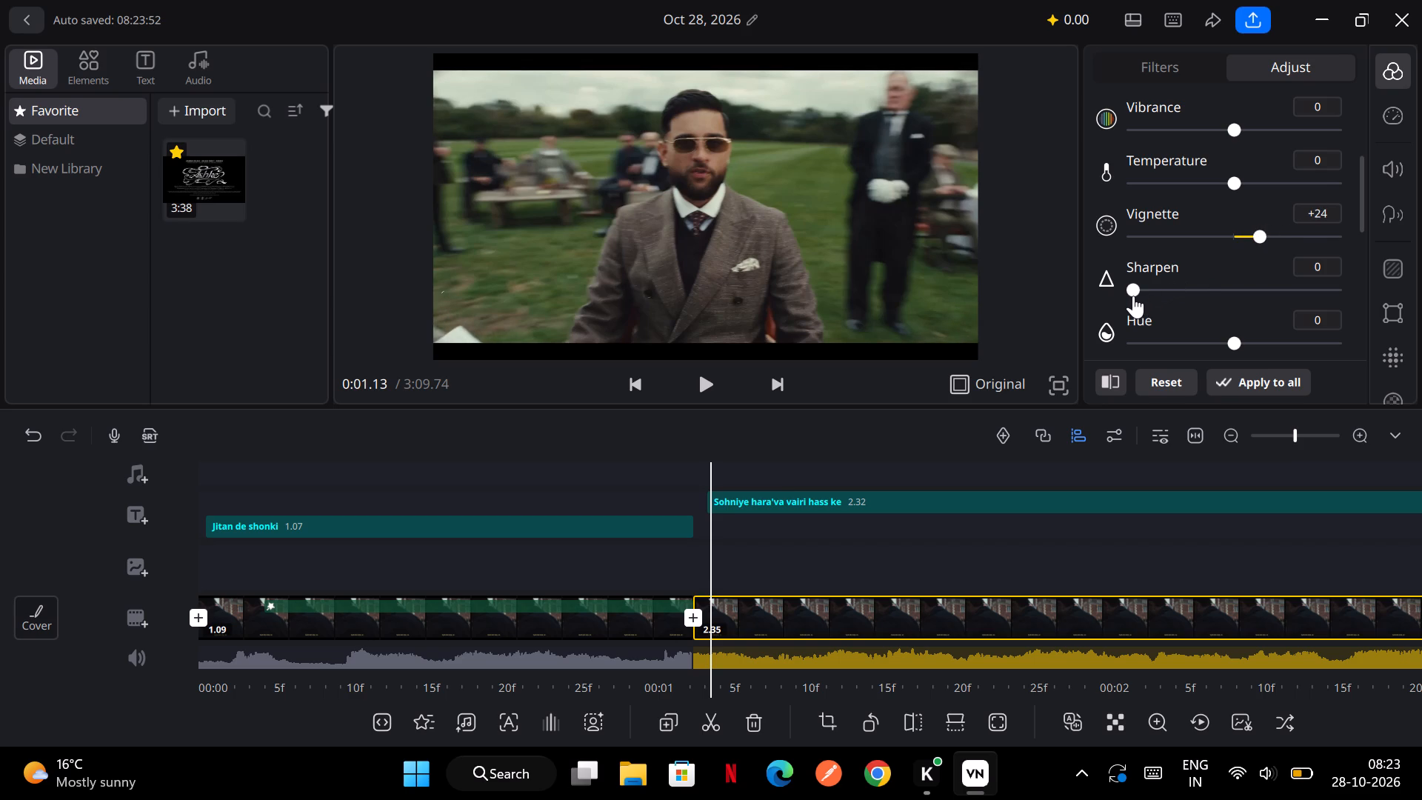
{"action": "left_click_drag", "start_coordinate": [1133, 296], "coordinate": [1161, 293]}
{"action": "left_click_drag", "start_coordinate": [1161, 293], "coordinate": [1158, 294]}
{"action": "left_click_drag", "start_coordinate": [1235, 137], "coordinate": [1269, 140]}
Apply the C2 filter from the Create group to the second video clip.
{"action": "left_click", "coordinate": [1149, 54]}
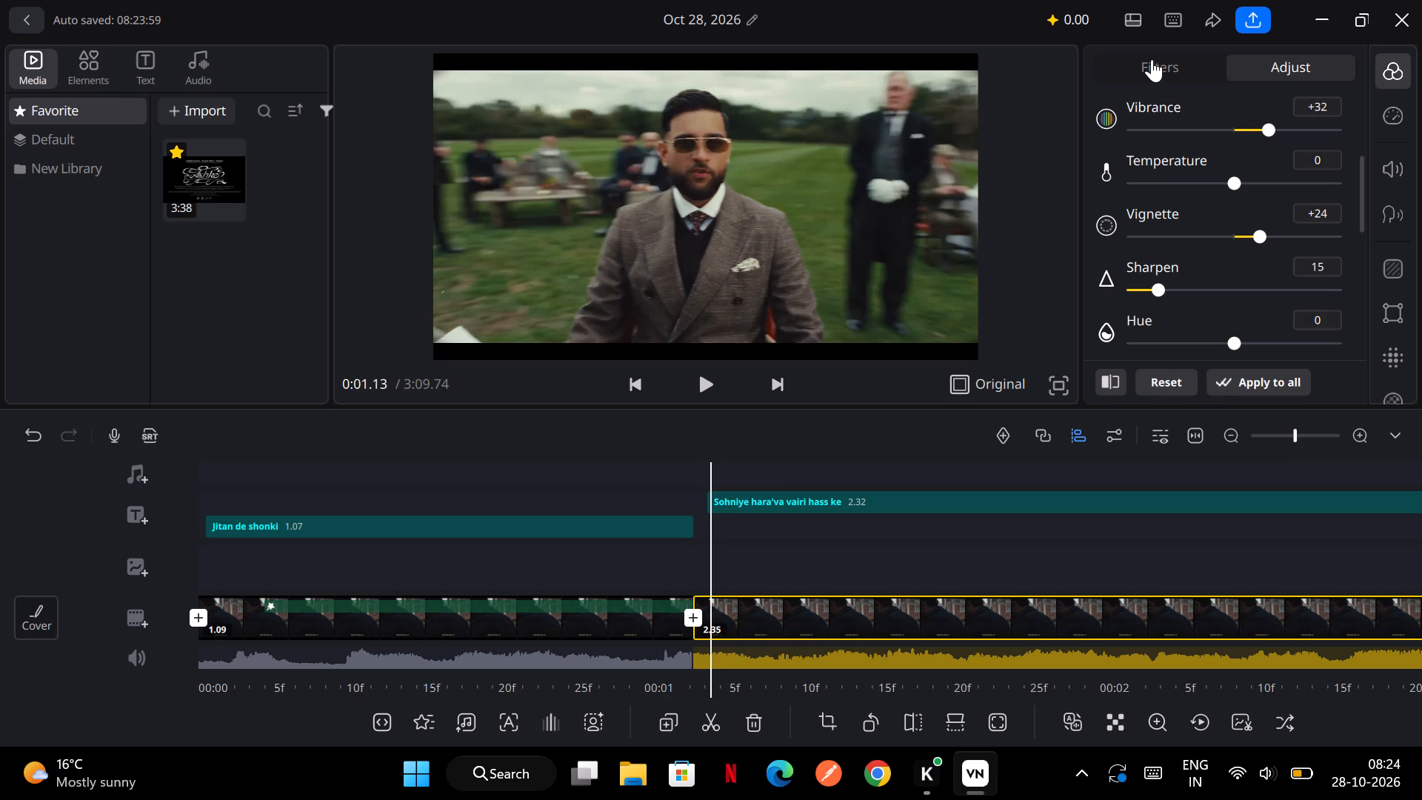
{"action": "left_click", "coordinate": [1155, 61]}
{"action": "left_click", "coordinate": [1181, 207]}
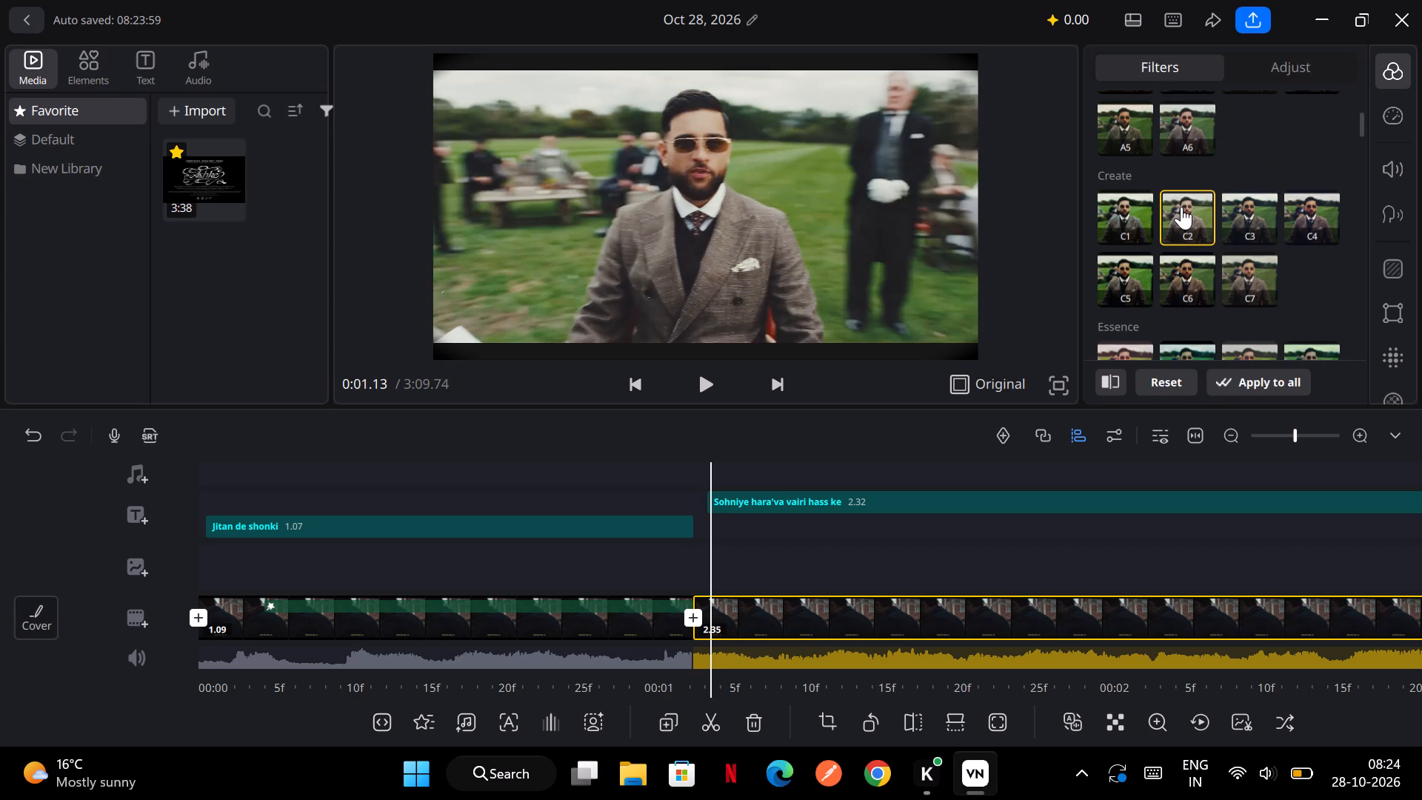
Compare the black-and-white Film filters F7, F5 and F6 on the second video clip and apply F6.
{"action": "scroll", "coordinate": [1177, 257], "scroll_direction": "down", "scroll_amount": 2}
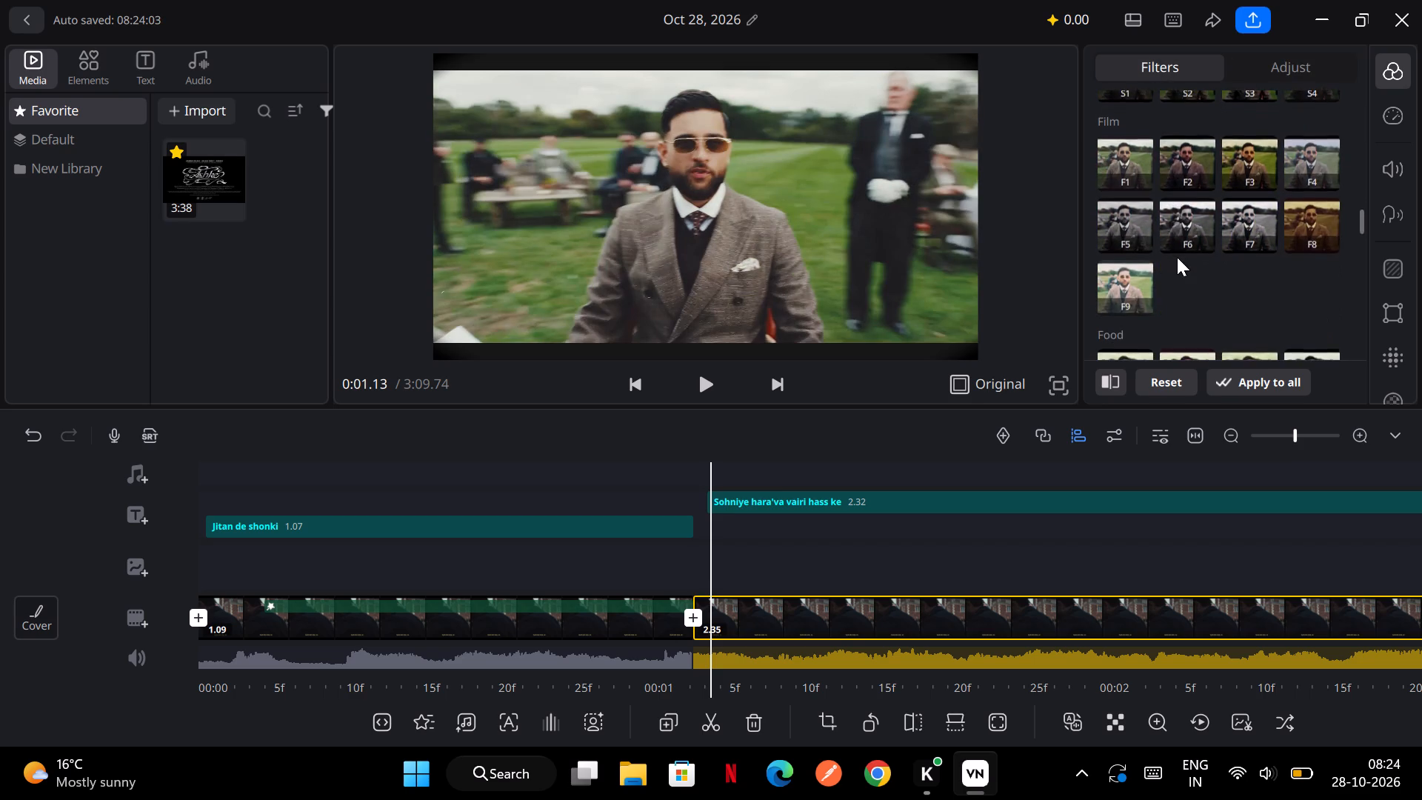
{"action": "scroll", "coordinate": [1177, 257], "scroll_direction": "down", "scroll_amount": 1}
{"action": "scroll", "coordinate": [1185, 238], "scroll_direction": "up", "scroll_amount": 2}
{"action": "left_click", "coordinate": [1306, 278]}
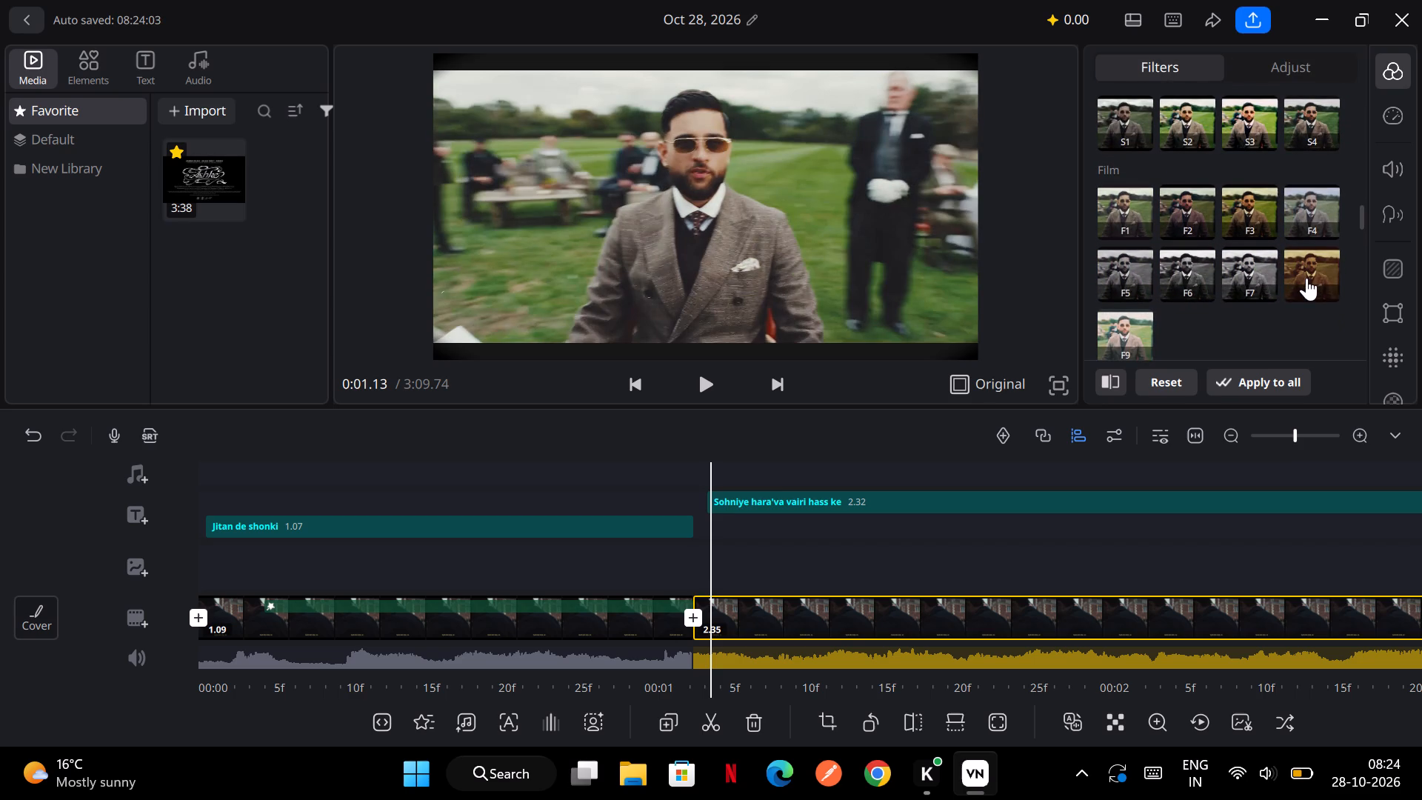
{"action": "left_click", "coordinate": [1247, 274]}
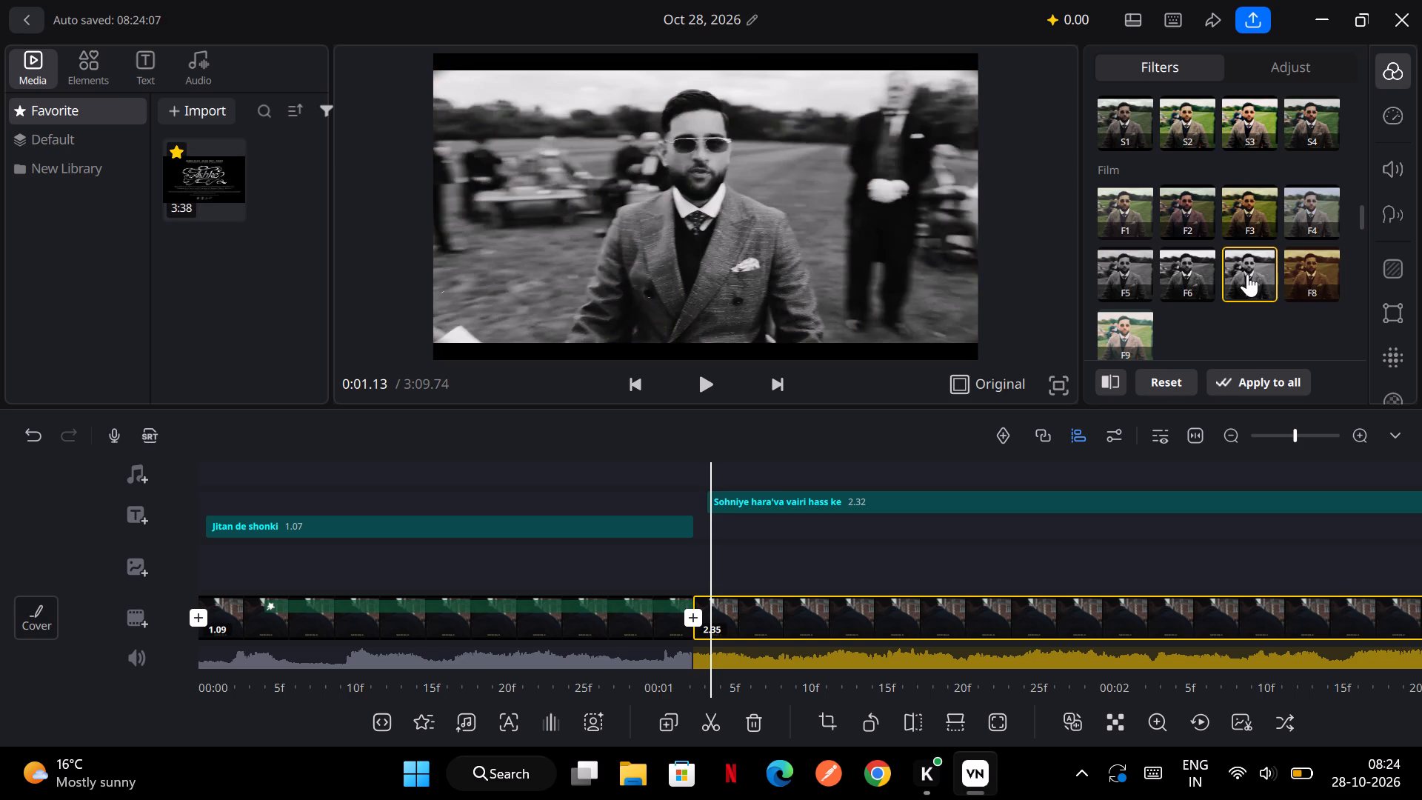
{"action": "left_click", "coordinate": [1198, 287]}
{"action": "left_click", "coordinate": [1129, 286]}
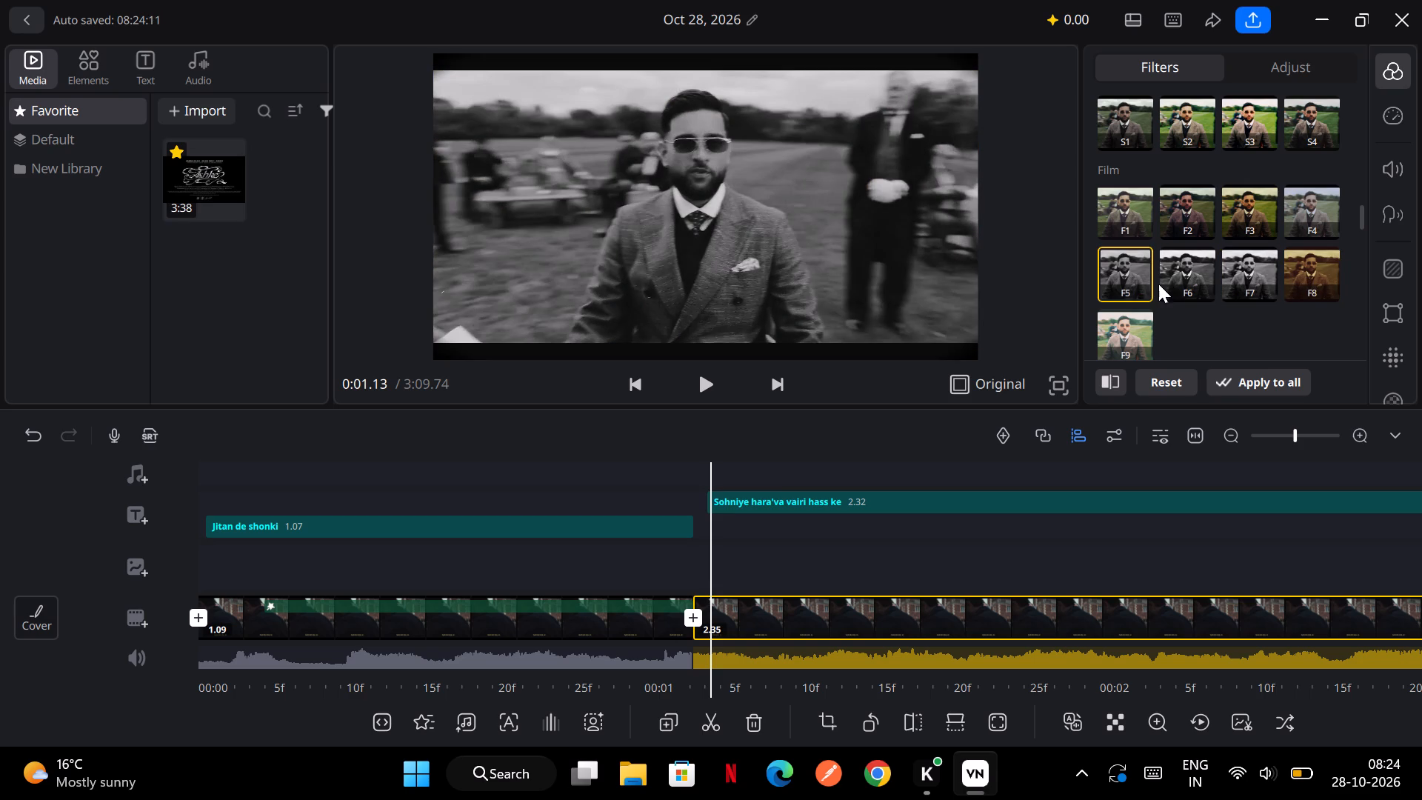
{"action": "left_click", "coordinate": [1166, 282]}
{"action": "left_click", "coordinate": [1166, 282]}
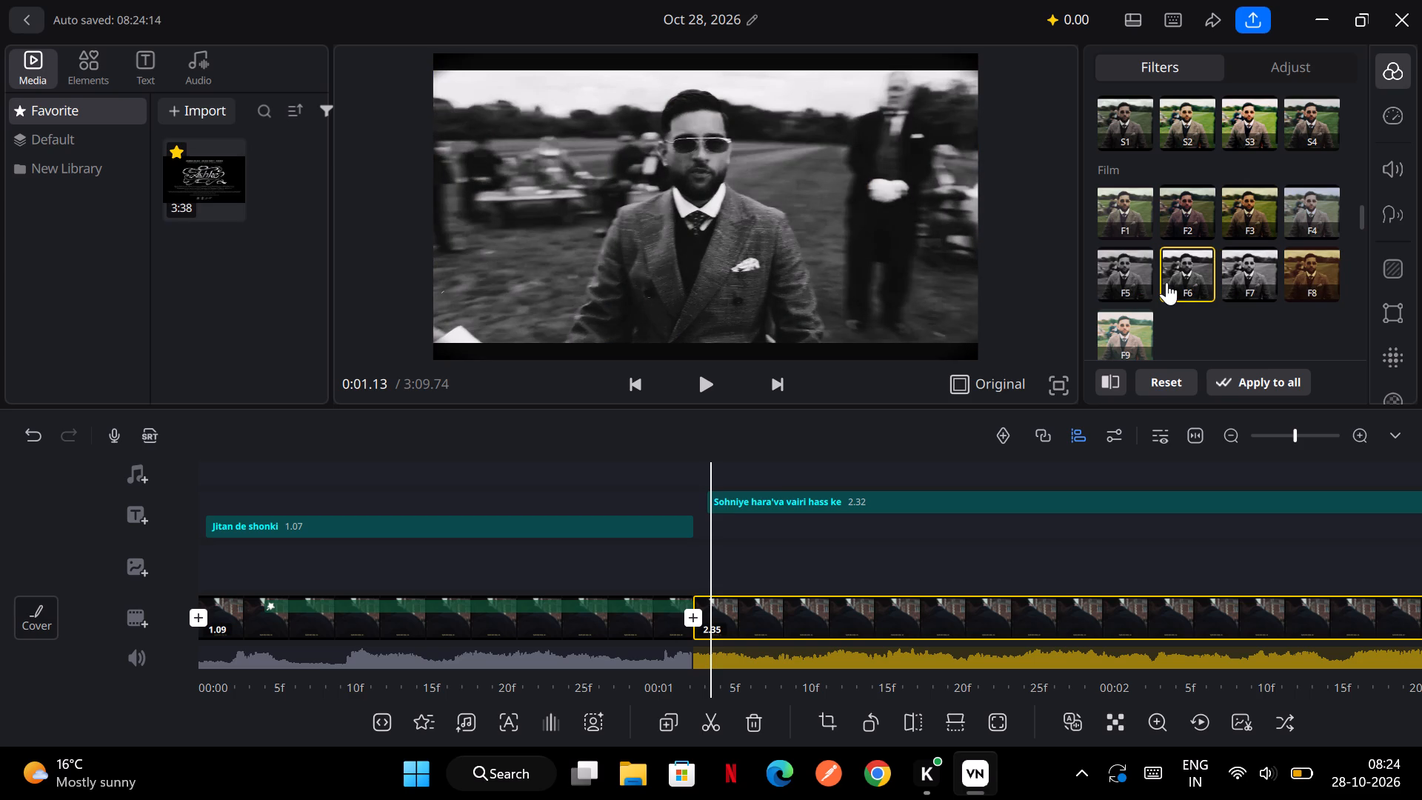
{"action": "scroll", "coordinate": [1127, 321], "scroll_direction": "down", "scroll_amount": 1}
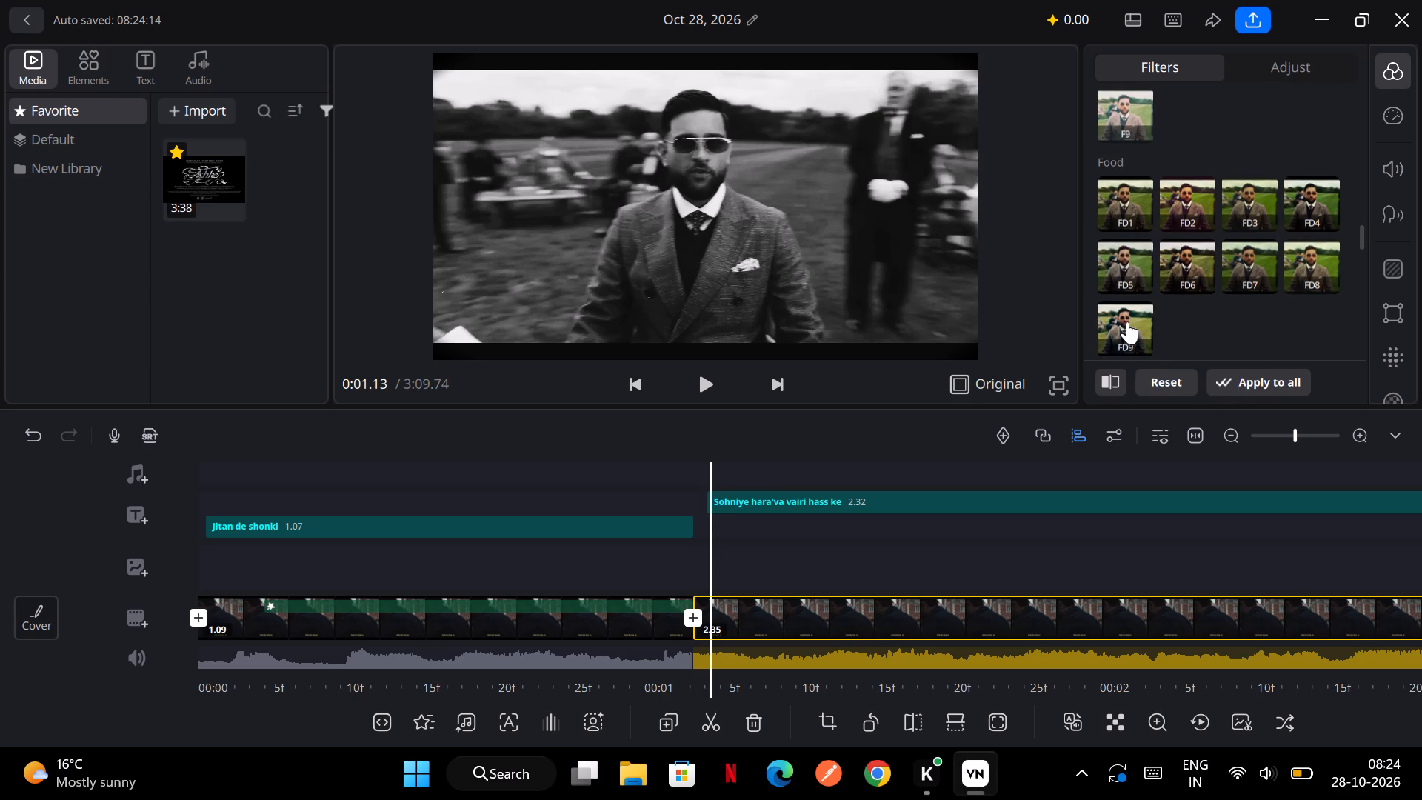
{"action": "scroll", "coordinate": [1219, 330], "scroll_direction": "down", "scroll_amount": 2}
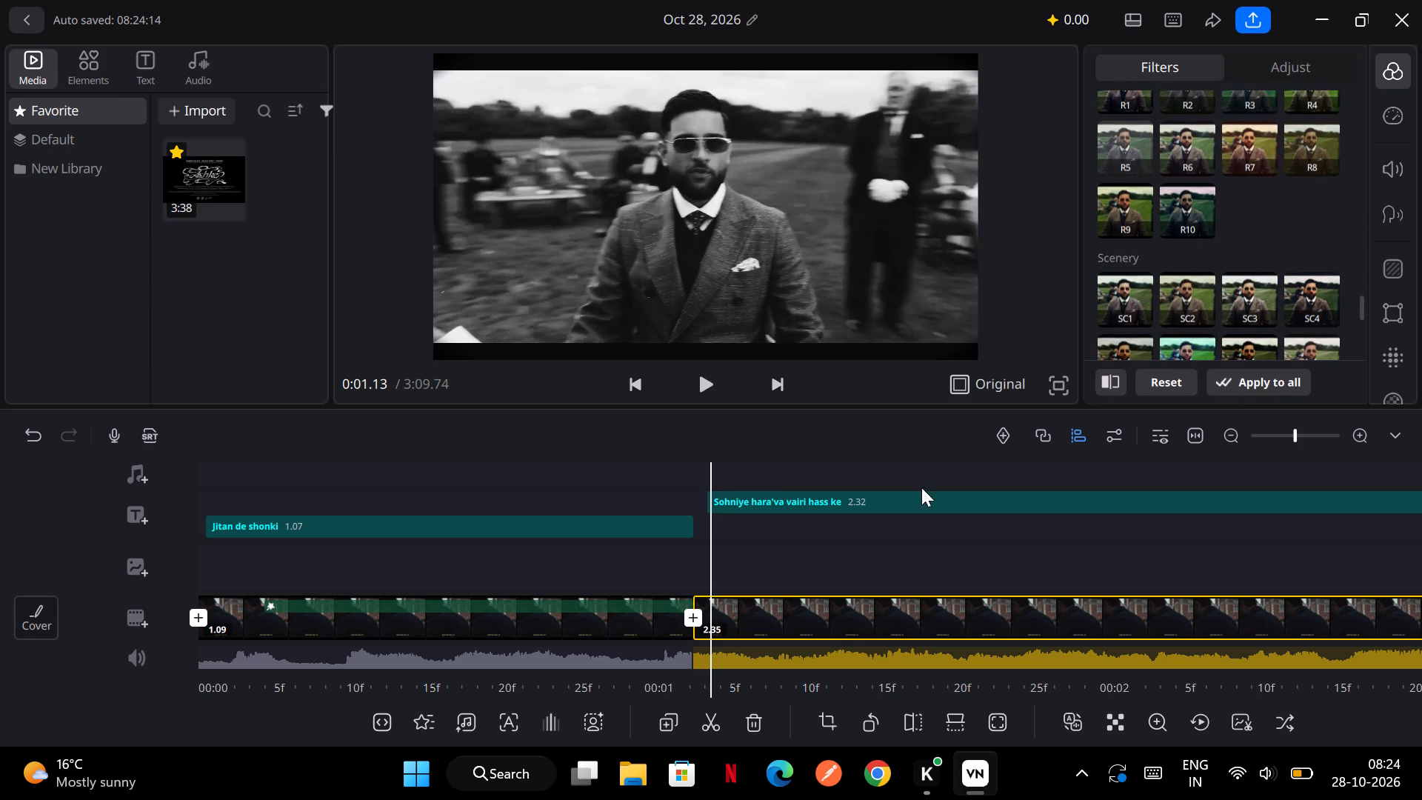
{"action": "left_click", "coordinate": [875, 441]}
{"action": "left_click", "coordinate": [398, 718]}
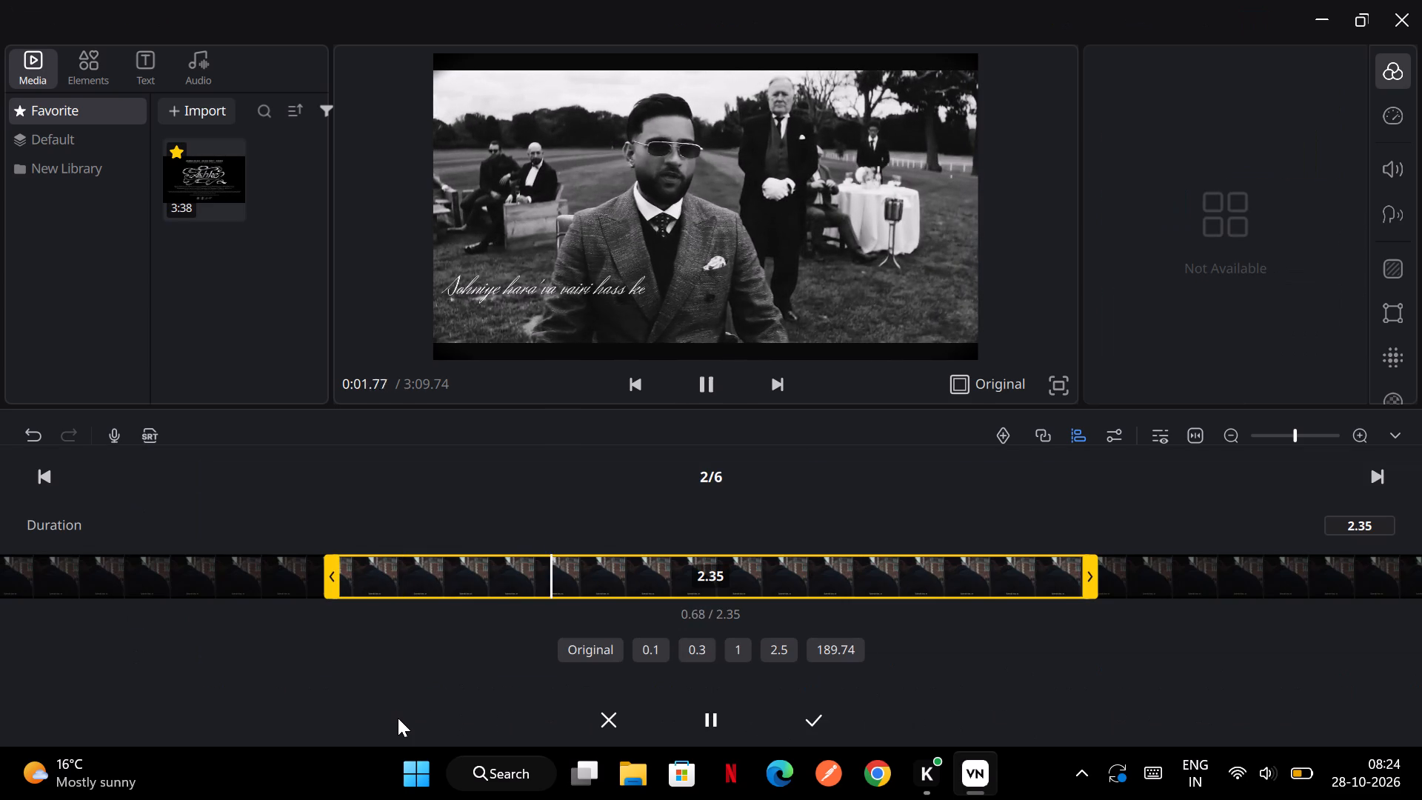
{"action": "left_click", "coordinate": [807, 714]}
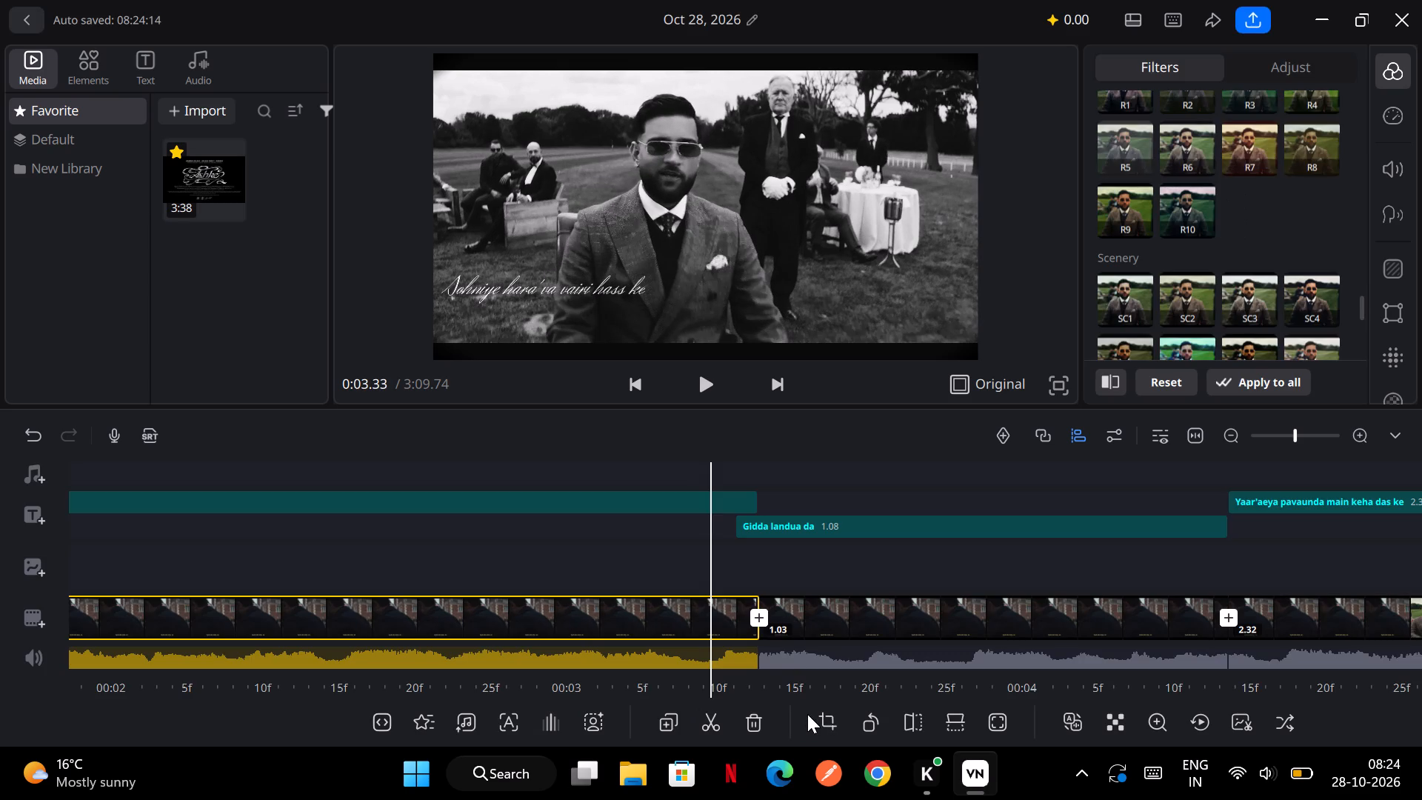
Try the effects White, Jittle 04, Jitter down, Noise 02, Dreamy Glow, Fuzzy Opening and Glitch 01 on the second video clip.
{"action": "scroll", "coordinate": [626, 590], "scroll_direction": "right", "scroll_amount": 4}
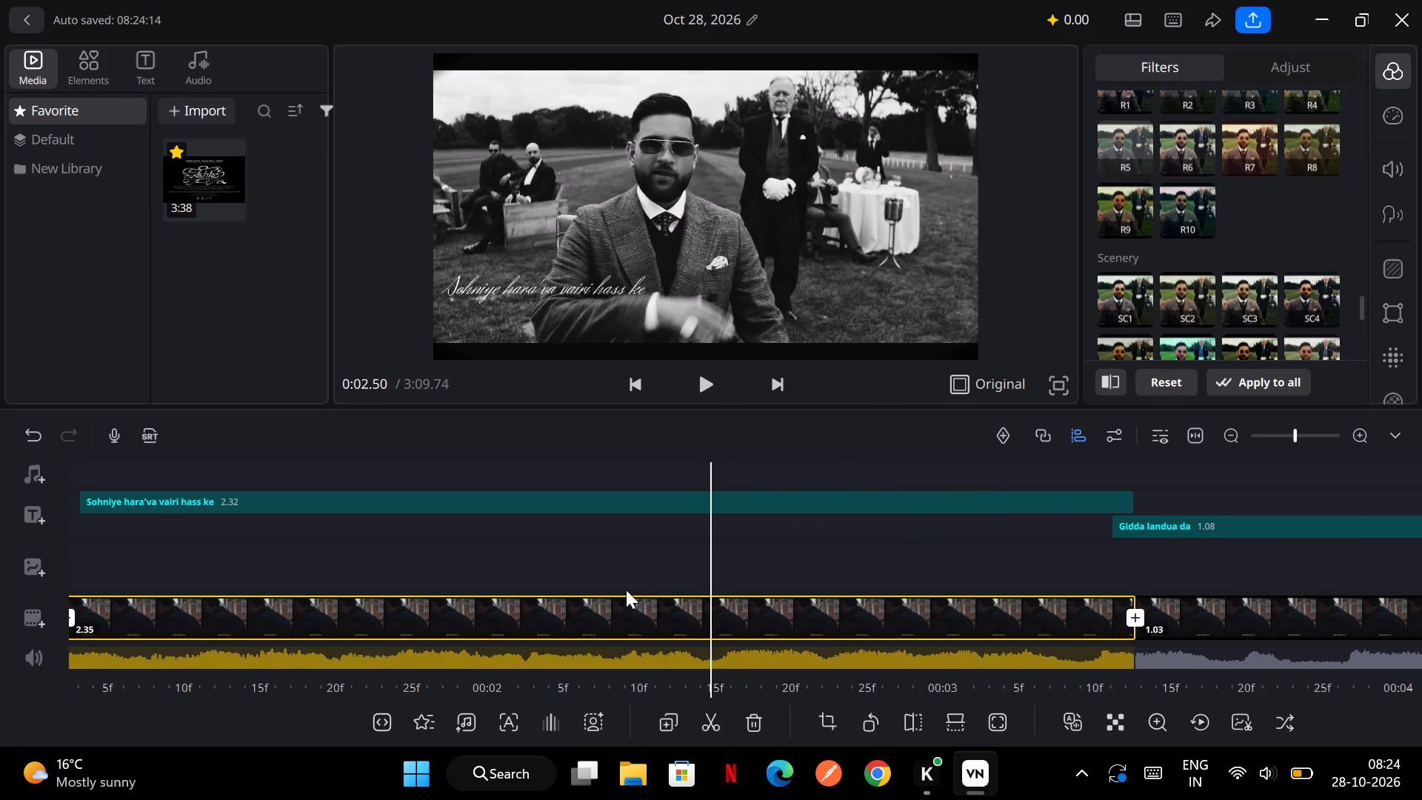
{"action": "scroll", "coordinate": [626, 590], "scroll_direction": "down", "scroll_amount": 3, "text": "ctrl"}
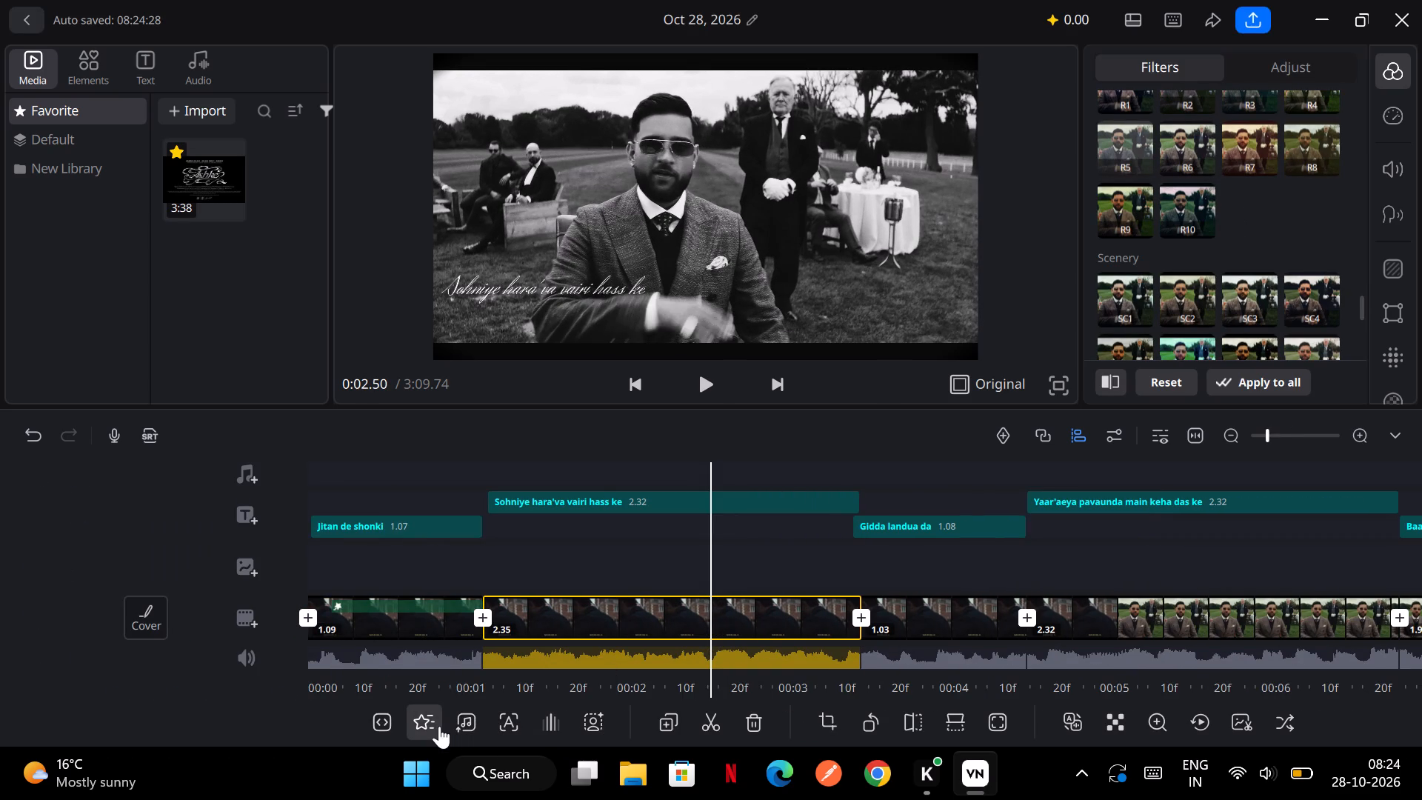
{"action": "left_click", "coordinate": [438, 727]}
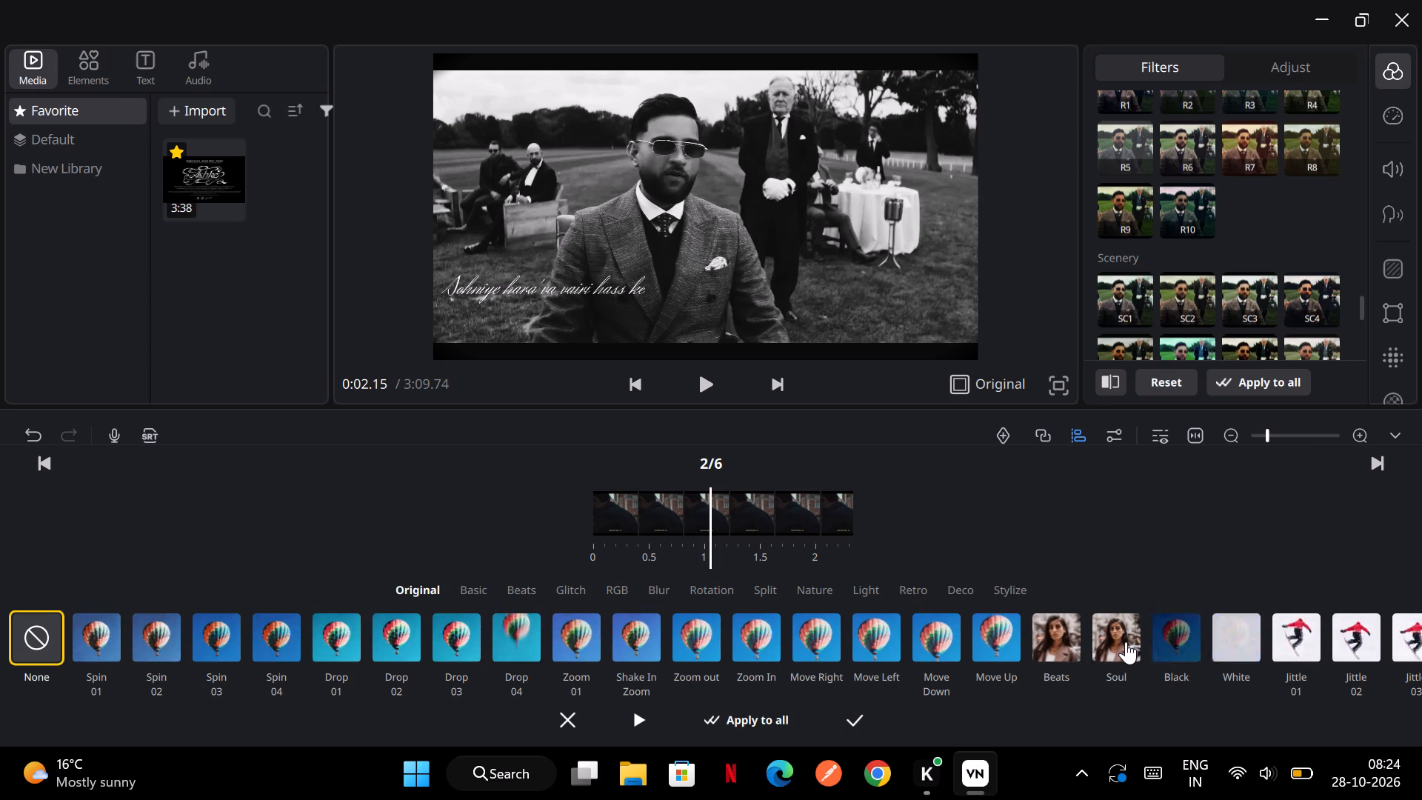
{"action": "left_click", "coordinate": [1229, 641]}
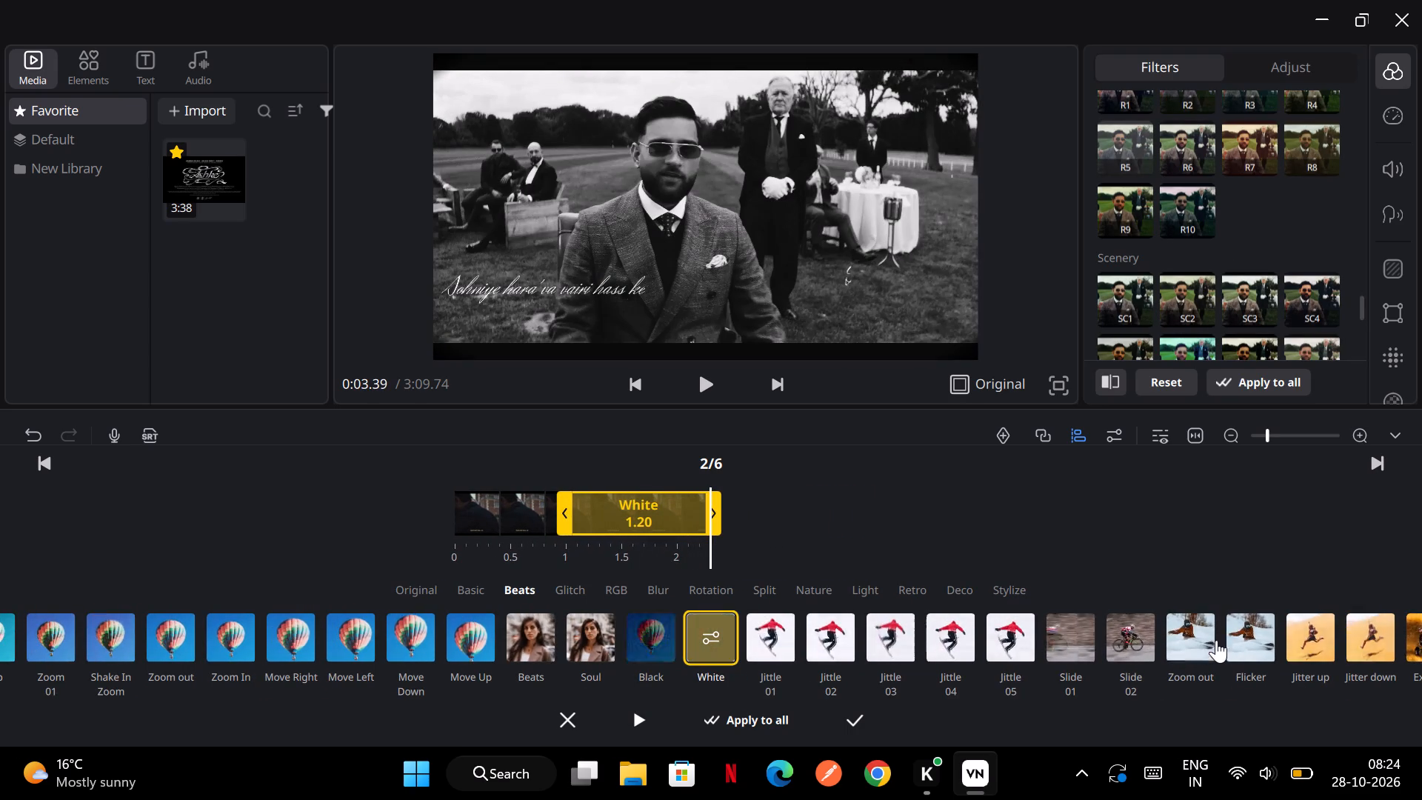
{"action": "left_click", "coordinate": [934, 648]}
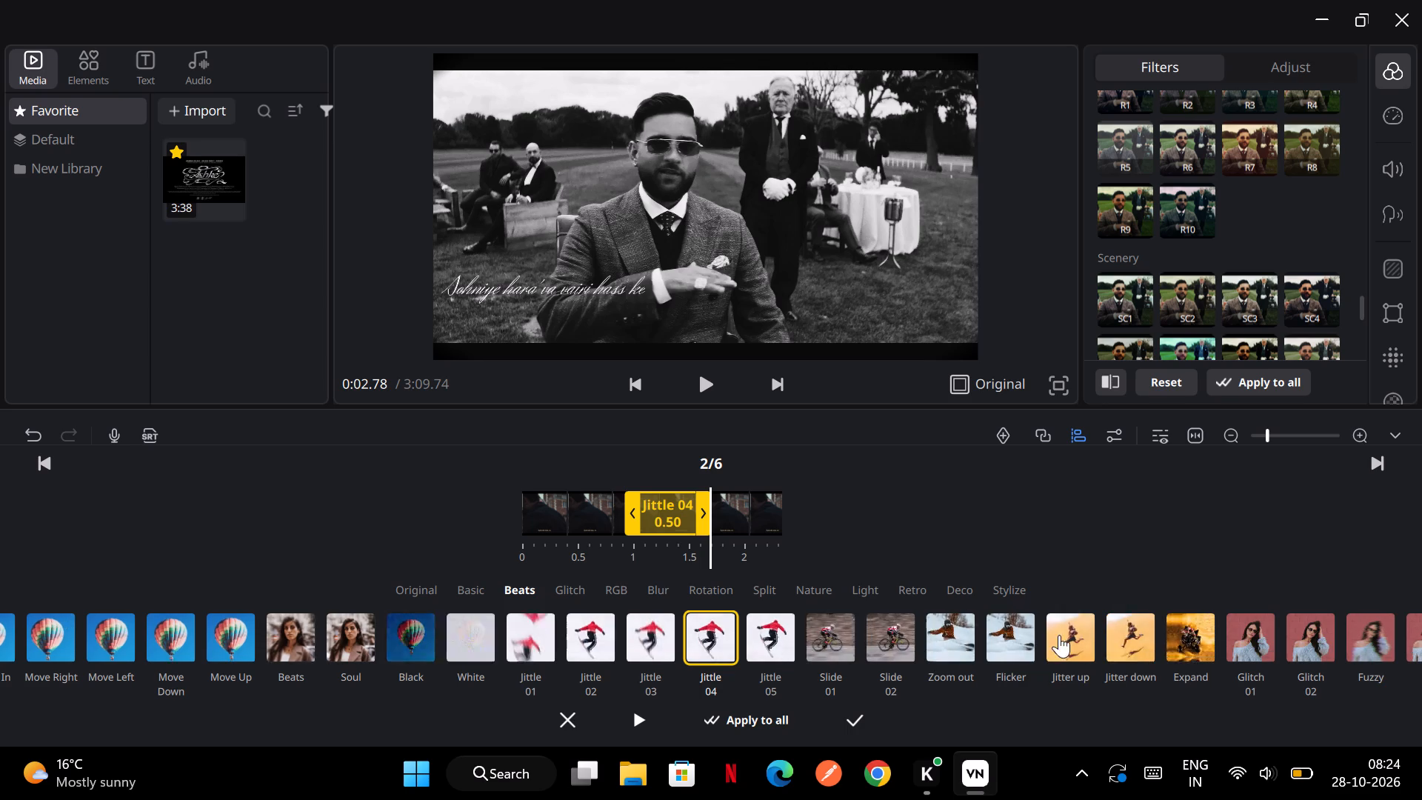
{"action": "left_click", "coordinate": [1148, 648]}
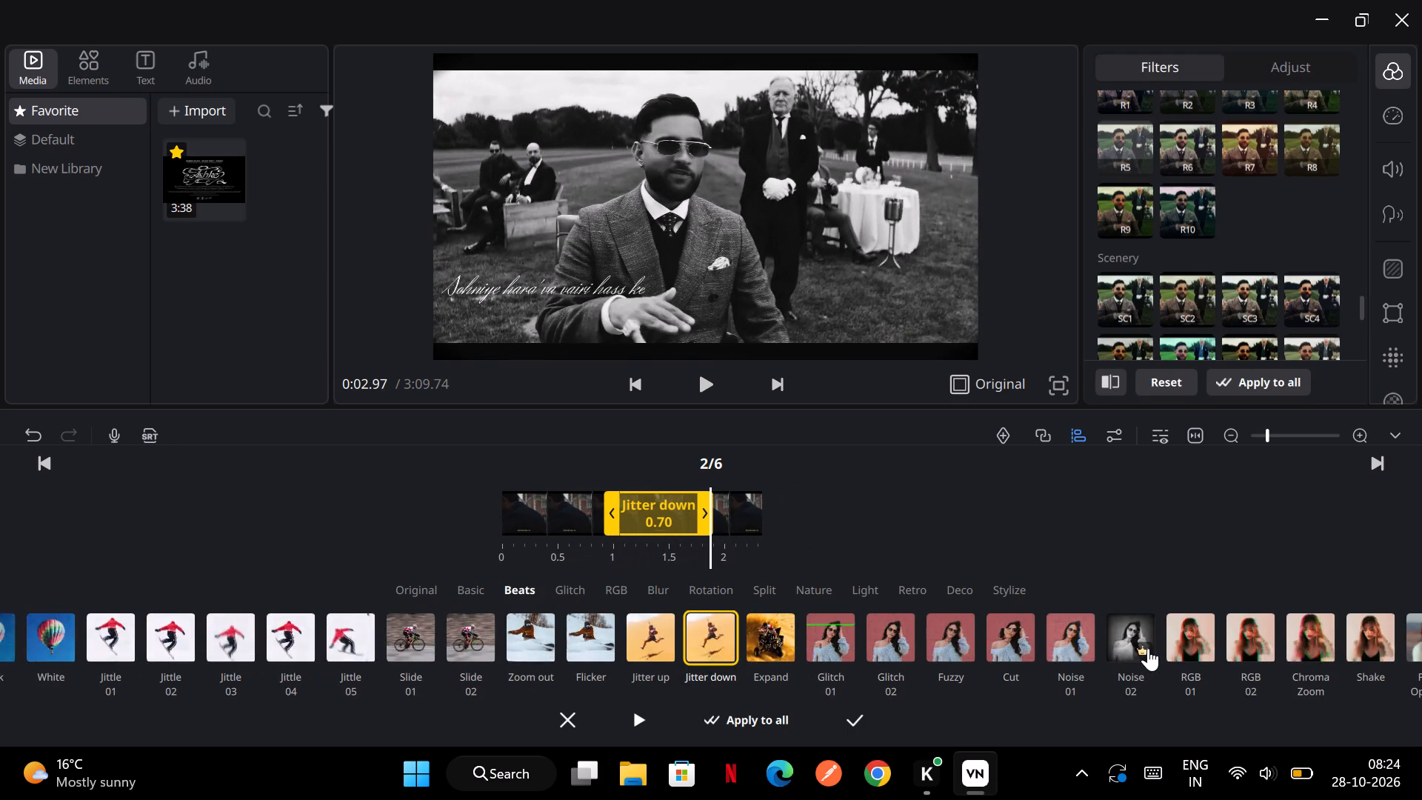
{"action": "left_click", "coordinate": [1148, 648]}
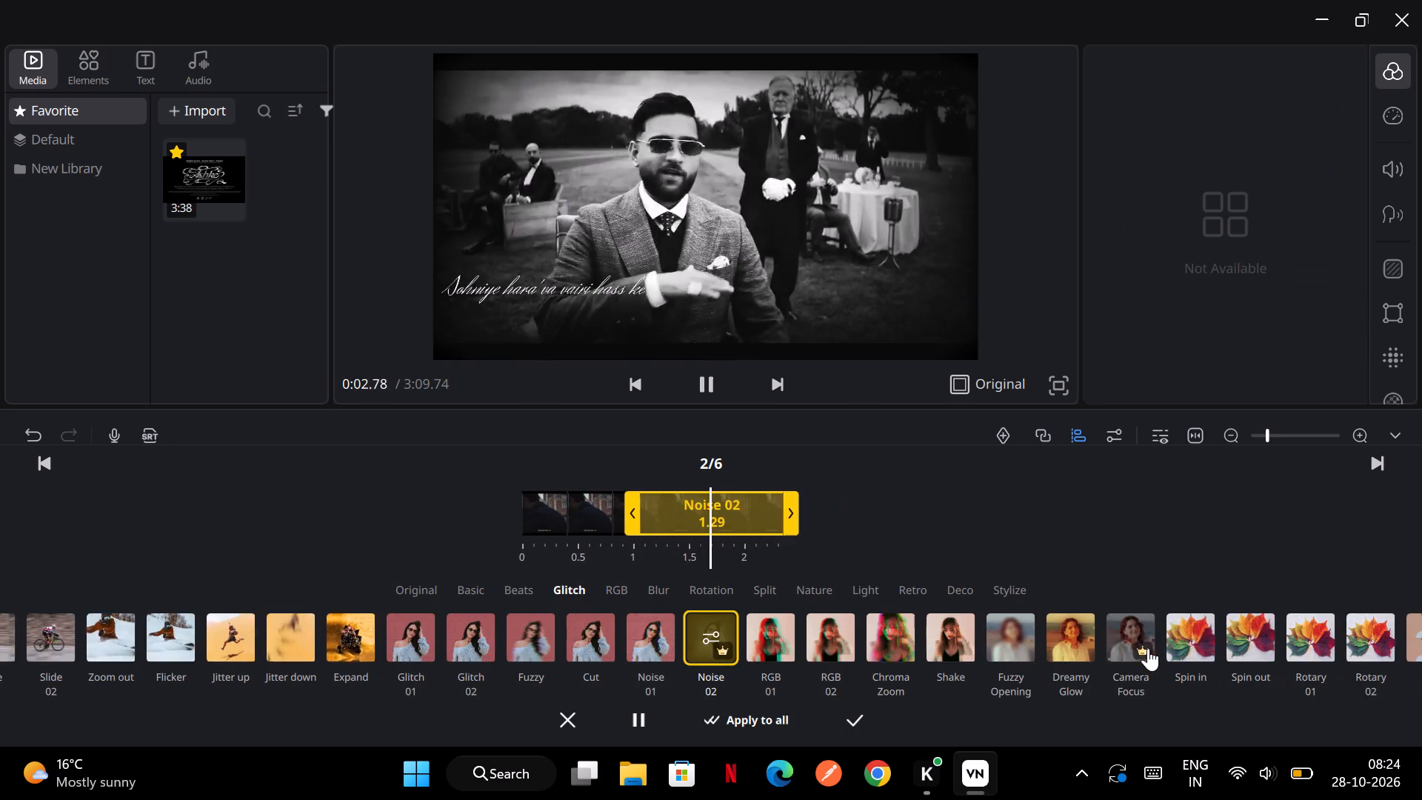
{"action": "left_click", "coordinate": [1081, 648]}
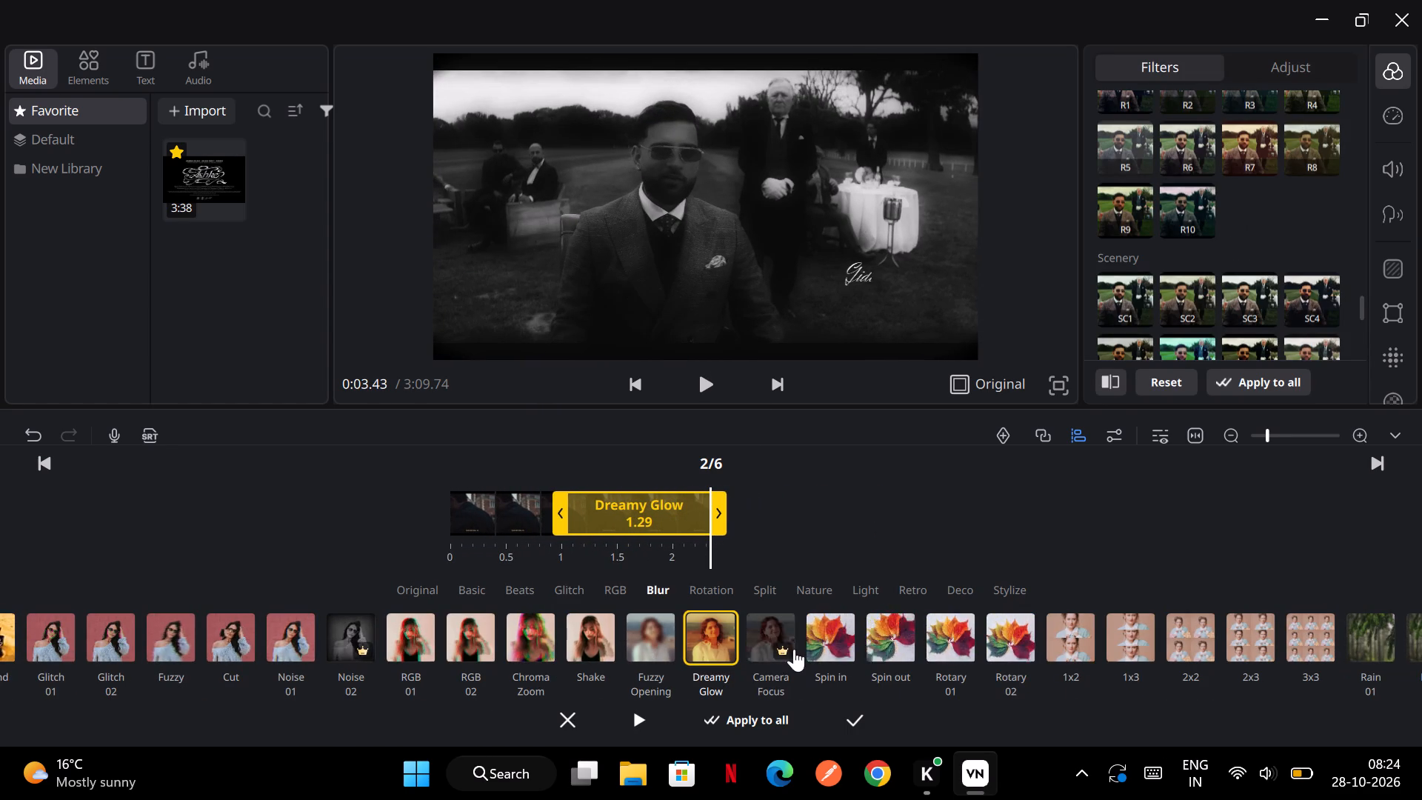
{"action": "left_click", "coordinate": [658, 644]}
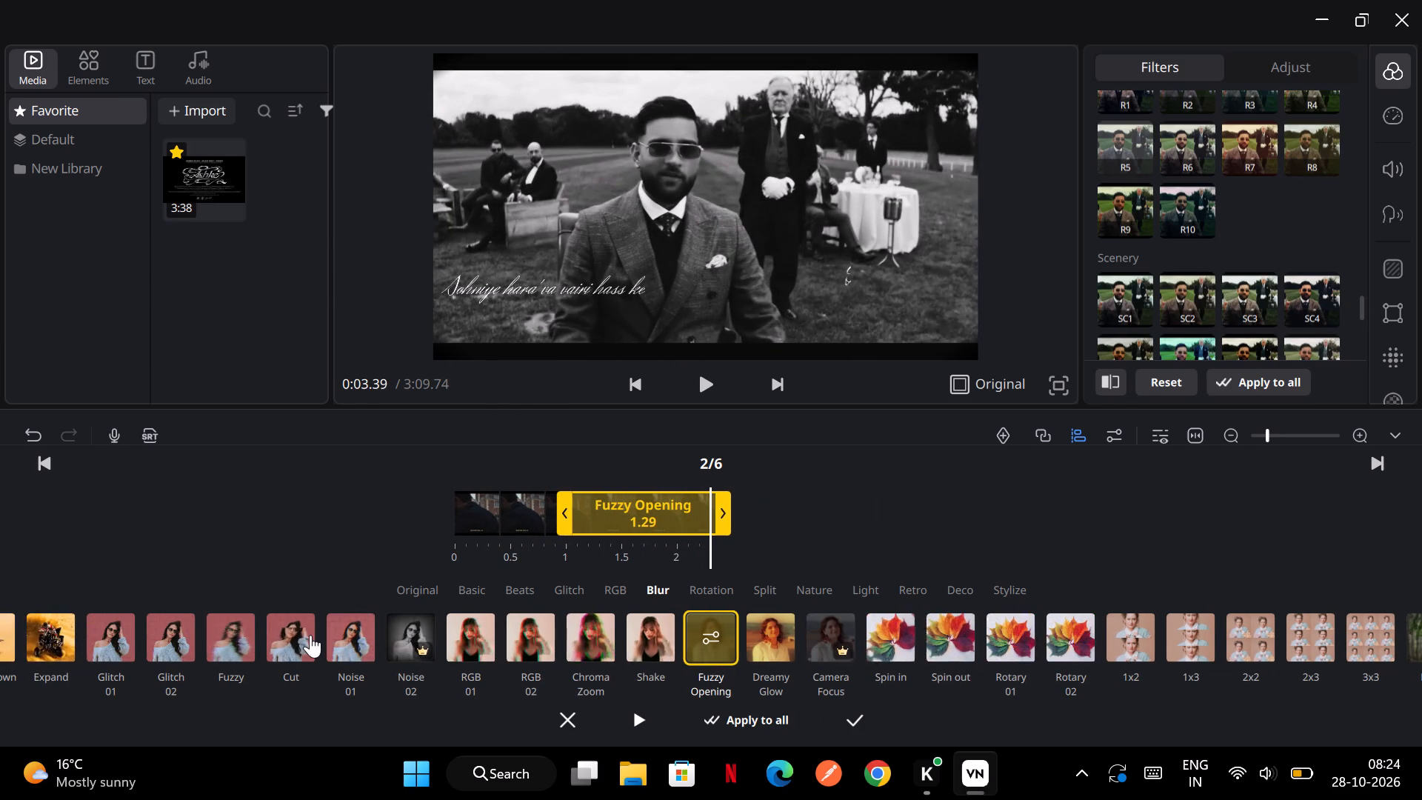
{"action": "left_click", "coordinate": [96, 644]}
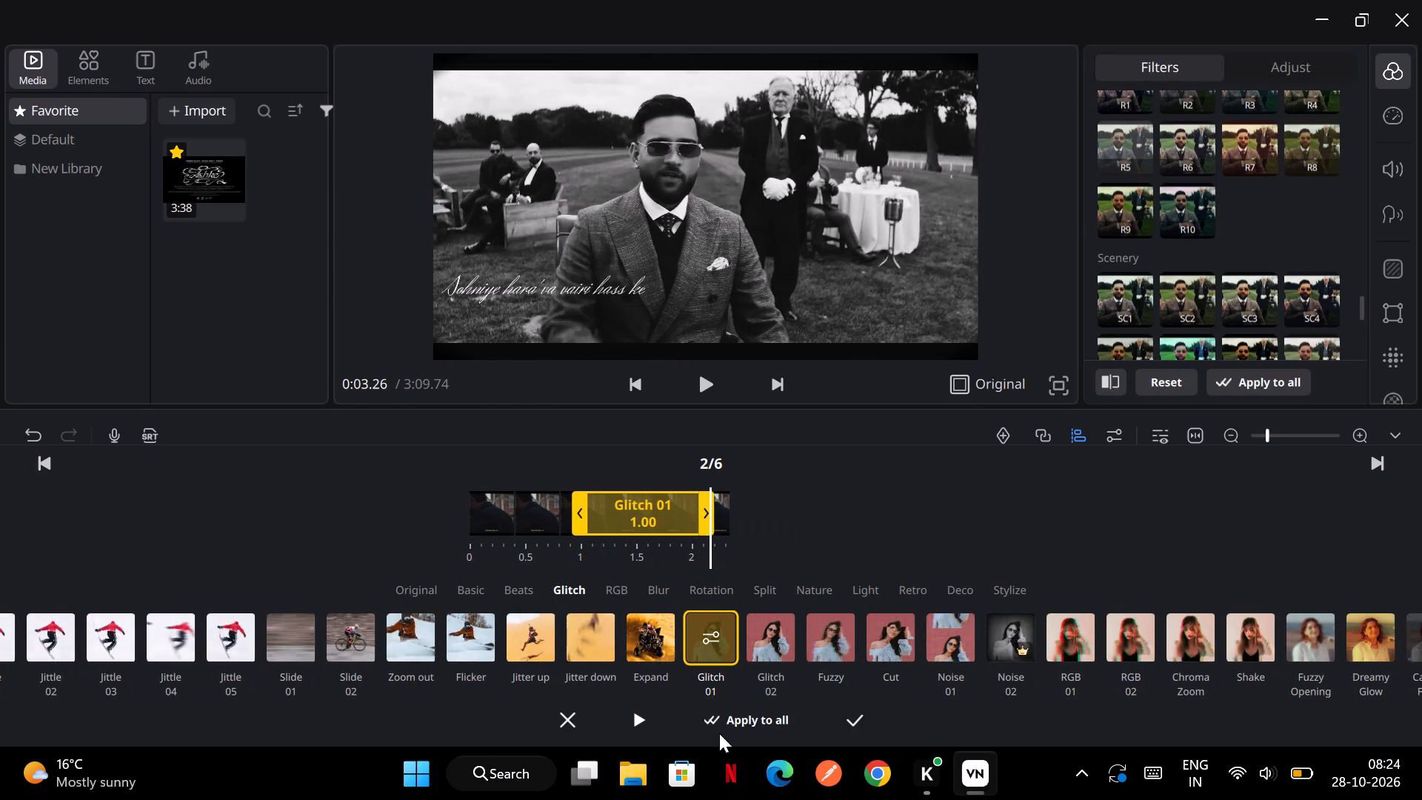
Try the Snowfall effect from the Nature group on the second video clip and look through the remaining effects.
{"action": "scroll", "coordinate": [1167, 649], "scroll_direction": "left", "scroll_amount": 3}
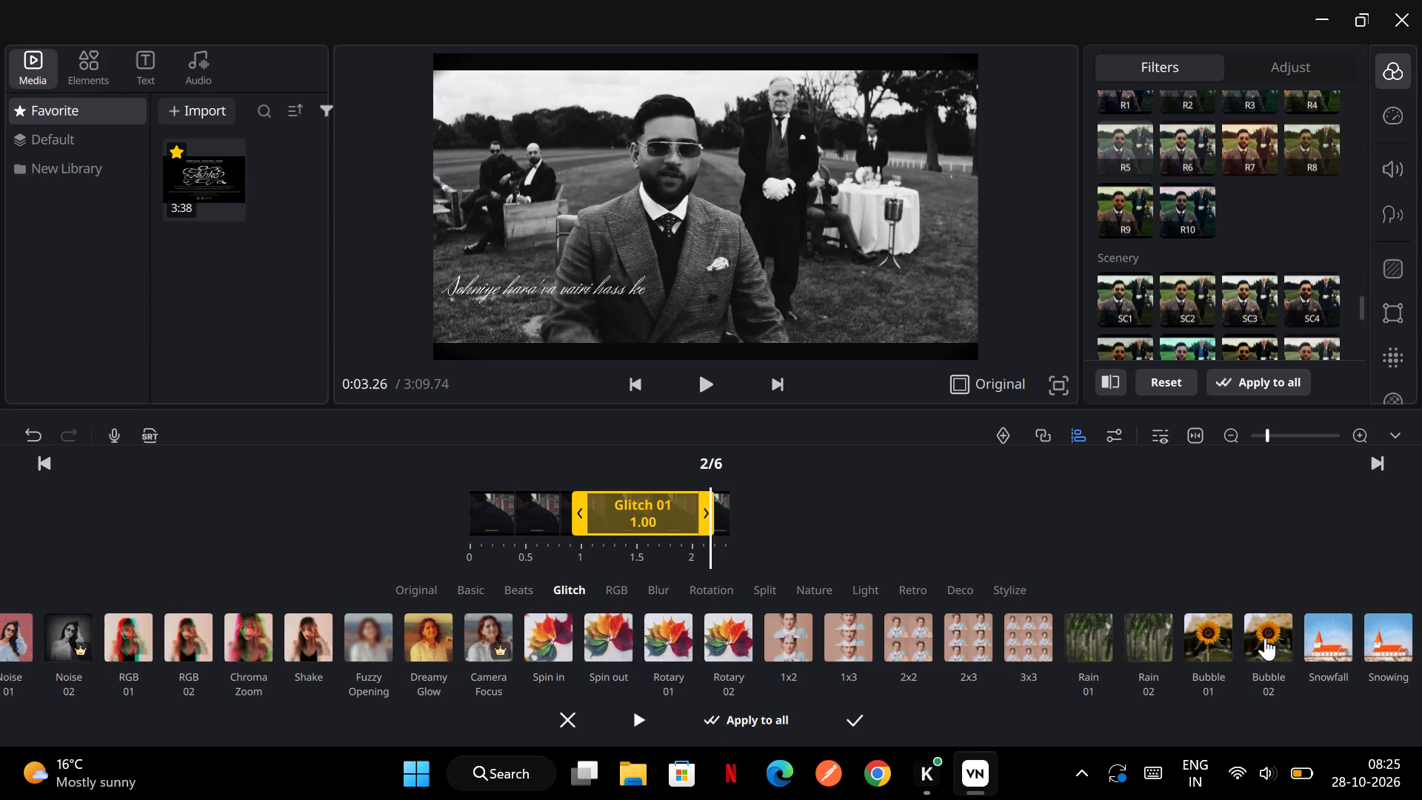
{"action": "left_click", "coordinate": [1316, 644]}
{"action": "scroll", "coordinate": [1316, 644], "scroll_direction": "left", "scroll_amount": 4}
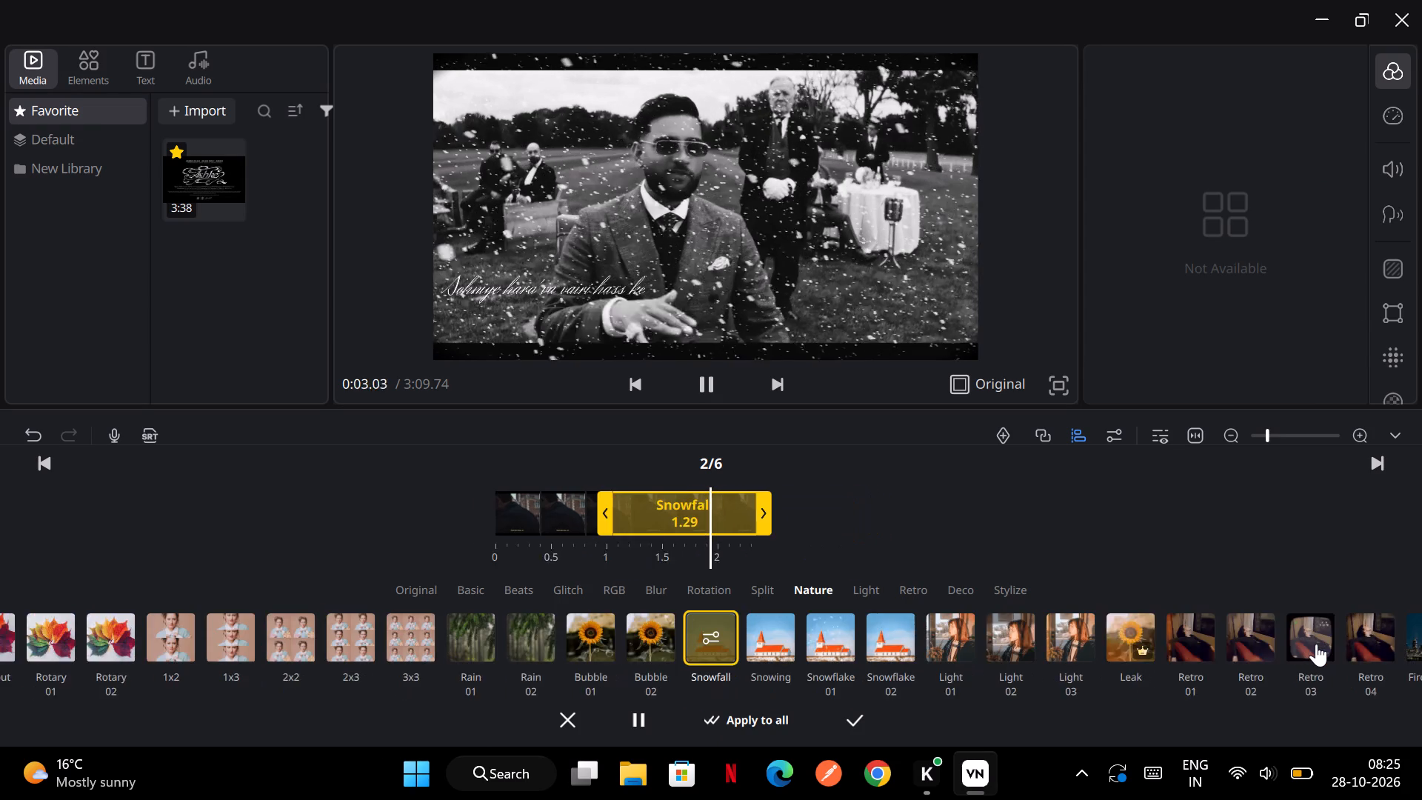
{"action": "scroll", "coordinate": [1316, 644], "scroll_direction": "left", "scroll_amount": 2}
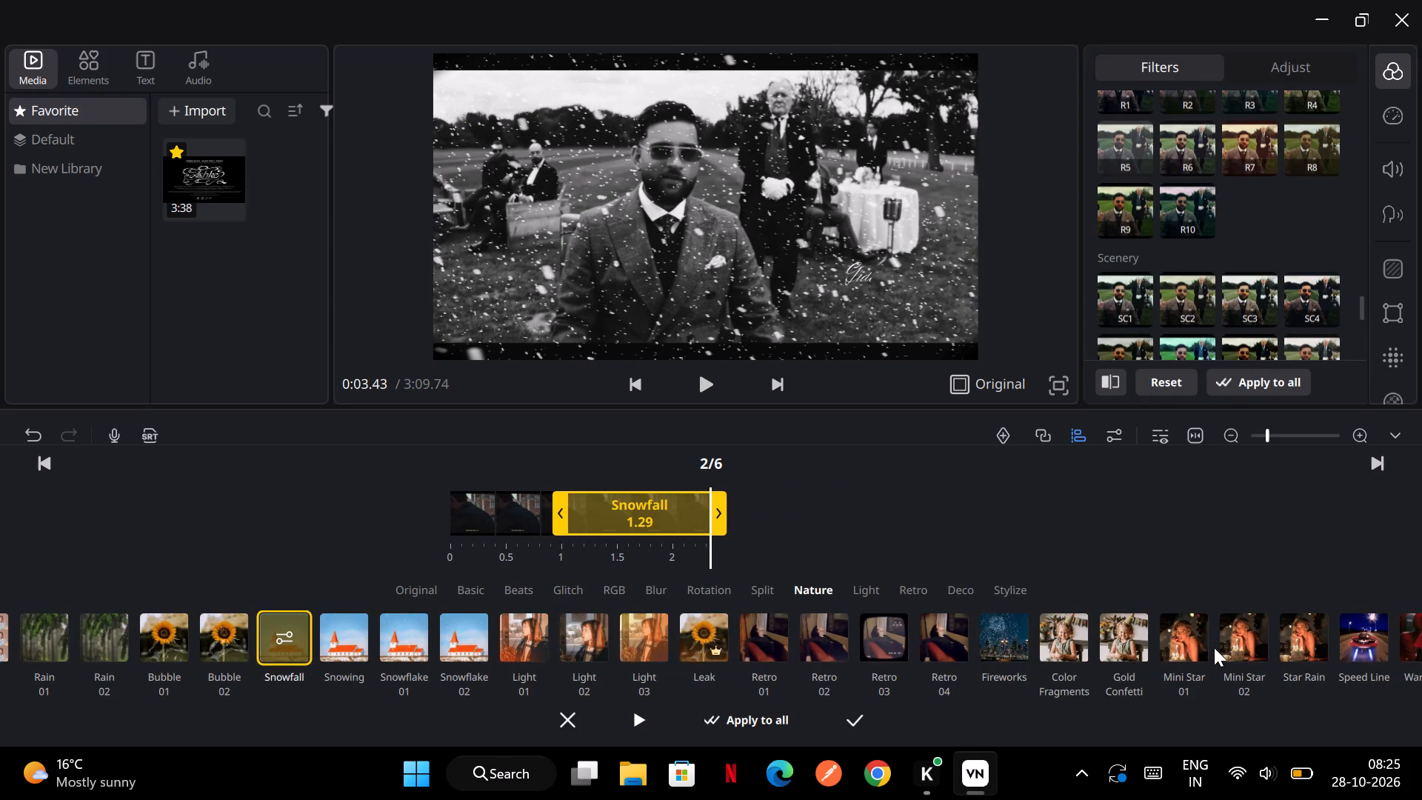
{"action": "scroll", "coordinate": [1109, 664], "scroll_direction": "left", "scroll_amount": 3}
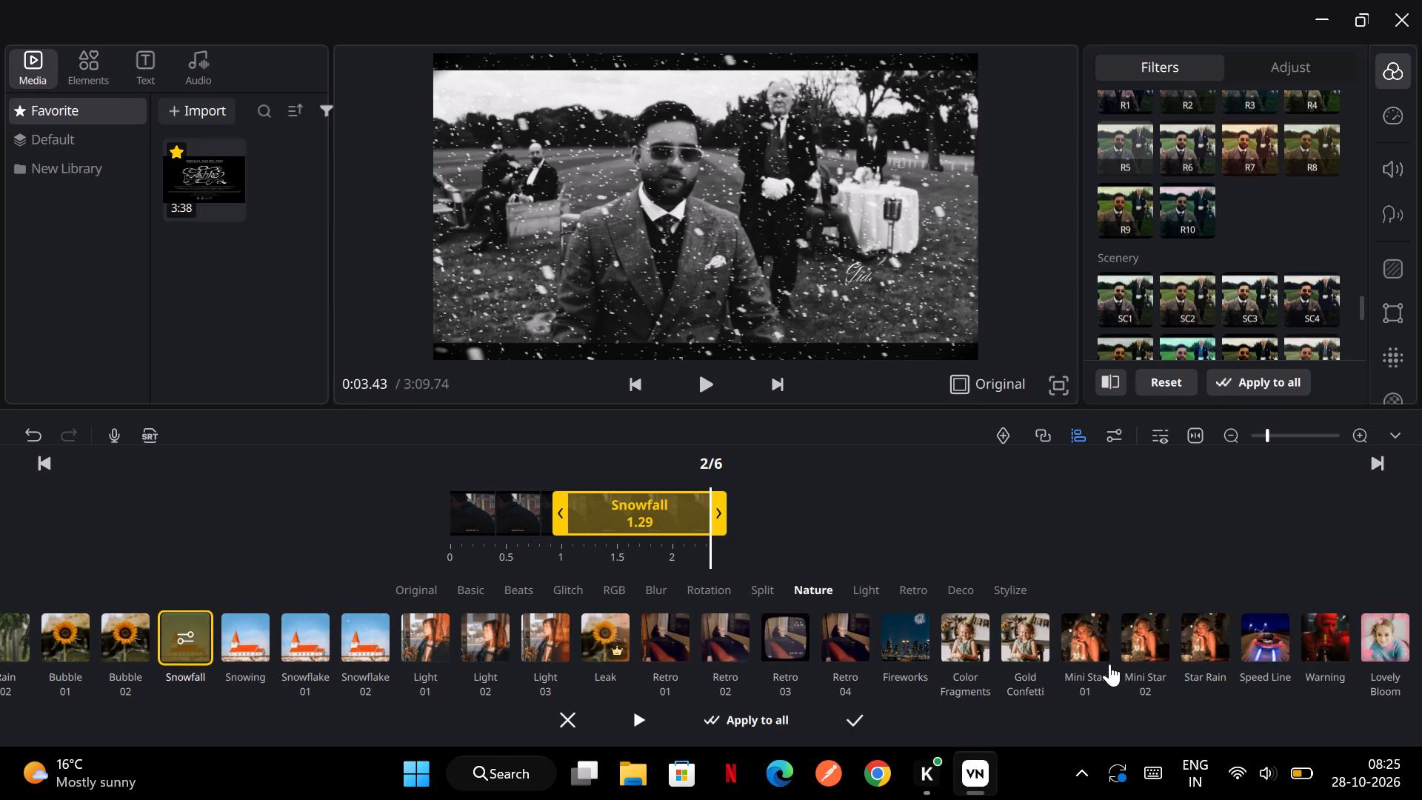
Compare the Retro effects Retro 03 and Retro 01 on the second video clip and apply Retro 01.
{"action": "left_click", "coordinate": [921, 601]}
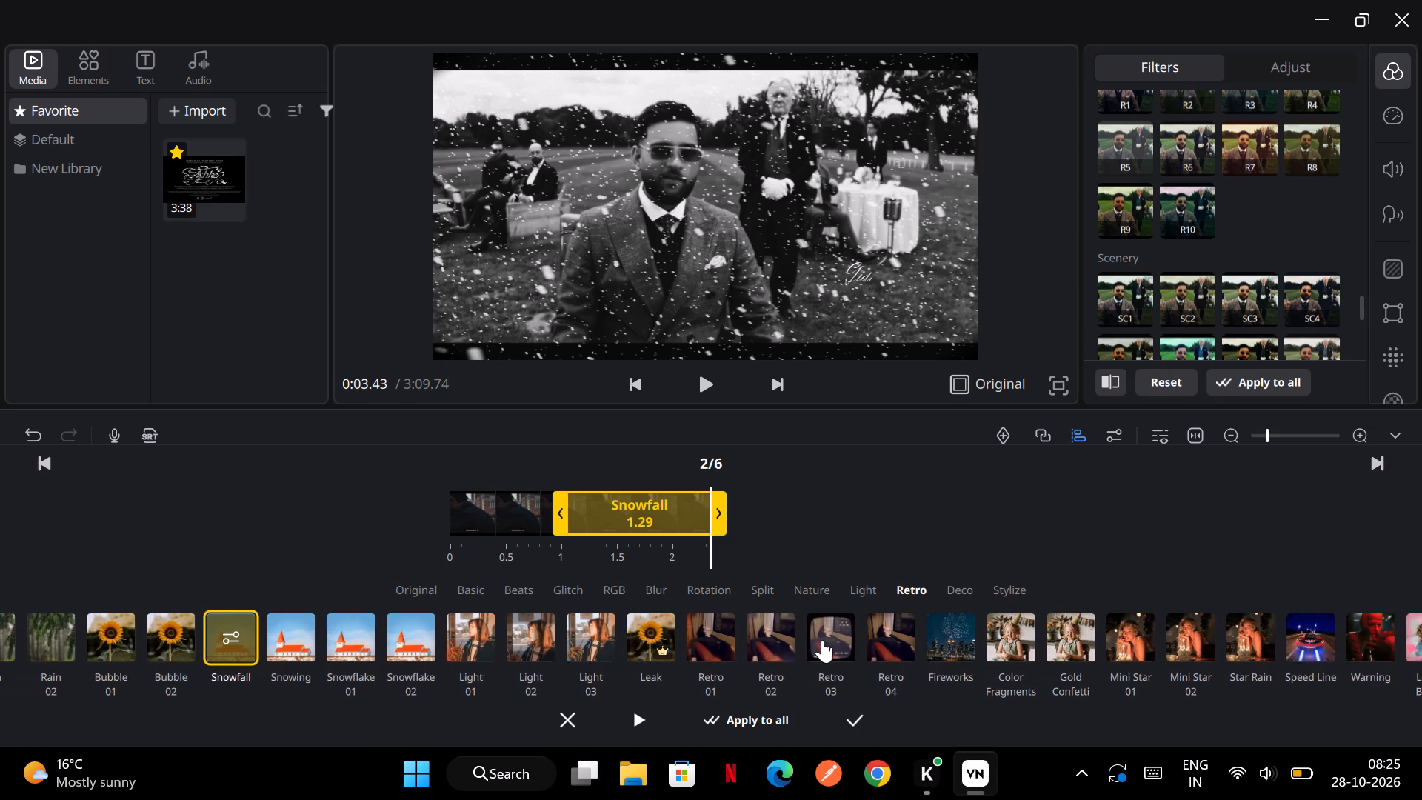
{"action": "left_click", "coordinate": [821, 641]}
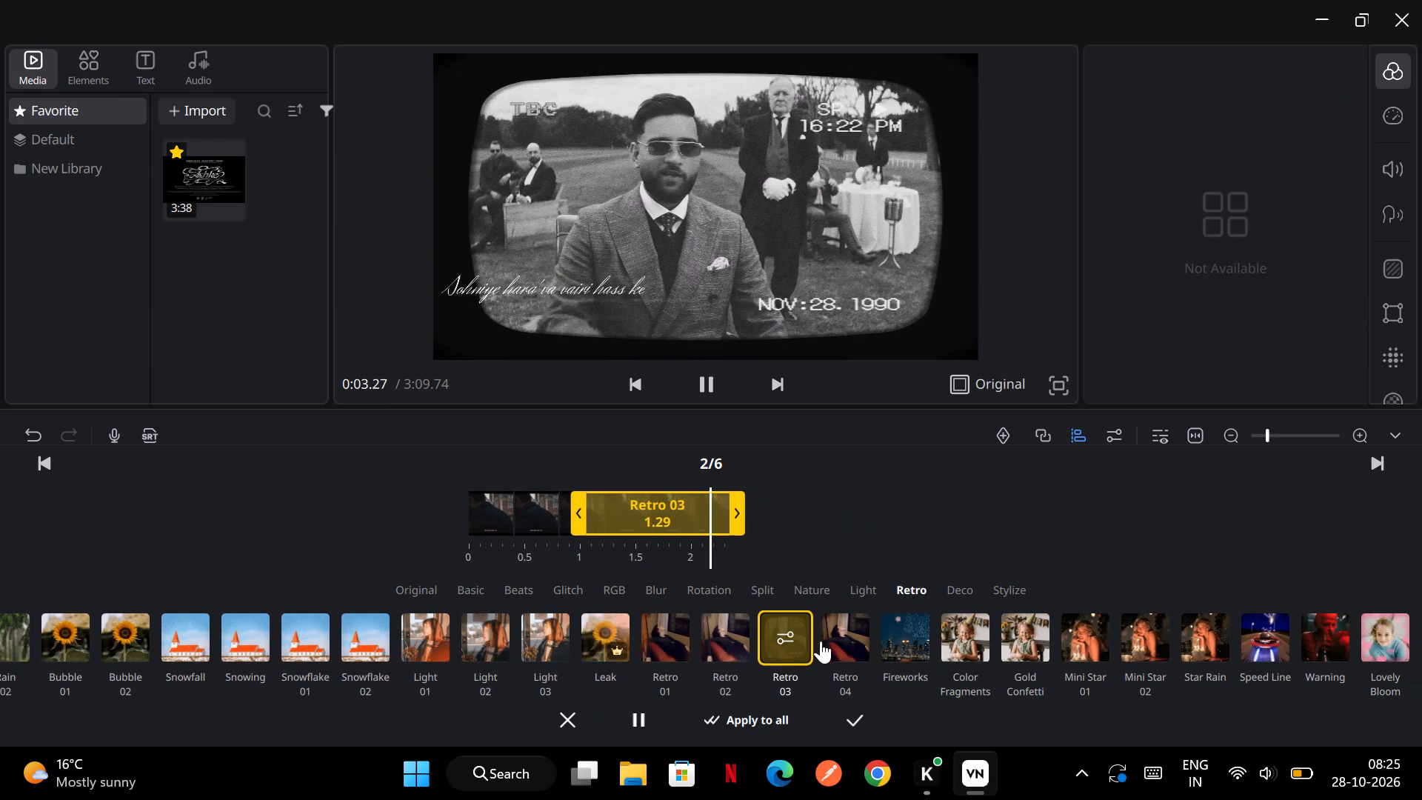
{"action": "left_click", "coordinate": [673, 645]}
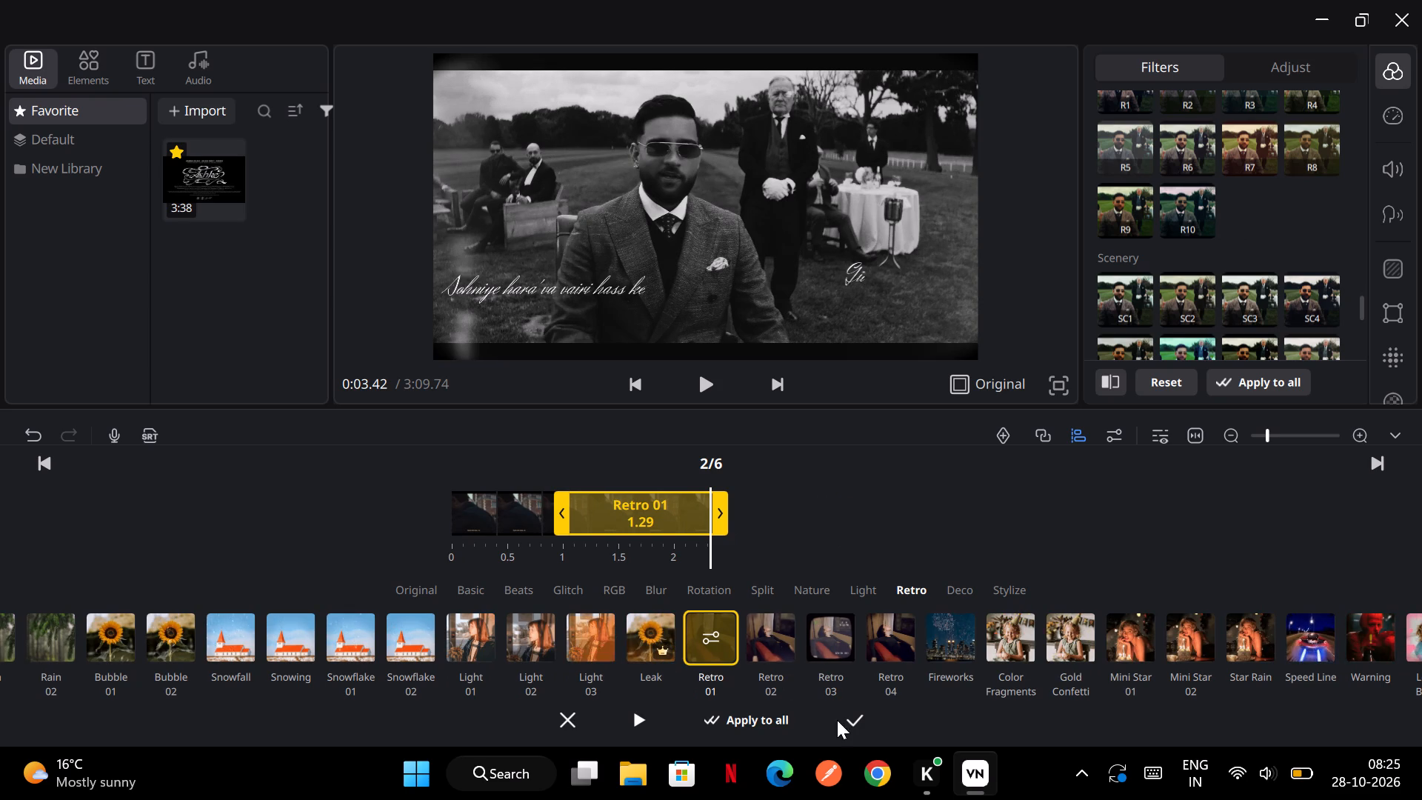
{"action": "left_click", "coordinate": [853, 726]}
Play back the second video clip into the third one to preview the Retro 01 effect.
{"action": "scroll", "coordinate": [774, 588], "scroll_direction": "right", "scroll_amount": 1}
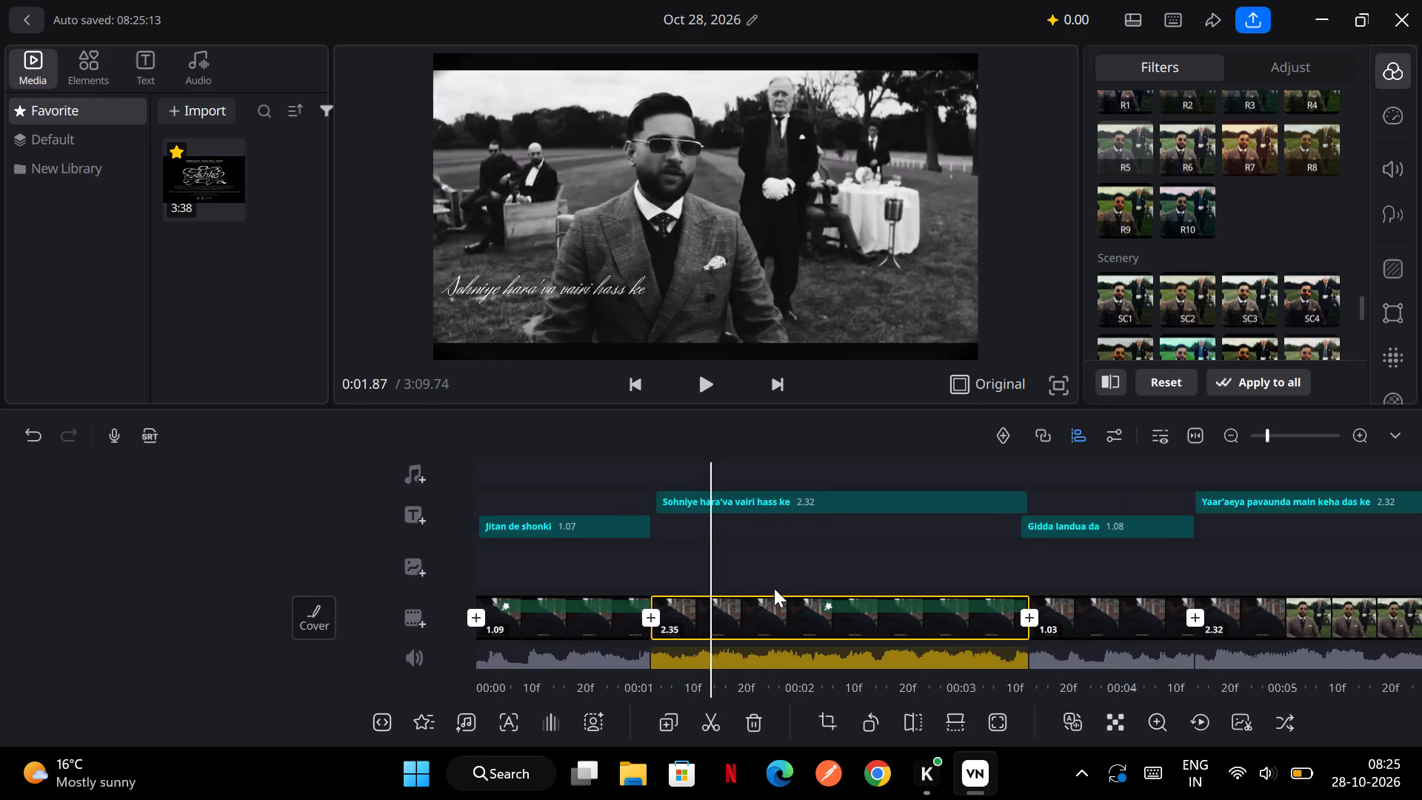
{"action": "scroll", "coordinate": [774, 588], "scroll_direction": "right", "scroll_amount": 2}
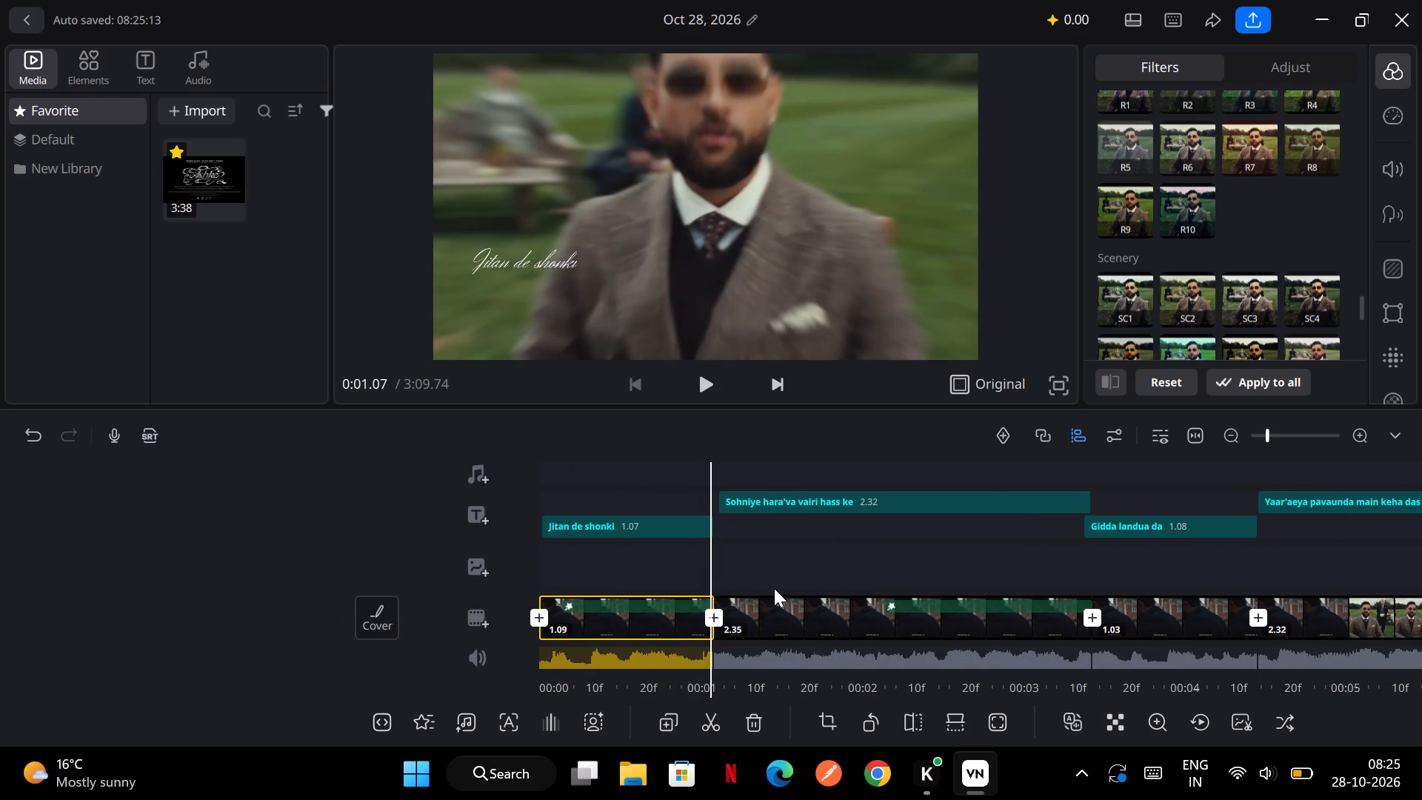
{"action": "left_click", "coordinate": [700, 381]}
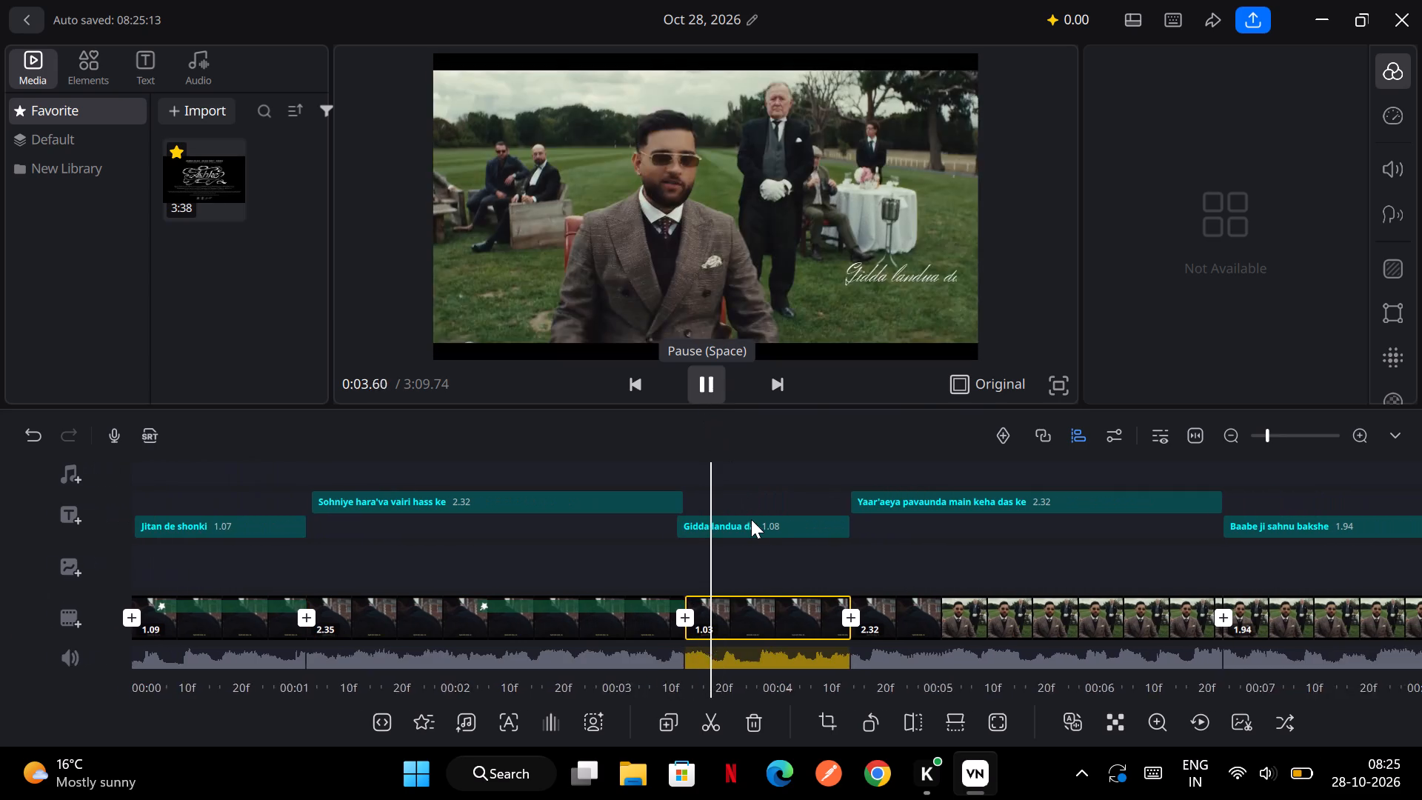
Extend the Retro 01 effect back to the start of the second video clip, covering its full 2.35 seconds.
{"action": "scroll", "coordinate": [751, 519], "scroll_direction": "right", "scroll_amount": 4}
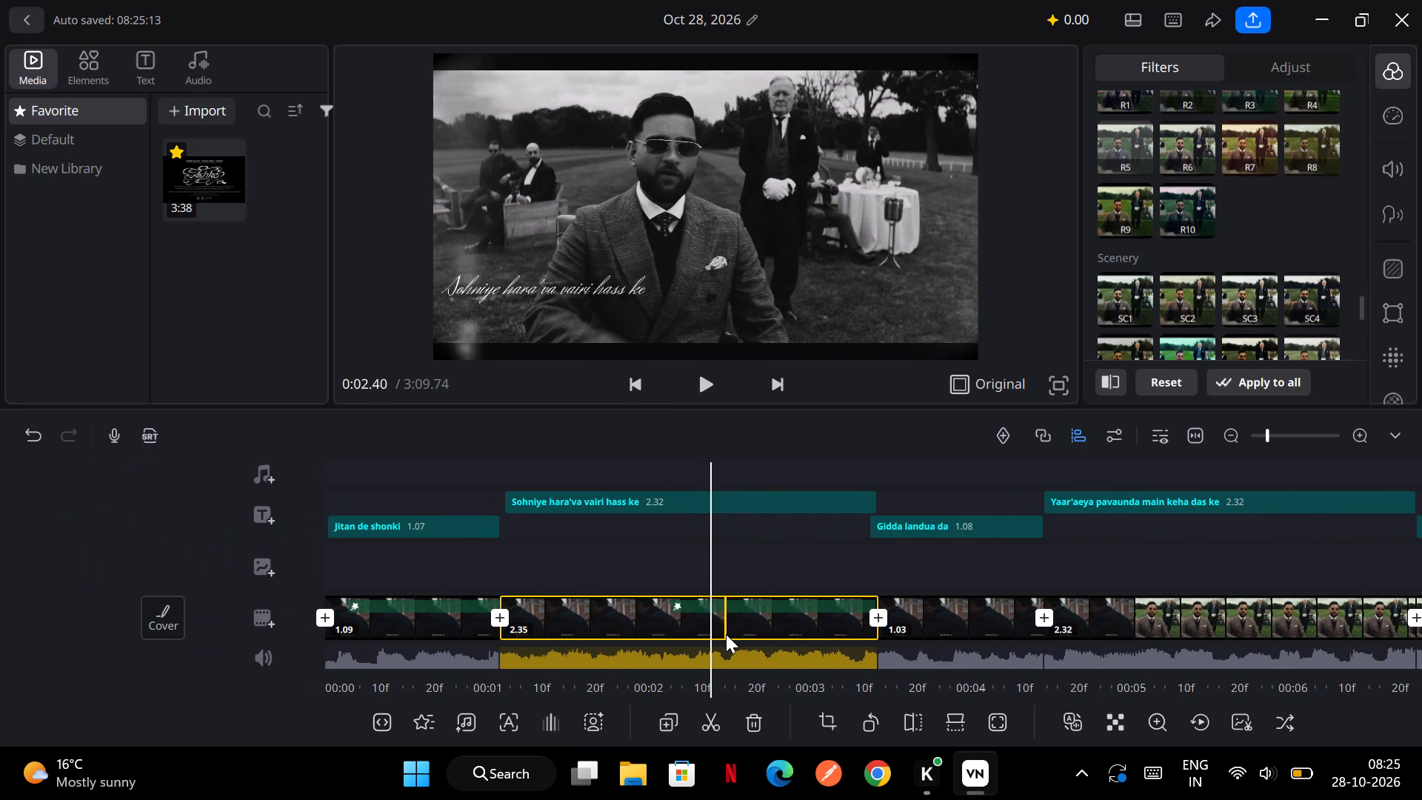
{"action": "left_click", "coordinate": [421, 707]}
{"action": "left_click_drag", "start_coordinate": [717, 513], "coordinate": [671, 517]}
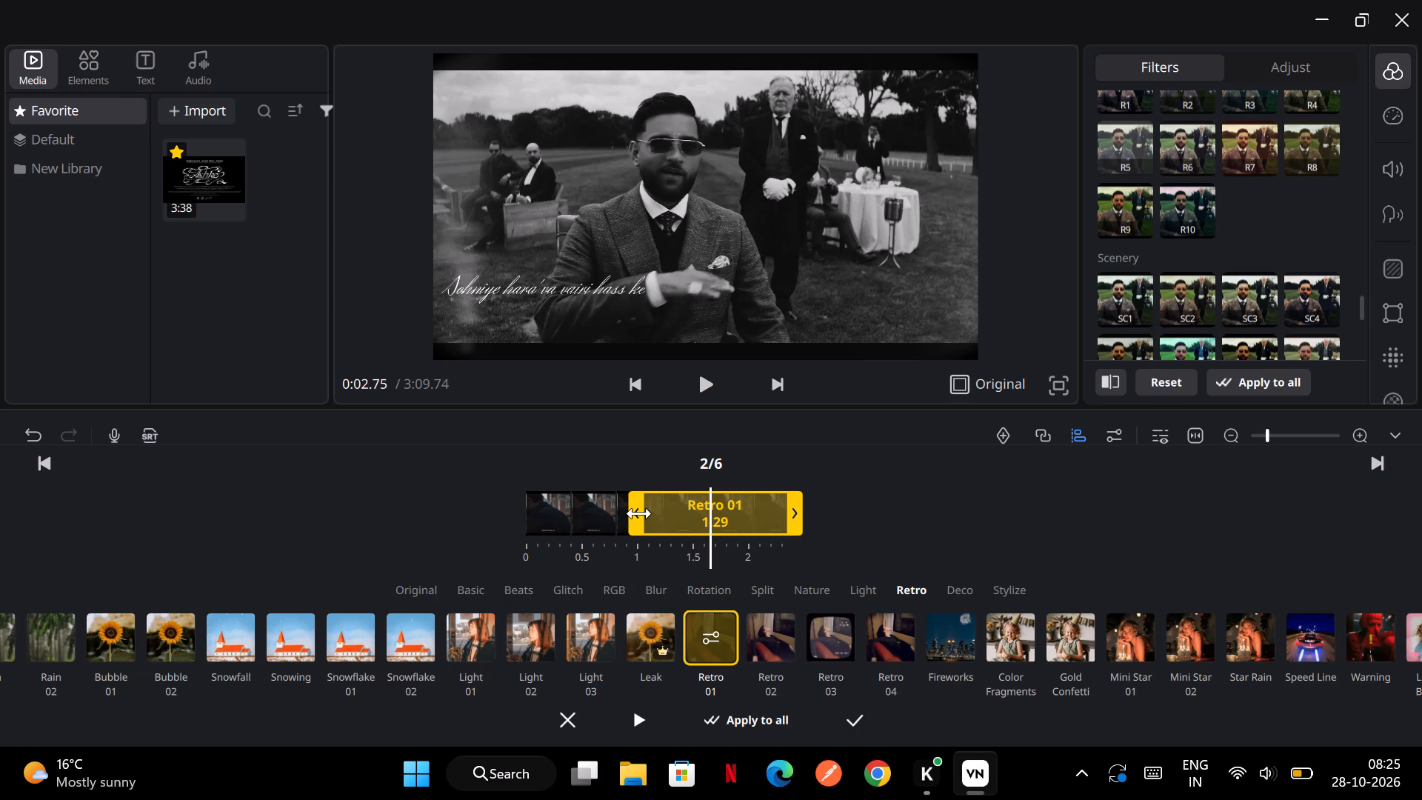
{"action": "left_click_drag", "start_coordinate": [639, 513], "coordinate": [514, 510]}
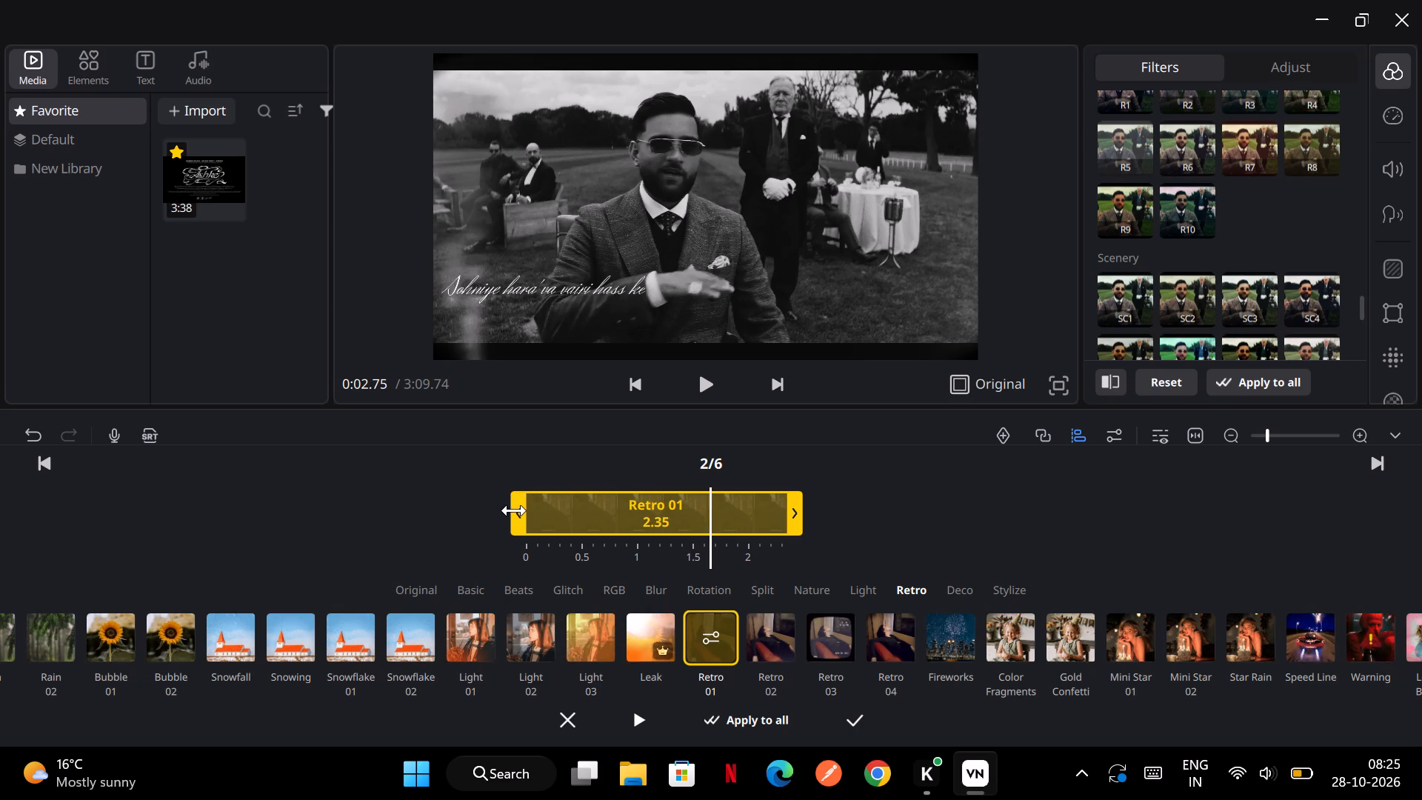
{"action": "left_click", "coordinate": [841, 721]}
Add an audio fade-in of 0.2 to the second video clip.
{"action": "left_click", "coordinate": [675, 600]}
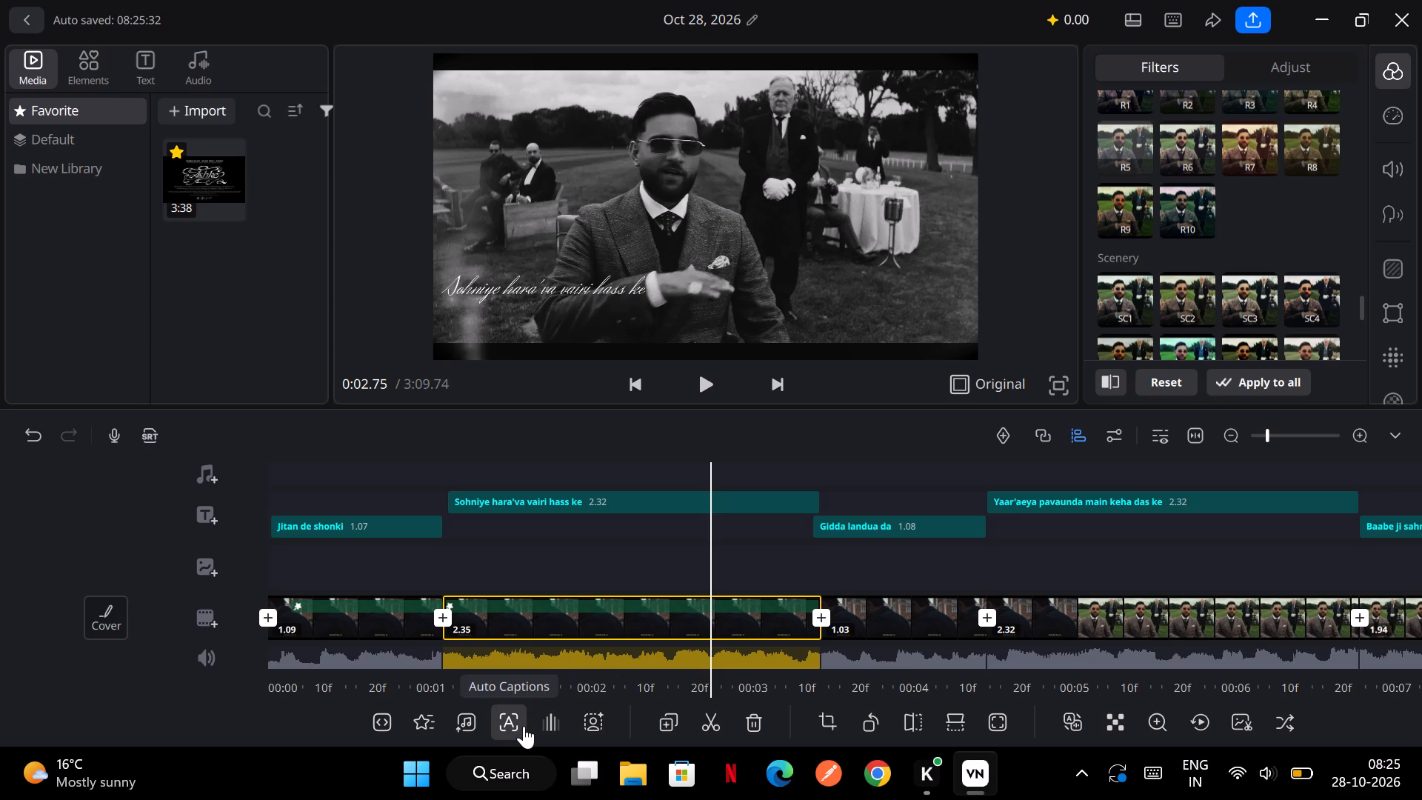
{"action": "left_click", "coordinate": [551, 724]}
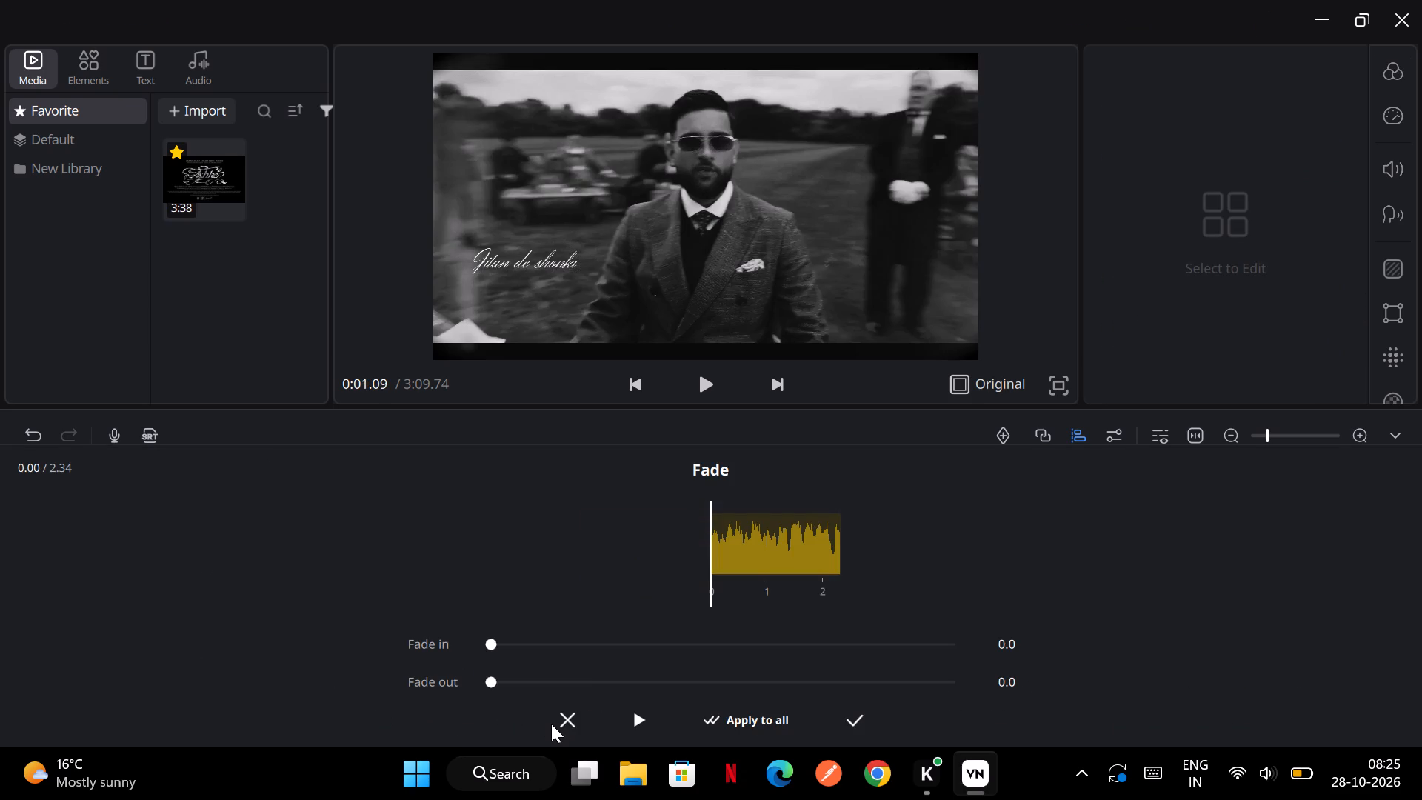
{"action": "left_click_drag", "start_coordinate": [486, 647], "coordinate": [502, 647]}
{"action": "left_click_drag", "start_coordinate": [502, 647], "coordinate": [562, 650]}
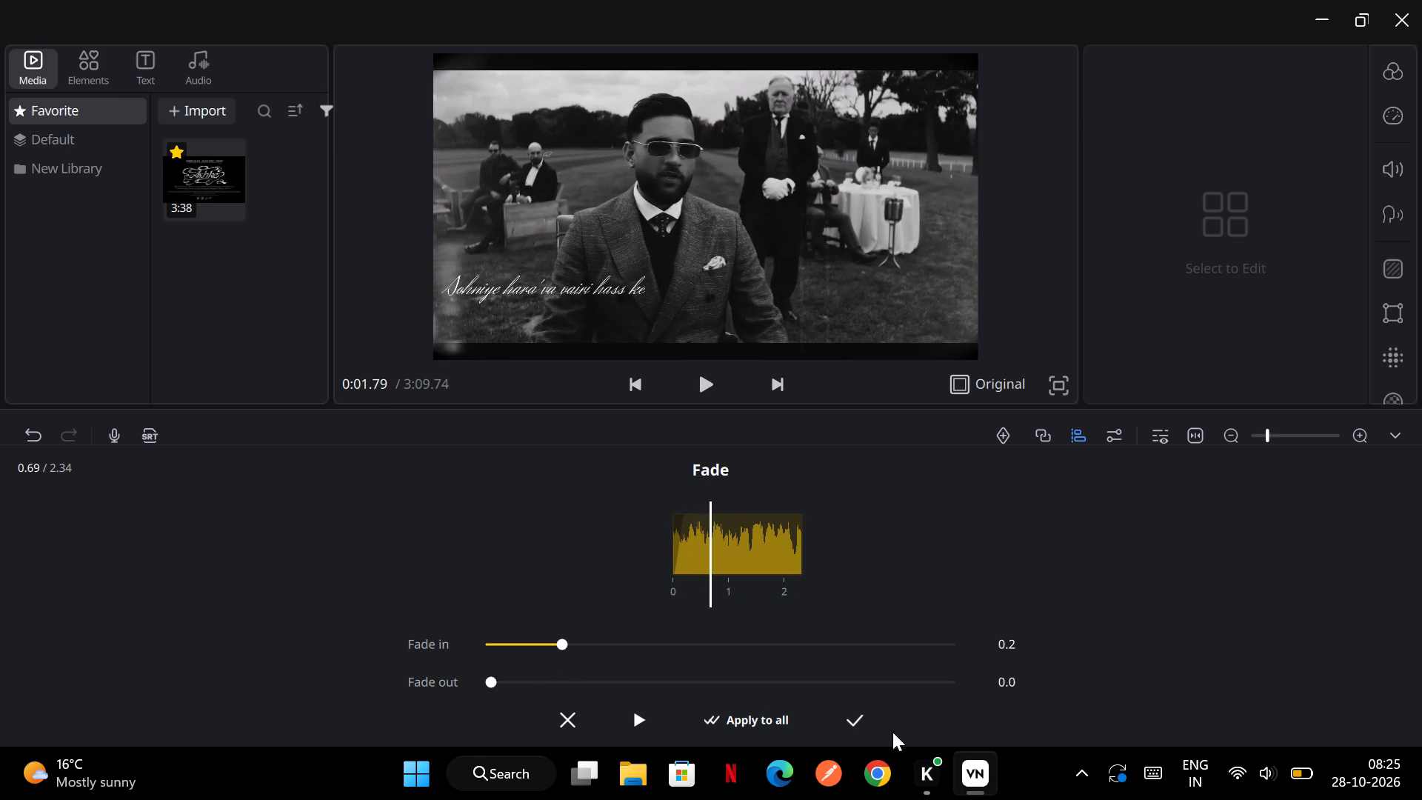
{"action": "left_click_drag", "start_coordinate": [553, 646], "coordinate": [572, 647]}
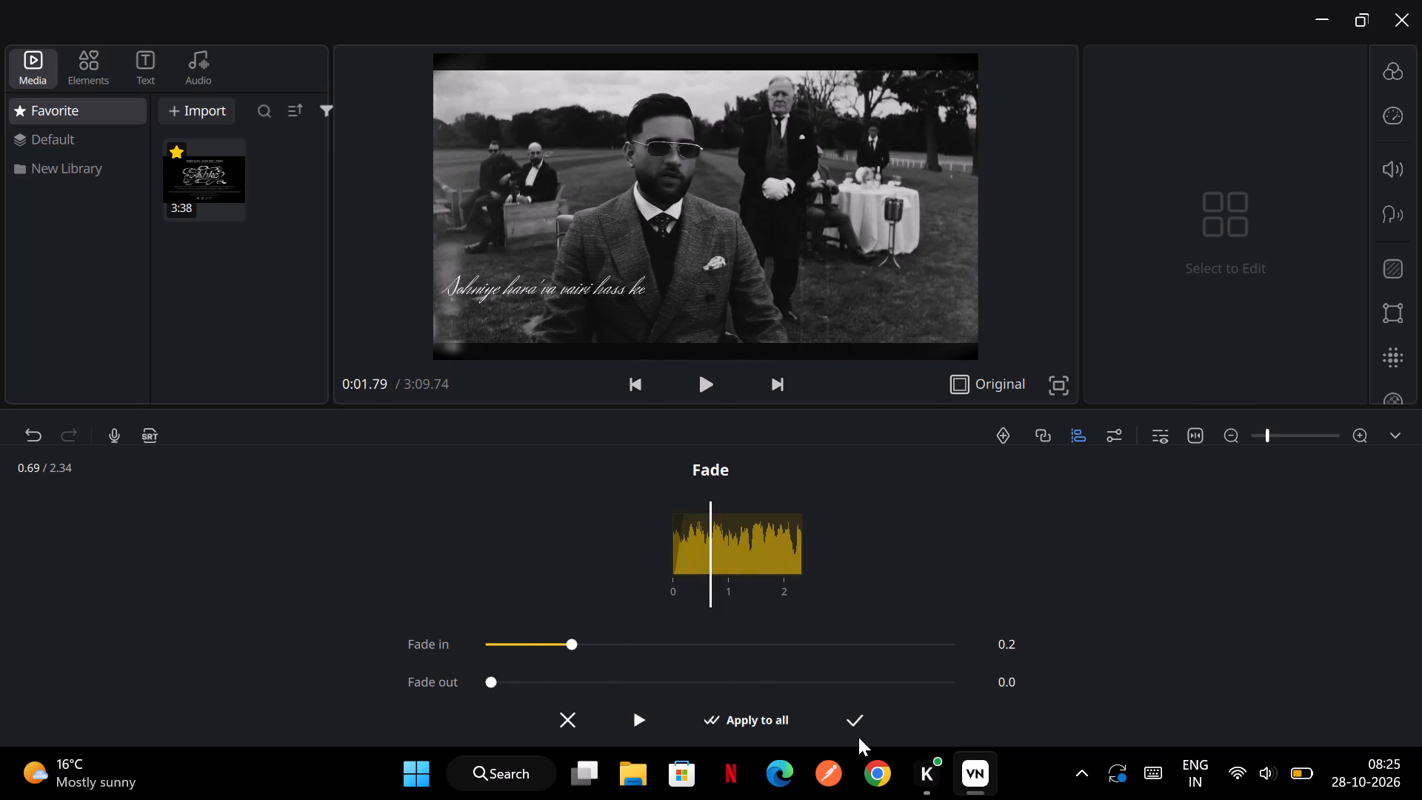
{"action": "left_click", "coordinate": [856, 719]}
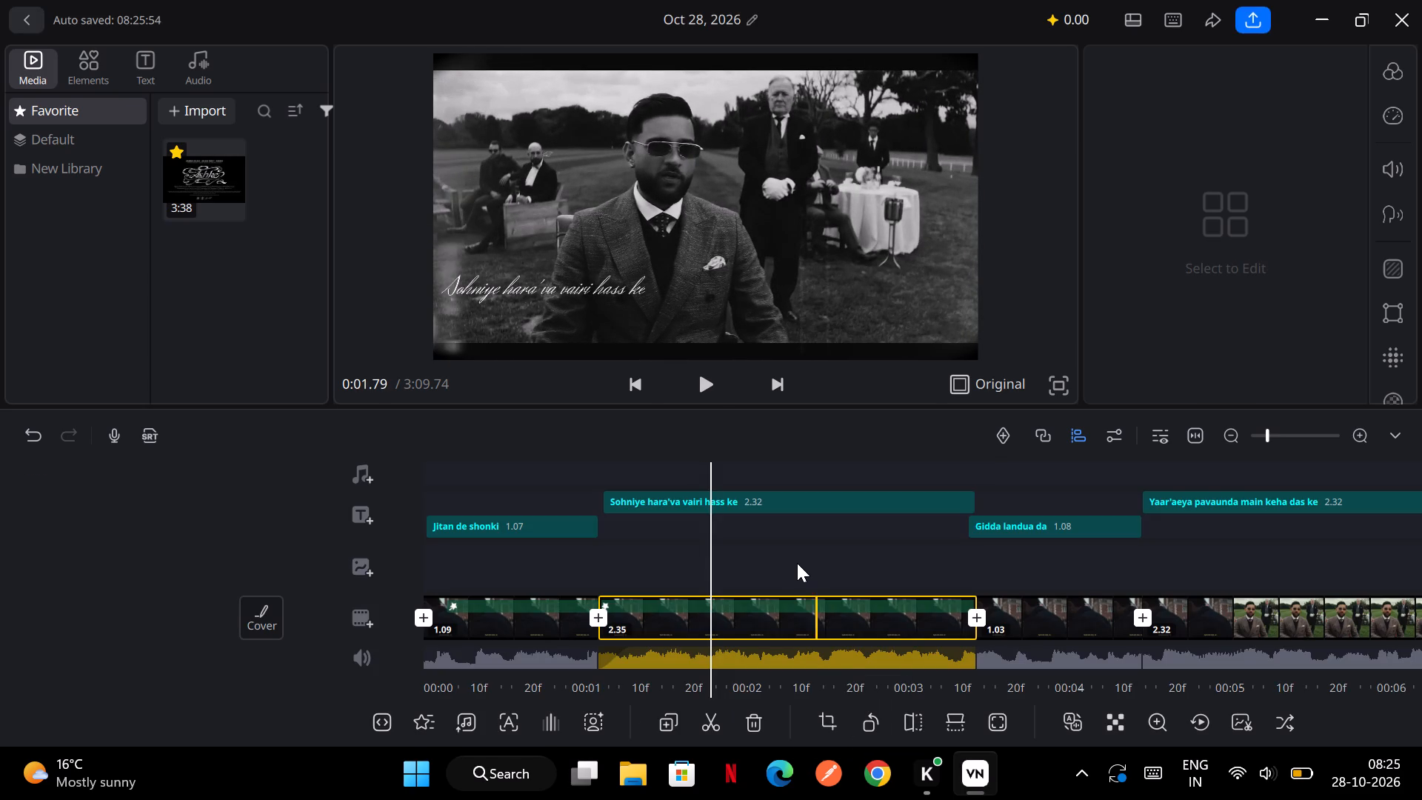
Play back the video from the start into the second clip to preview its Retro 01 effect and audio fade-in.
{"action": "left_click", "coordinate": [797, 560]}
{"action": "scroll", "coordinate": [797, 560], "scroll_direction": "right", "scroll_amount": 6}
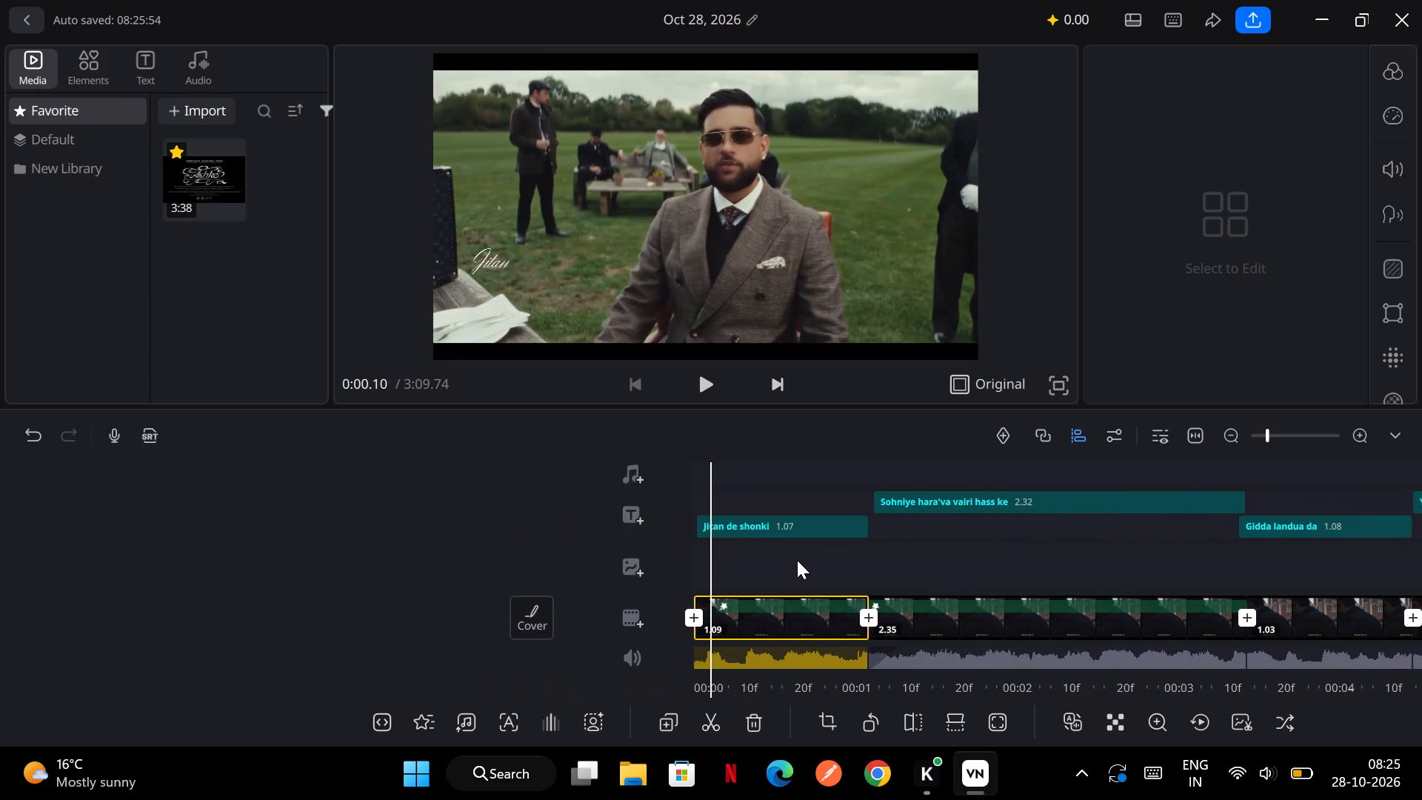
{"action": "scroll", "coordinate": [797, 560], "scroll_direction": "right", "scroll_amount": 1}
{"action": "left_click", "coordinate": [697, 369]}
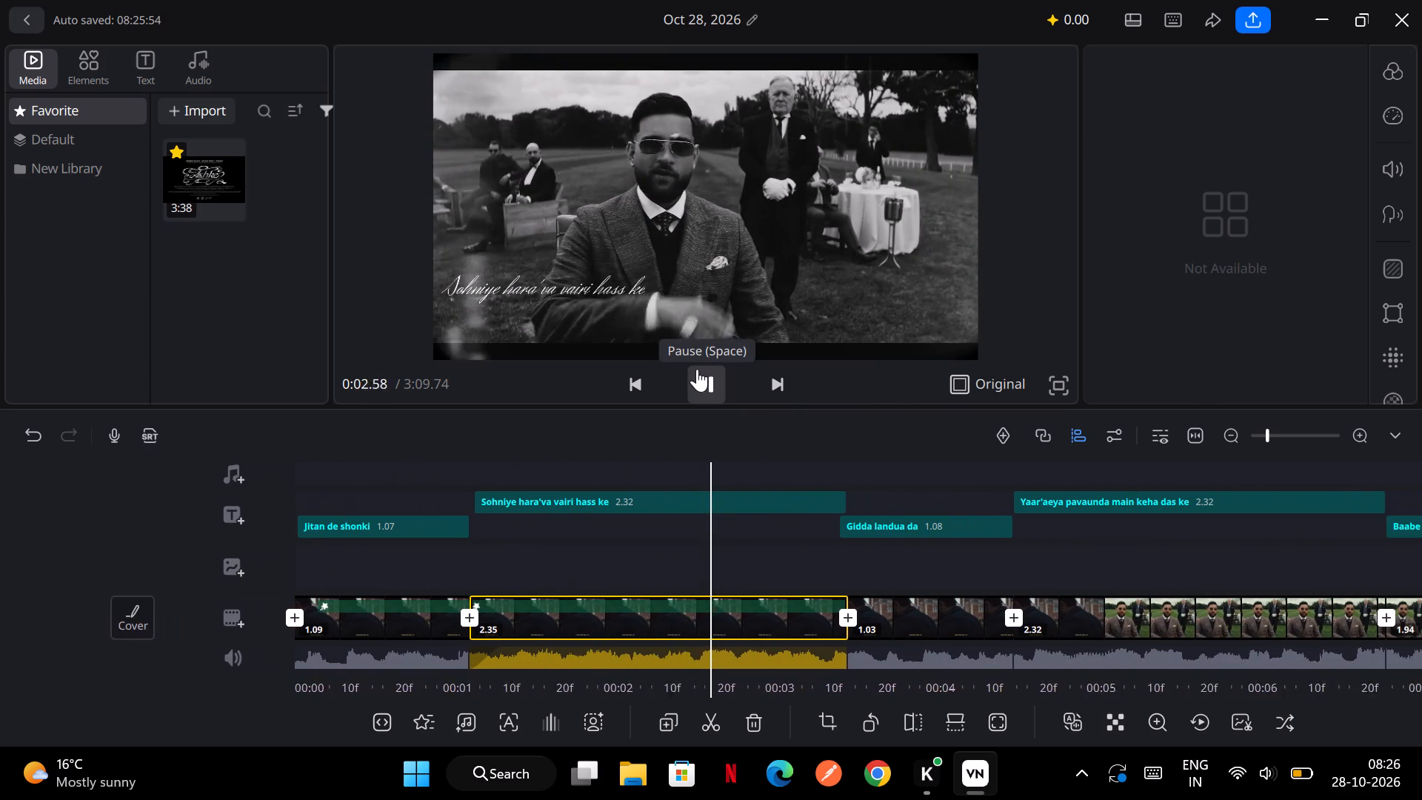
Set the audio fade-in of the second video clip to 0.1.
{"action": "scroll", "coordinate": [573, 464], "scroll_direction": "right", "scroll_amount": 1}
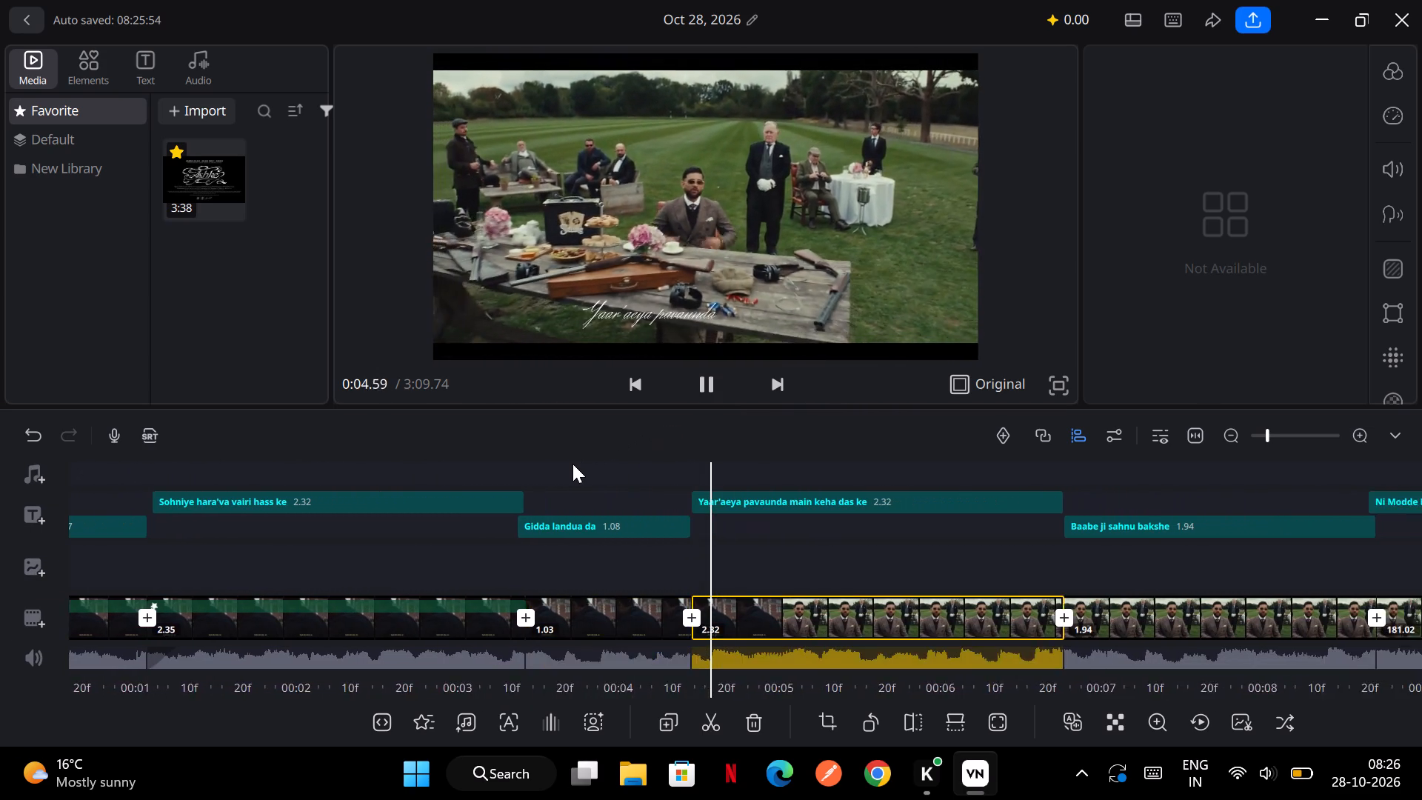
{"action": "scroll", "coordinate": [573, 464], "scroll_direction": "right", "scroll_amount": 3}
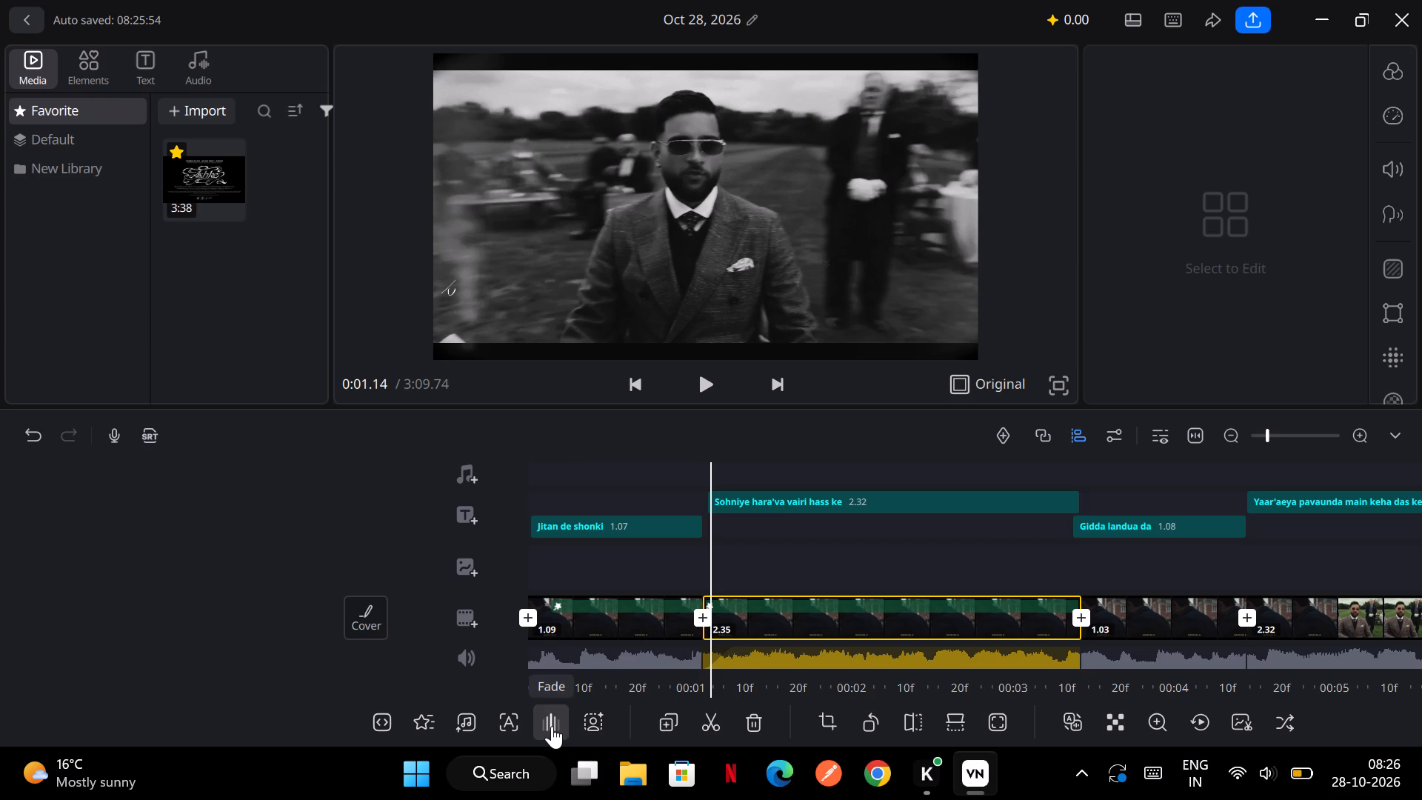
{"action": "left_click", "coordinate": [552, 726]}
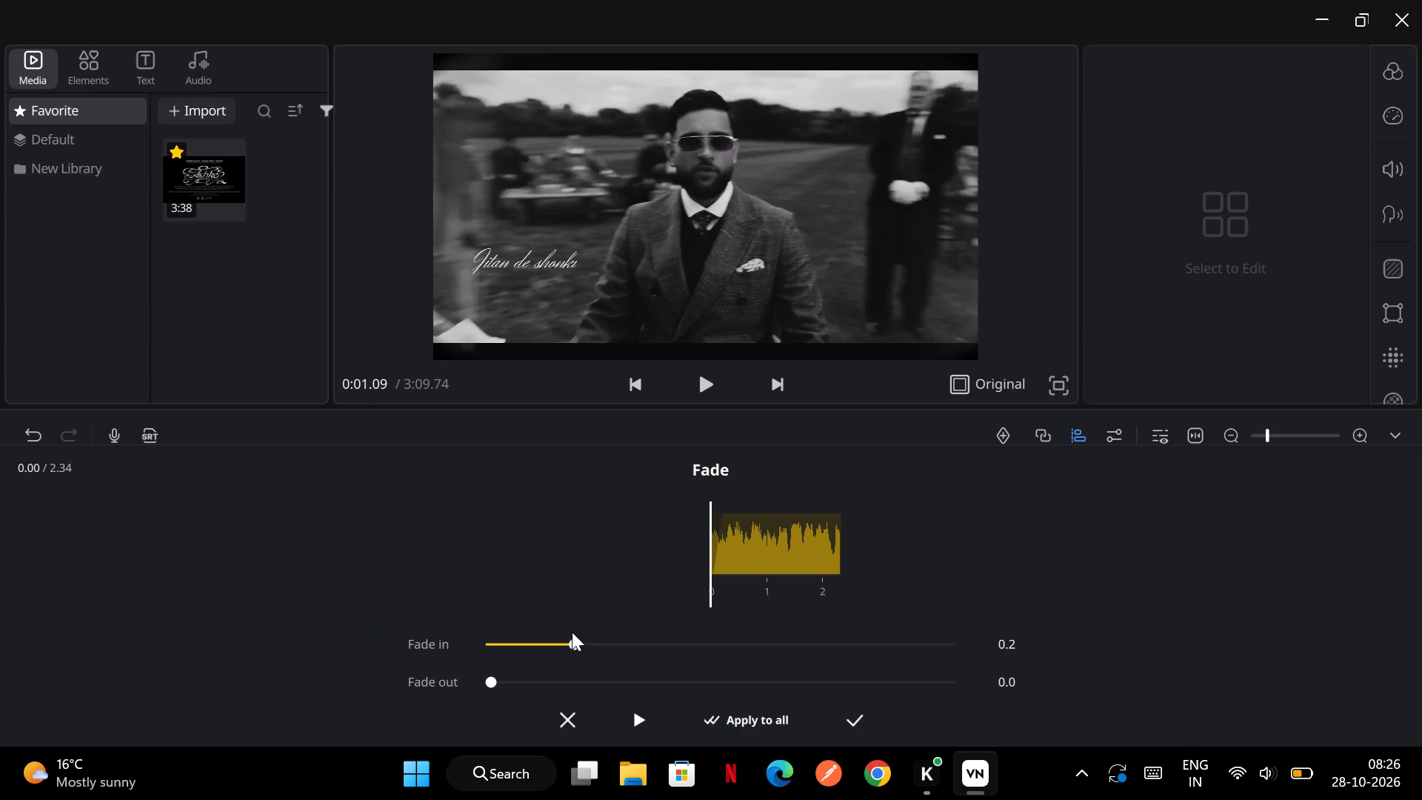
{"action": "left_click_drag", "start_coordinate": [572, 632], "coordinate": [572, 640]}
{"action": "left_click_drag", "start_coordinate": [572, 640], "coordinate": [518, 637]}
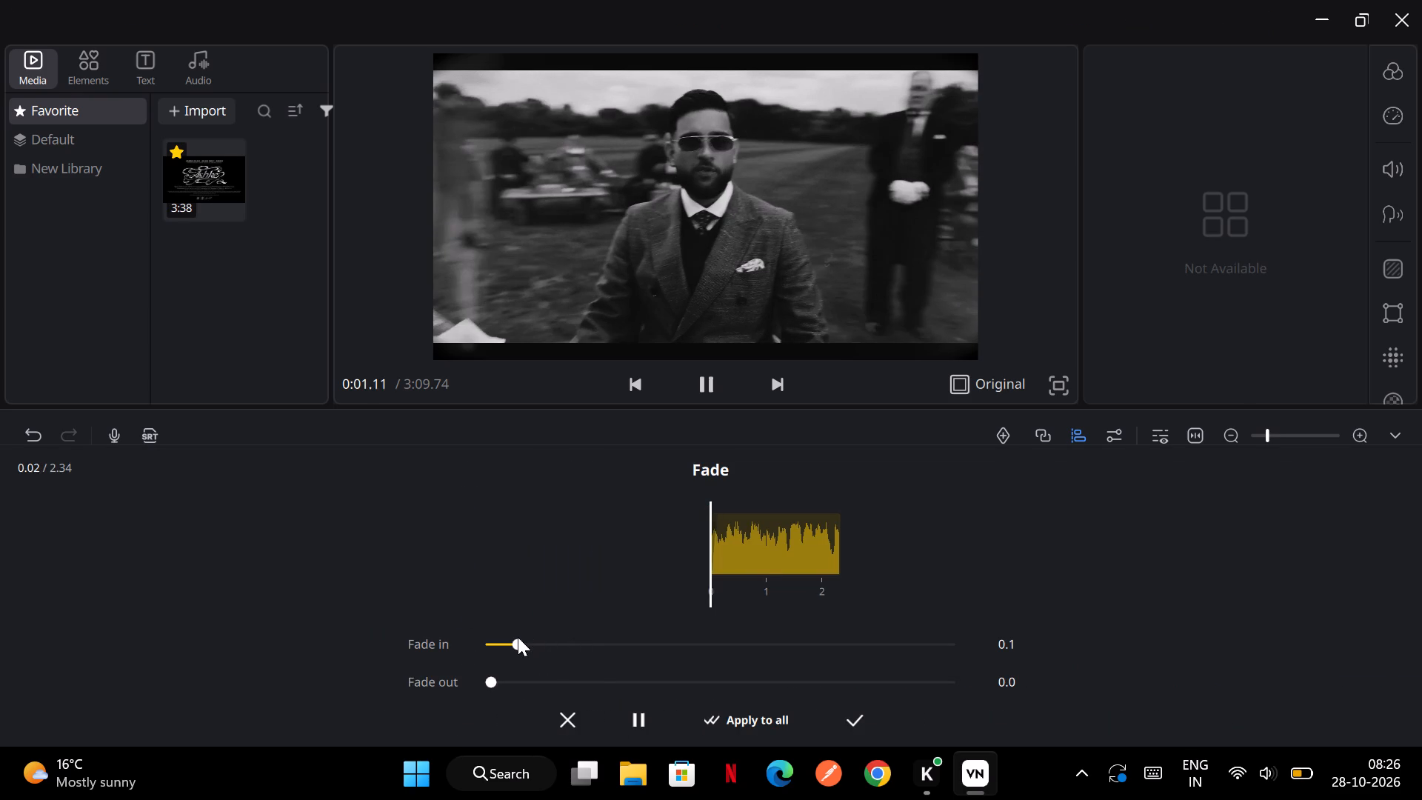
{"action": "left_click", "coordinate": [864, 724]}
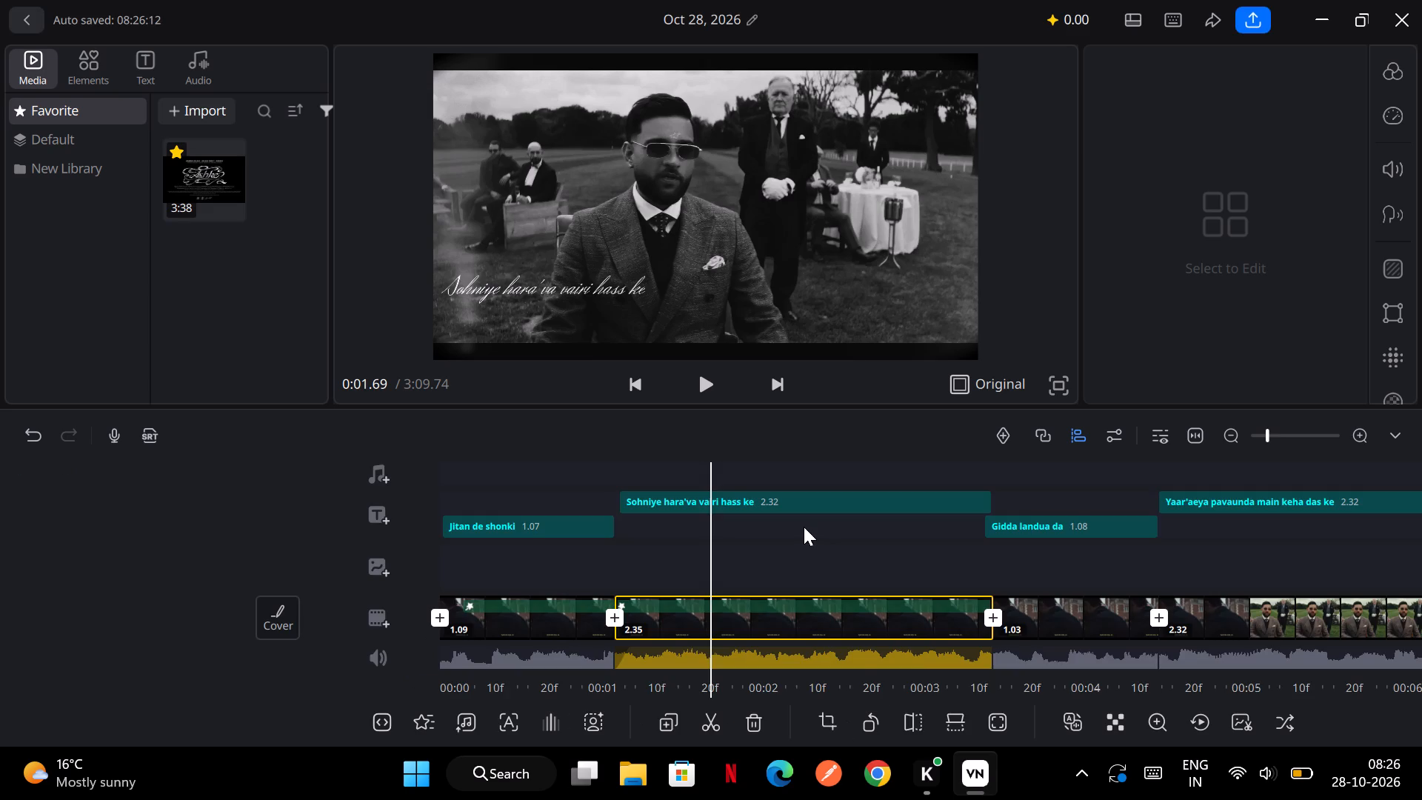
Play back the video from near the start through the second clip to check its shortened audio fade-in.
{"action": "scroll", "coordinate": [804, 527], "scroll_direction": "right", "scroll_amount": 4}
{"action": "scroll", "coordinate": [691, 526], "scroll_direction": "right", "scroll_amount": 1}
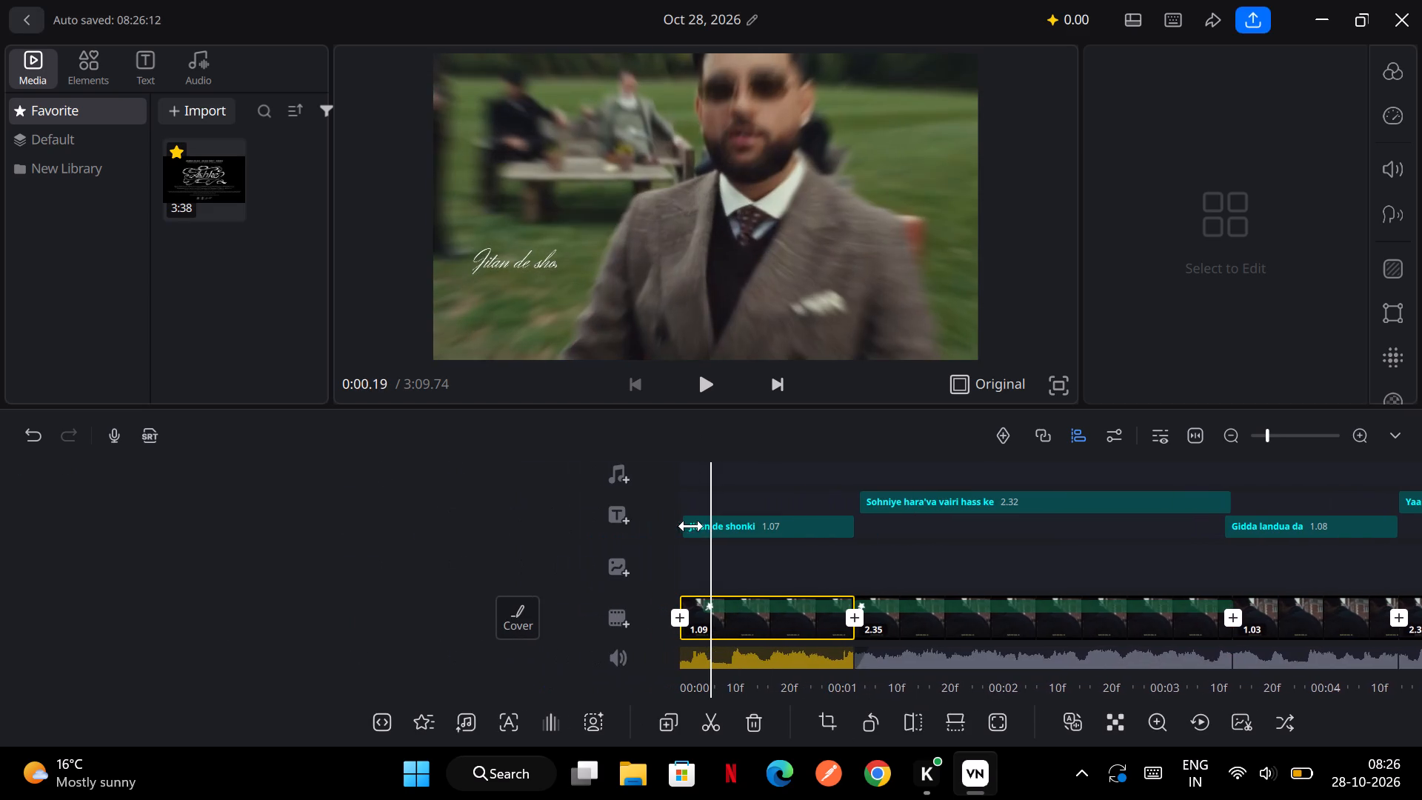
{"action": "left_click", "coordinate": [714, 392]}
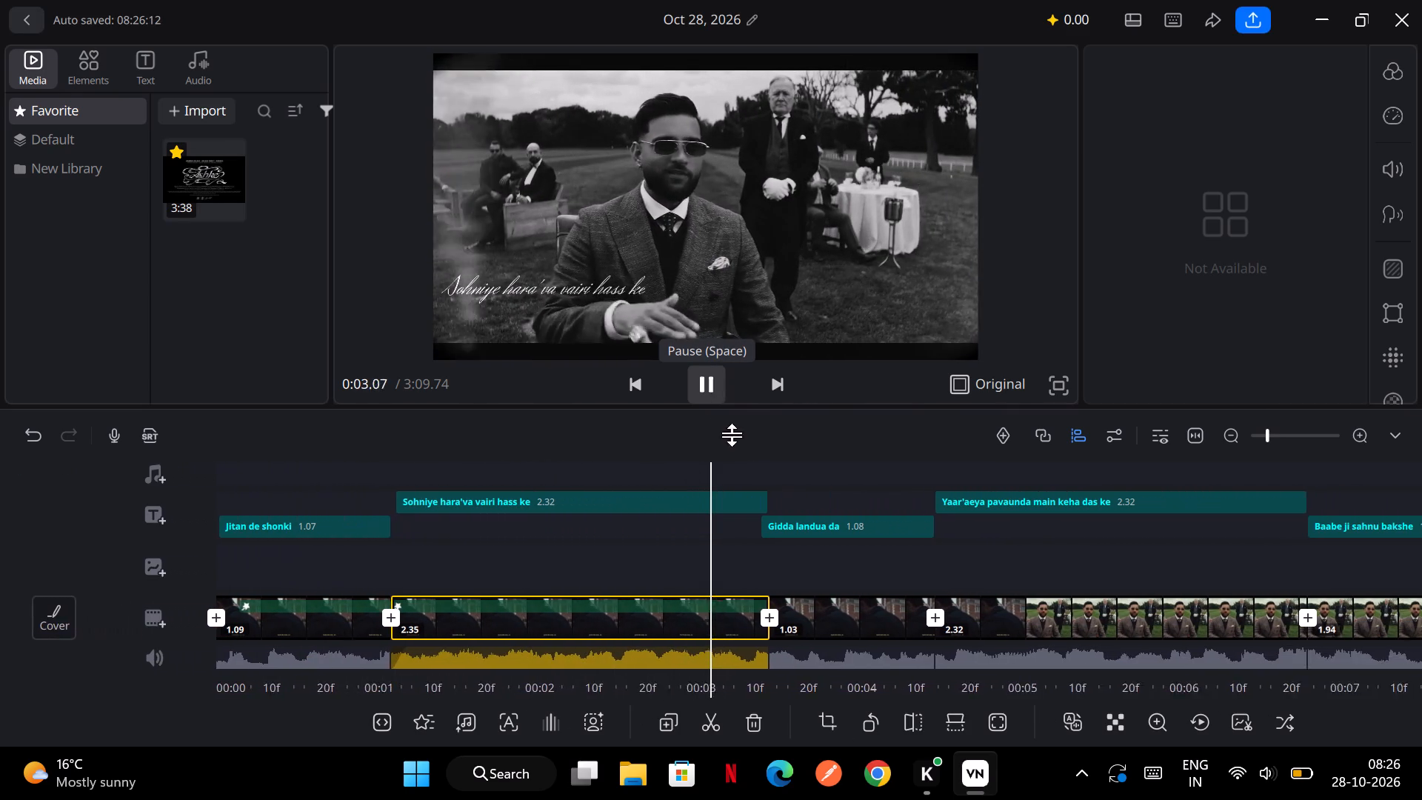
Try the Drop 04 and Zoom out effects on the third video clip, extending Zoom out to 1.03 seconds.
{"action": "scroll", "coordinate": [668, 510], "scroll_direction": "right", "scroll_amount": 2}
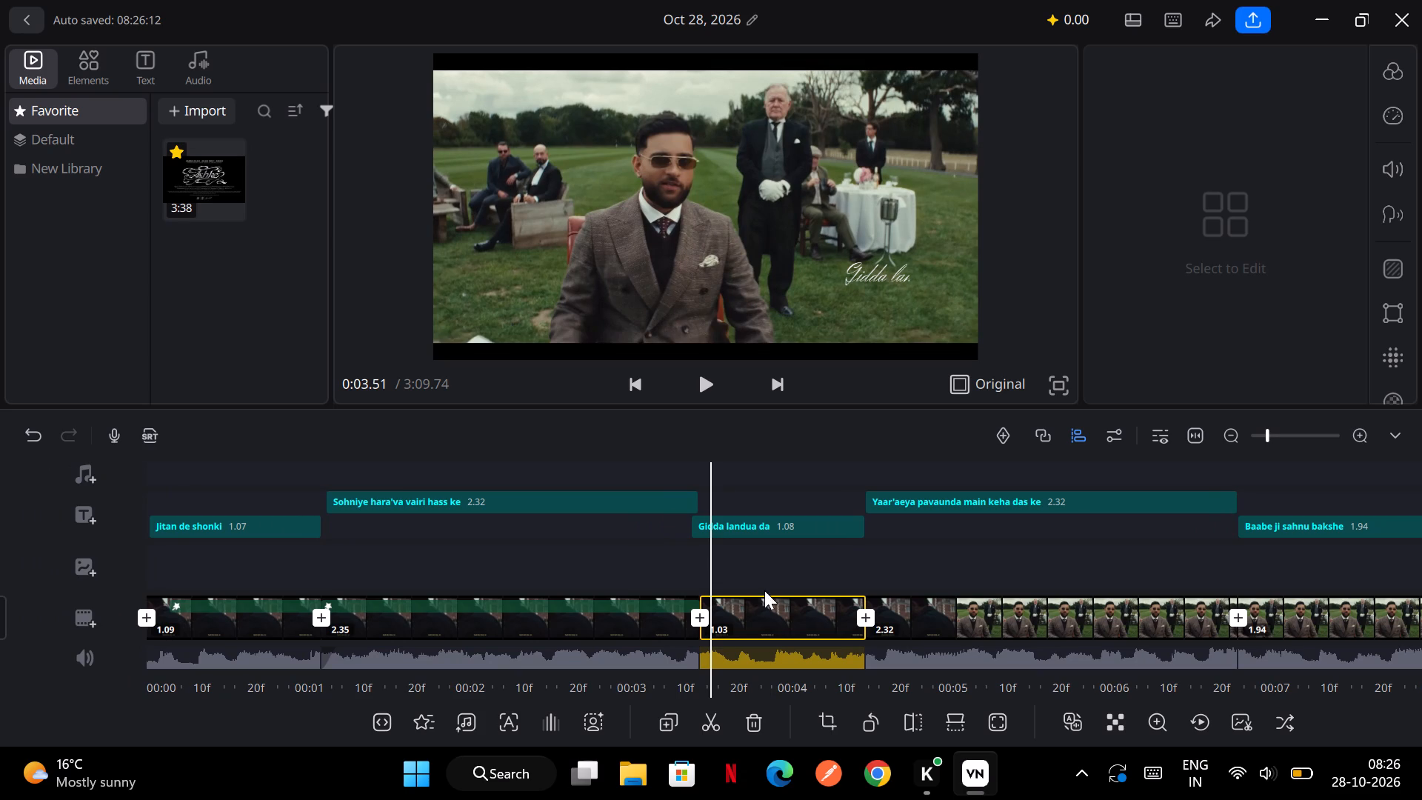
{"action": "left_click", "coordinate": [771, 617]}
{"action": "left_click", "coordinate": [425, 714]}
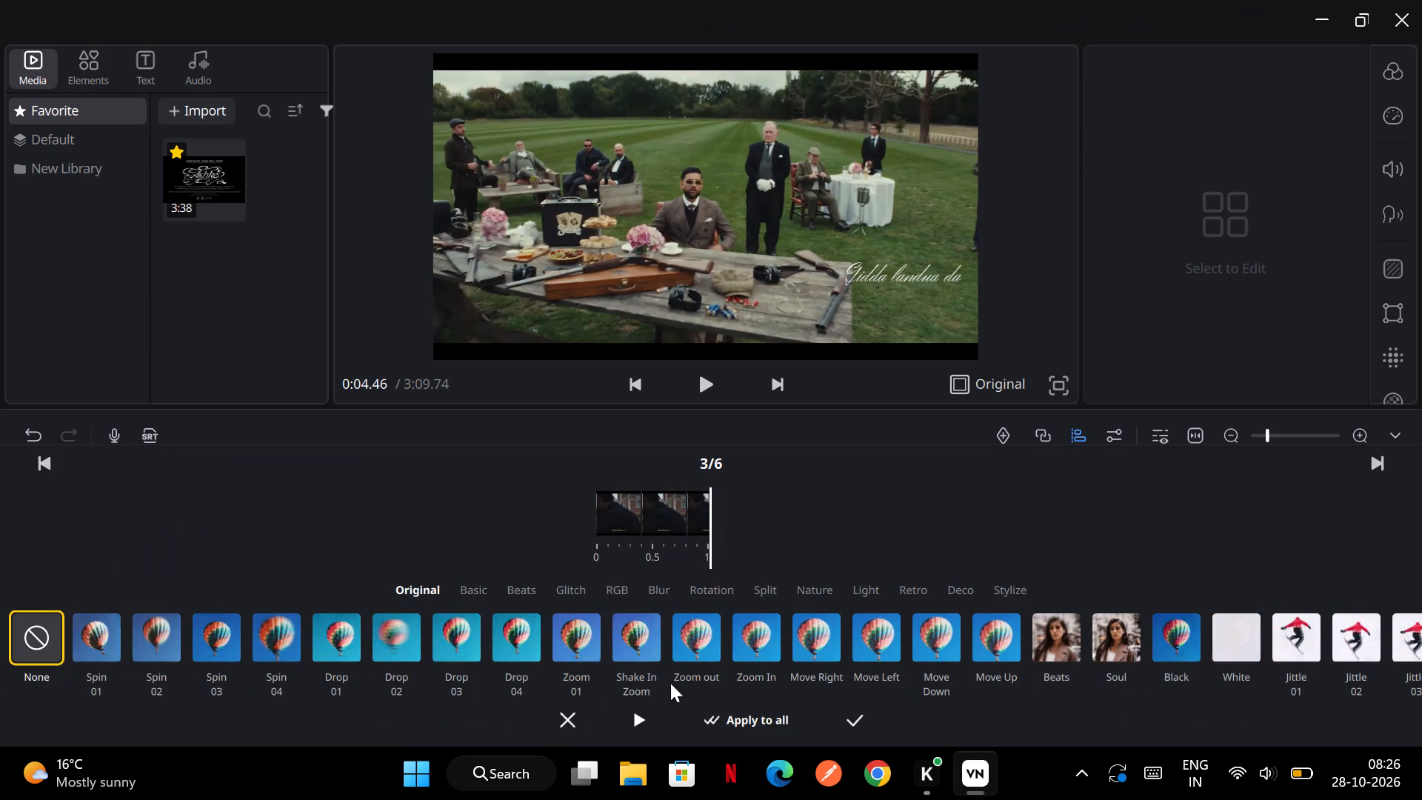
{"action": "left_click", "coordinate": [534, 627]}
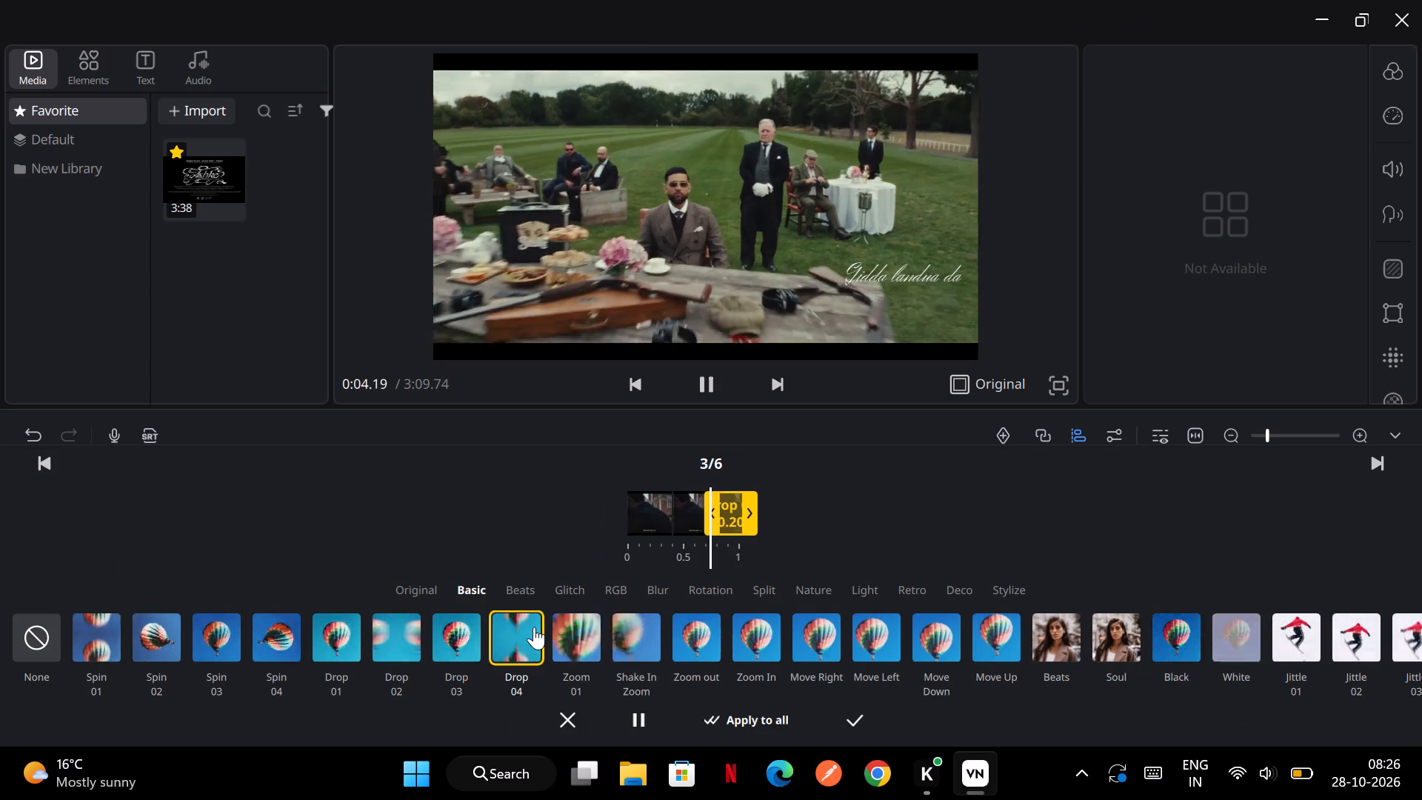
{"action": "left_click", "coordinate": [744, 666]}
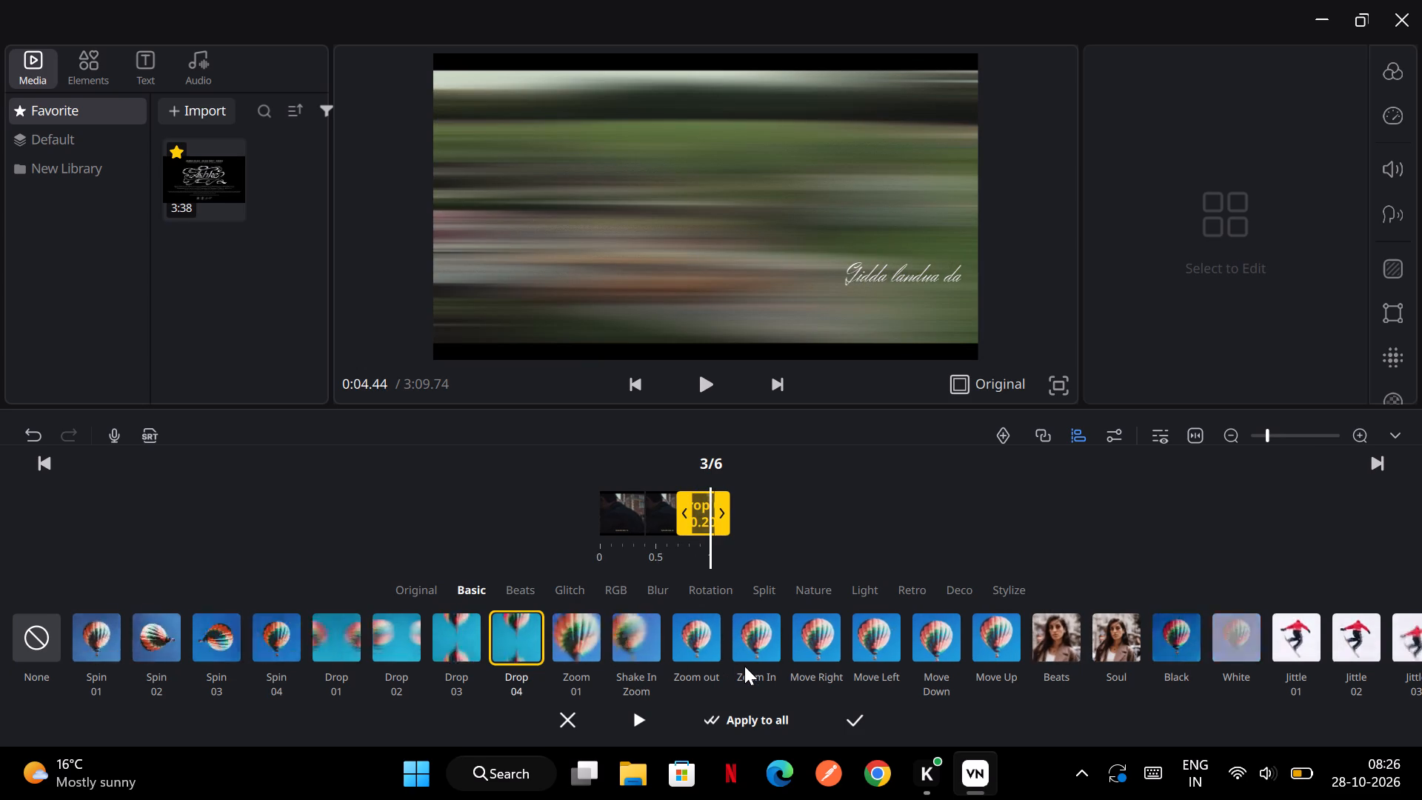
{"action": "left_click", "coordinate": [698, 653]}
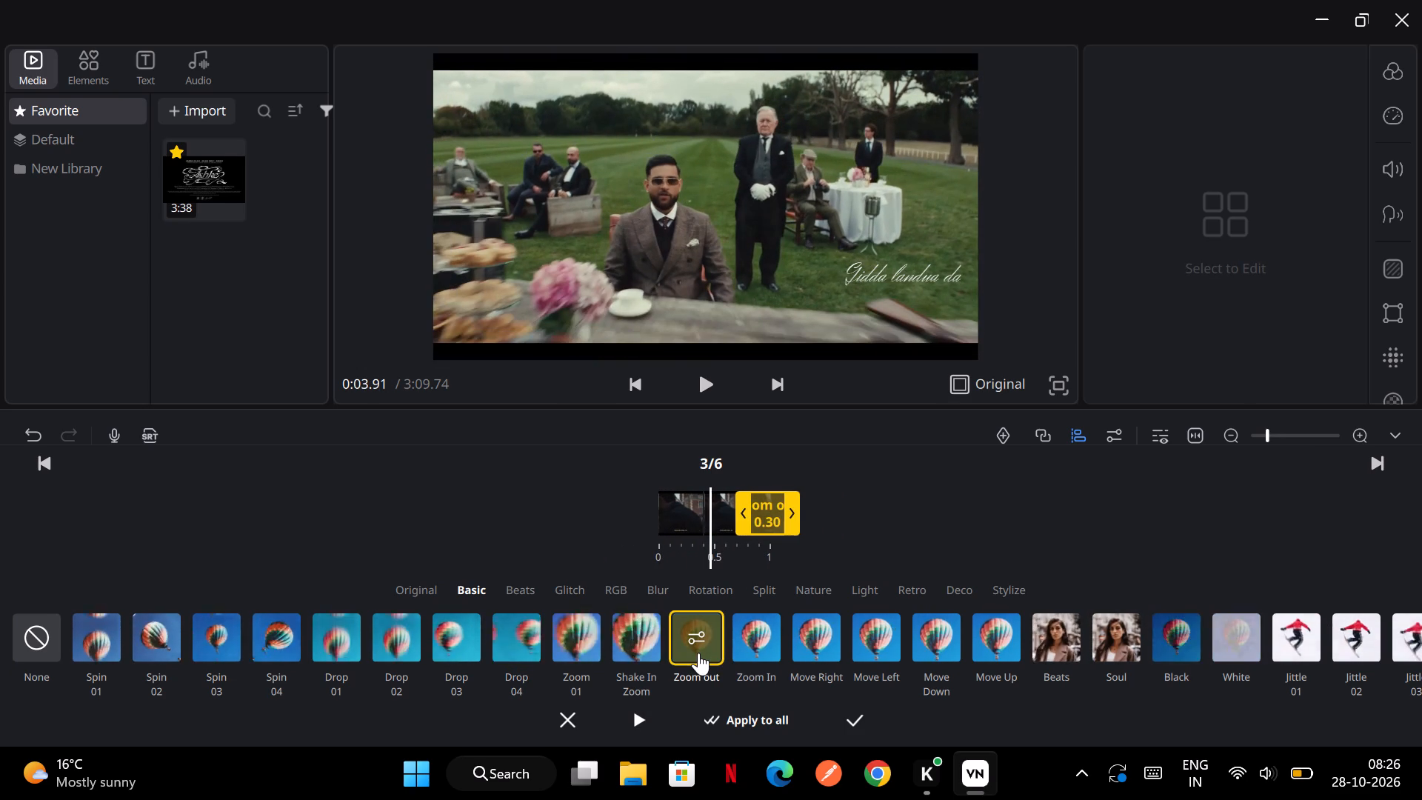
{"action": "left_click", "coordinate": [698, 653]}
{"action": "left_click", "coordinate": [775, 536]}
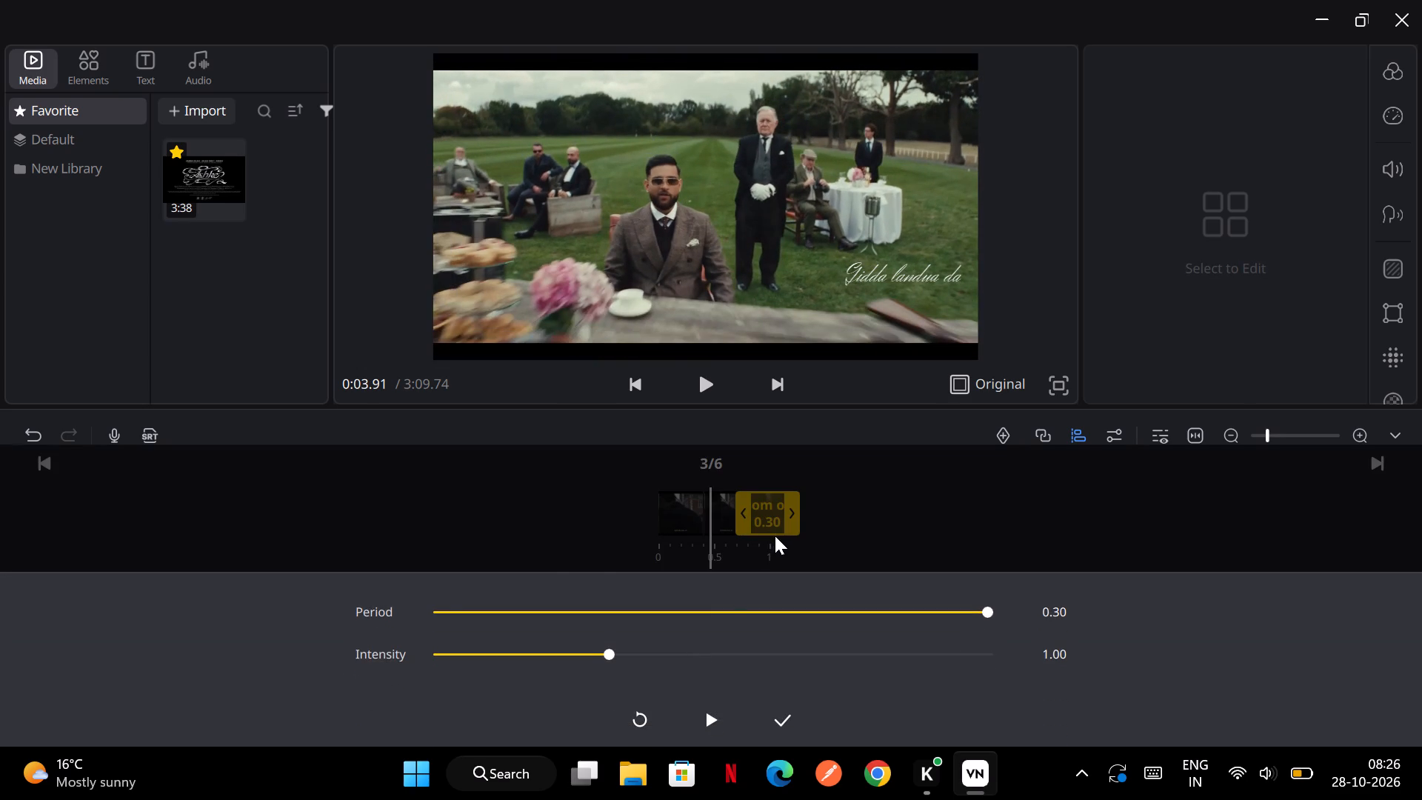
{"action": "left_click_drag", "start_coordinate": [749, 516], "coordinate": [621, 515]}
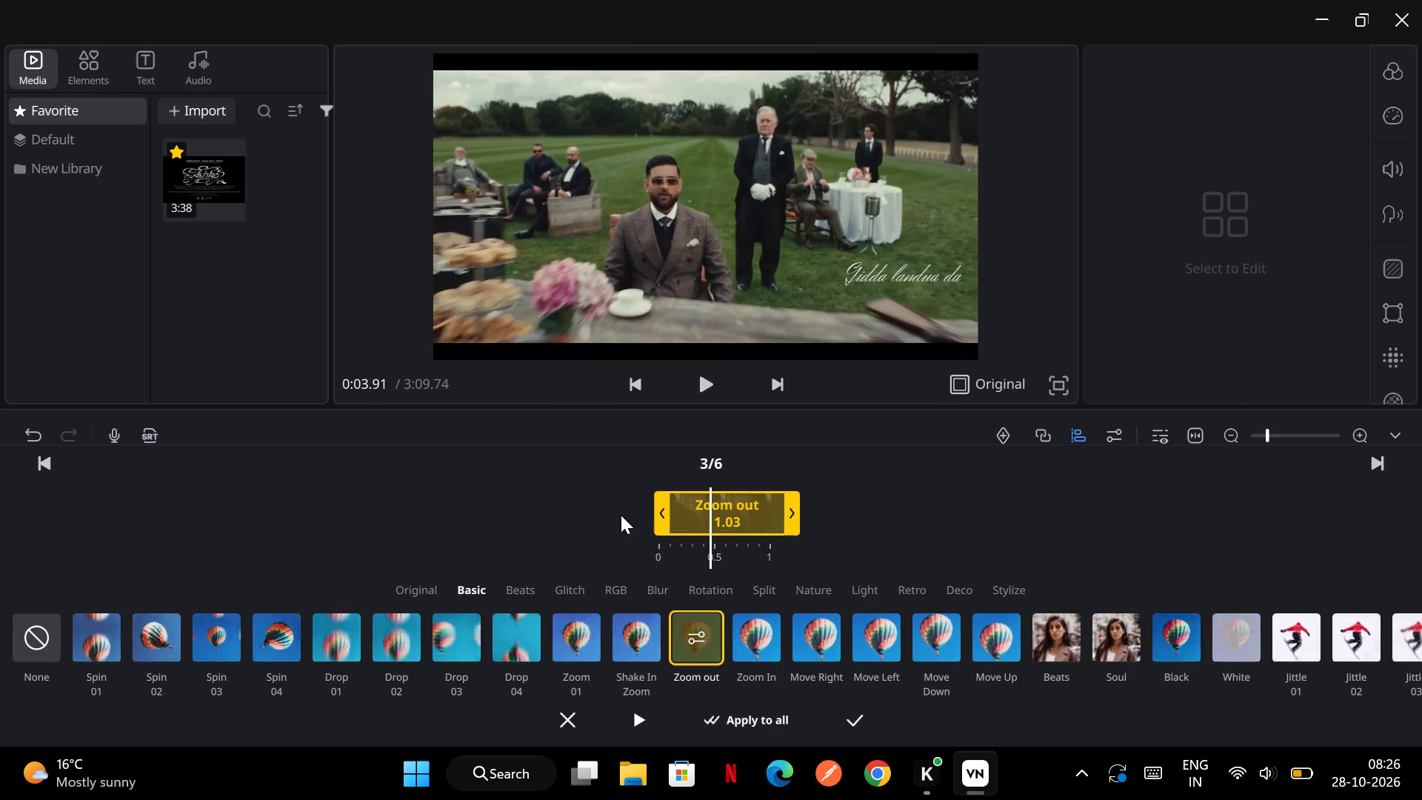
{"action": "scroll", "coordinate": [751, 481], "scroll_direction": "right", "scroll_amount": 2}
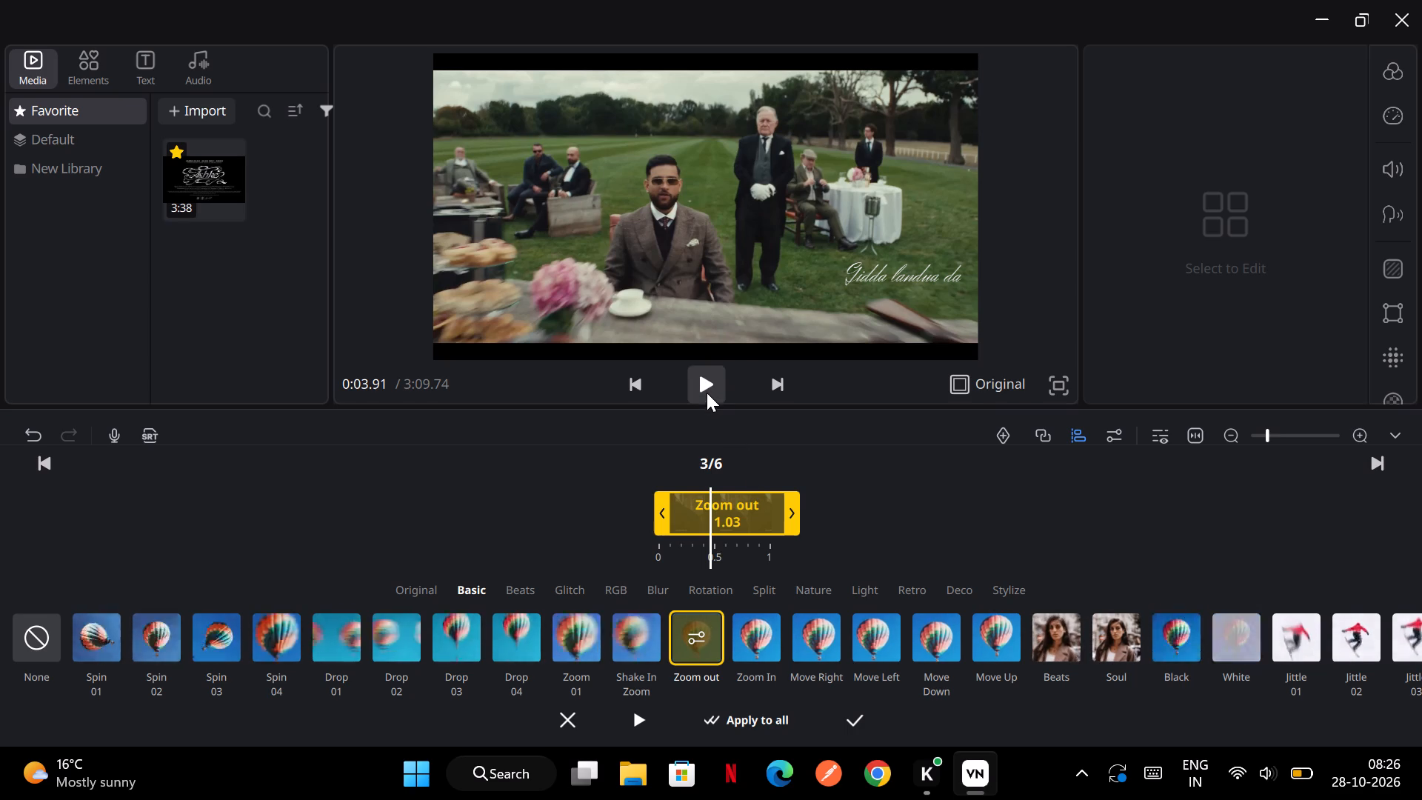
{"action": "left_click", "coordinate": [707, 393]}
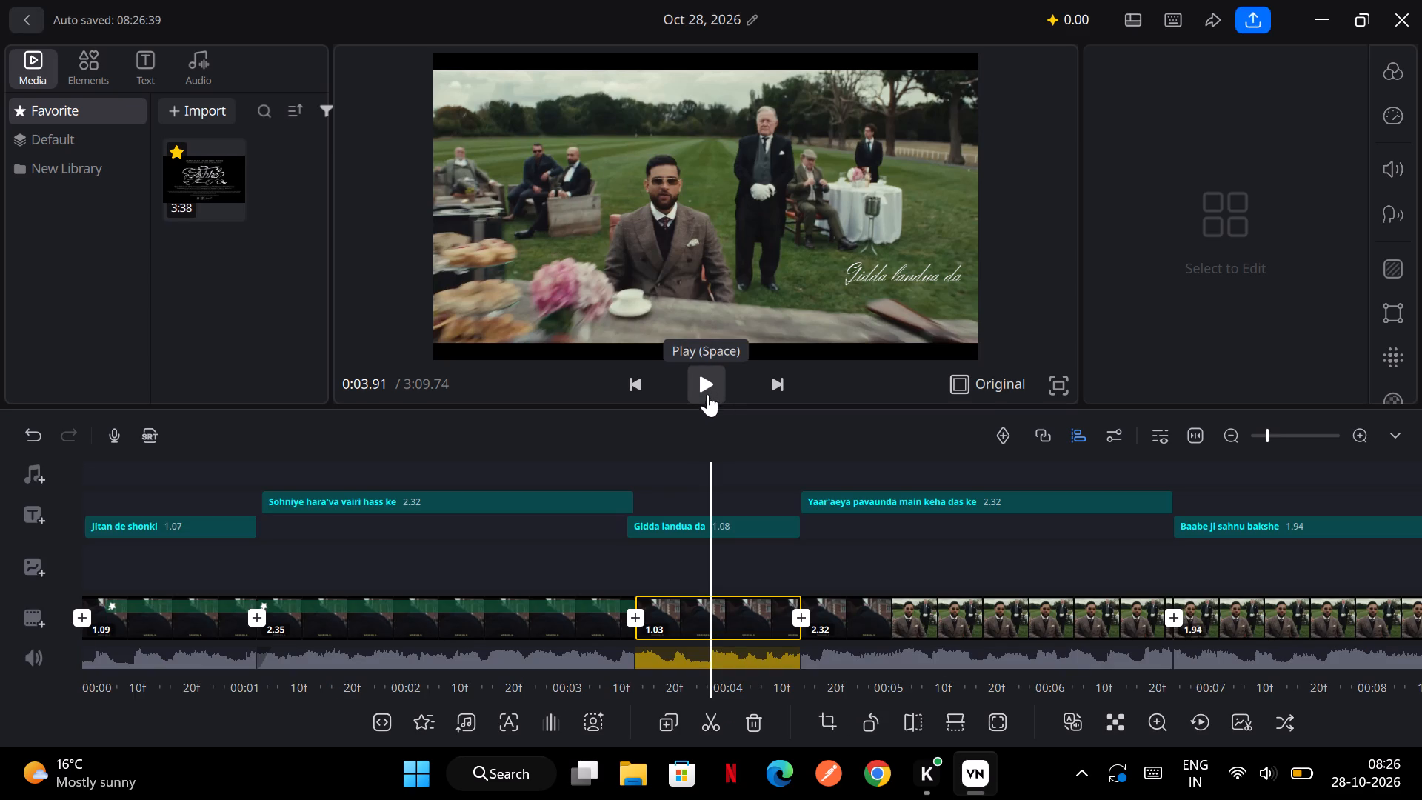
Apply the Light 03 effect to the third video clip, trying White, Zoom out, Cut, Dreamy Glow, 2x3, Light 01 and Light 02 first.
{"action": "left_click", "coordinate": [435, 721]}
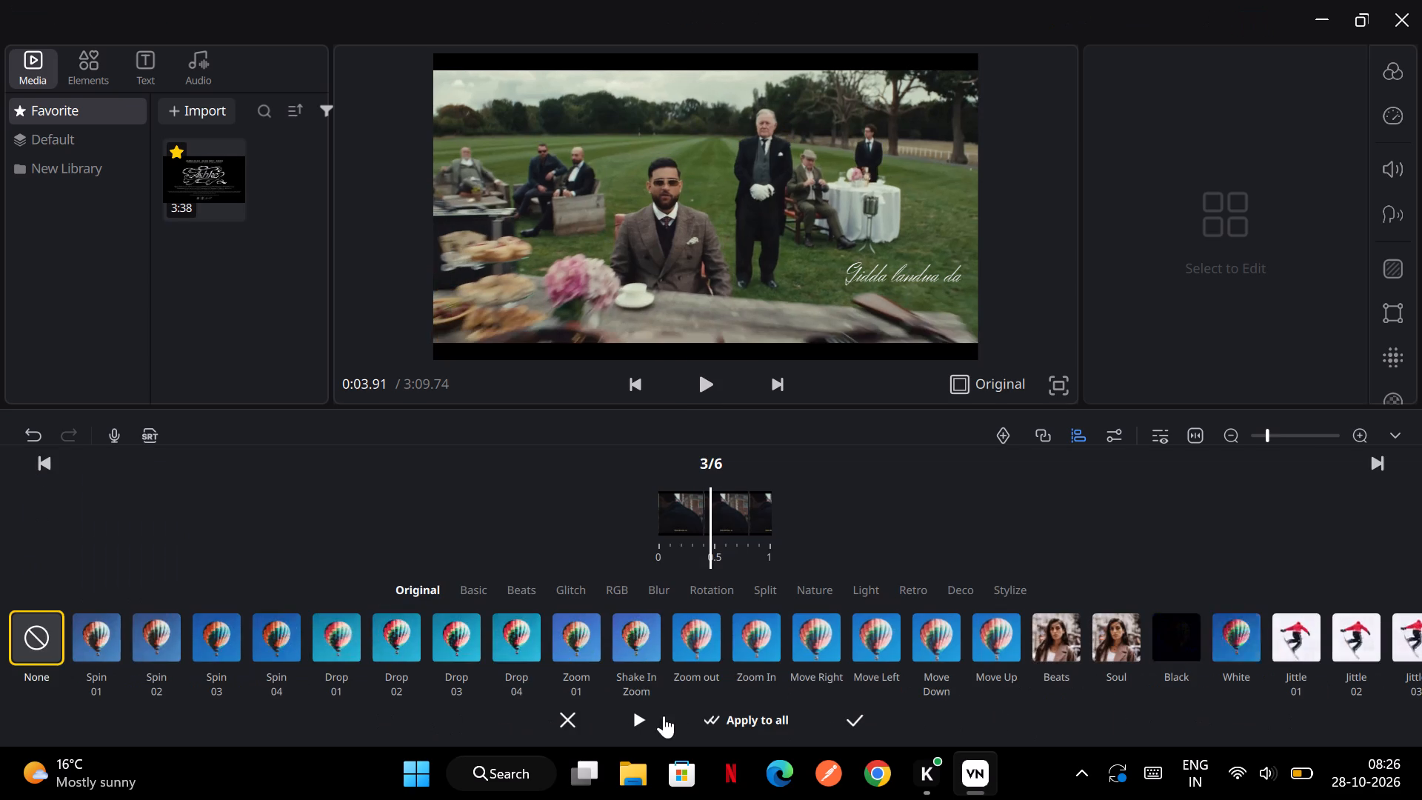
{"action": "scroll", "coordinate": [963, 621], "scroll_direction": "left", "scroll_amount": 1}
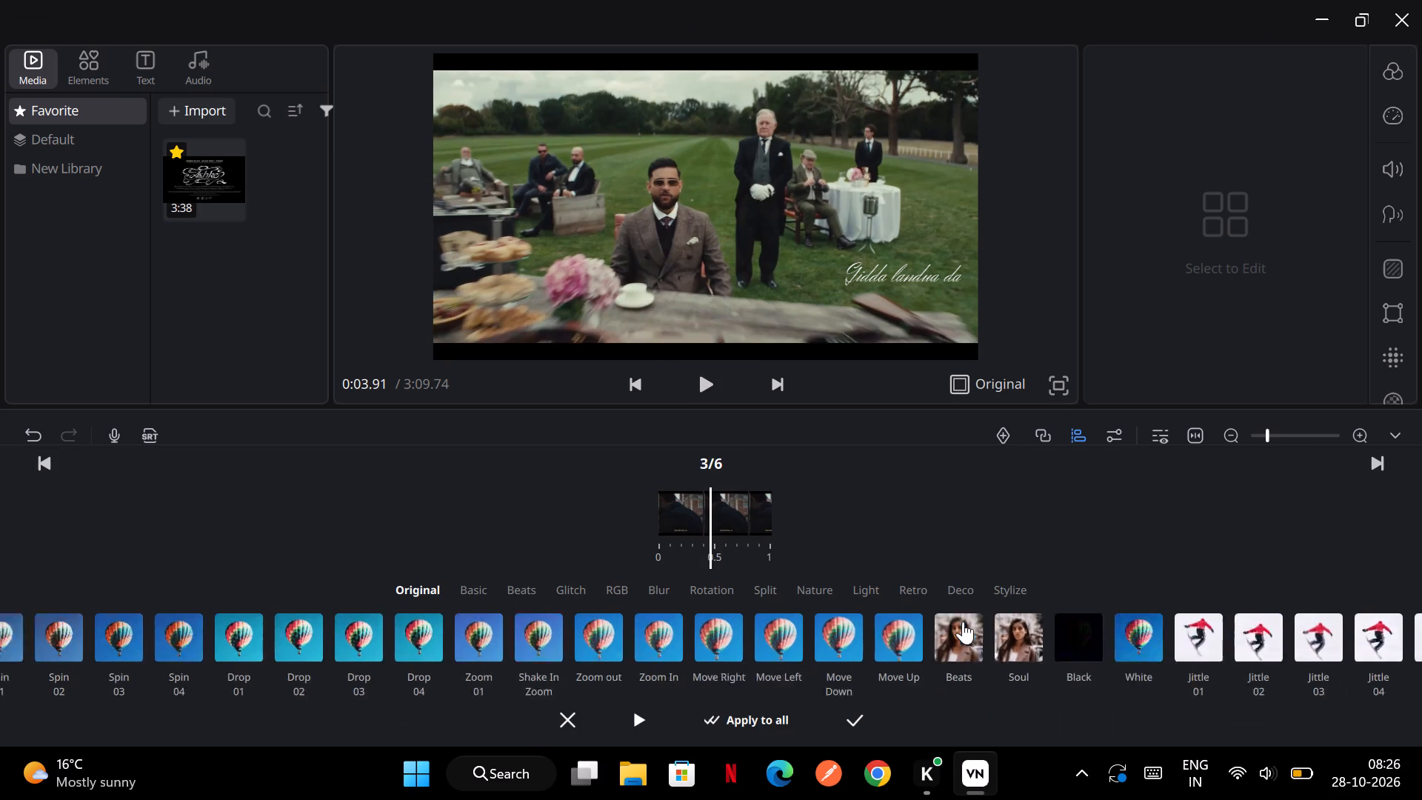
{"action": "scroll", "coordinate": [963, 621], "scroll_direction": "left", "scroll_amount": 1}
{"action": "left_click", "coordinate": [1052, 622]}
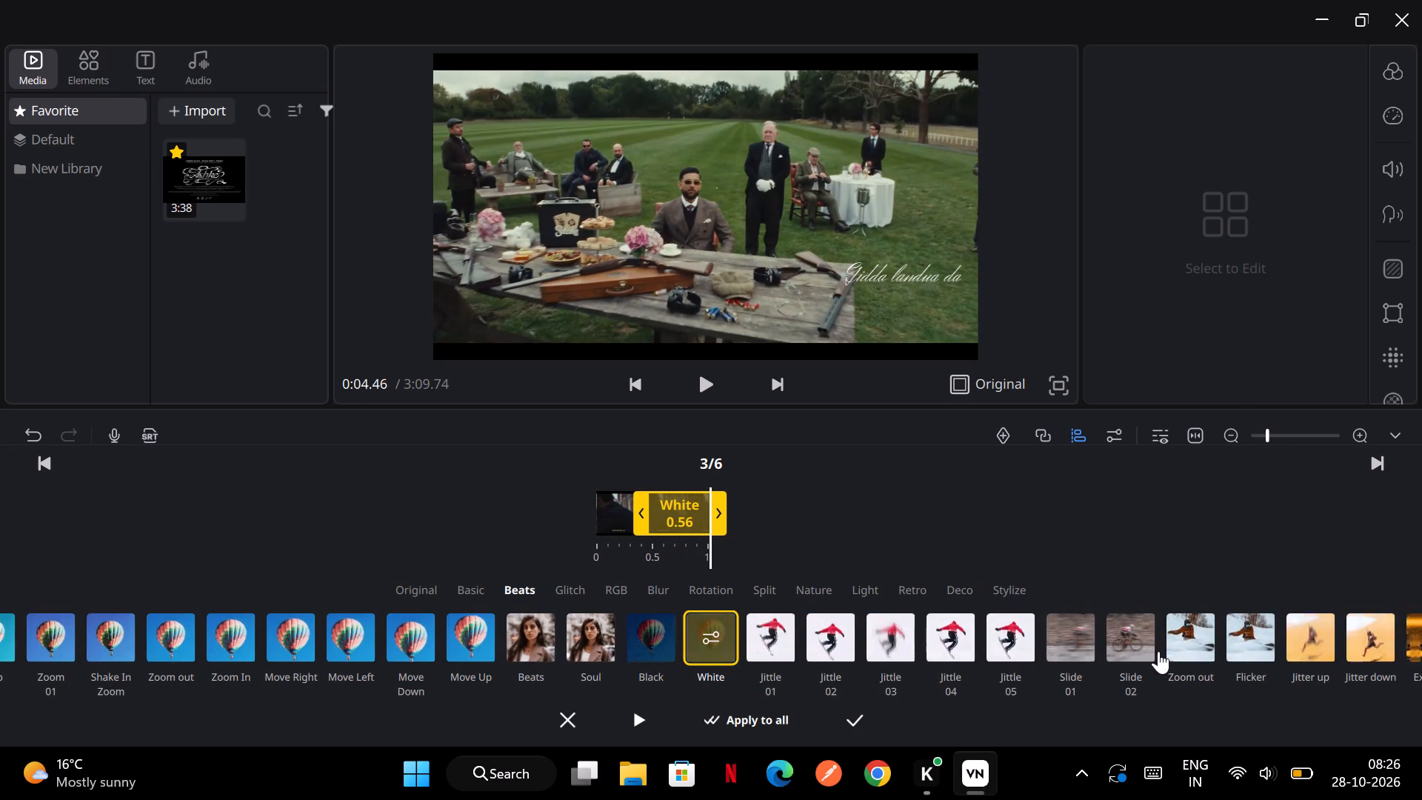
{"action": "left_click", "coordinate": [1172, 650]}
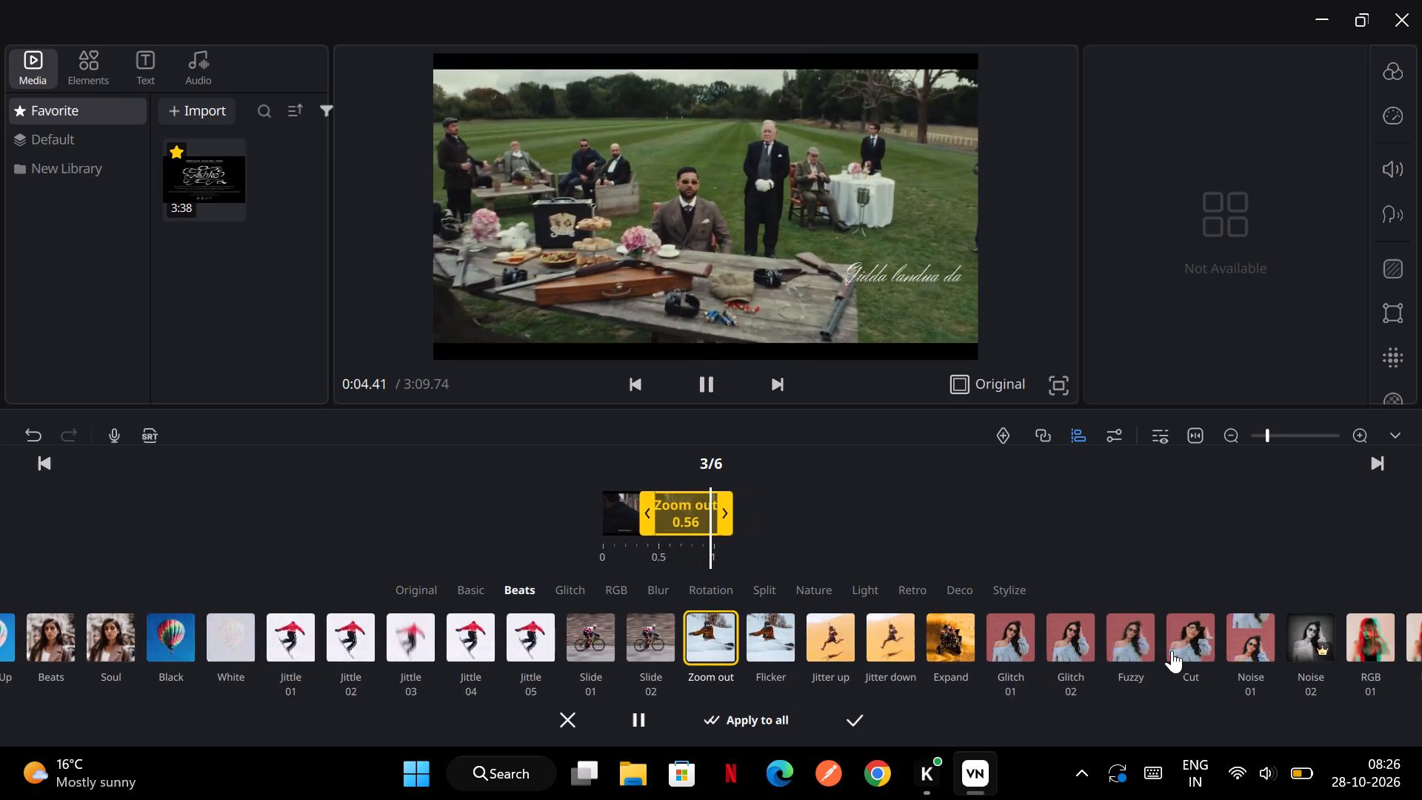
{"action": "left_click", "coordinate": [1189, 651]}
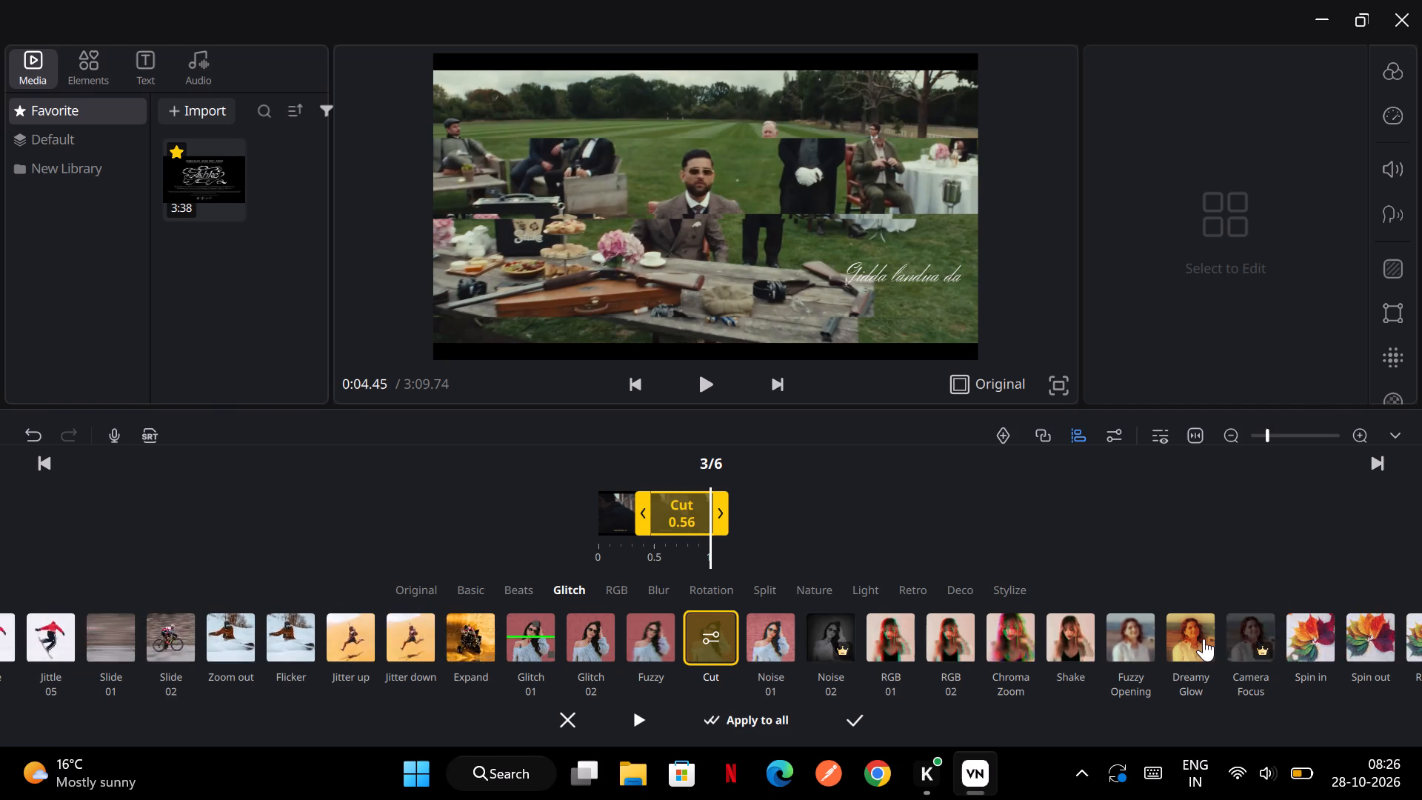
{"action": "left_click", "coordinate": [1177, 653]}
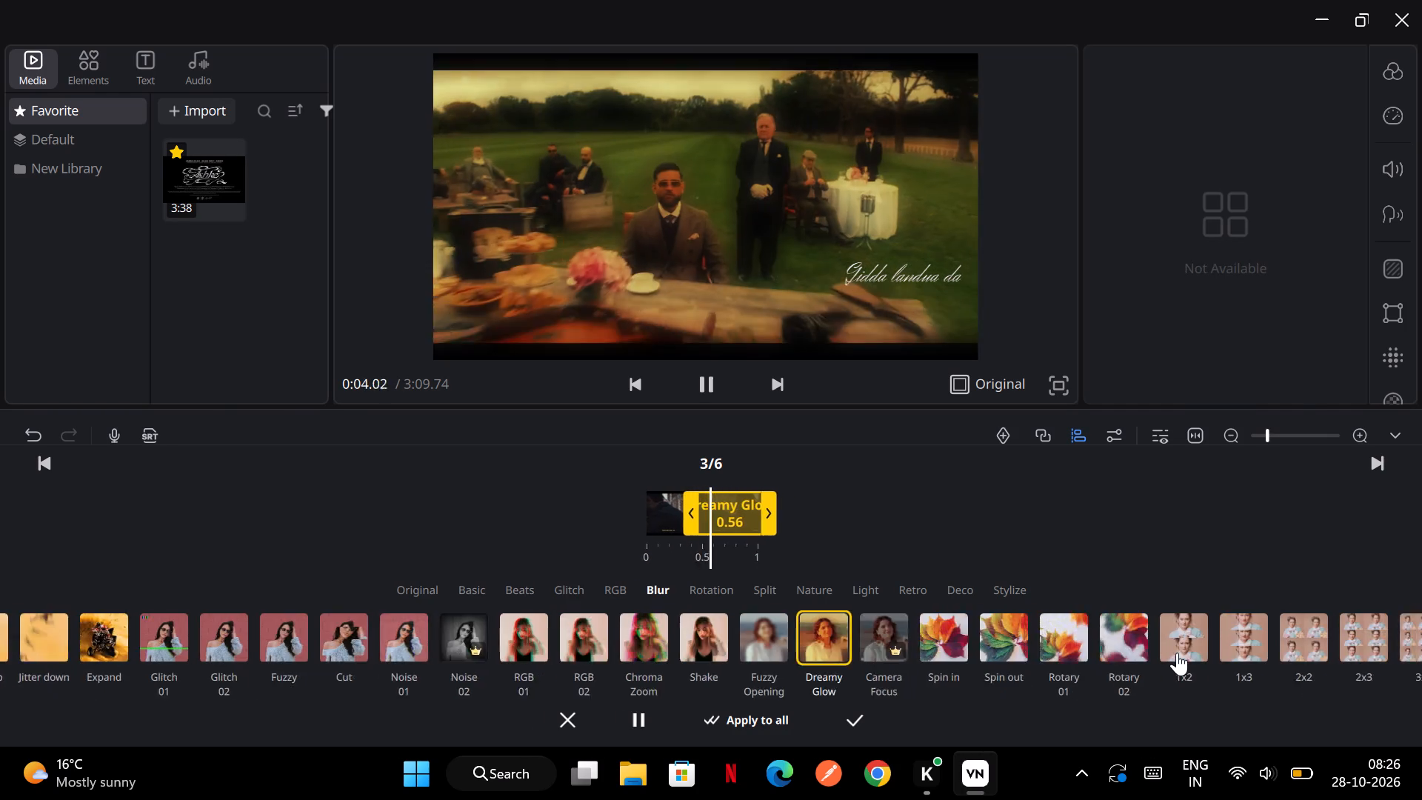
{"action": "left_click", "coordinate": [1244, 643]}
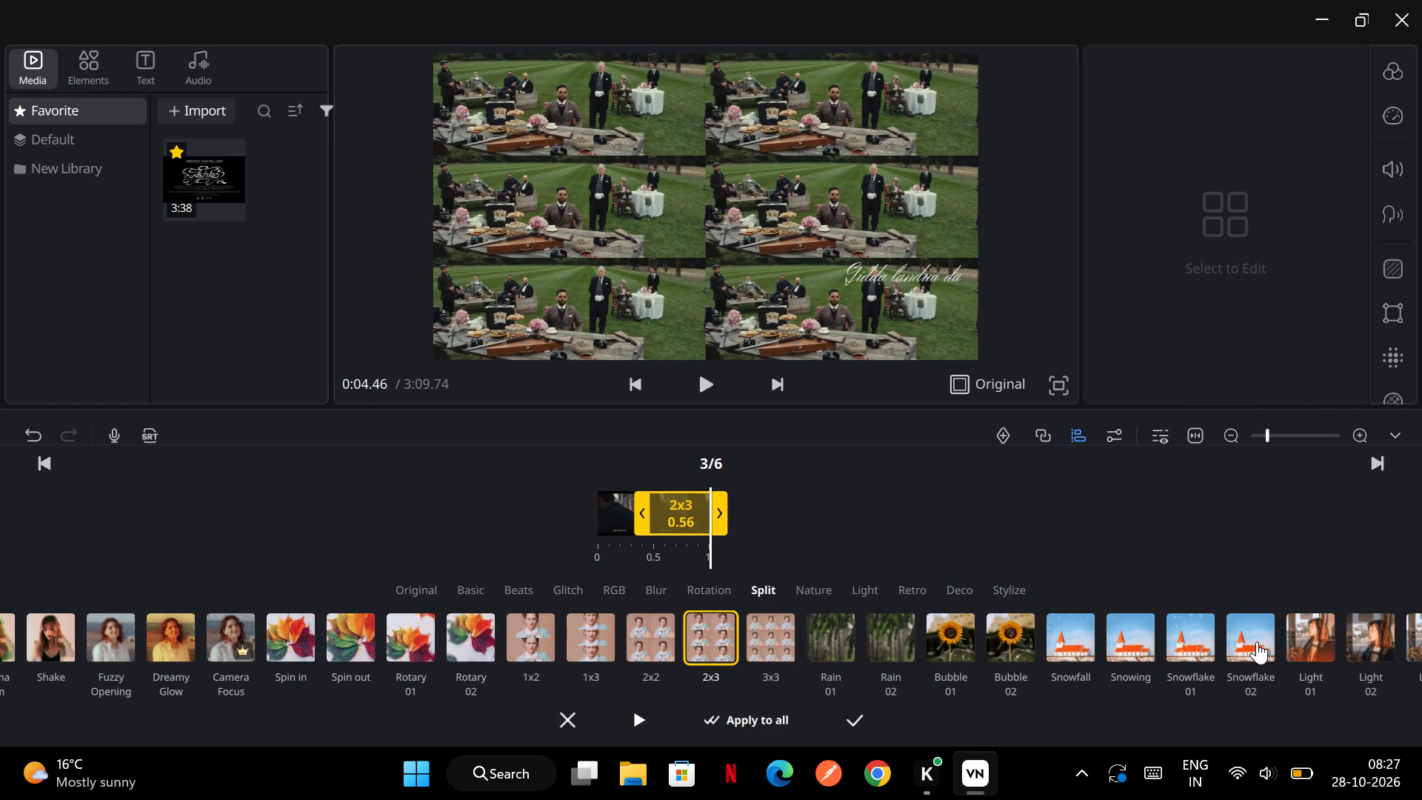
{"action": "left_click", "coordinate": [1304, 645]}
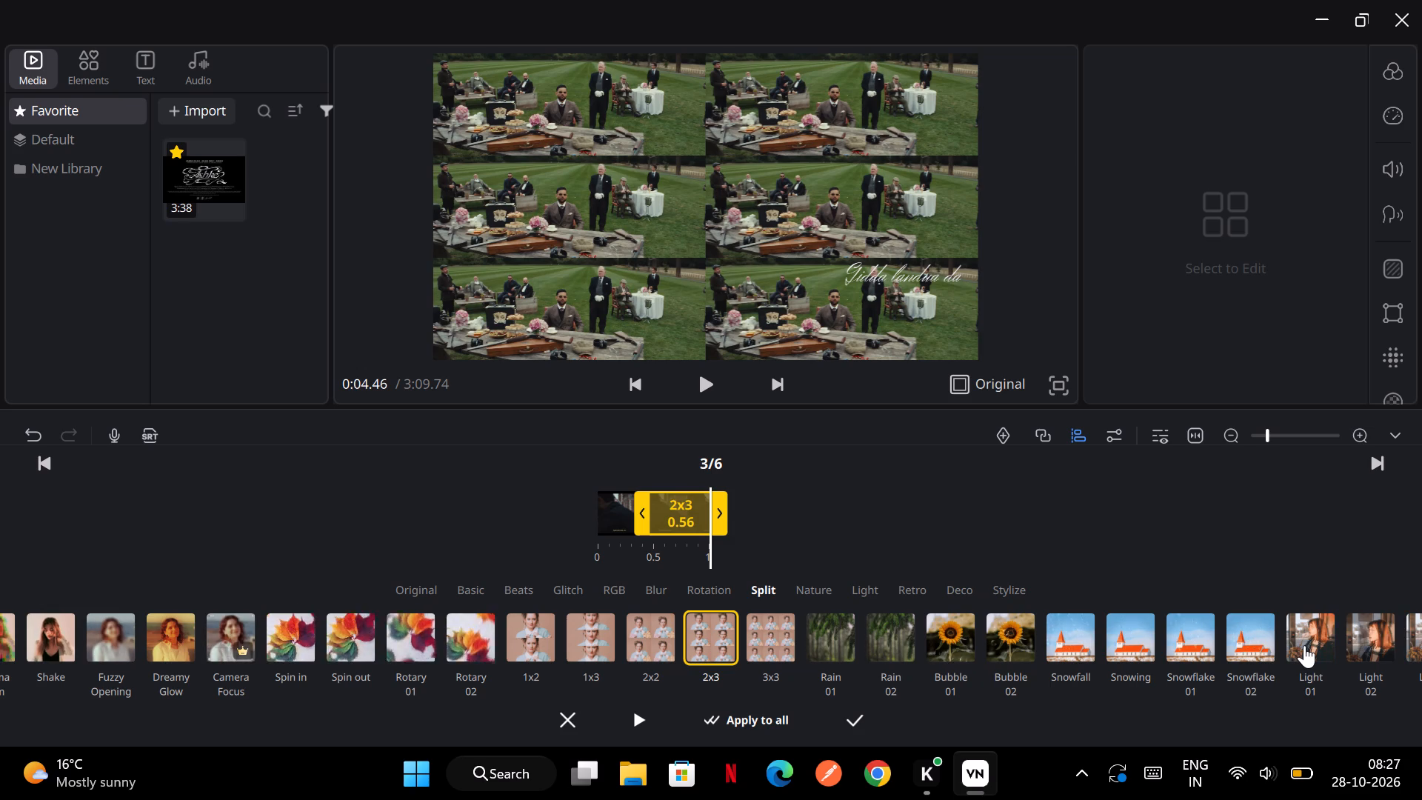
{"action": "scroll", "coordinate": [1304, 645], "scroll_direction": "left", "scroll_amount": 1}
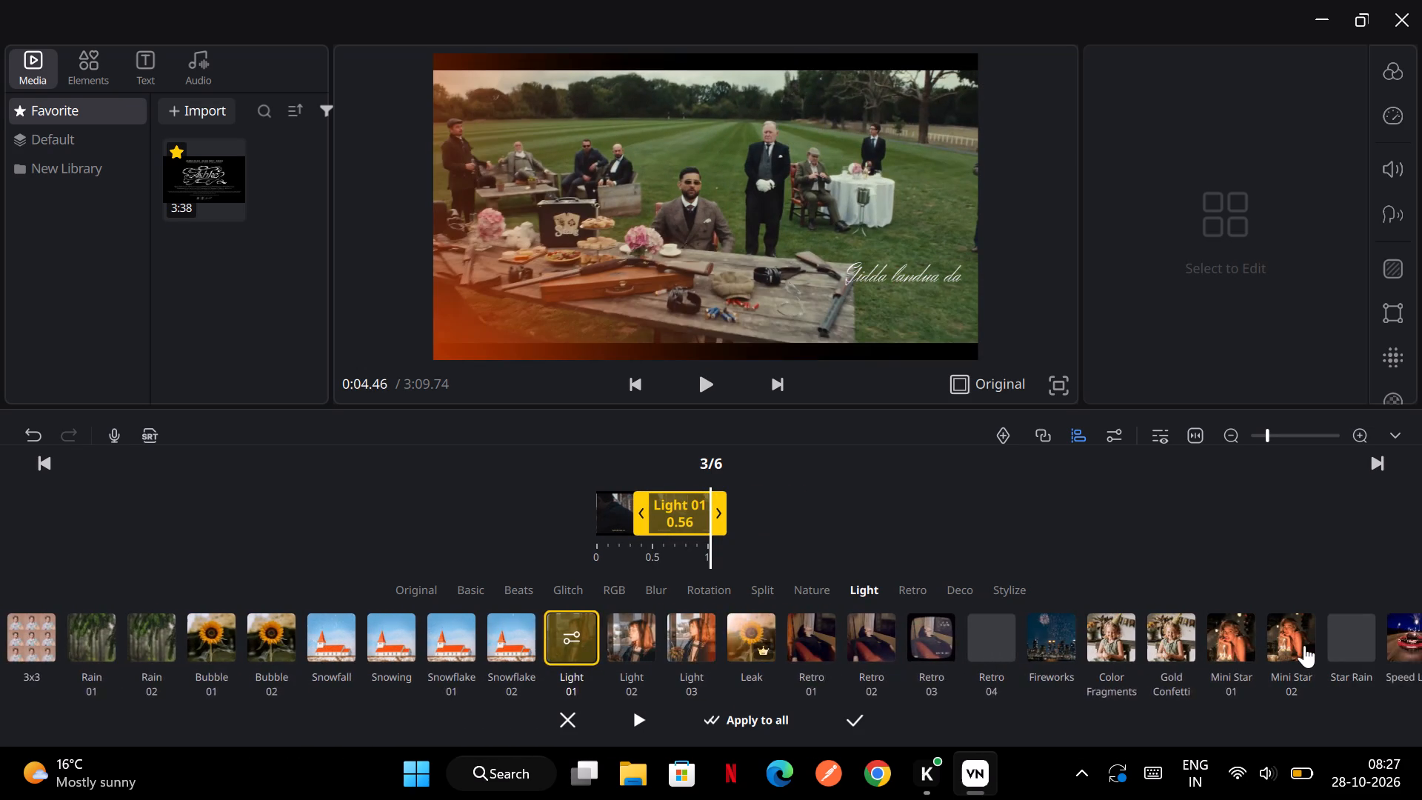
{"action": "scroll", "coordinate": [1304, 645], "scroll_direction": "left", "scroll_amount": 1}
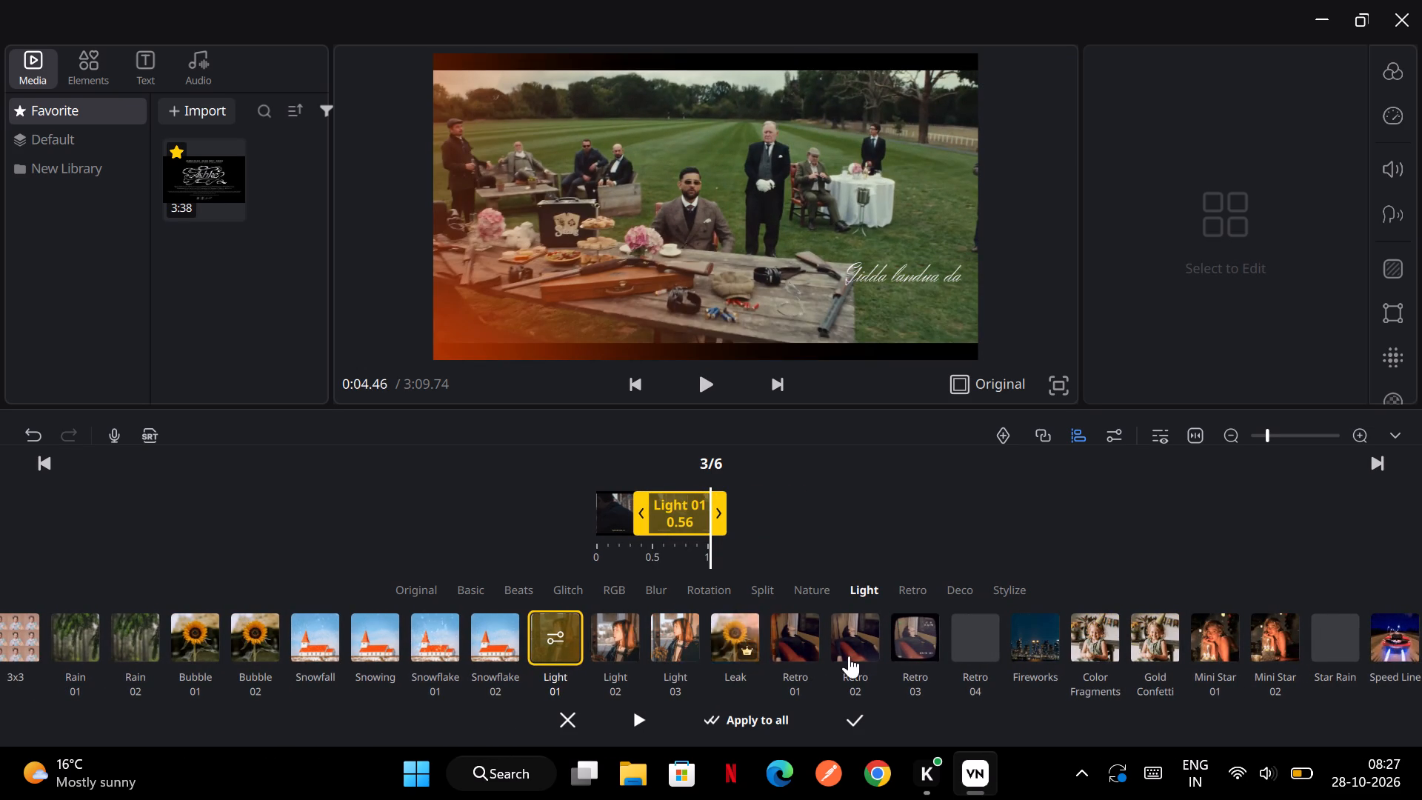
{"action": "left_click", "coordinate": [631, 631]}
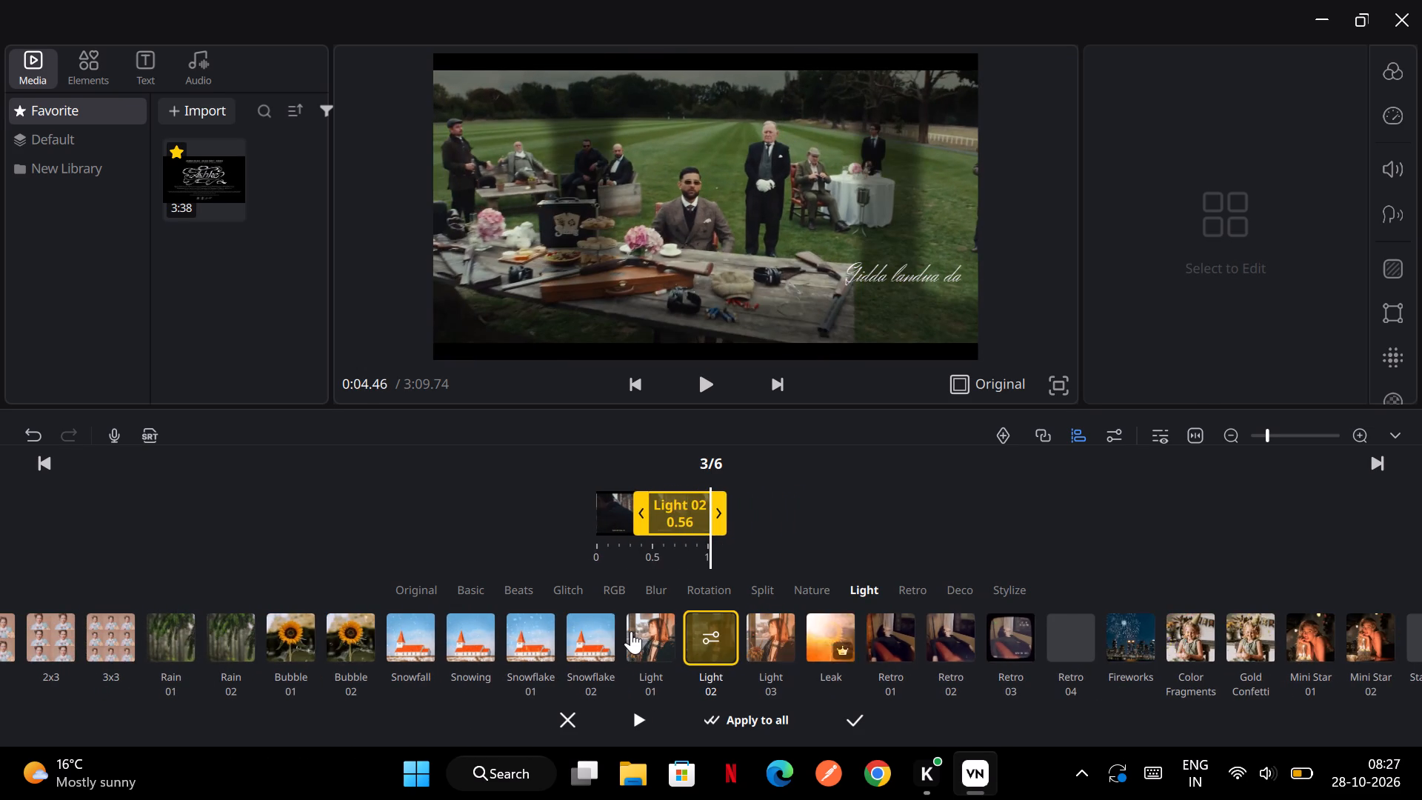
{"action": "left_click", "coordinate": [770, 627]}
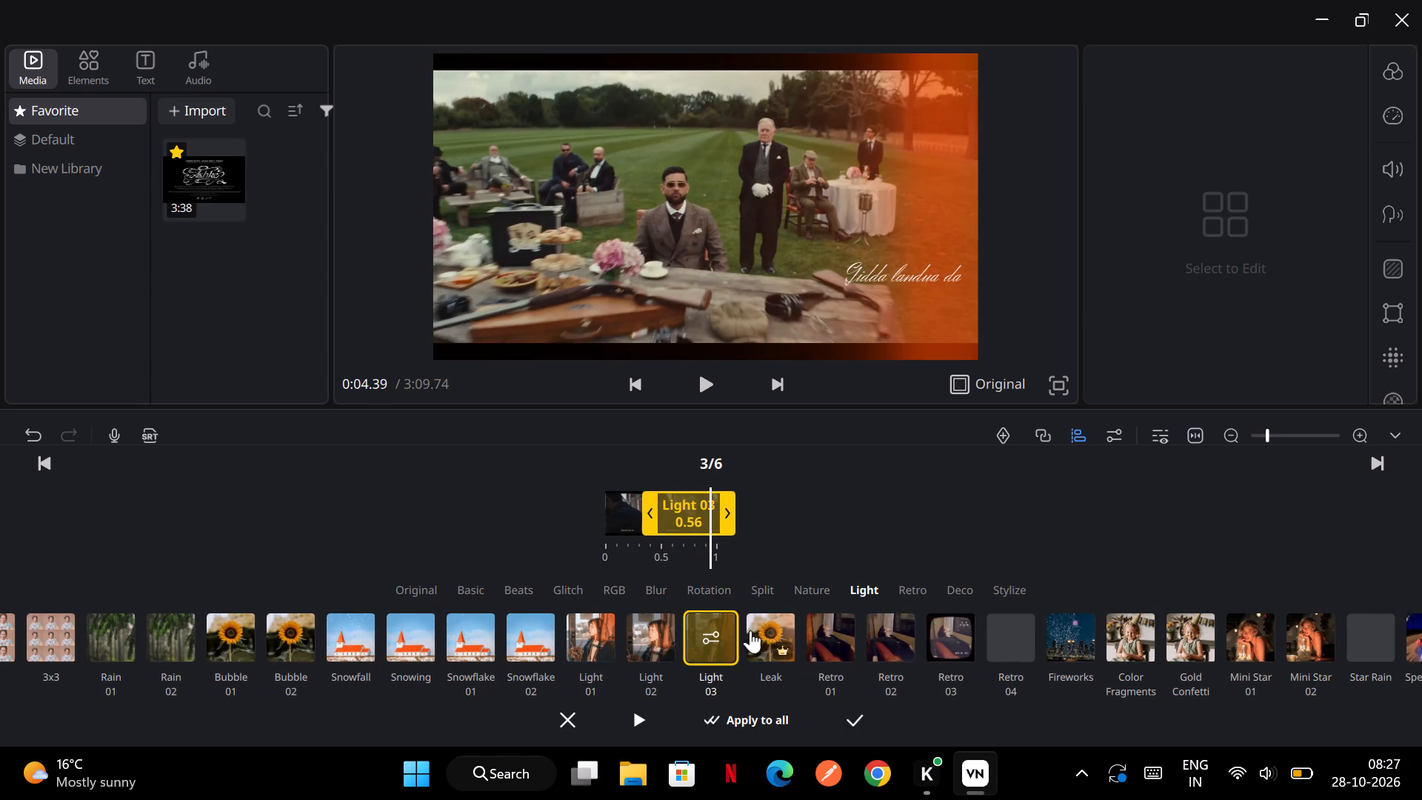
Set the opacity of the third clip's Light 03 effect to 0.81.
{"action": "left_click", "coordinate": [705, 634]}
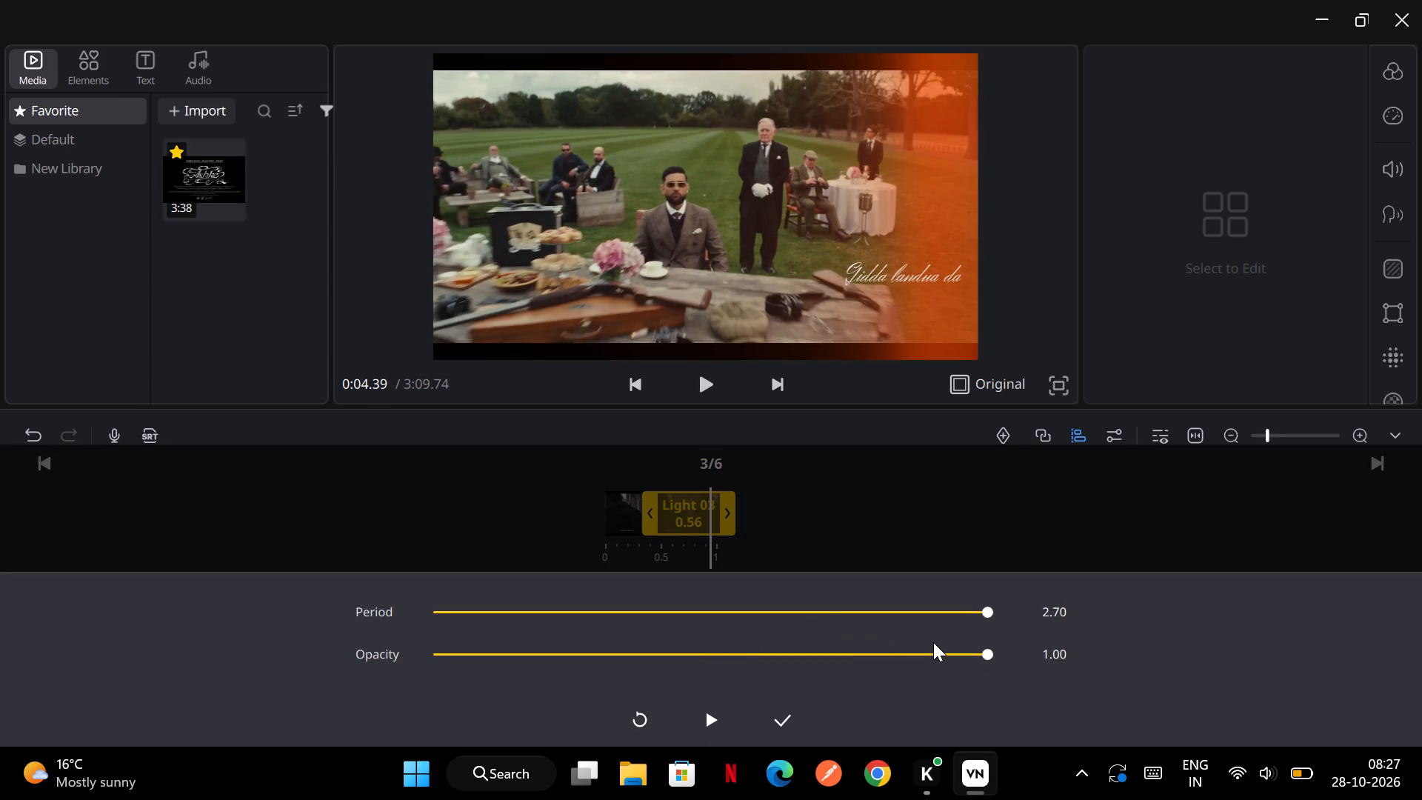
{"action": "left_click_drag", "start_coordinate": [978, 658], "coordinate": [873, 667]}
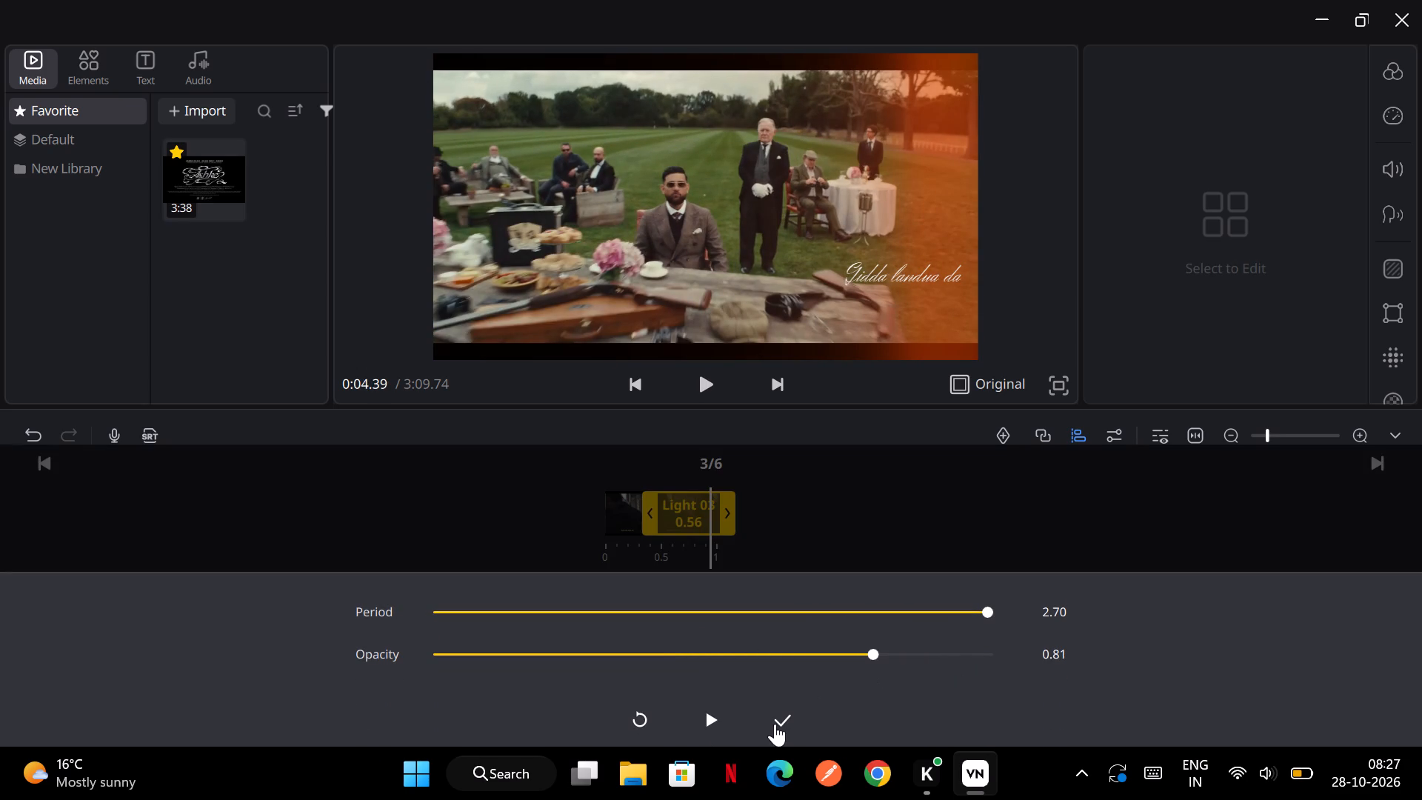
{"action": "left_click", "coordinate": [775, 724]}
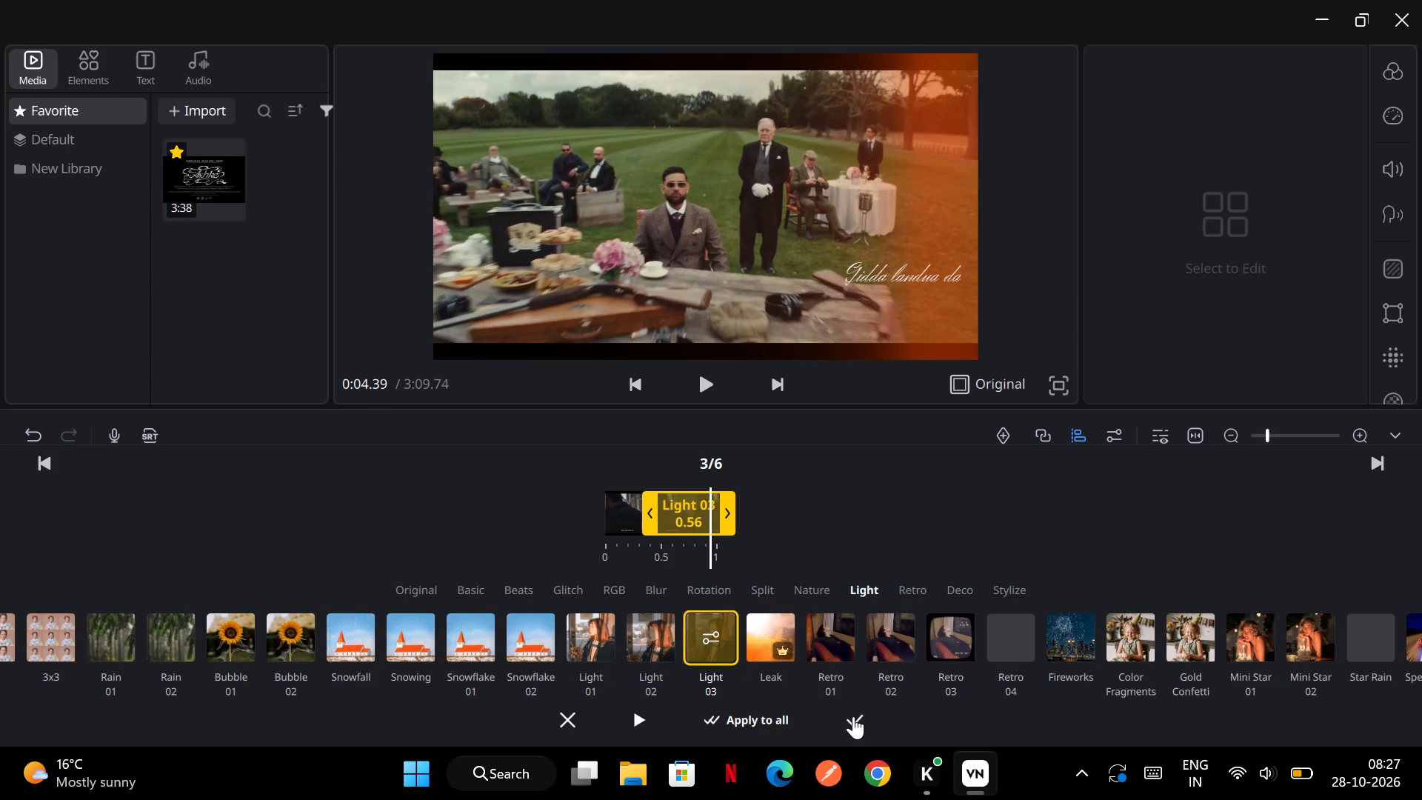
Extend the Light 03 effect back to the start of the third video clip, covering its full 1.03 seconds.
{"action": "left_click_drag", "start_coordinate": [659, 521], "coordinate": [607, 517]}
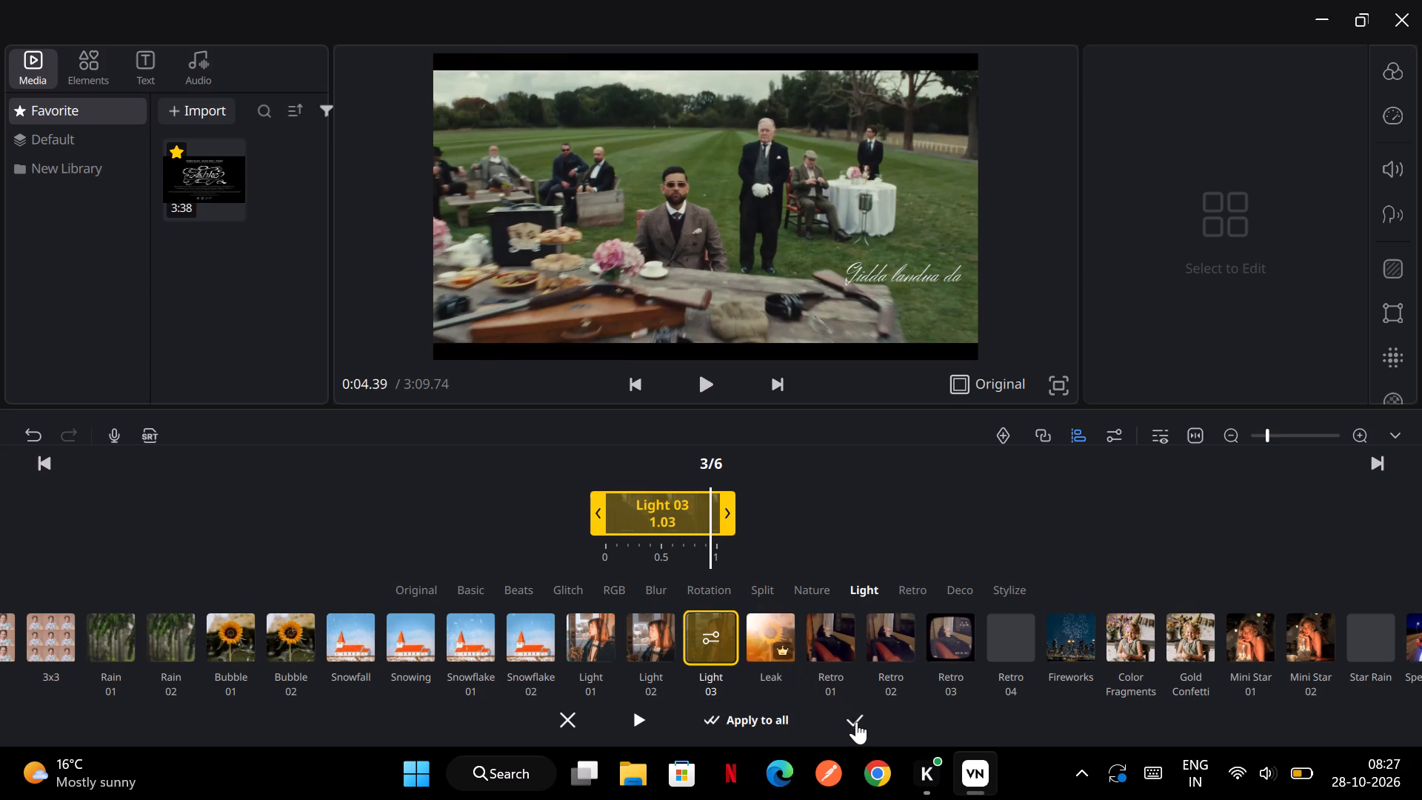
{"action": "left_click", "coordinate": [853, 720]}
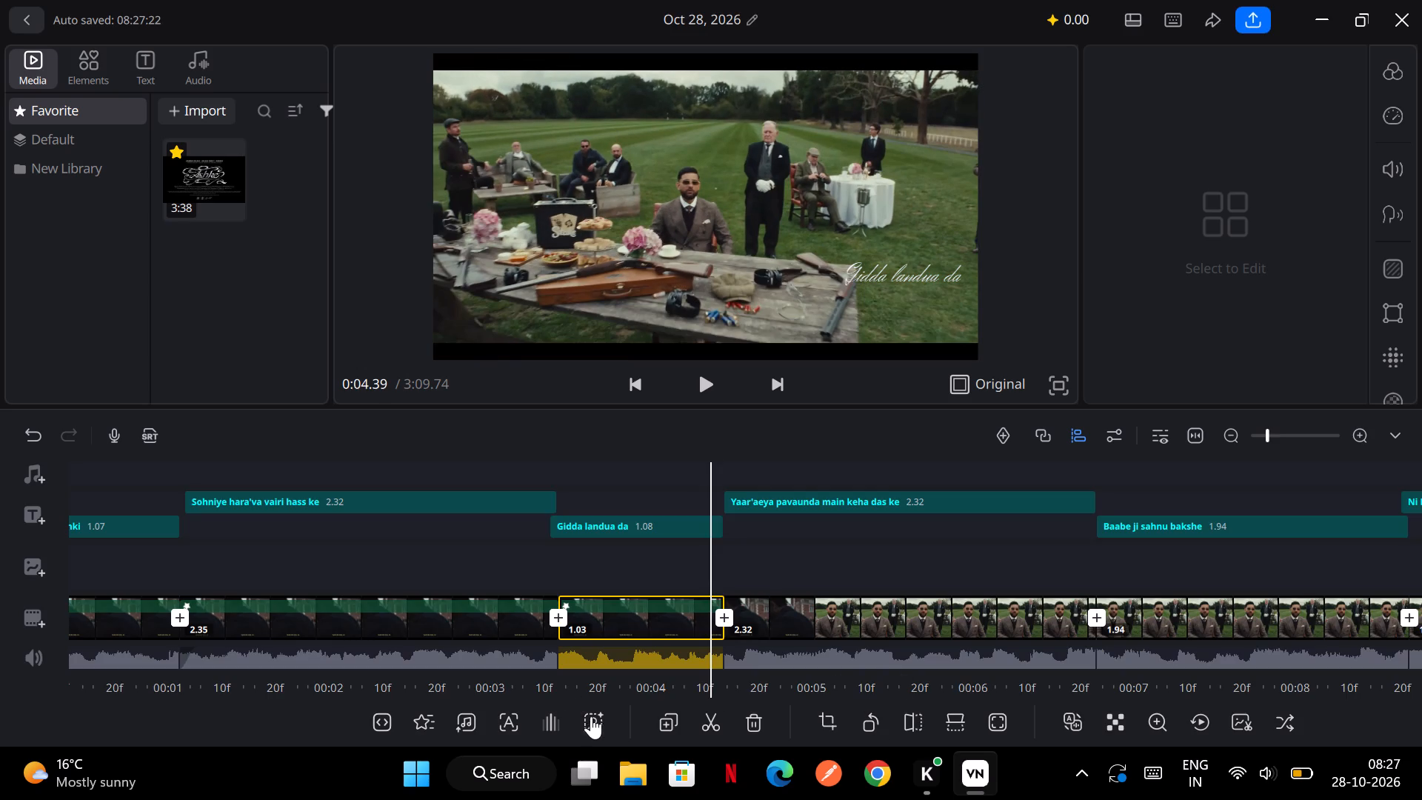
Add a slight audio fade-in to the third video clip.
{"action": "left_click", "coordinate": [553, 723]}
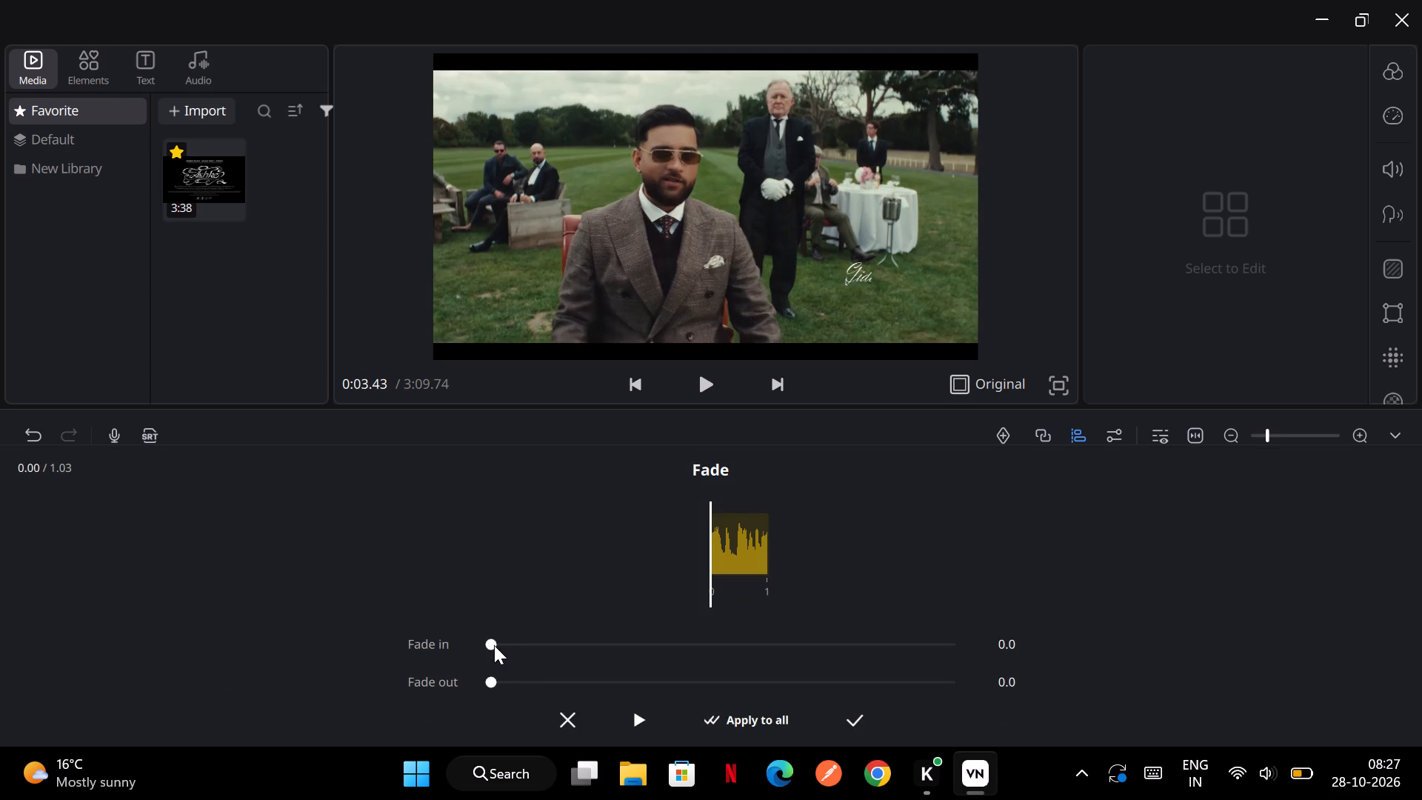
{"action": "left_click_drag", "start_coordinate": [494, 645], "coordinate": [513, 647]}
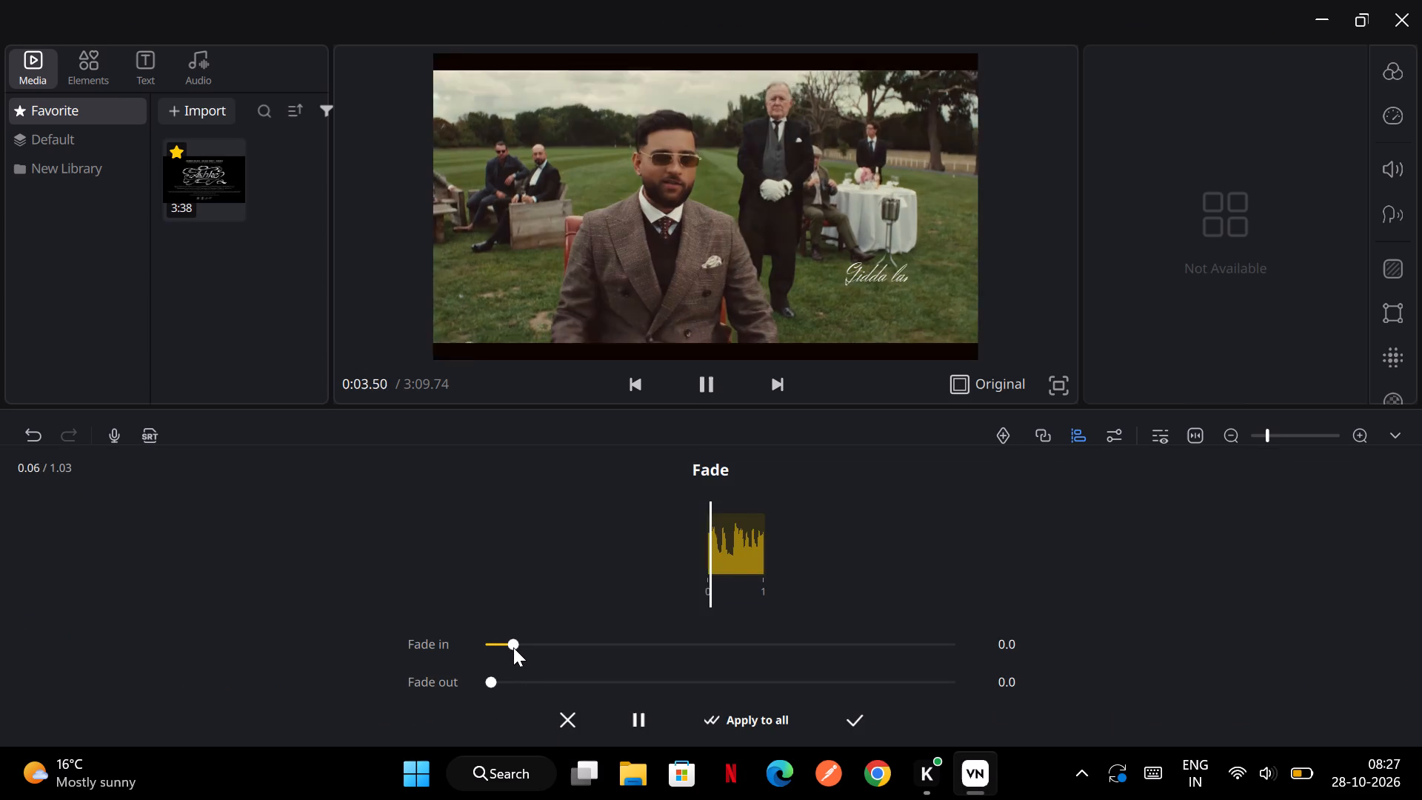
{"action": "left_click", "coordinate": [855, 721]}
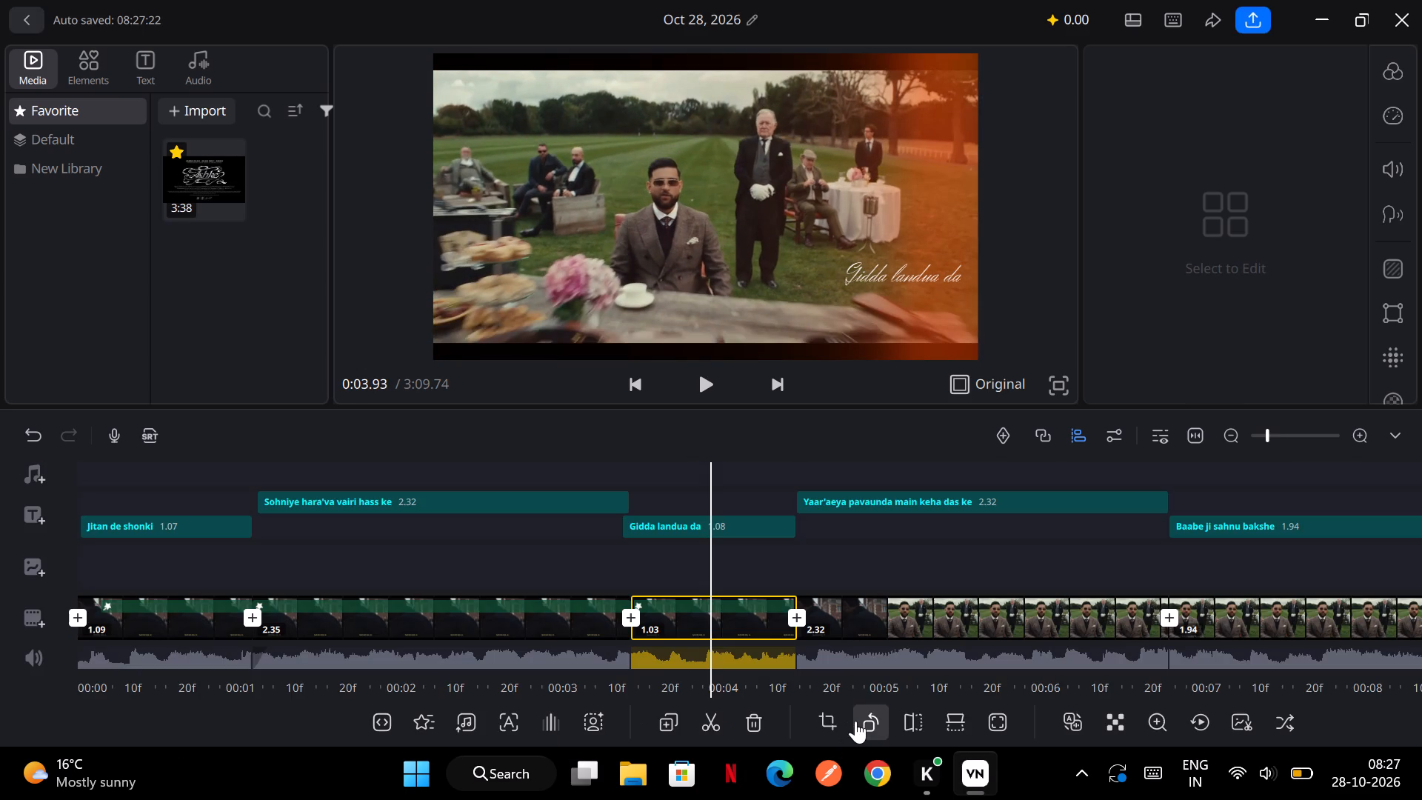
Play back the third video clip through into the fourth to check the light effect and fade.
{"action": "scroll", "coordinate": [760, 552], "scroll_direction": "right", "scroll_amount": 1}
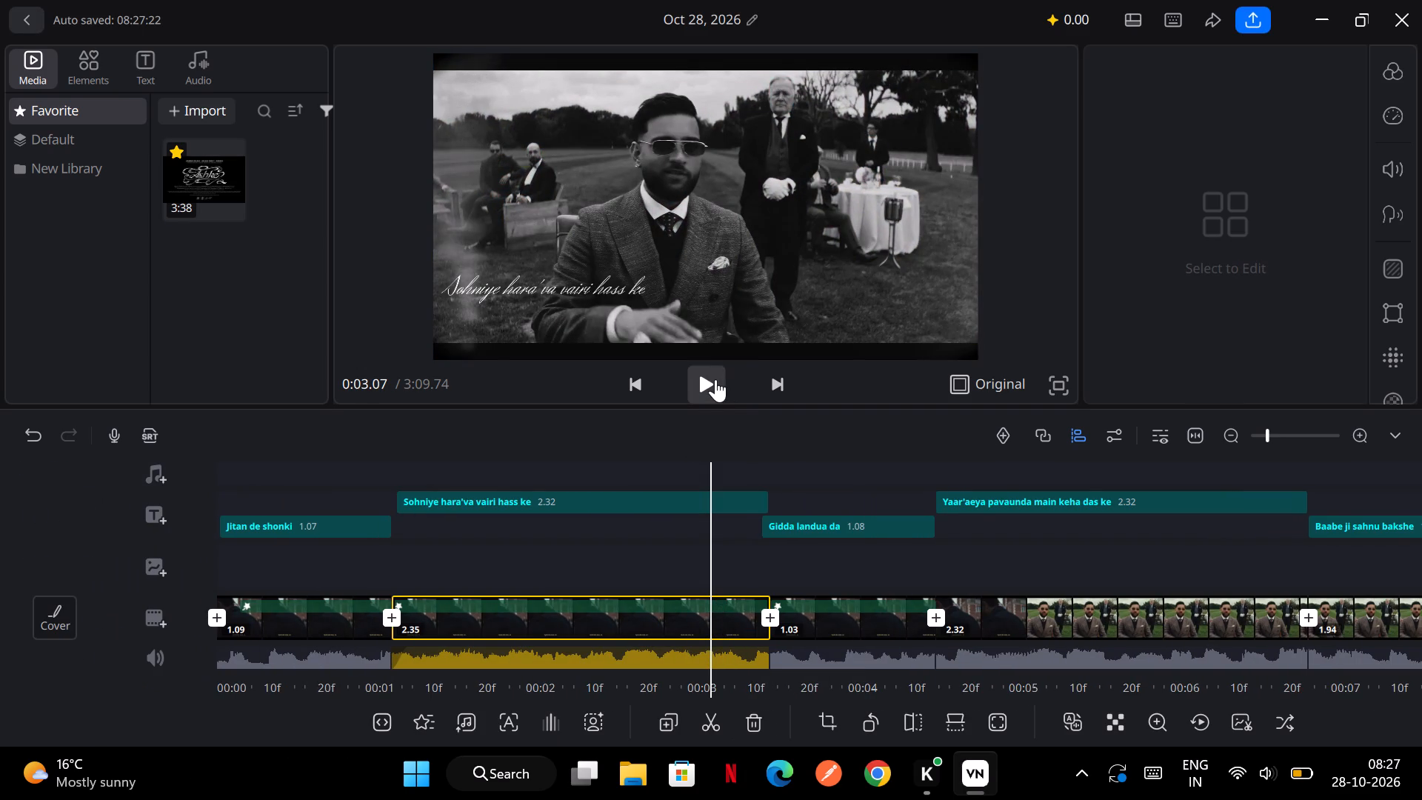
{"action": "left_click", "coordinate": [713, 379]}
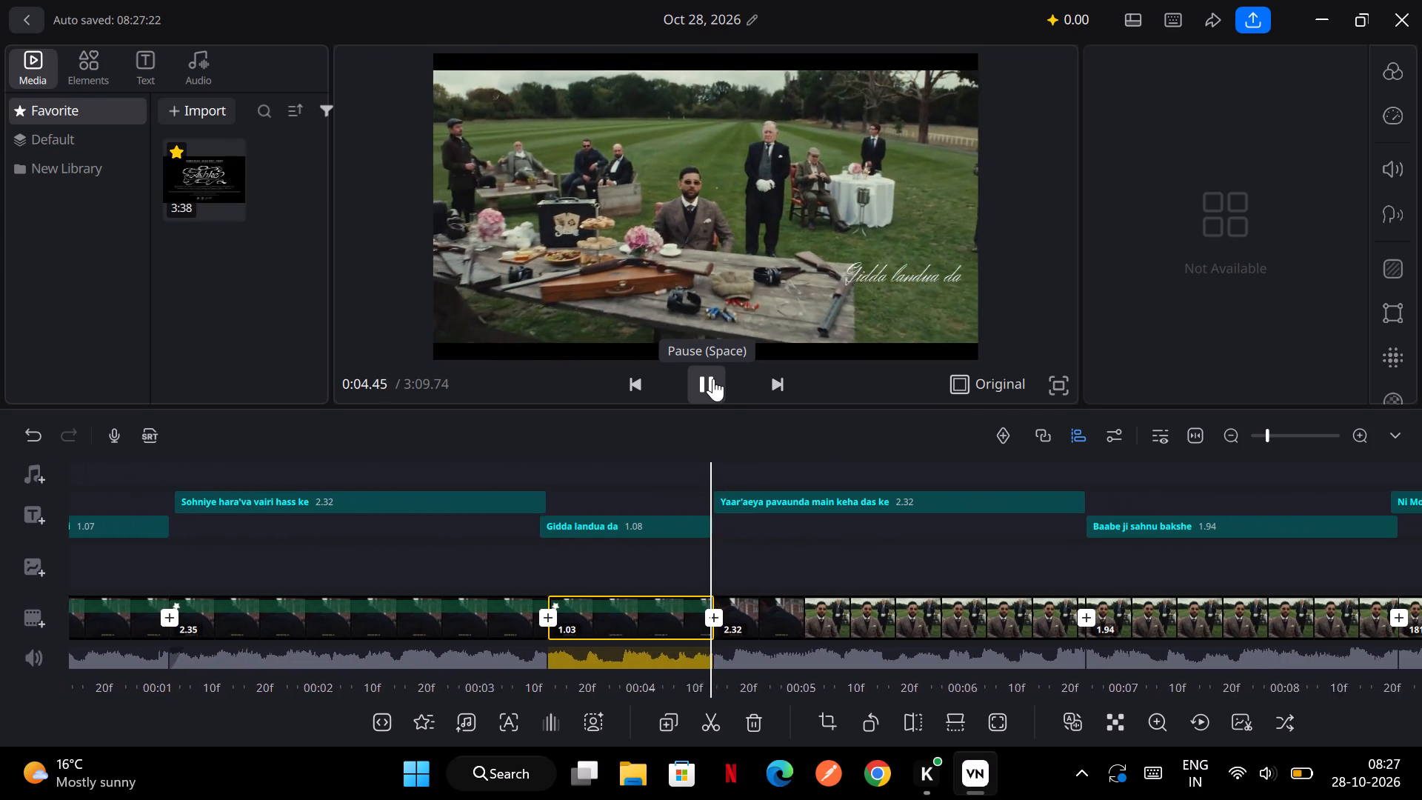
{"action": "scroll", "coordinate": [710, 486], "scroll_direction": "right", "scroll_amount": 1}
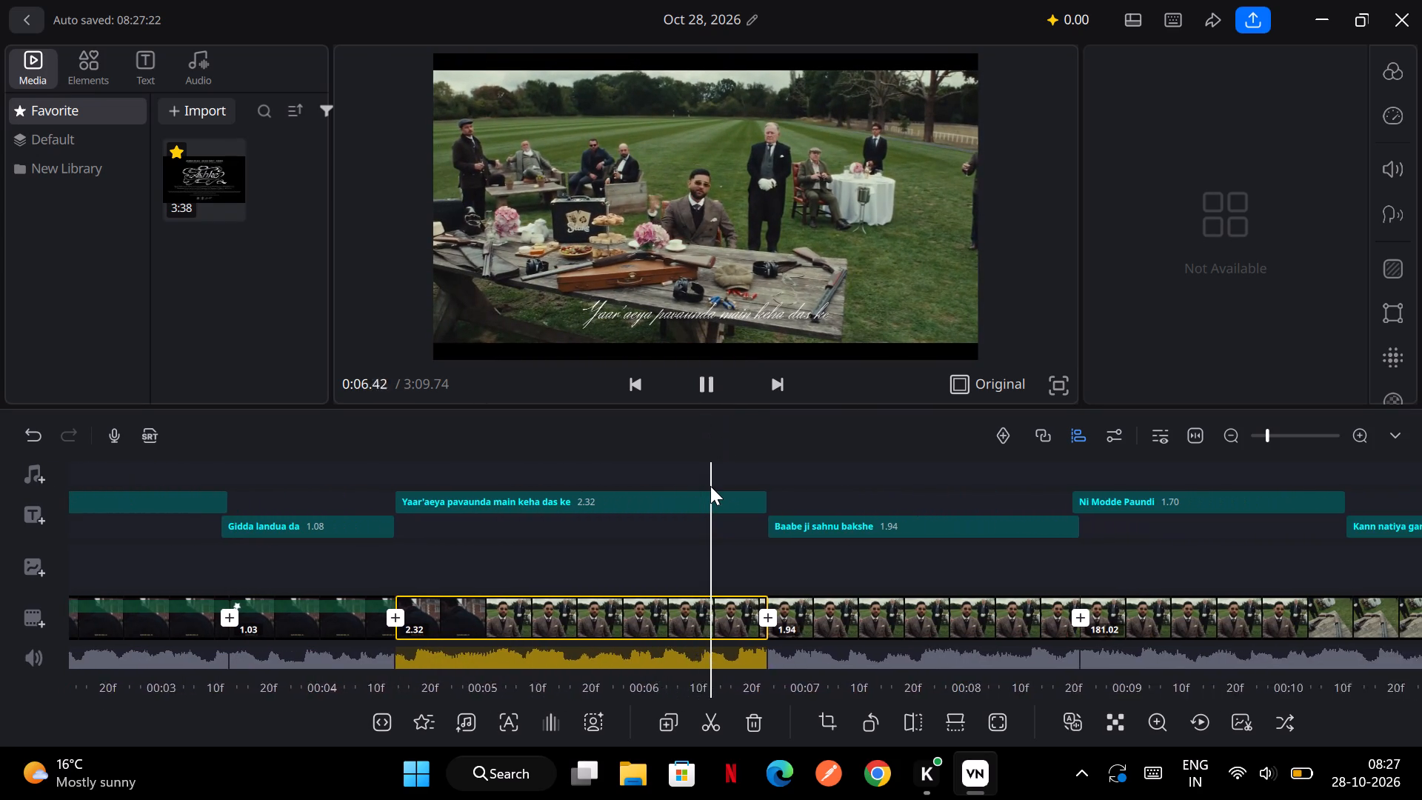
{"action": "scroll", "coordinate": [710, 486], "scroll_direction": "right", "scroll_amount": 1}
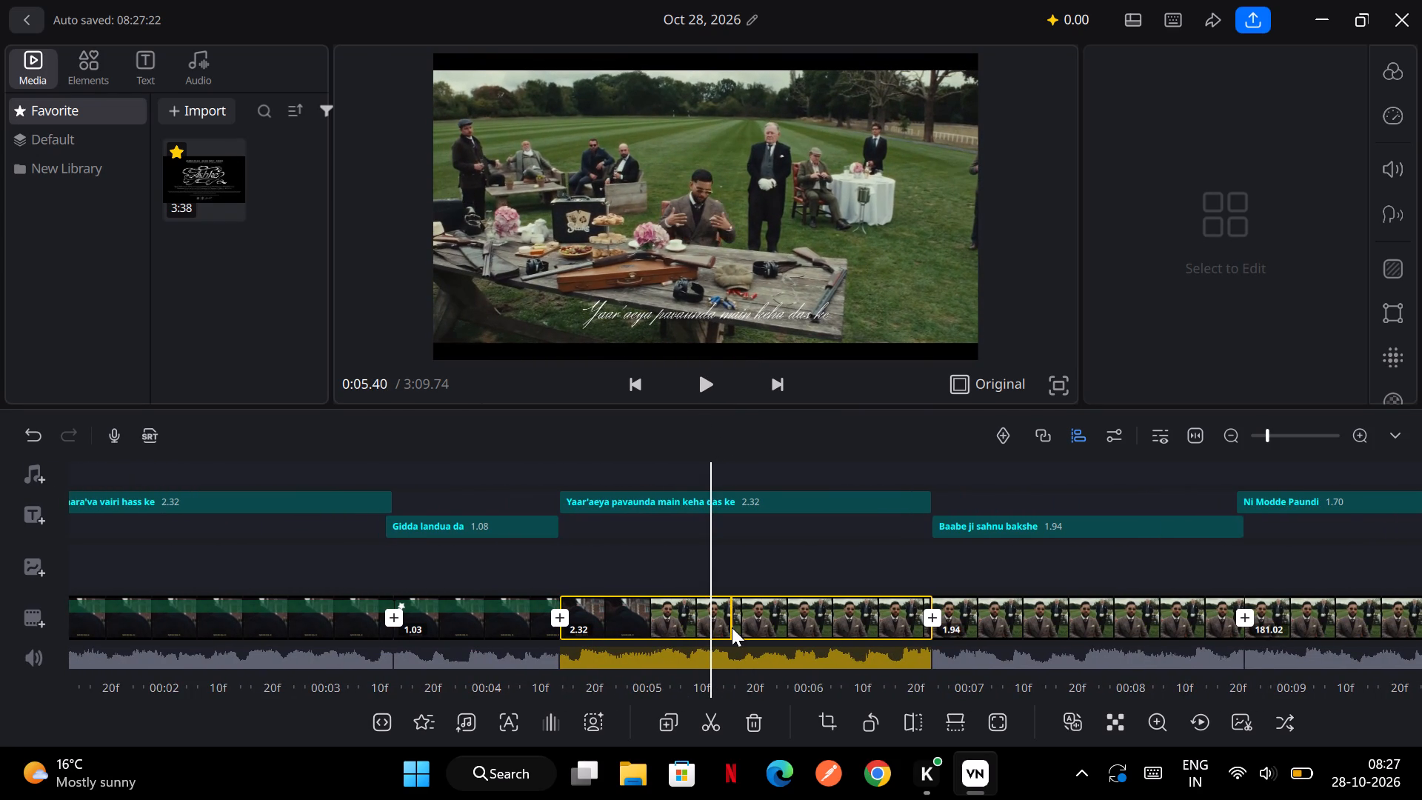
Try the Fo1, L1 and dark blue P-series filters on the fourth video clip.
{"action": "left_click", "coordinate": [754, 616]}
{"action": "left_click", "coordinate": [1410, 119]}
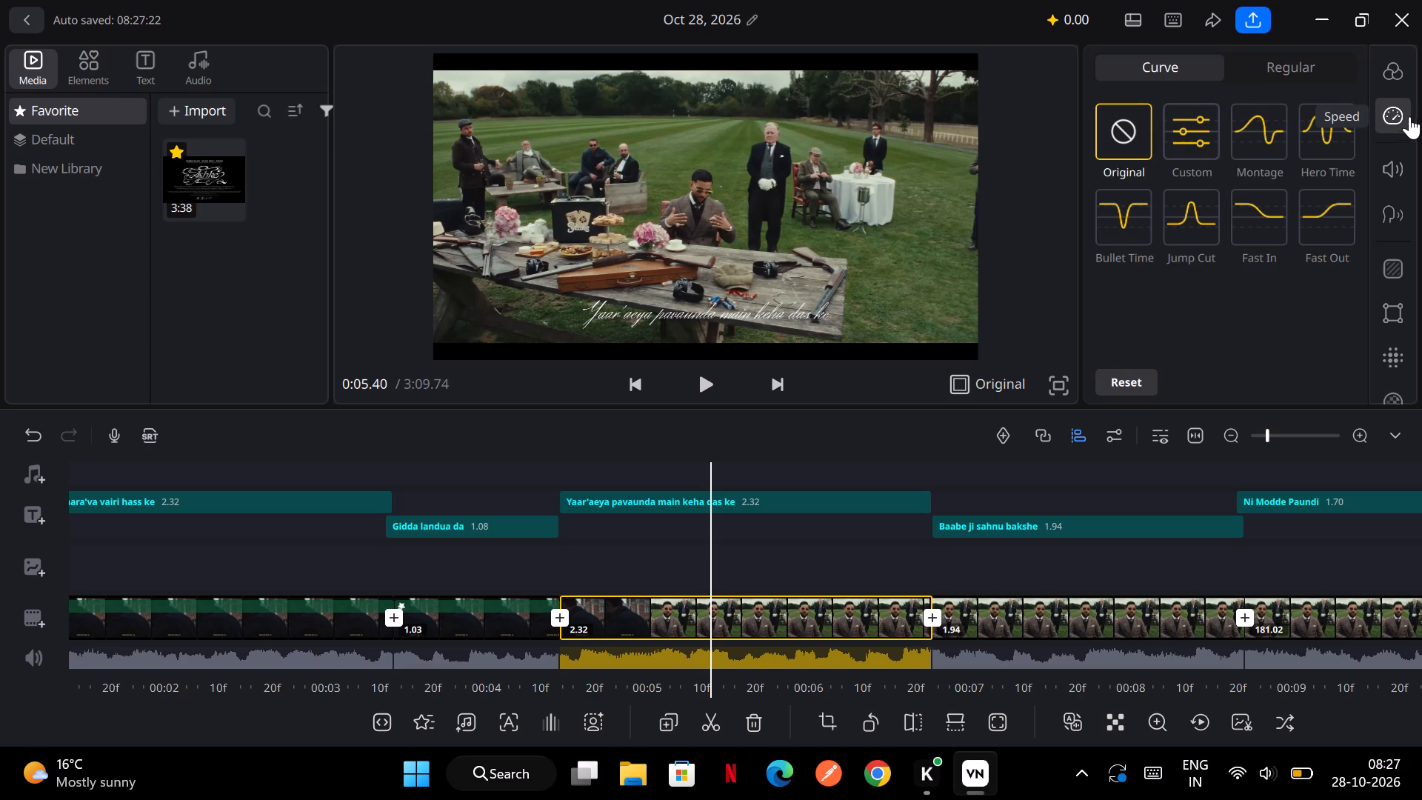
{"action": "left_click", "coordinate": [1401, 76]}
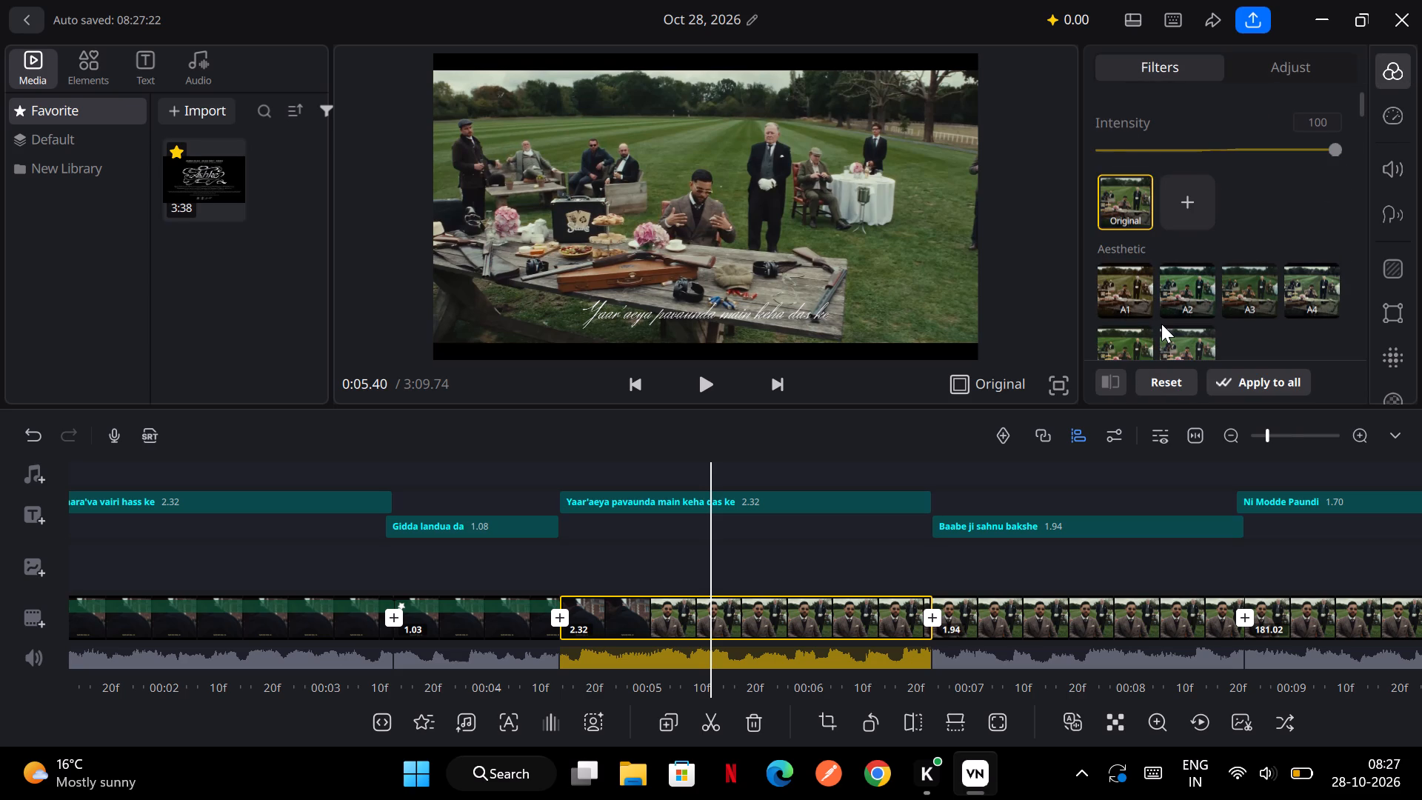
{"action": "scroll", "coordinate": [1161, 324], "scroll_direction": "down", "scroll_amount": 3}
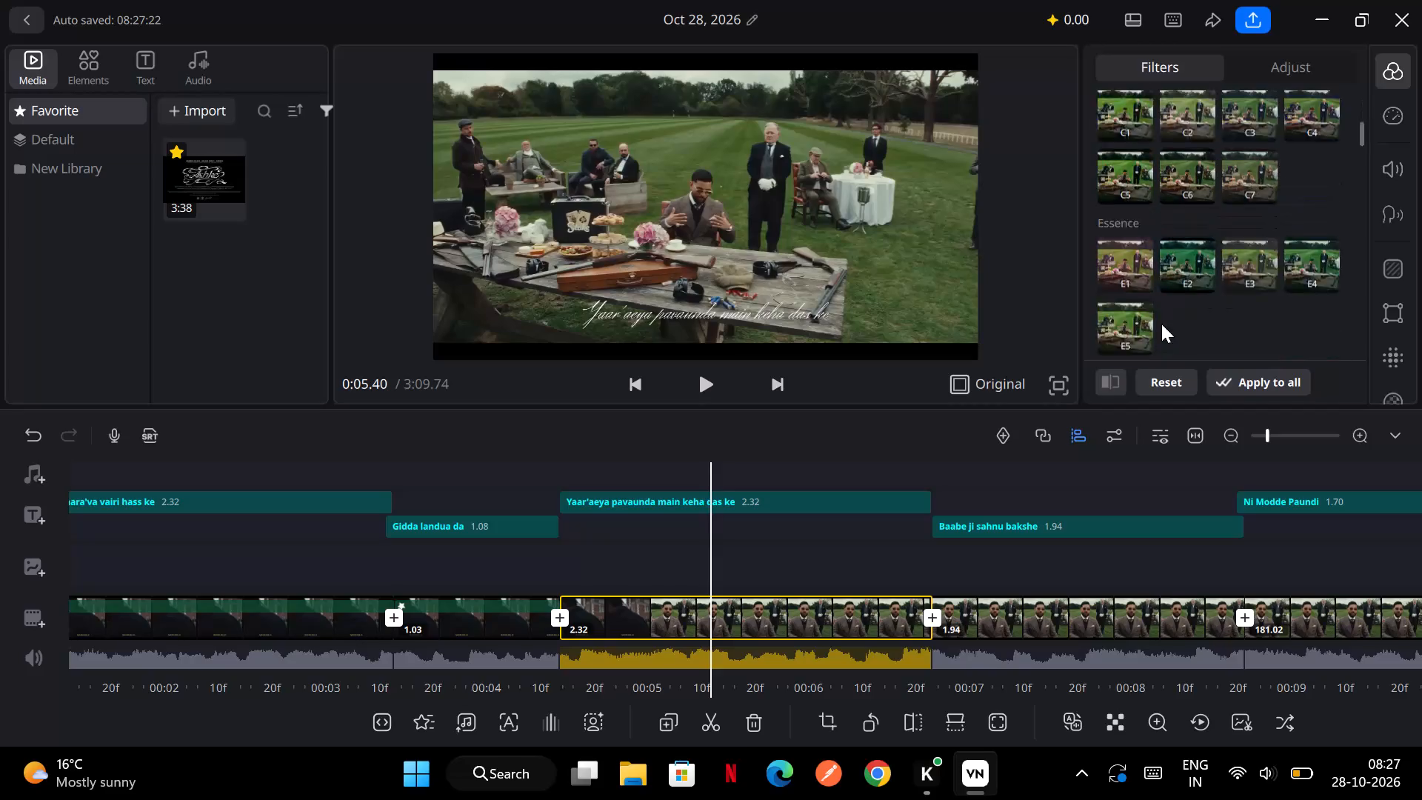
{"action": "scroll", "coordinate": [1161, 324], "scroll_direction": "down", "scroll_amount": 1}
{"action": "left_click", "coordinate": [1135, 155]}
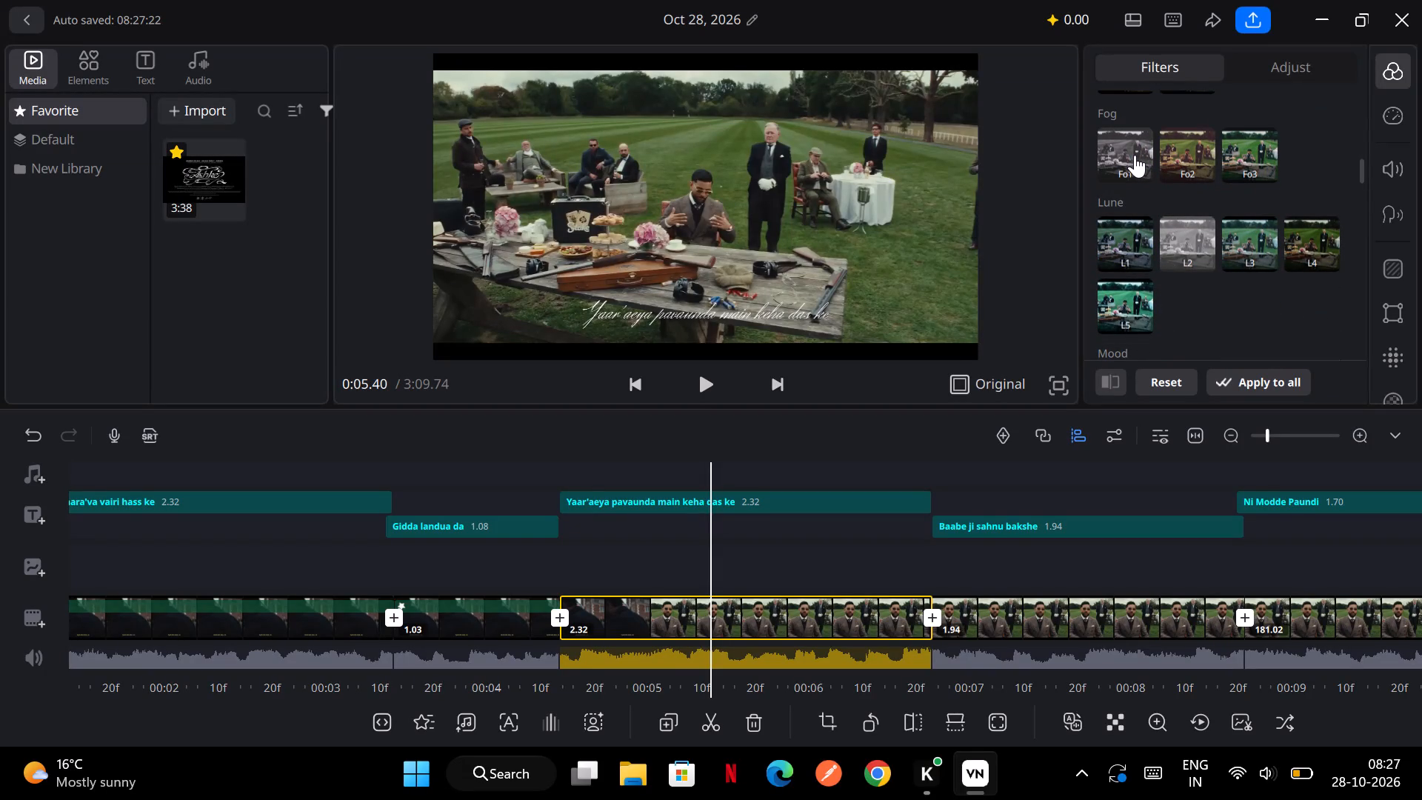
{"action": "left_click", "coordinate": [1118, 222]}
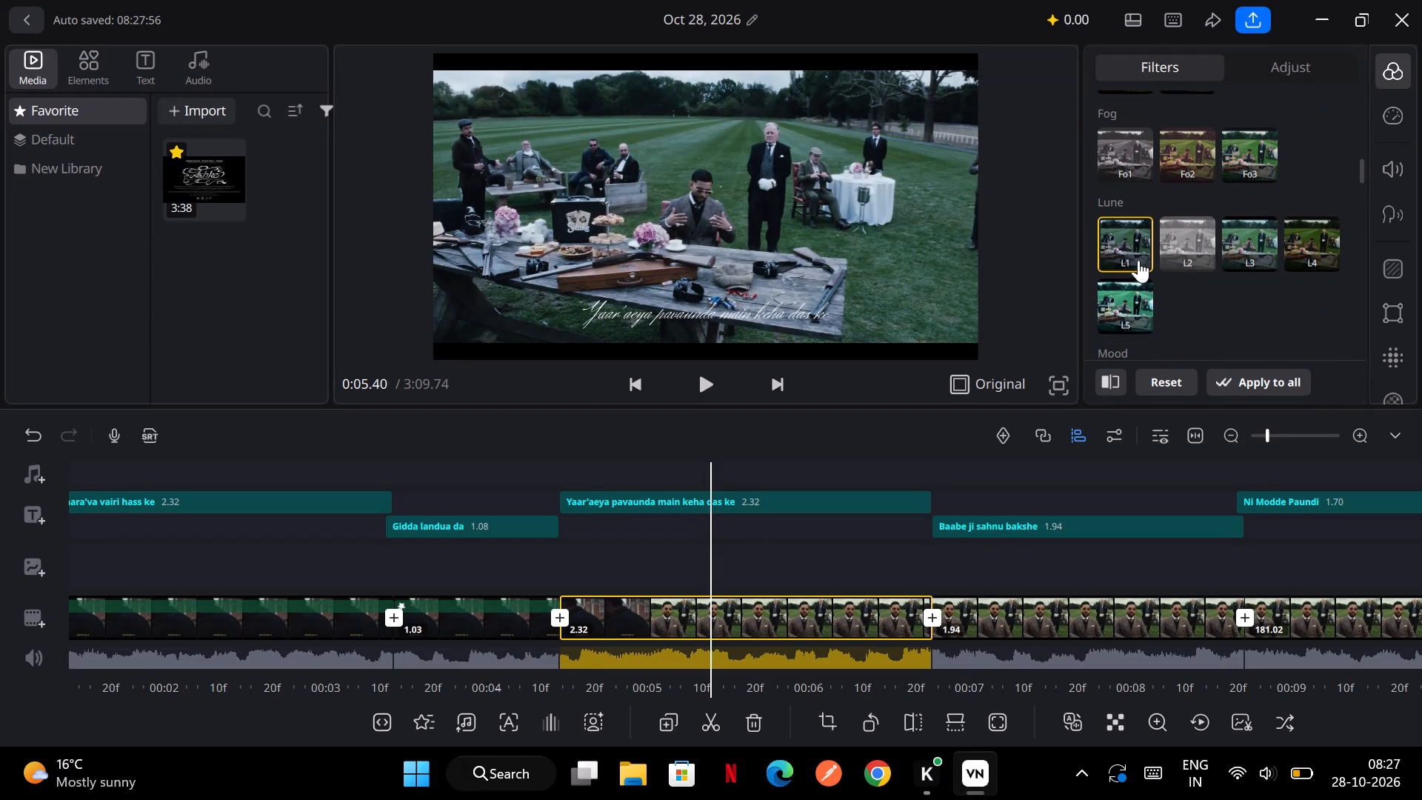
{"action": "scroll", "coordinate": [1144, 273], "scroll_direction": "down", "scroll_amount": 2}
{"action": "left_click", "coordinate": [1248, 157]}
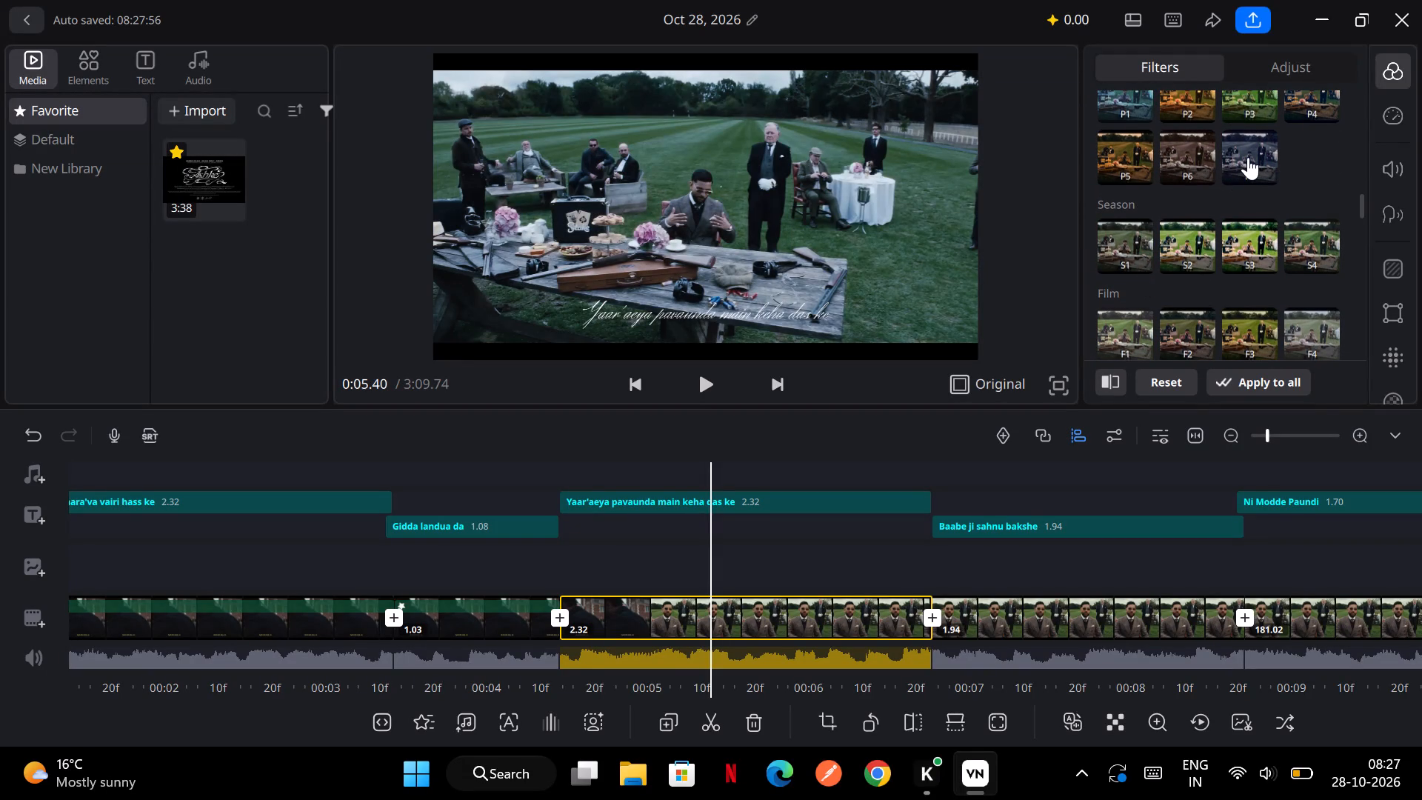
Apply the black-and-white F6 Film filter to the fourth video clip, comparing it with F5.
{"action": "scroll", "coordinate": [1219, 215], "scroll_direction": "down", "scroll_amount": 3}
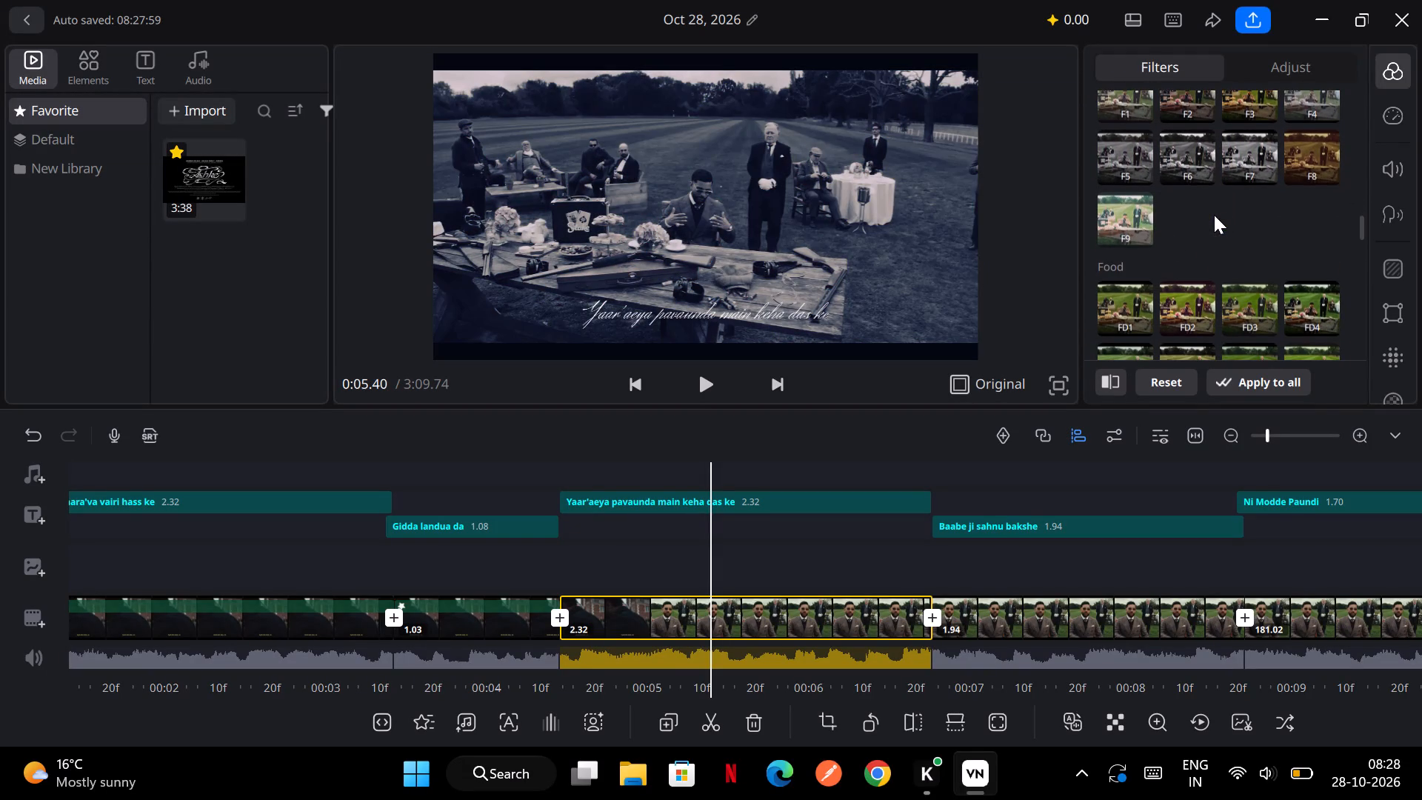
{"action": "scroll", "coordinate": [1181, 195], "scroll_direction": "down", "scroll_amount": 4}
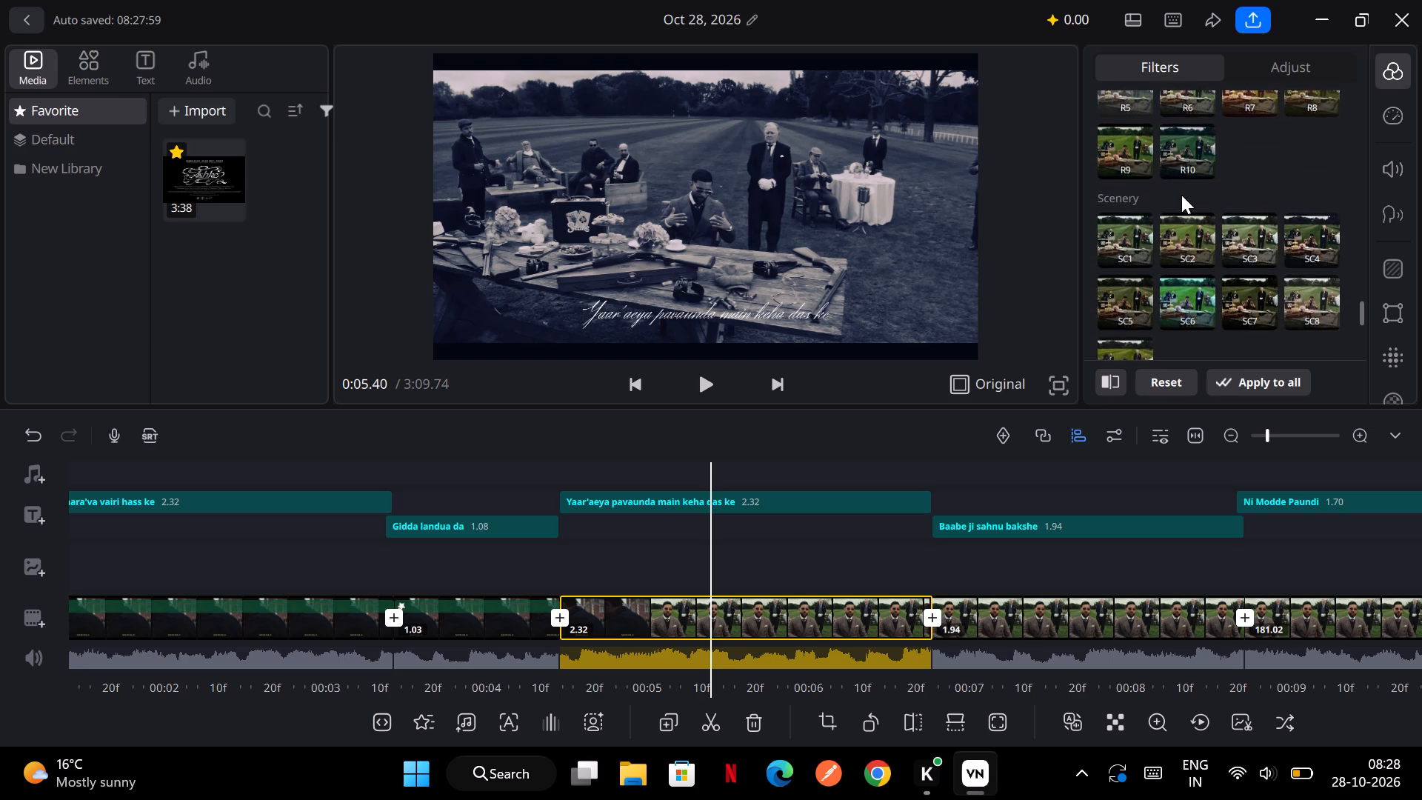
{"action": "scroll", "coordinate": [1181, 195], "scroll_direction": "down", "scroll_amount": 3}
{"action": "scroll", "coordinate": [1181, 195], "scroll_direction": "up", "scroll_amount": 15}
{"action": "scroll", "coordinate": [1181, 195], "scroll_direction": "down", "scroll_amount": 4}
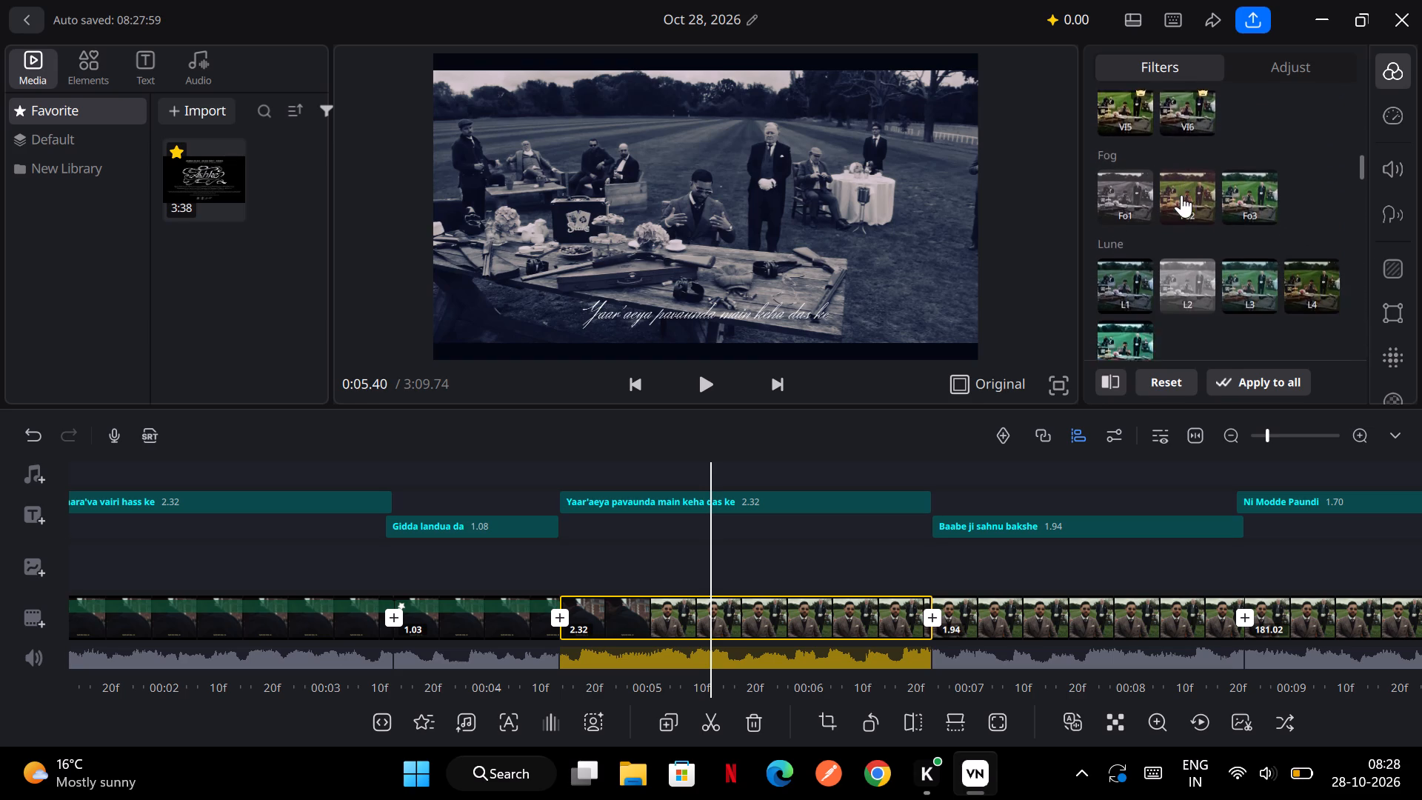
{"action": "scroll", "coordinate": [1181, 195], "scroll_direction": "down", "scroll_amount": 3}
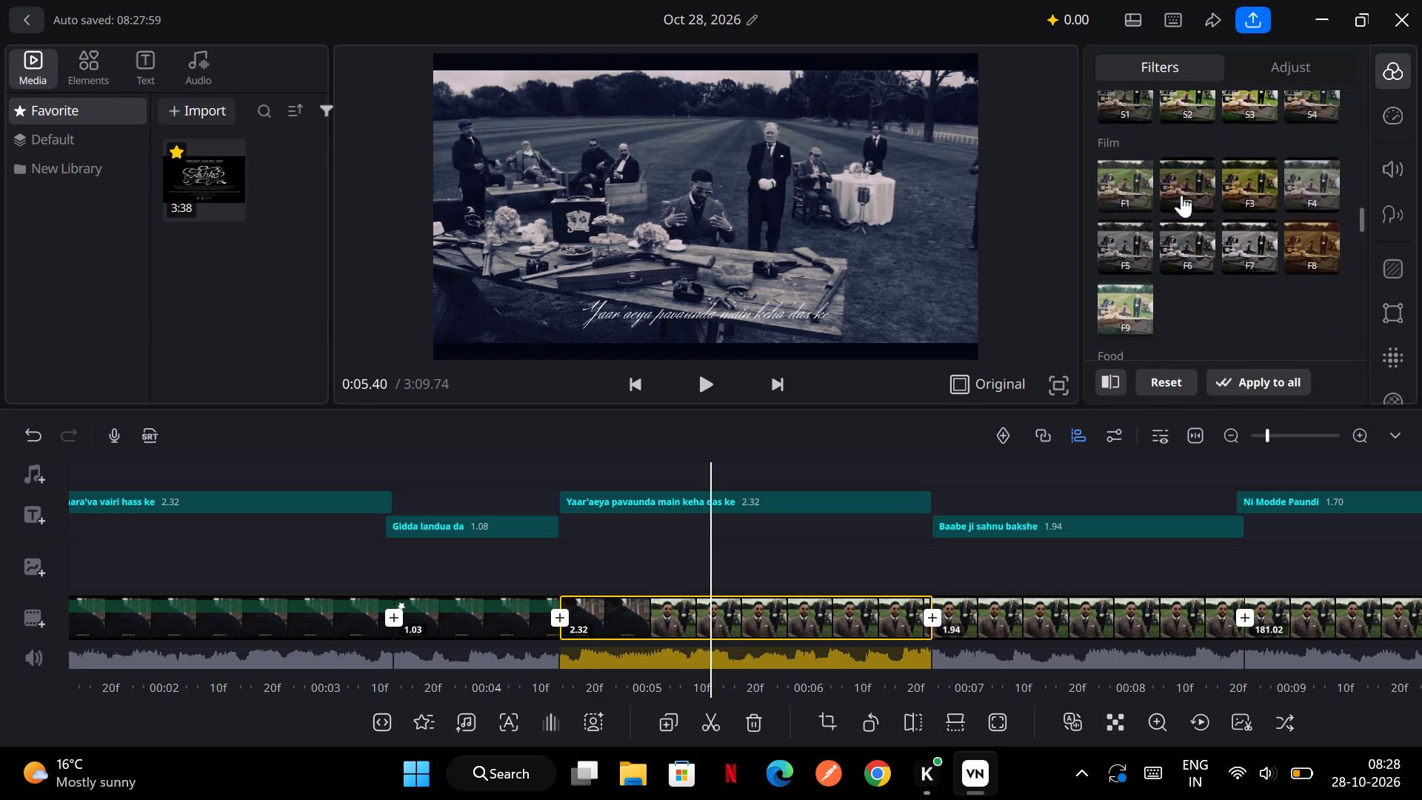
{"action": "scroll", "coordinate": [1181, 195], "scroll_direction": "down", "scroll_amount": 1}
{"action": "left_click", "coordinate": [1186, 181]}
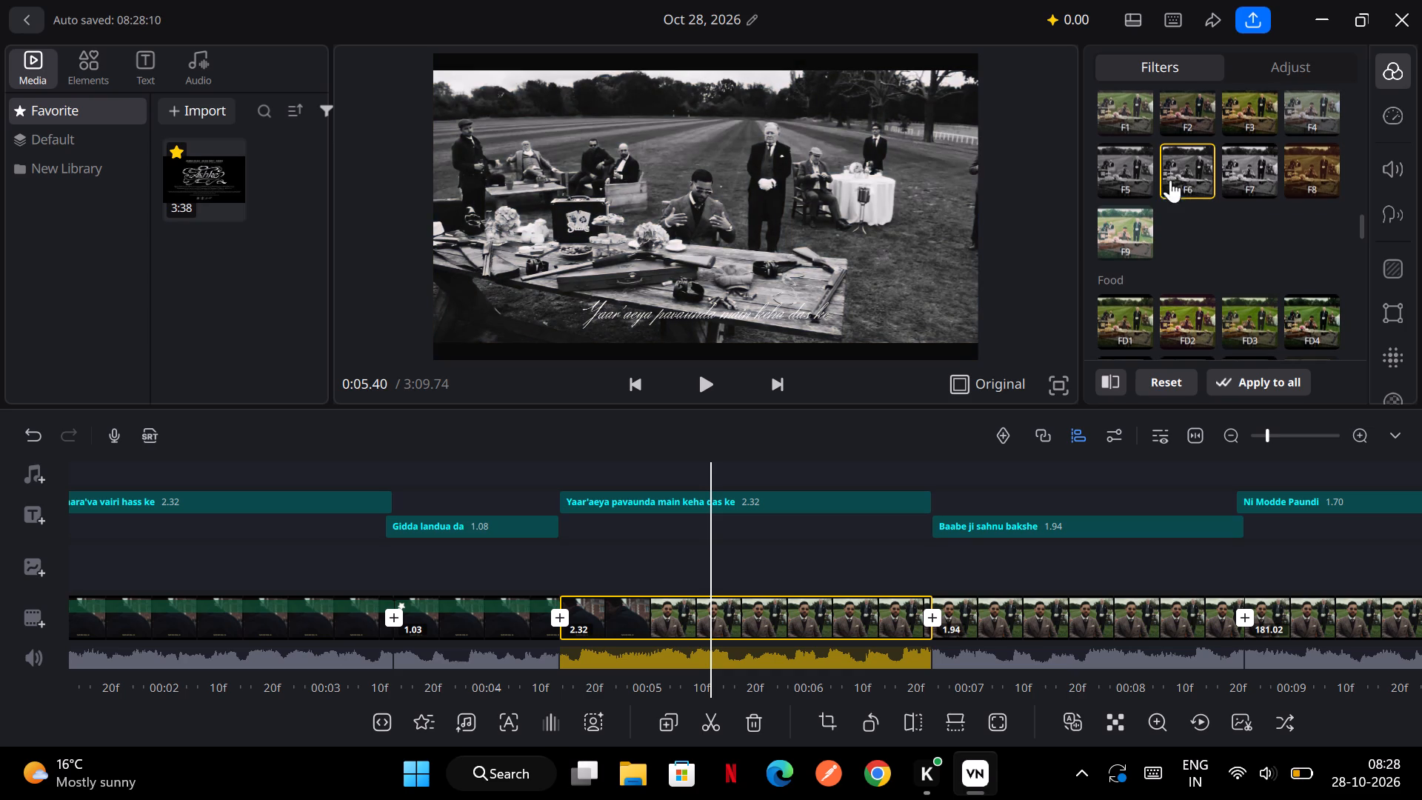
{"action": "left_click", "coordinate": [1106, 177]}
{"action": "left_click", "coordinate": [1177, 173]}
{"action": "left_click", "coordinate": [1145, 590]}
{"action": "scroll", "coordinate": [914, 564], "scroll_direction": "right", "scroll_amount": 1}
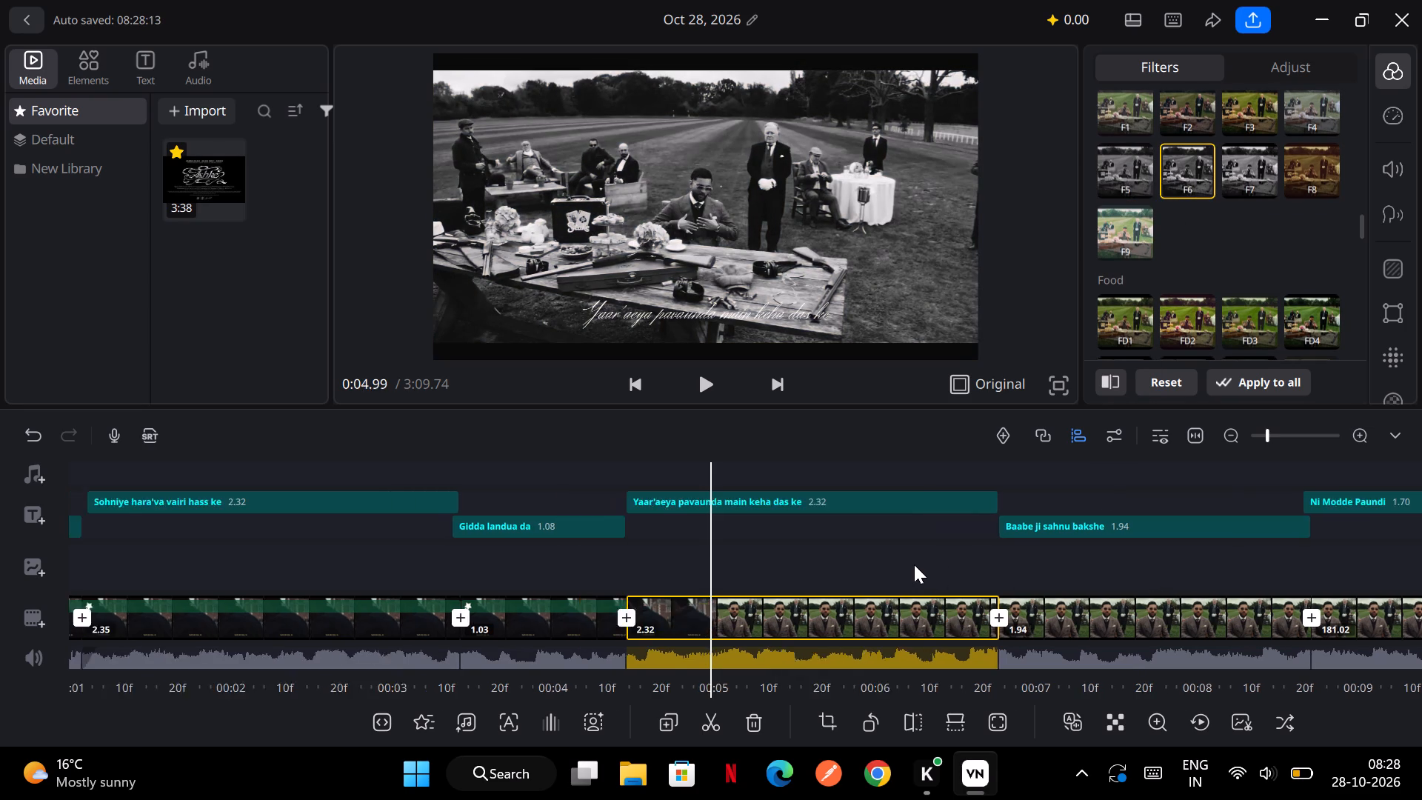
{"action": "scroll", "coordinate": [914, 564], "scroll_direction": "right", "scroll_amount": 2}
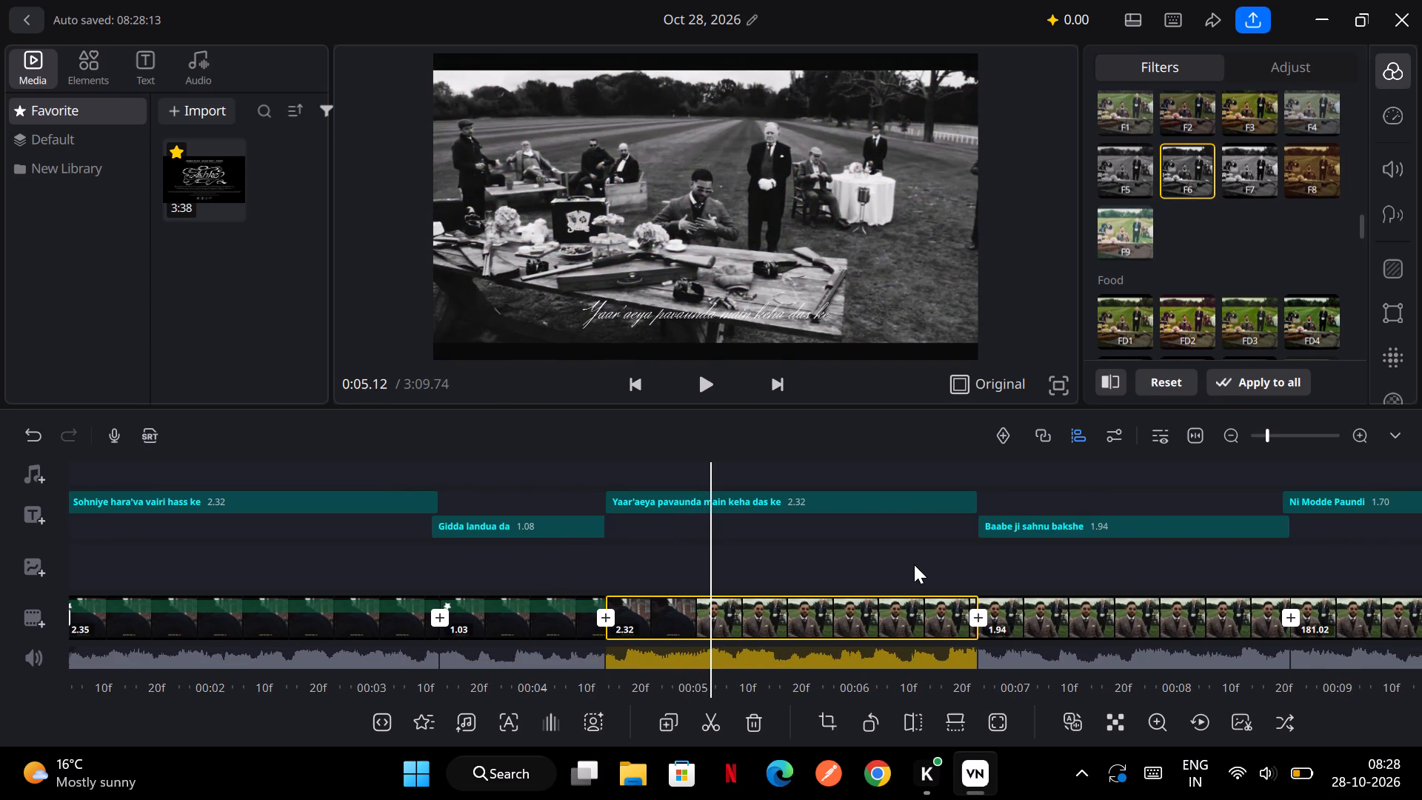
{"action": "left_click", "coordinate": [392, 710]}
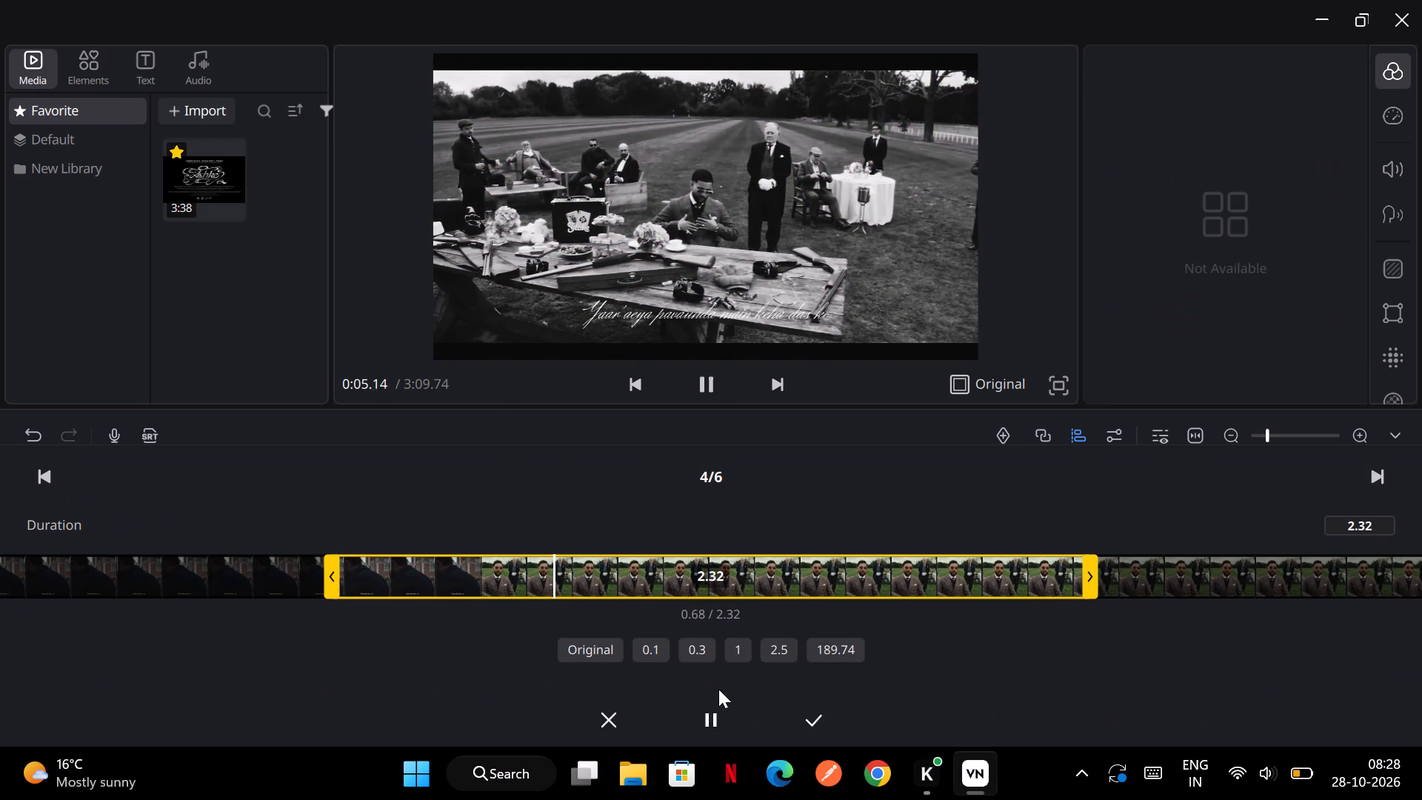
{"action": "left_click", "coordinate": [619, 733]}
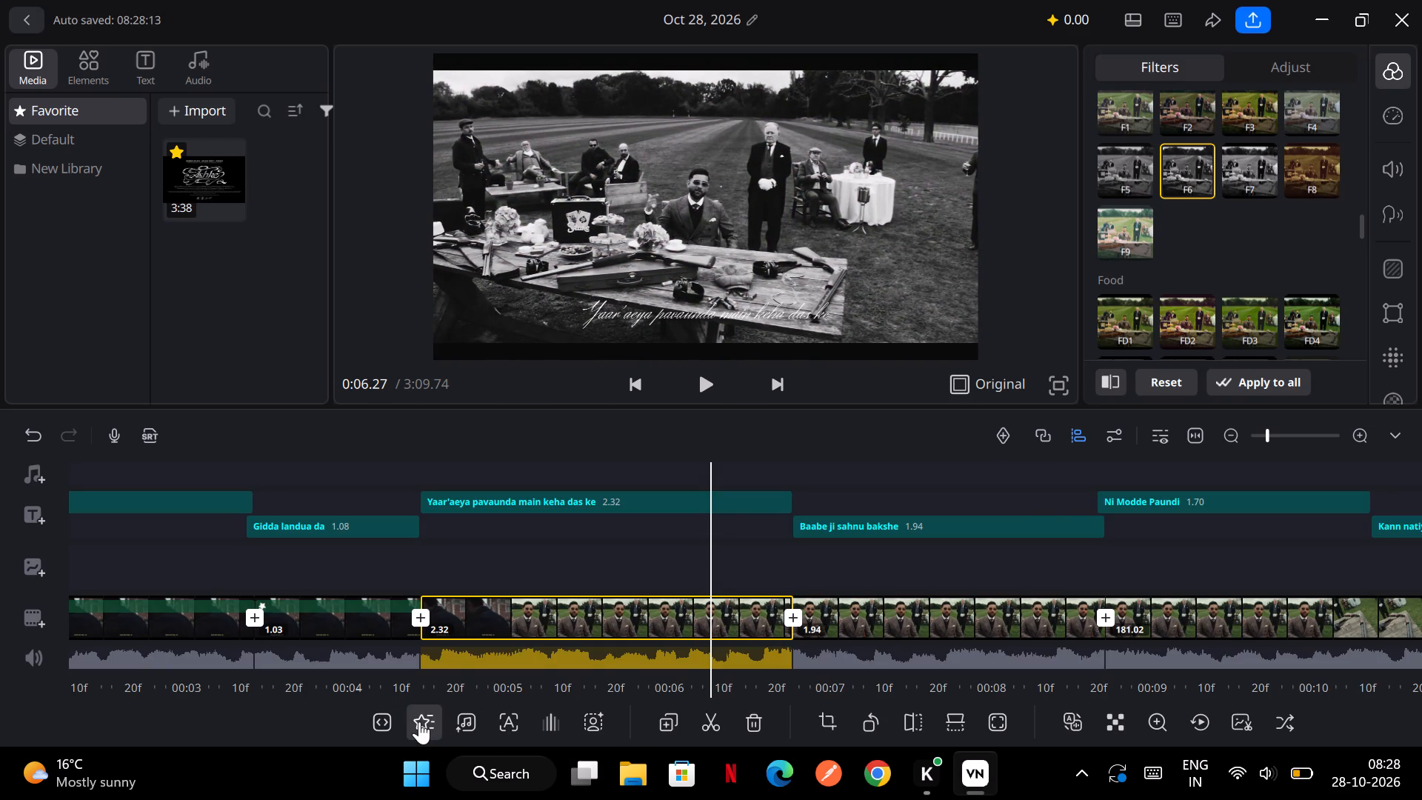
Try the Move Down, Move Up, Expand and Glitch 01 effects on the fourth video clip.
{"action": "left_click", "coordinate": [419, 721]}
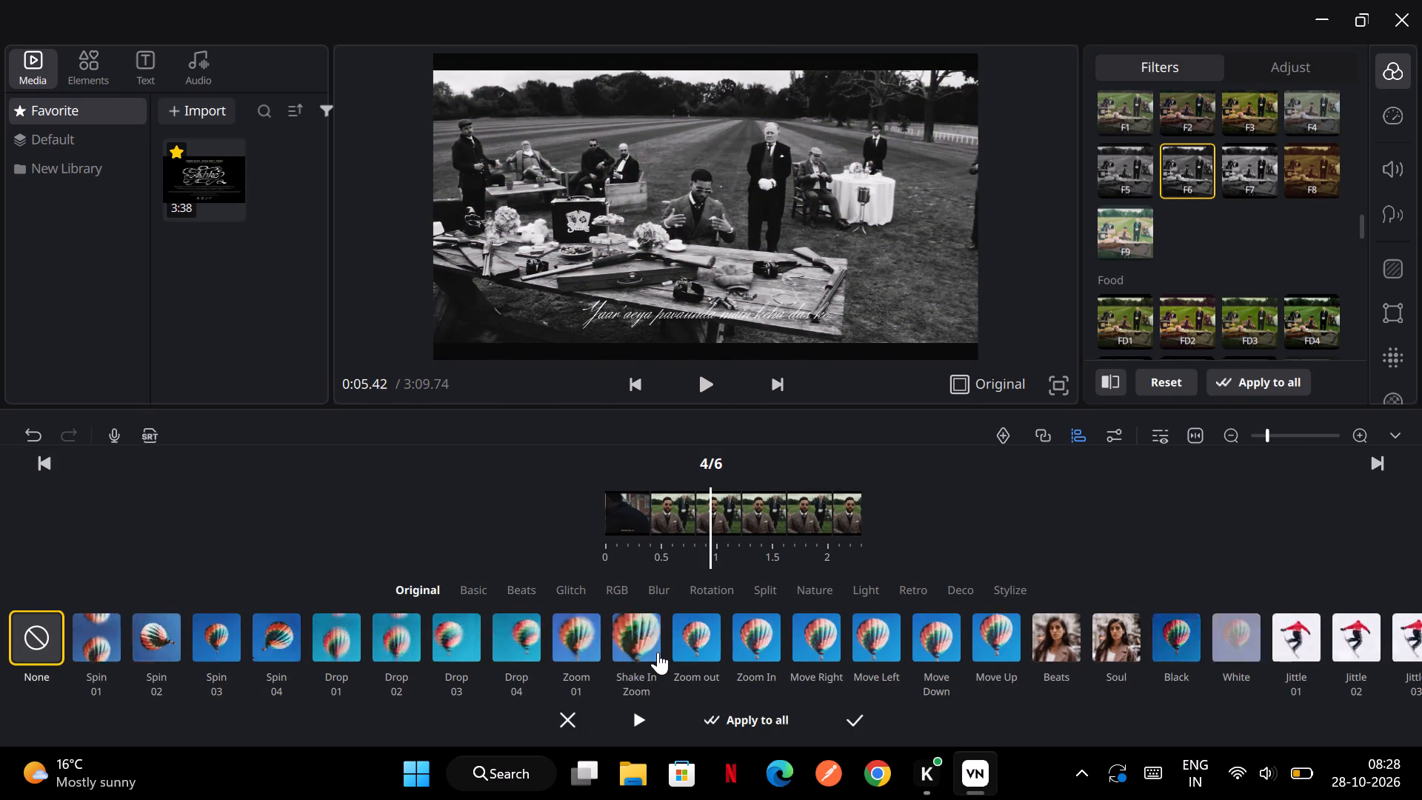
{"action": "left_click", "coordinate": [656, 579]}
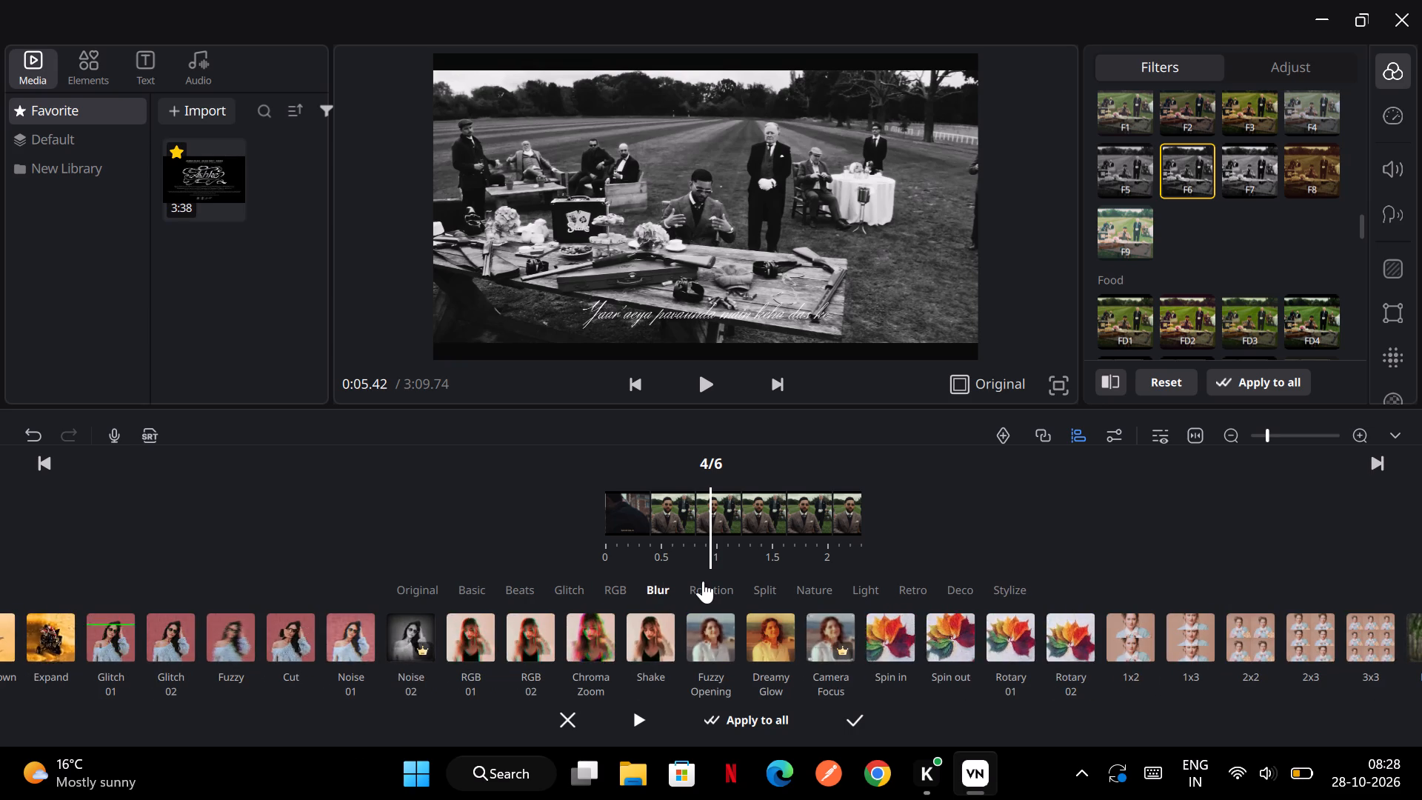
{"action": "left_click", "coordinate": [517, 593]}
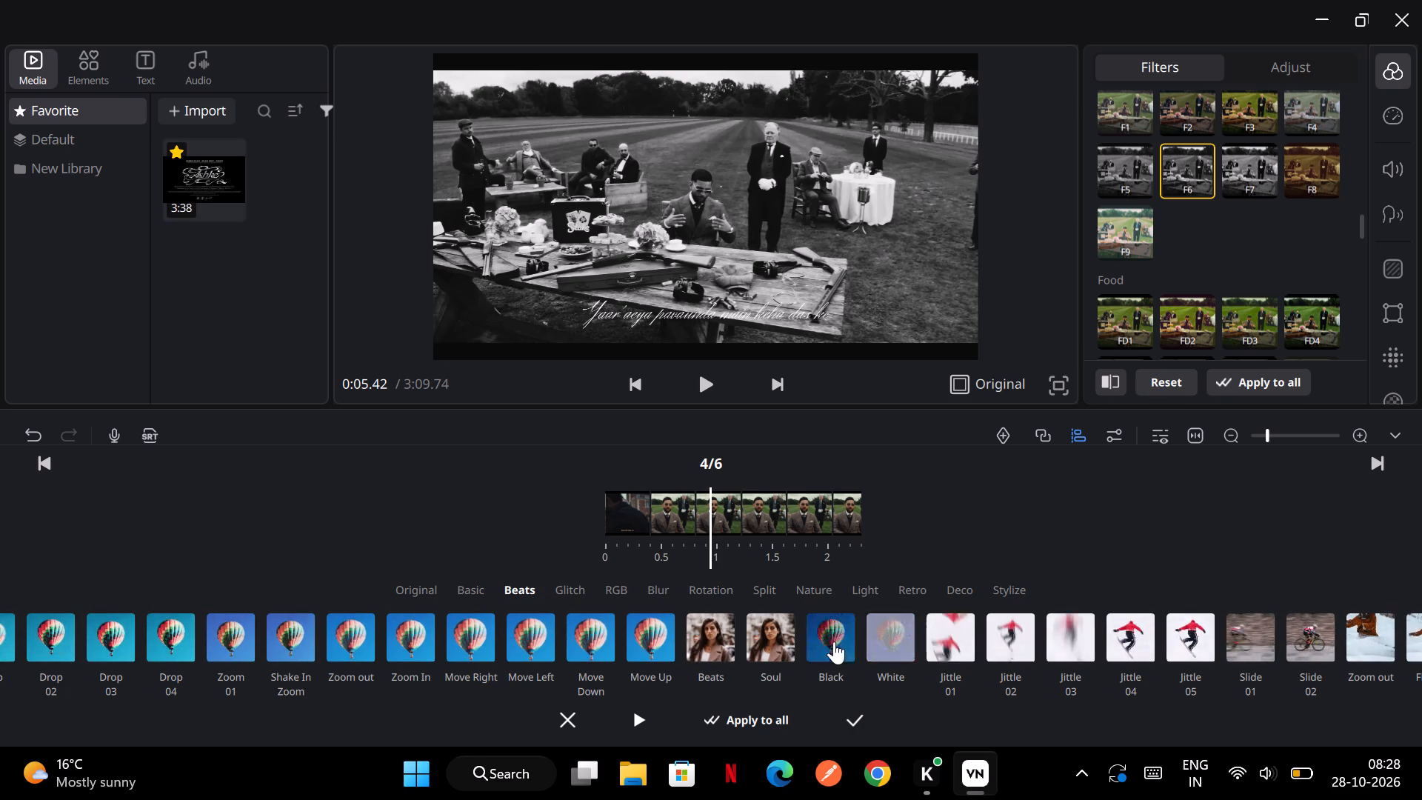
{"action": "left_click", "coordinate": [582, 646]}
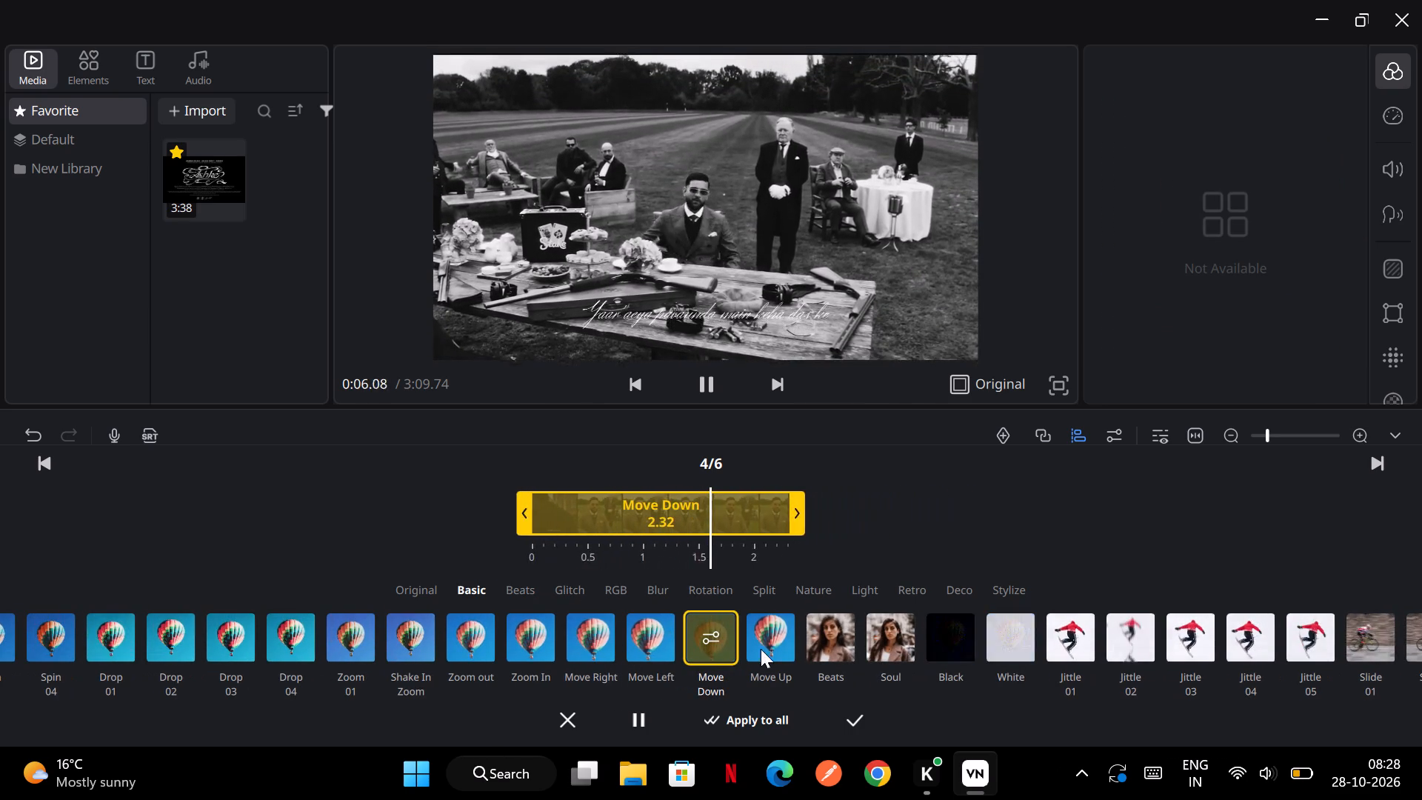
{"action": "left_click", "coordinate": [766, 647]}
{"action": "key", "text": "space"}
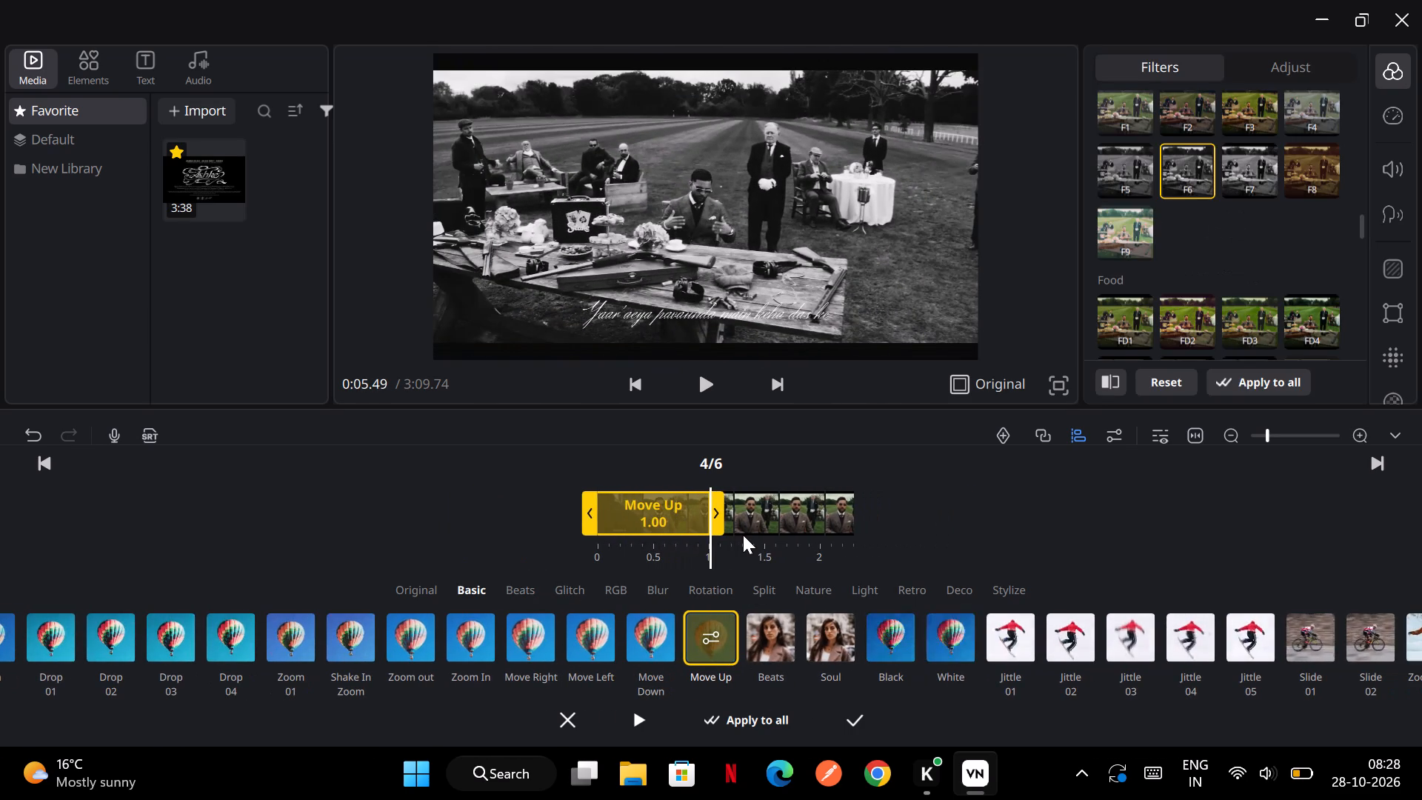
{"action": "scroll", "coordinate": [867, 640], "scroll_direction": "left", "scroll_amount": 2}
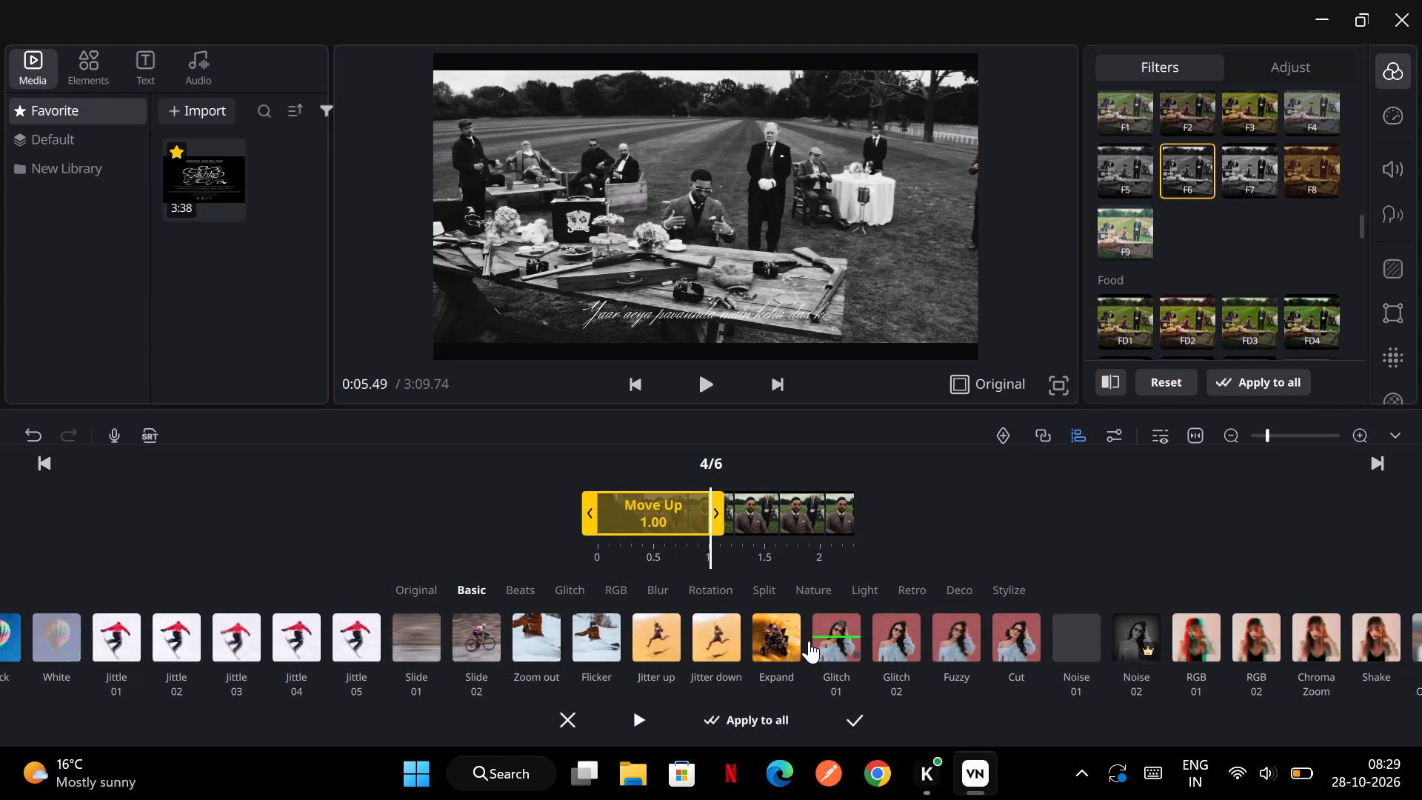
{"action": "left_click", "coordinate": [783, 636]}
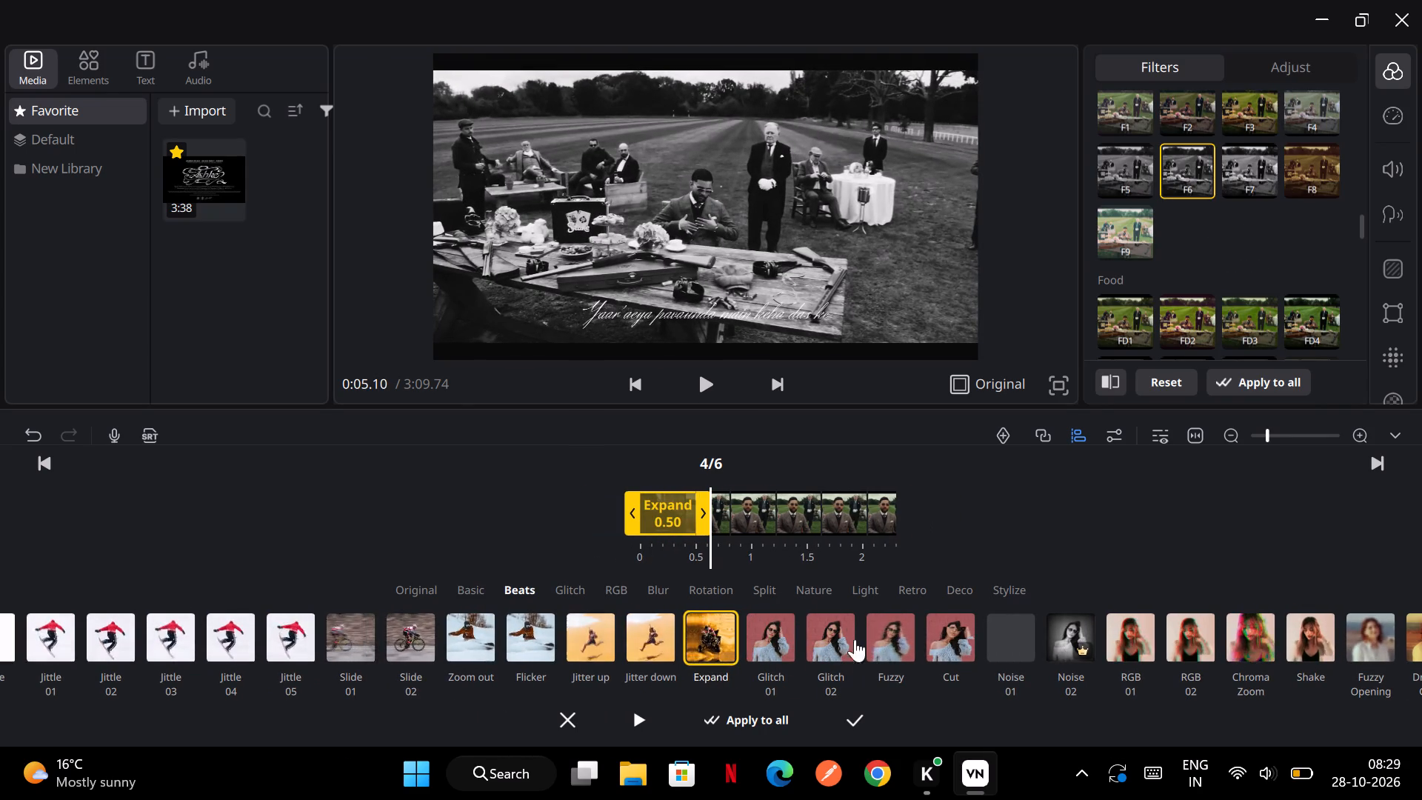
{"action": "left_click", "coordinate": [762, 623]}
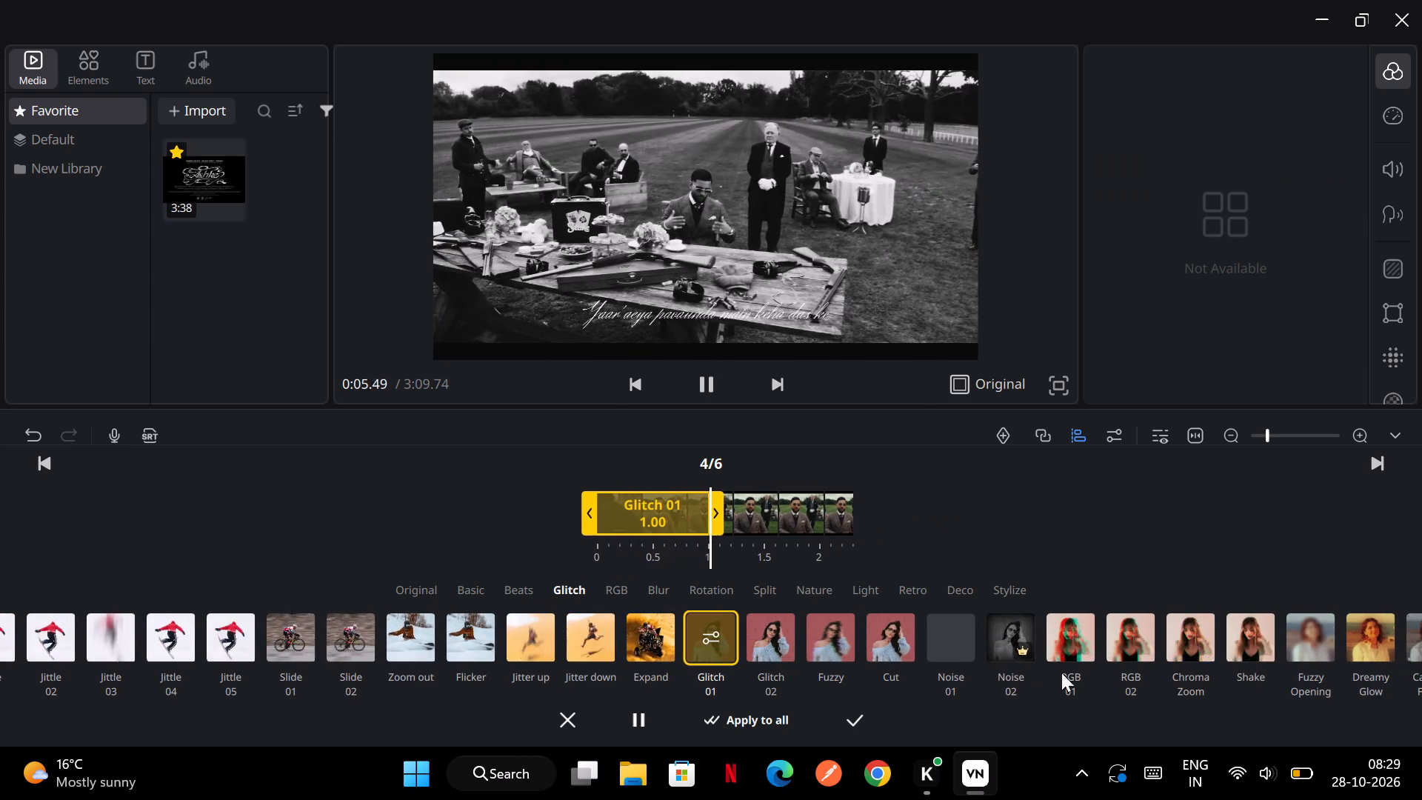
Apply the Rain 01 nature effect to the fourth video clip over its full length.
{"action": "scroll", "coordinate": [1224, 644], "scroll_direction": "left", "scroll_amount": 2}
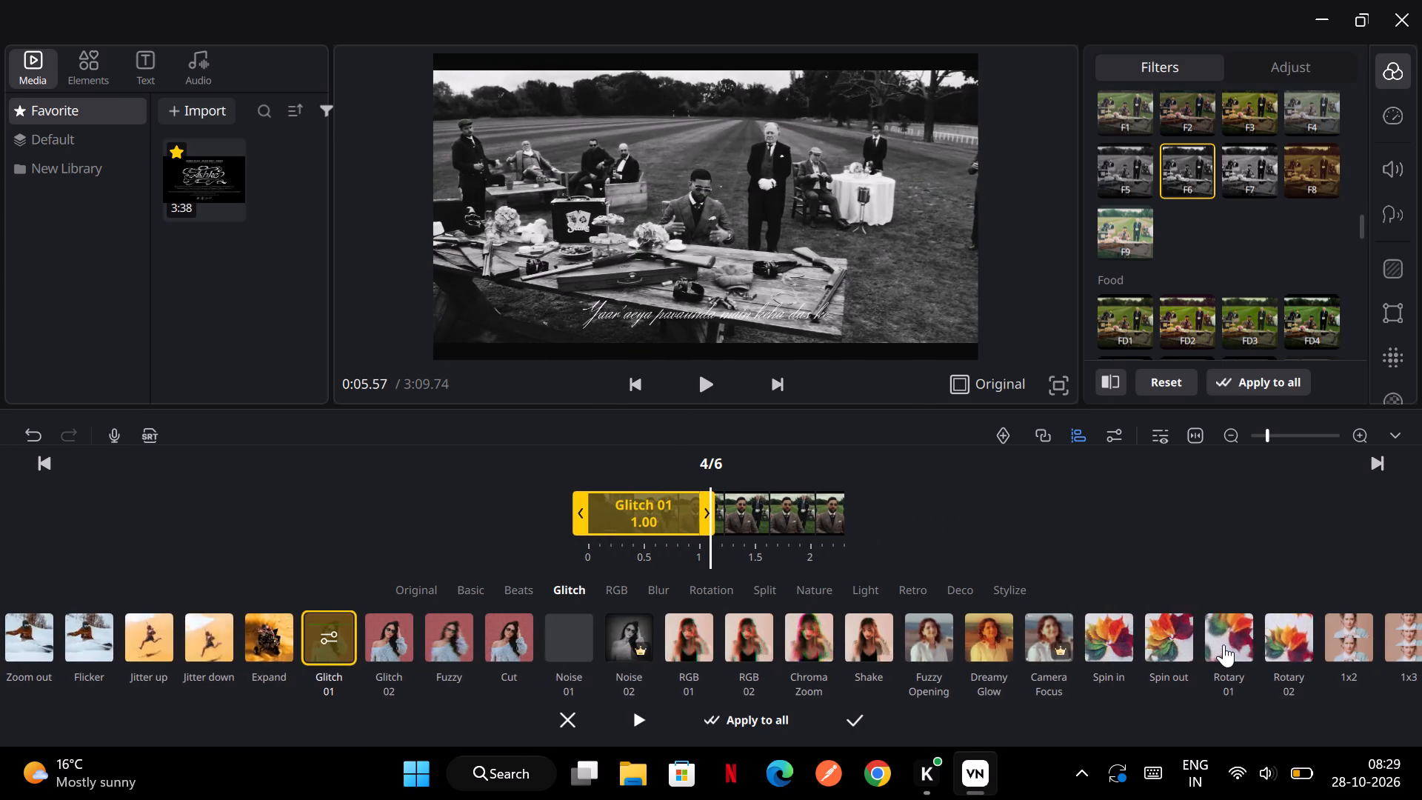
{"action": "scroll", "coordinate": [1280, 629], "scroll_direction": "left", "scroll_amount": 1}
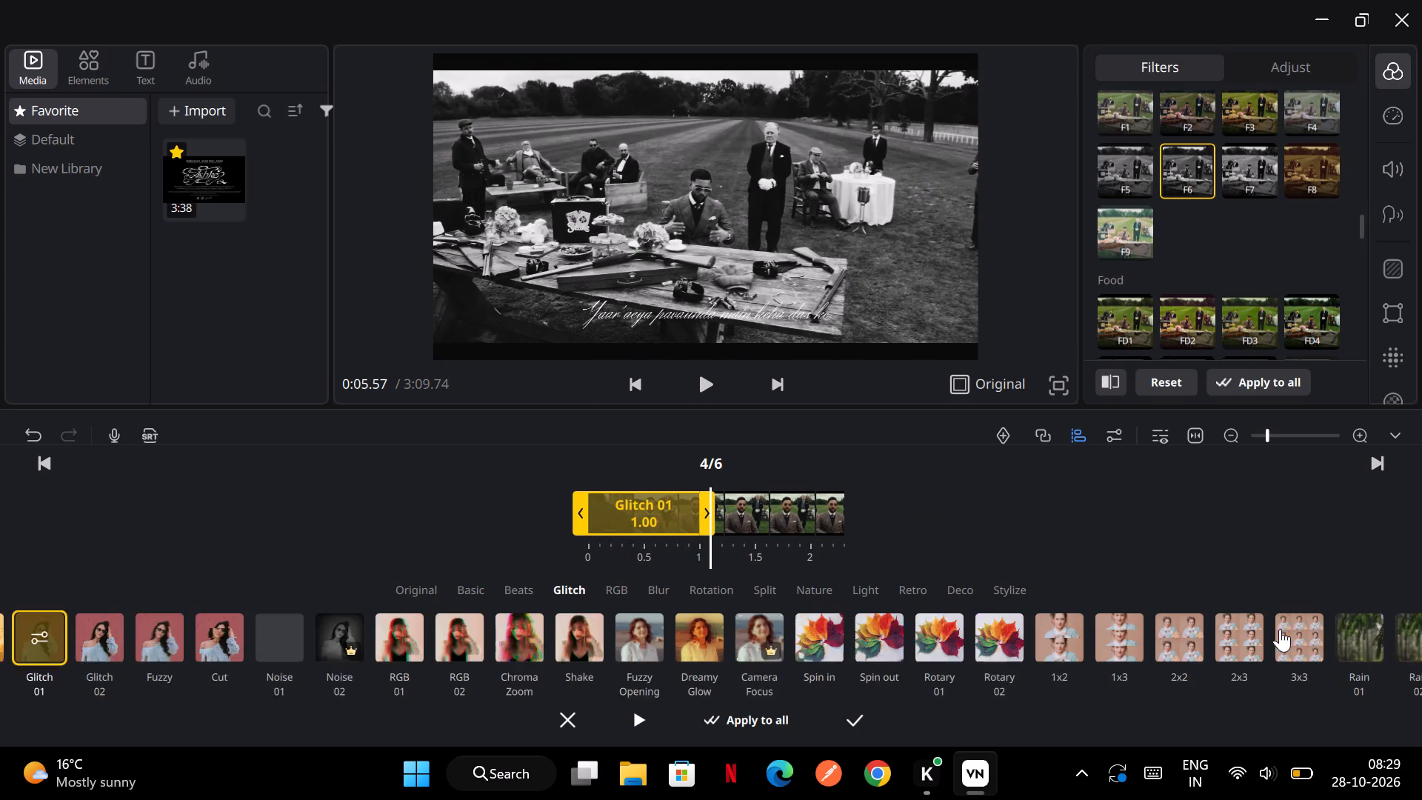
{"action": "scroll", "coordinate": [1280, 629], "scroll_direction": "left", "scroll_amount": 1}
{"action": "left_click", "coordinate": [1278, 637]}
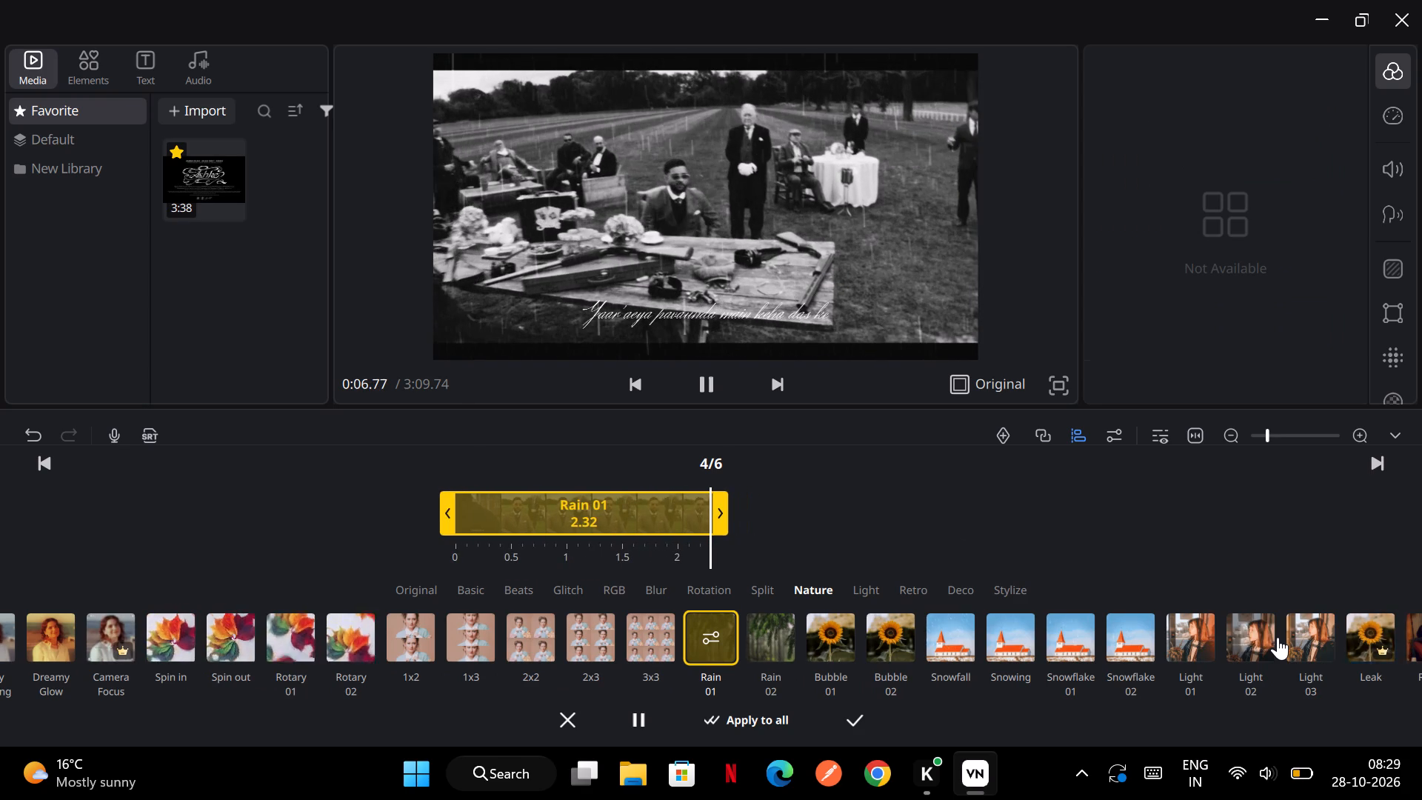
{"action": "left_click", "coordinate": [858, 705]}
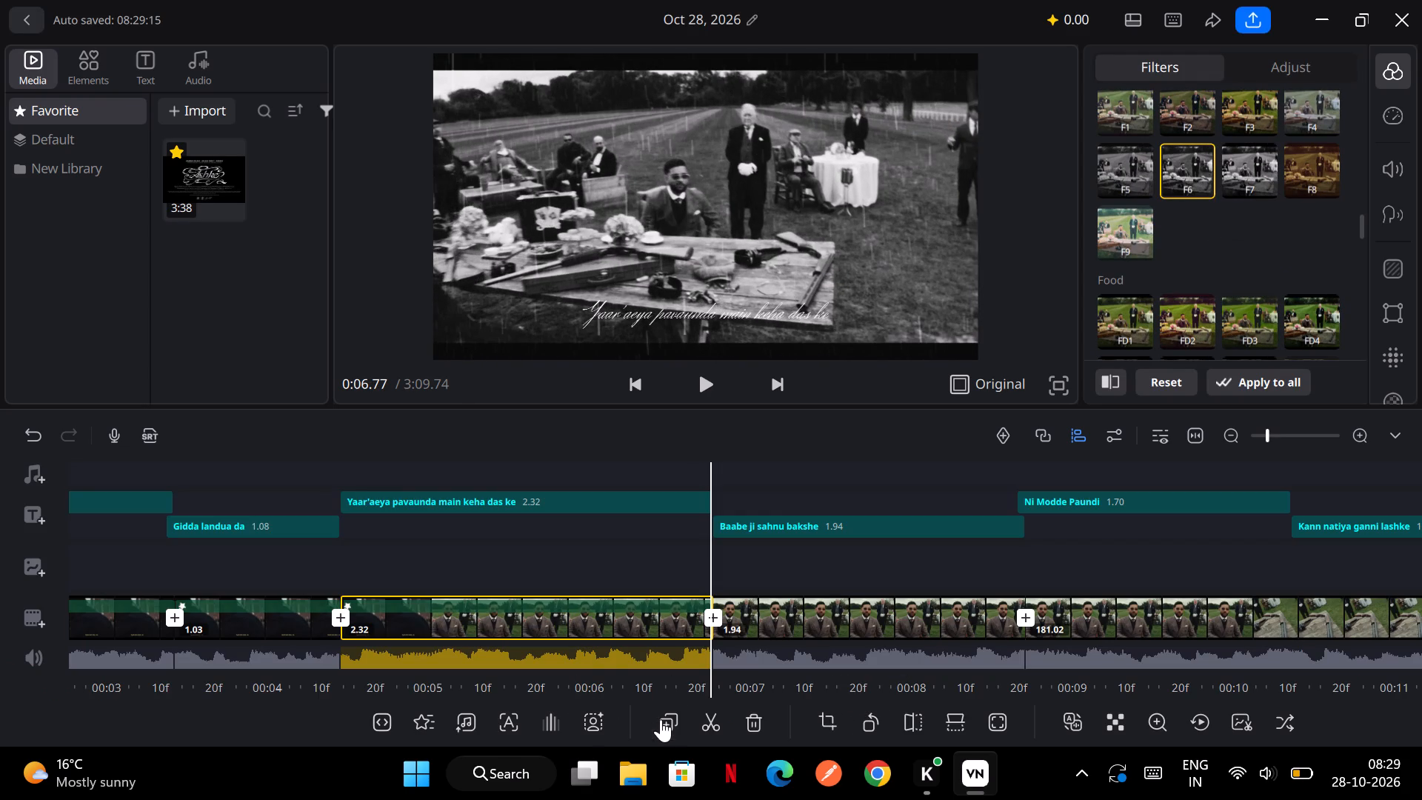
Add a slight audio fade-in to the fourth video clip.
{"action": "left_click", "coordinate": [556, 728]}
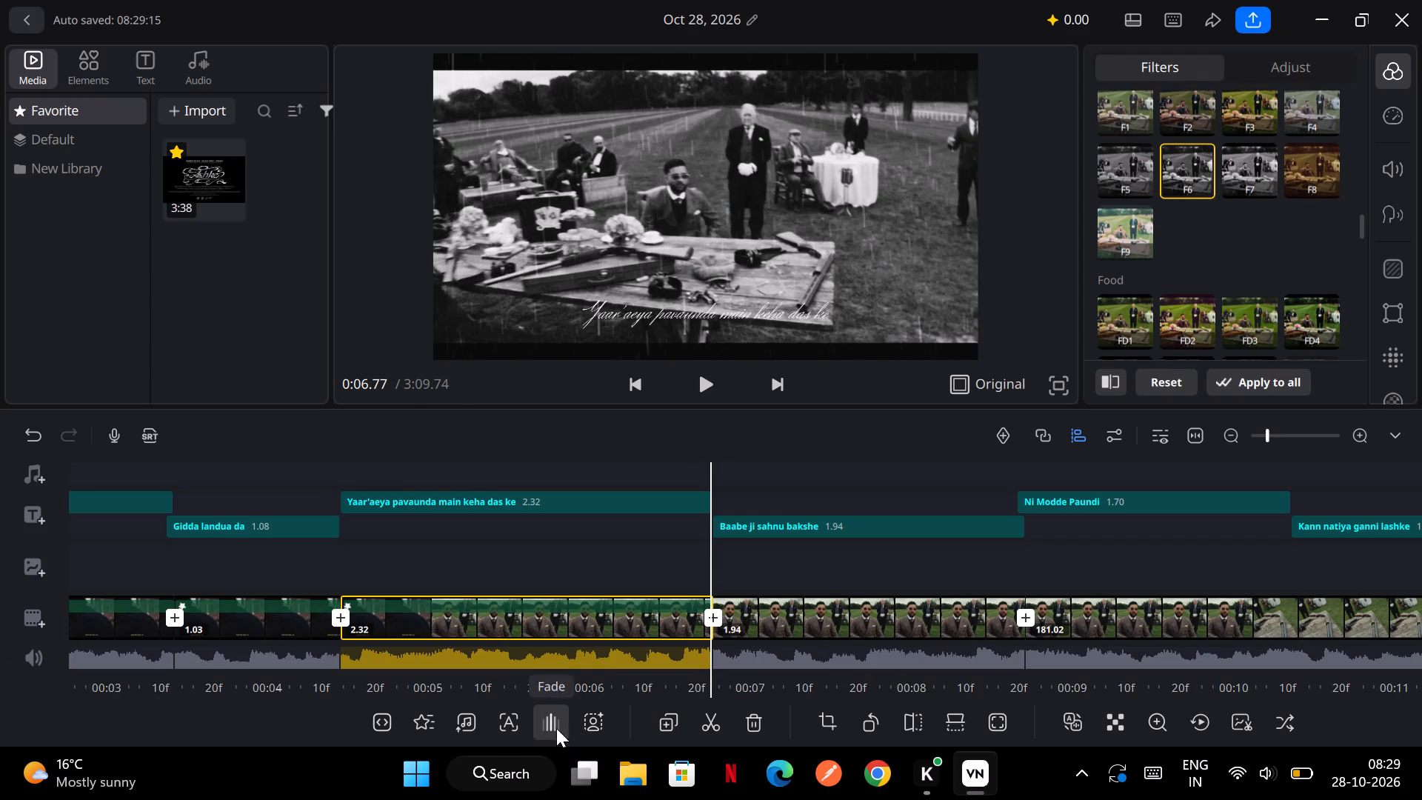
{"action": "left_click_drag", "start_coordinate": [493, 648], "coordinate": [519, 653]}
{"action": "left_click", "coordinate": [861, 722]}
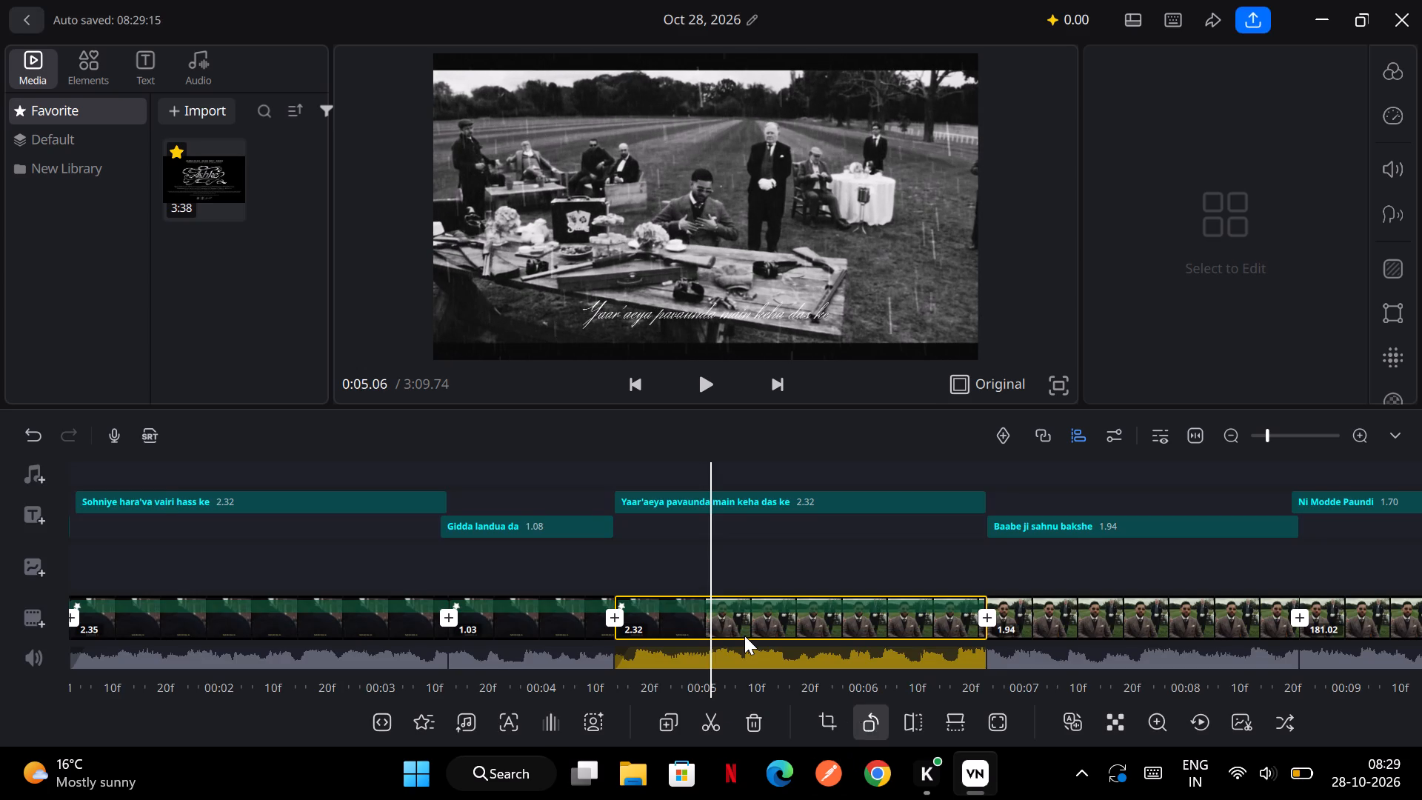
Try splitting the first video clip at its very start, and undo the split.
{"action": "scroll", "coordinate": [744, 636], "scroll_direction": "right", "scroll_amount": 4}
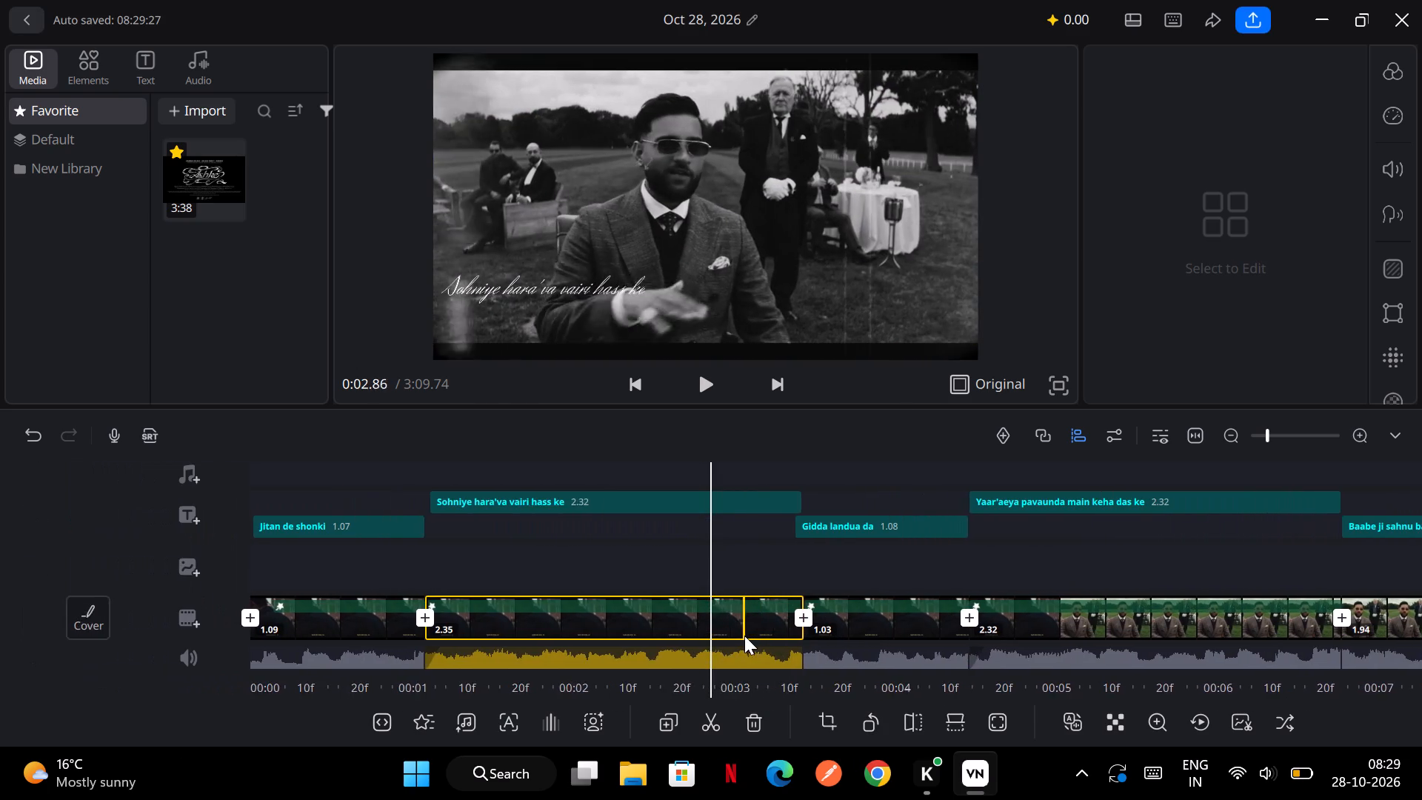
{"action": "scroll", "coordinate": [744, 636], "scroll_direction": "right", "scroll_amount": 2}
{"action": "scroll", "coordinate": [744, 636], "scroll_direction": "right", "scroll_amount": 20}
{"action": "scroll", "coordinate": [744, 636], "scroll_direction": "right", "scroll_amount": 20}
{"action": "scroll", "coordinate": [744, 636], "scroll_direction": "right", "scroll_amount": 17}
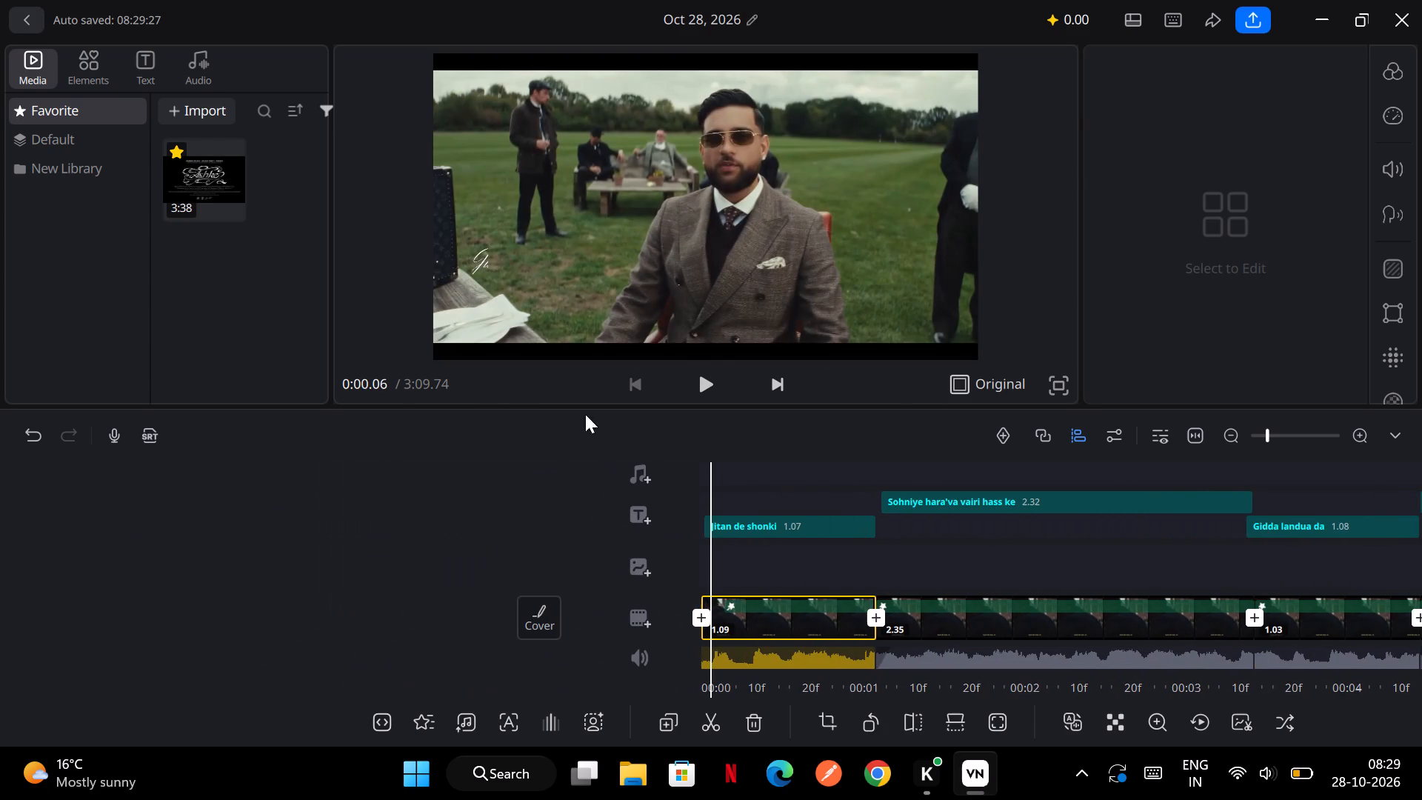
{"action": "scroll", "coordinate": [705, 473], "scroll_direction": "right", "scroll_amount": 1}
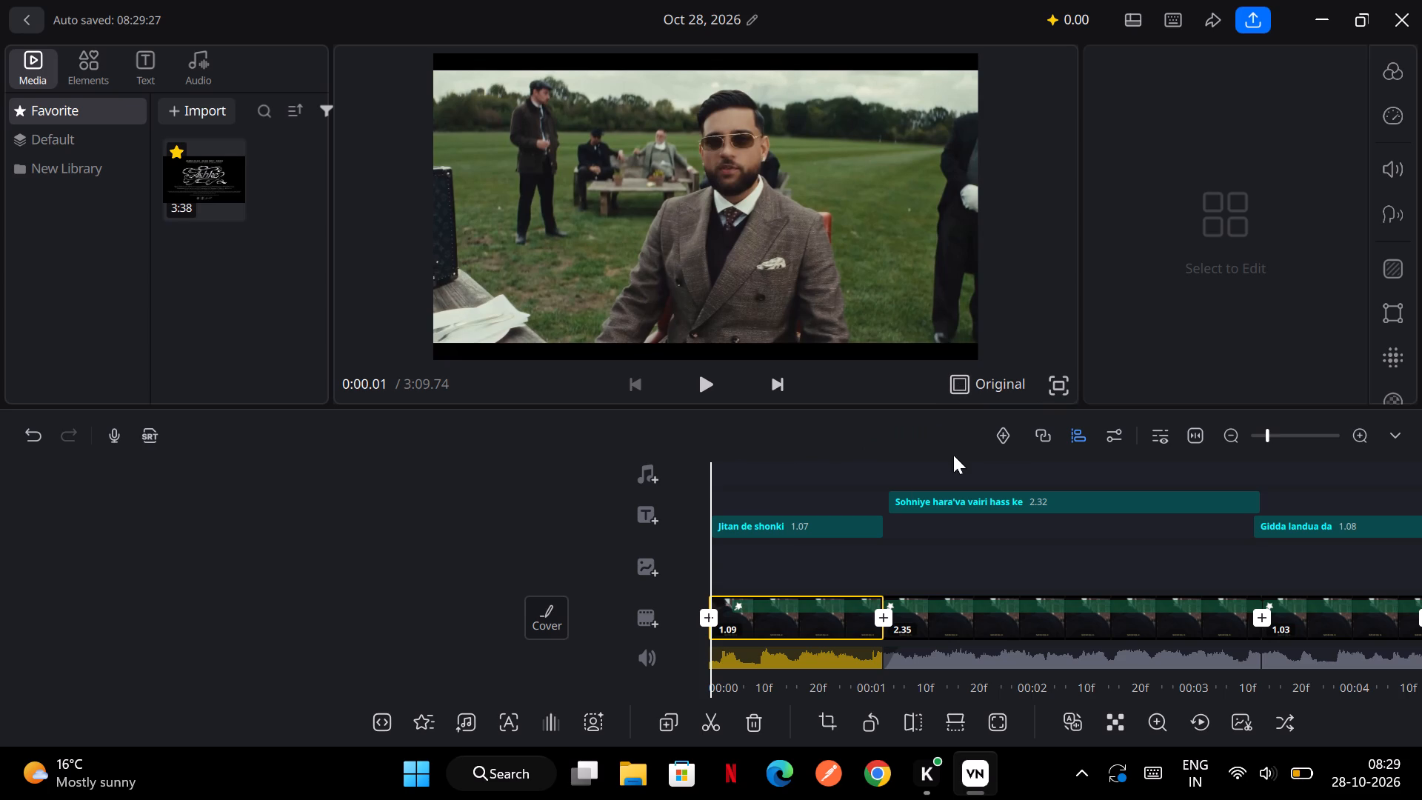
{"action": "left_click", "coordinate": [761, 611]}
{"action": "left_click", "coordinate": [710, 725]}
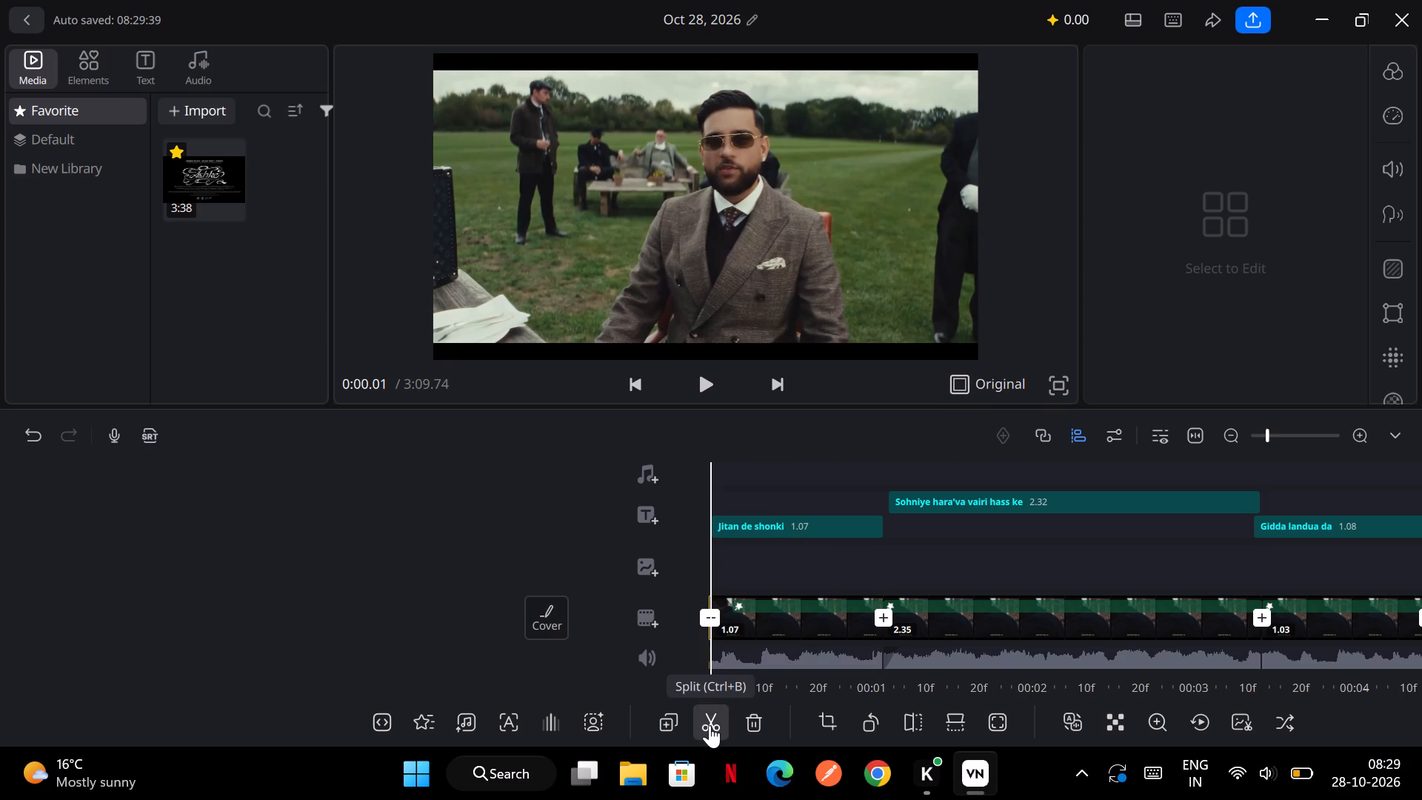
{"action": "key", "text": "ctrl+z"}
Enlarge the first video clip slightly in the preview so the picture covers the black bars above and below.
{"action": "scroll", "coordinate": [1044, 527], "scroll_direction": "right", "scroll_amount": 1}
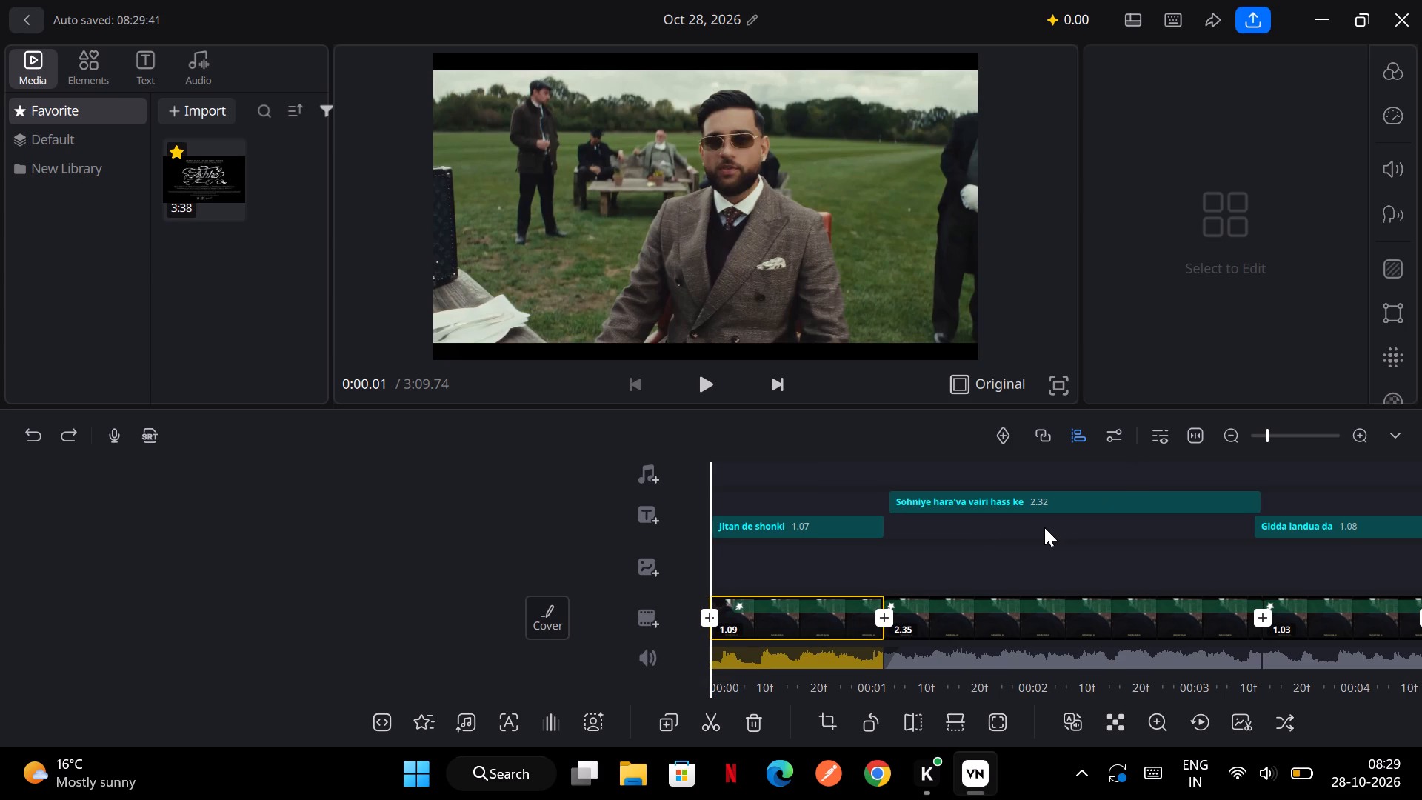
{"action": "scroll", "coordinate": [1044, 527], "scroll_direction": "right", "scroll_amount": 1}
{"action": "left_click", "coordinate": [768, 624]}
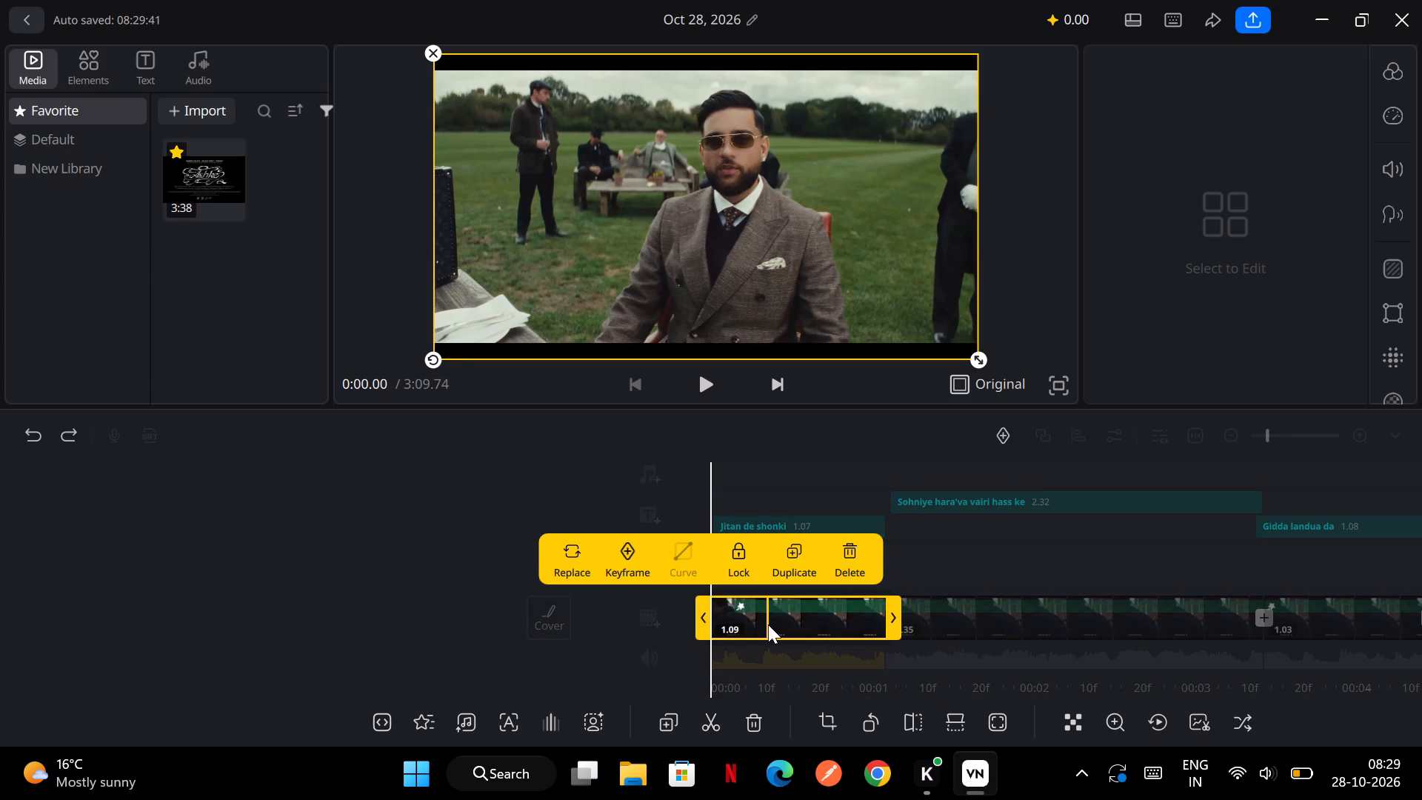
{"action": "left_click", "coordinate": [975, 358]}
{"action": "left_click_drag", "start_coordinate": [975, 358], "coordinate": [1010, 376]}
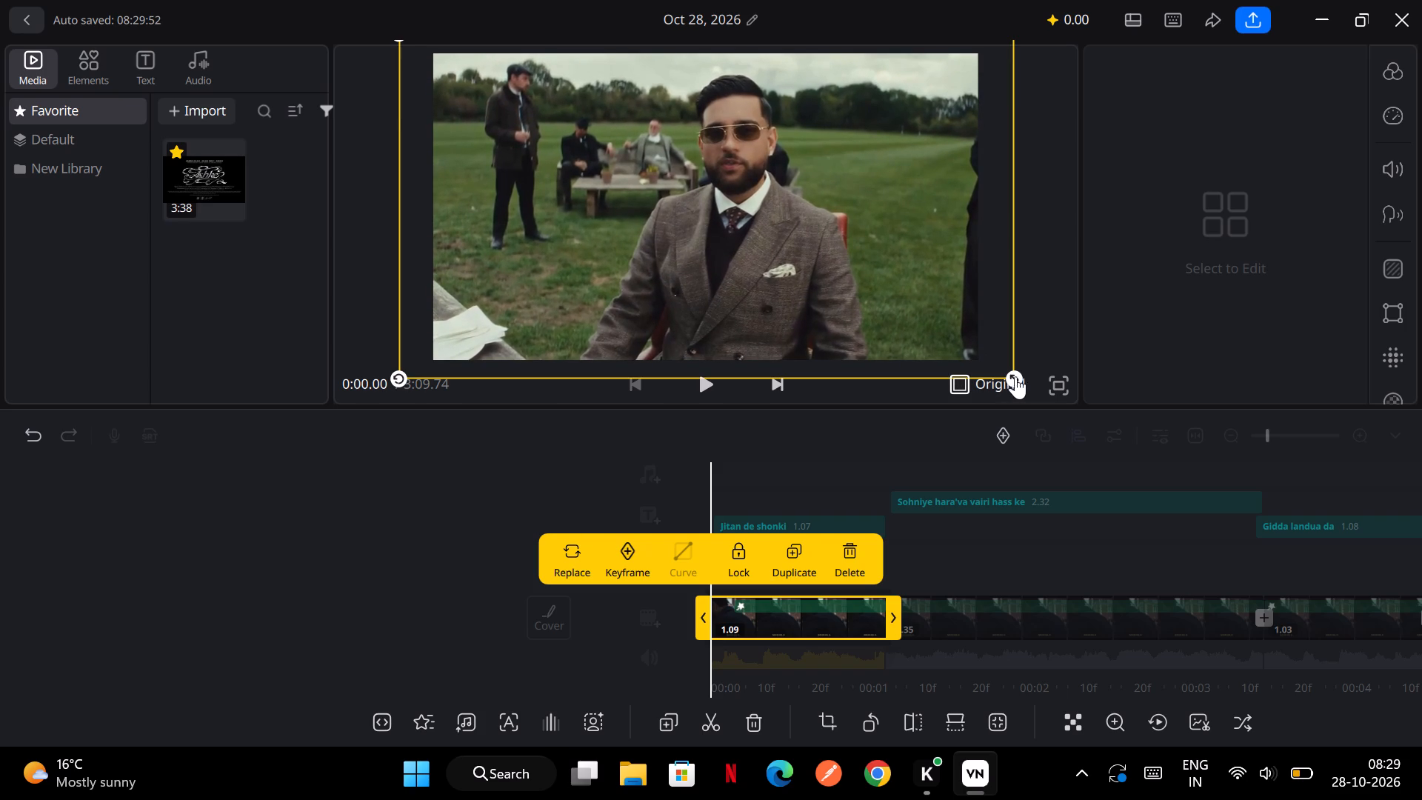
{"action": "left_click", "coordinate": [1183, 345]}
{"action": "left_click", "coordinate": [1160, 358]}
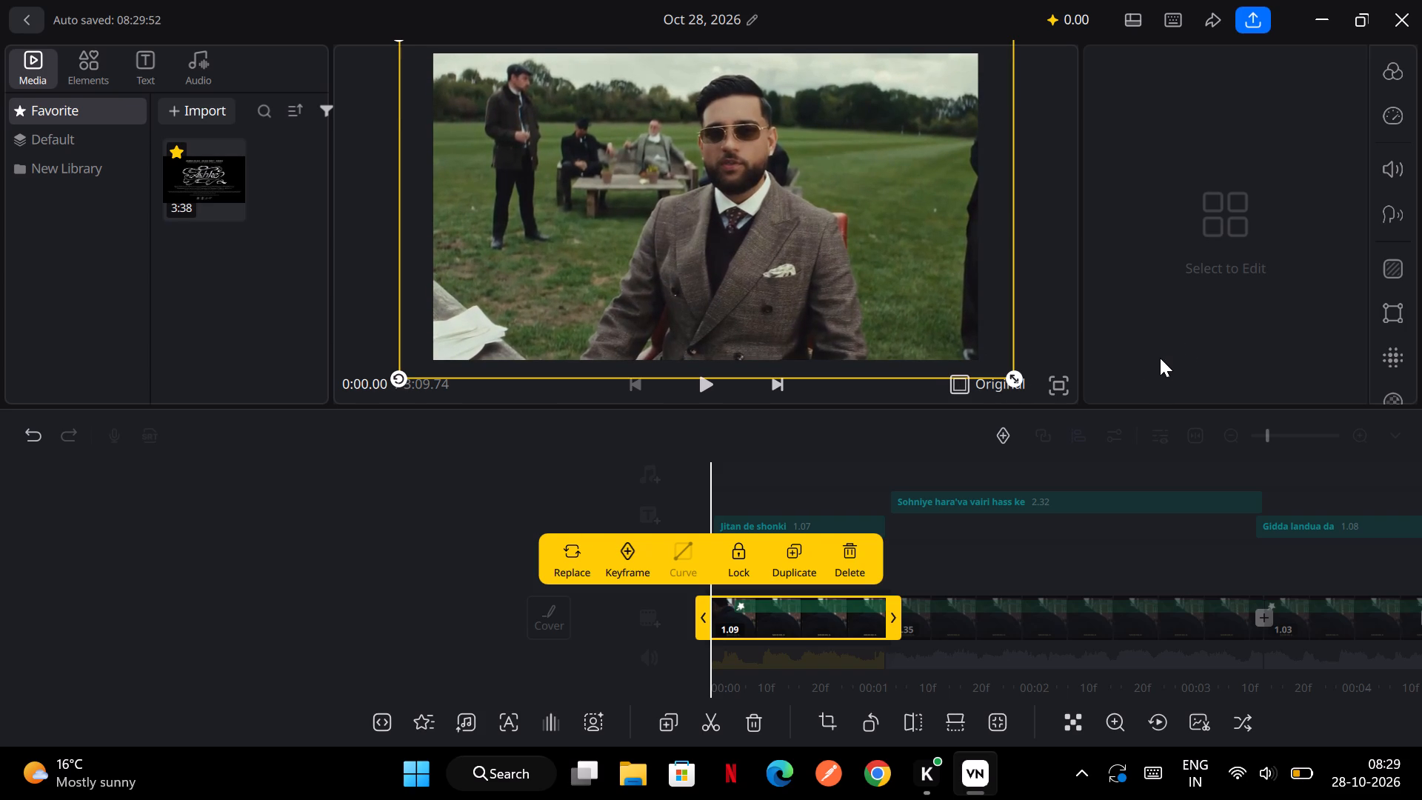
{"action": "left_click", "coordinate": [1149, 364]}
{"action": "left_click", "coordinate": [507, 541]}
{"action": "left_click", "coordinate": [1001, 618]}
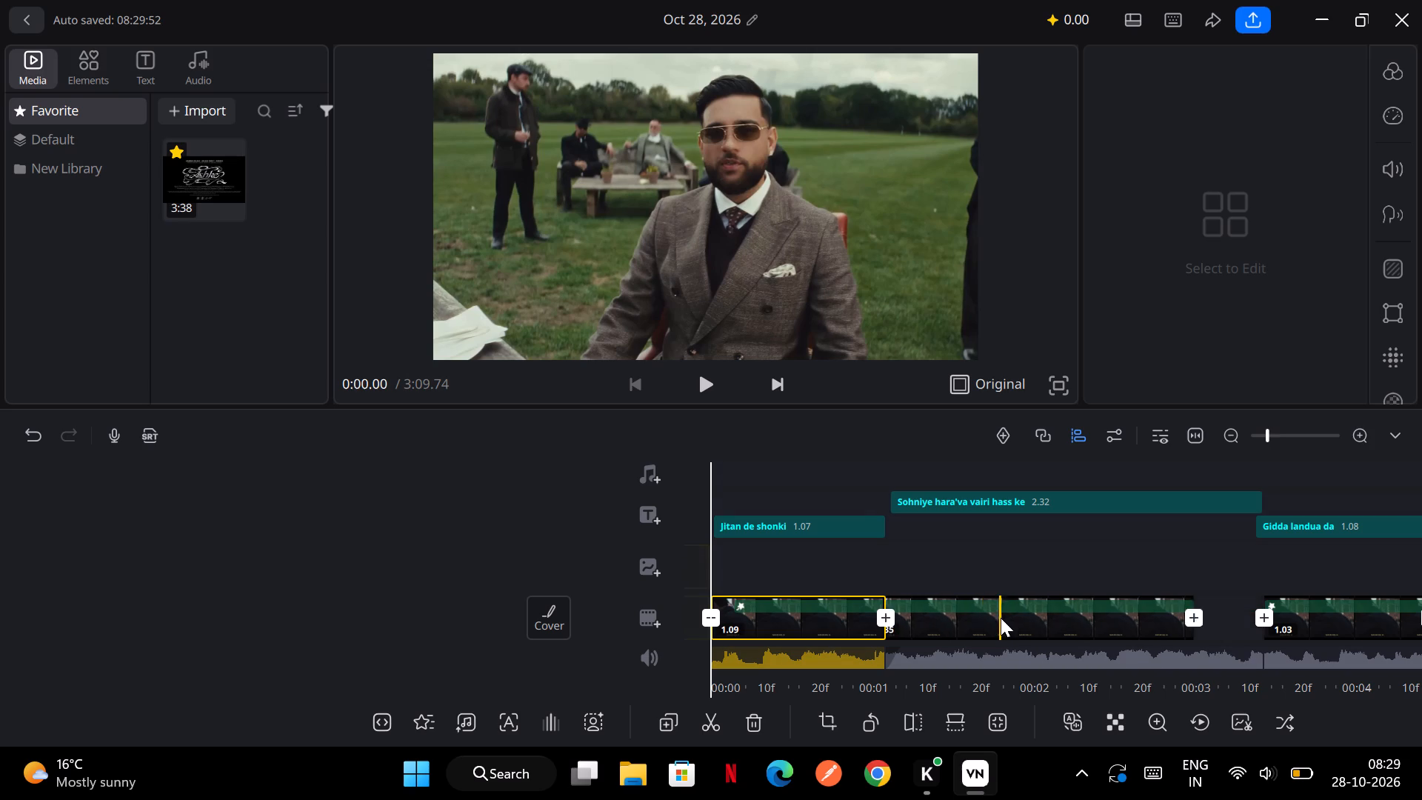
Enlarge the third video clip slightly in the preview so the picture covers its black bars.
{"action": "scroll", "coordinate": [1001, 618], "scroll_direction": "left", "scroll_amount": 1}
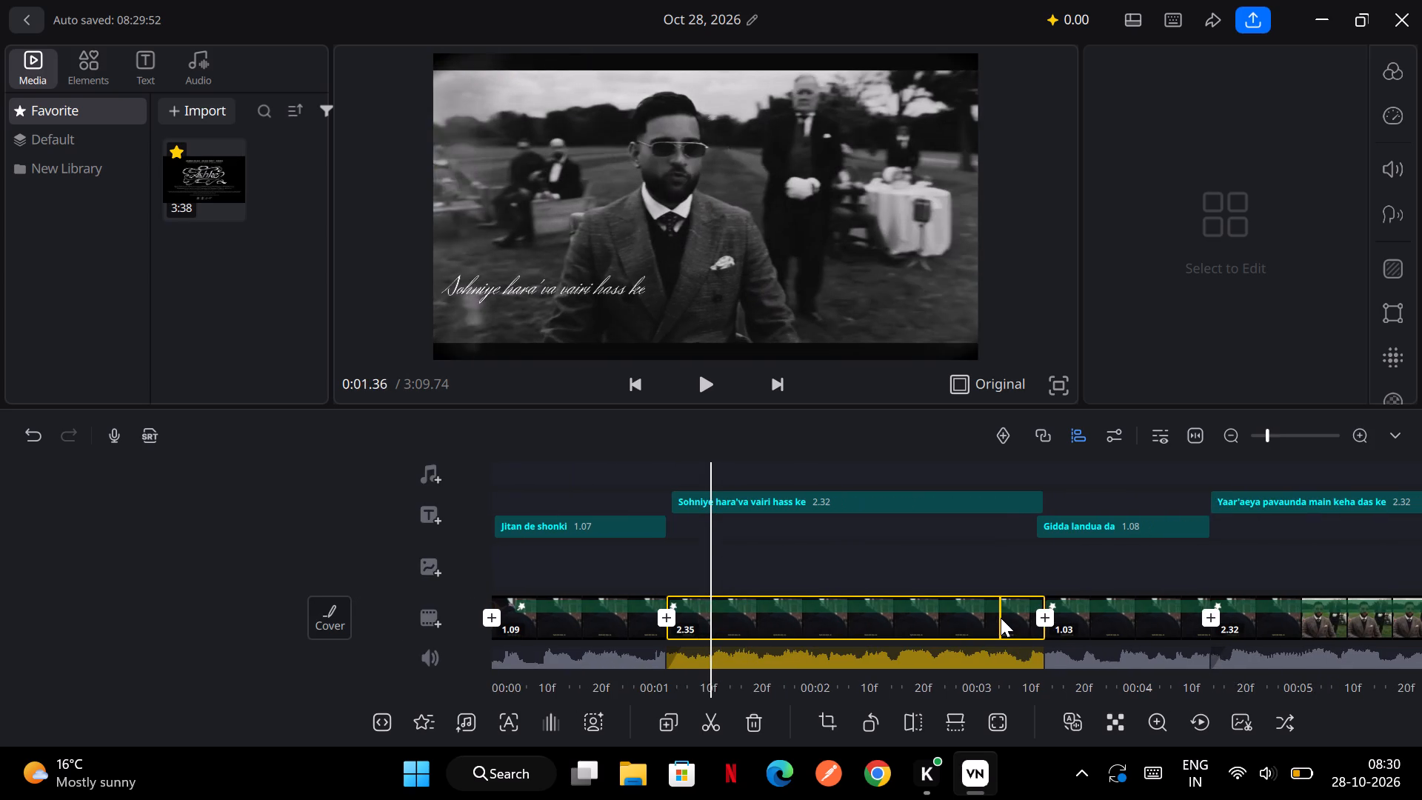
{"action": "scroll", "coordinate": [1001, 618], "scroll_direction": "left", "scroll_amount": 2}
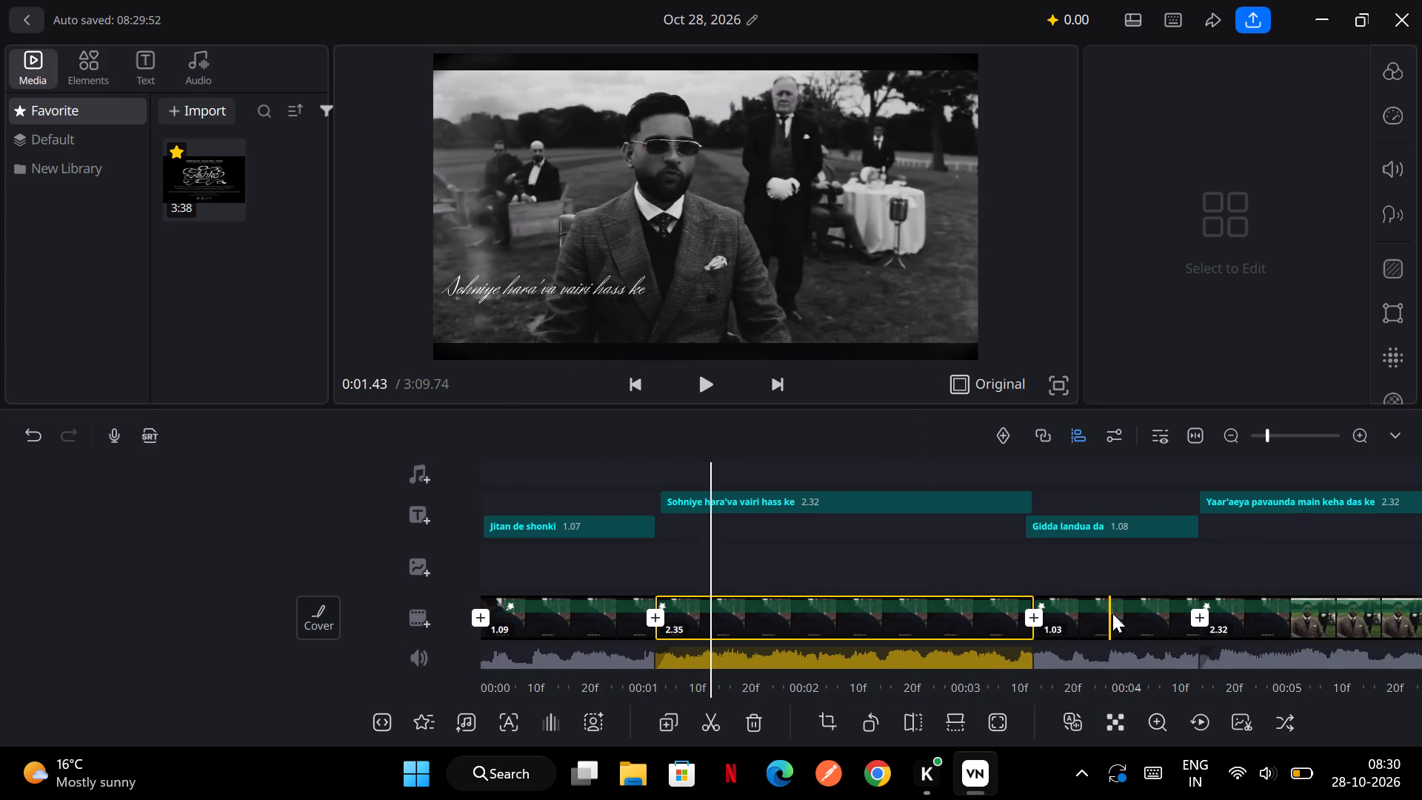
{"action": "scroll", "coordinate": [1112, 613], "scroll_direction": "left", "scroll_amount": 4}
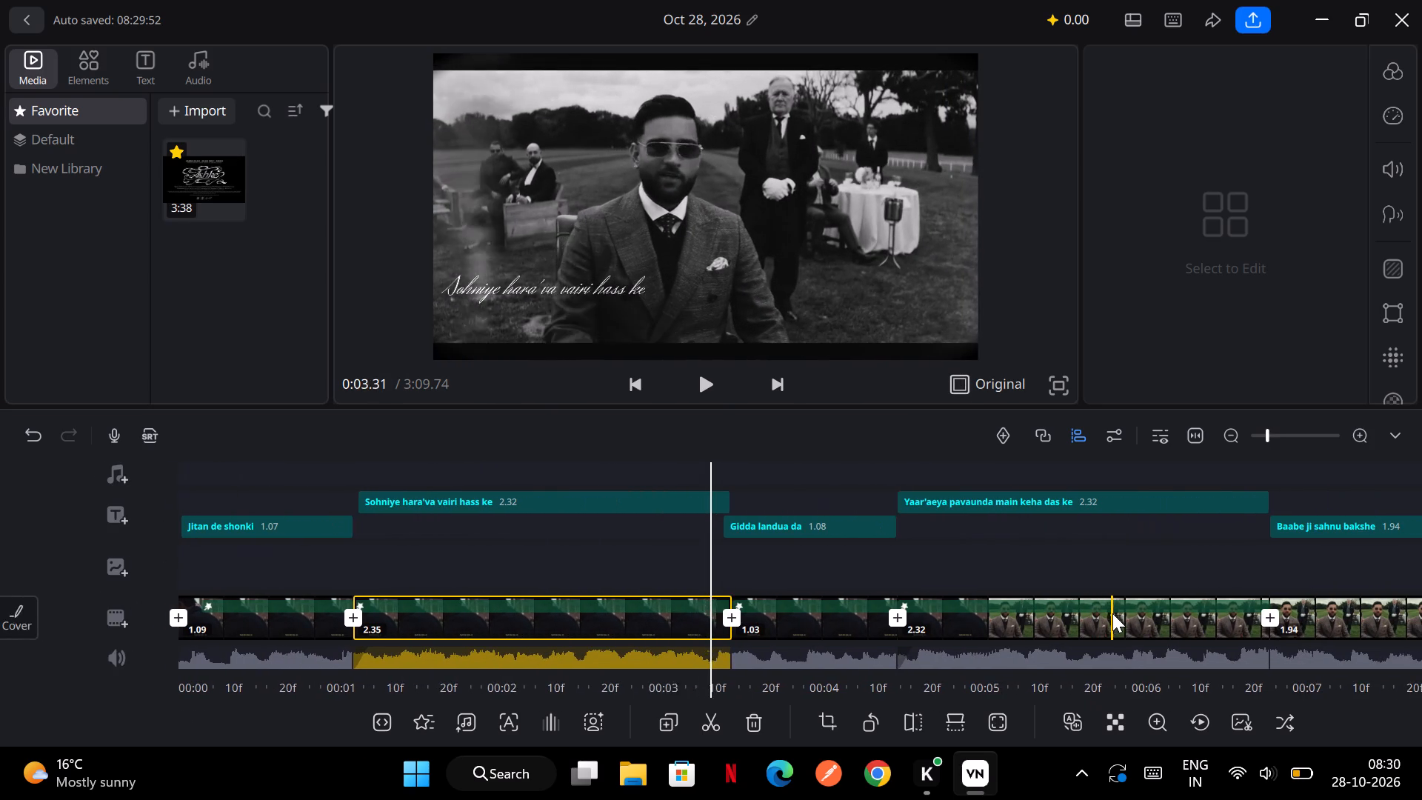
{"action": "scroll", "coordinate": [1112, 613], "scroll_direction": "left", "scroll_amount": 2}
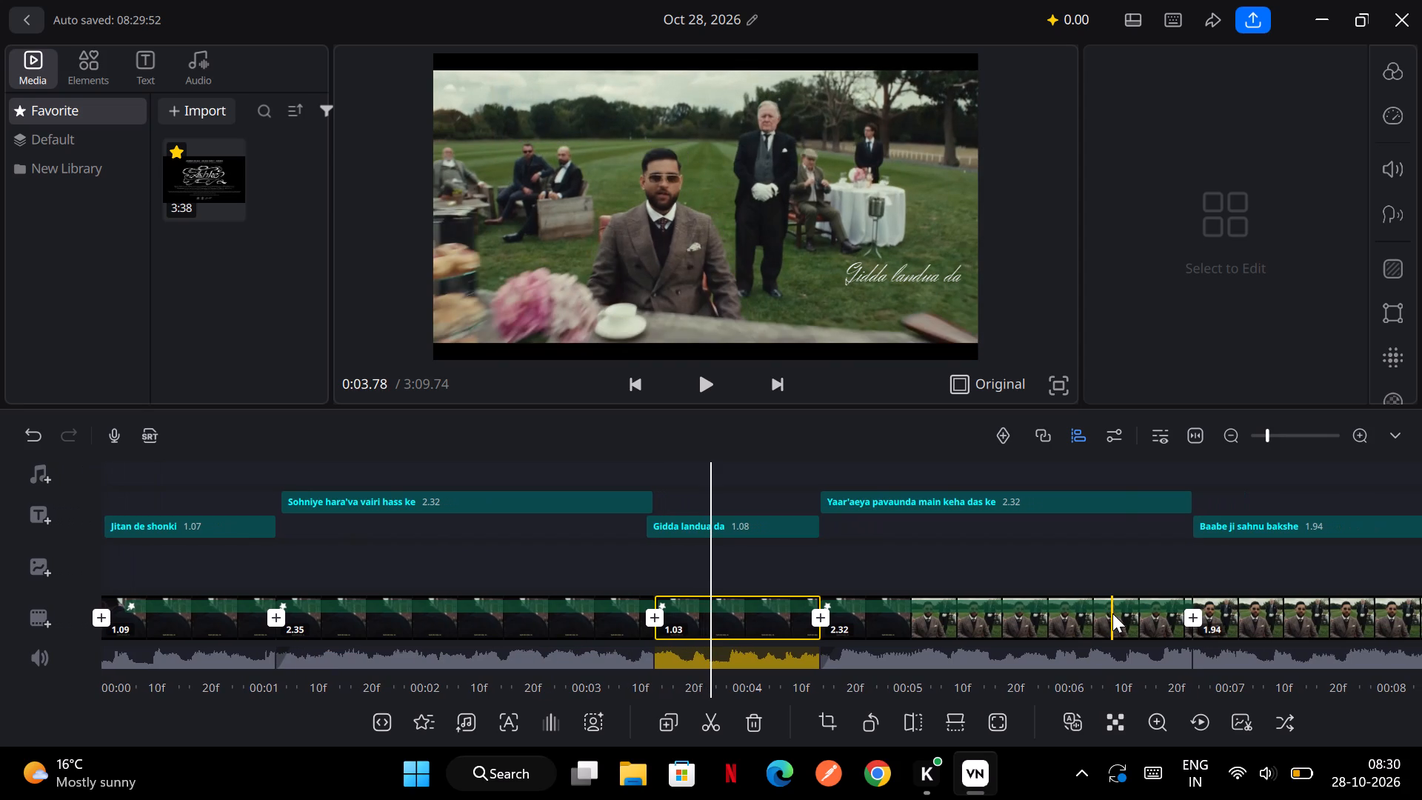
{"action": "left_click", "coordinate": [889, 320]}
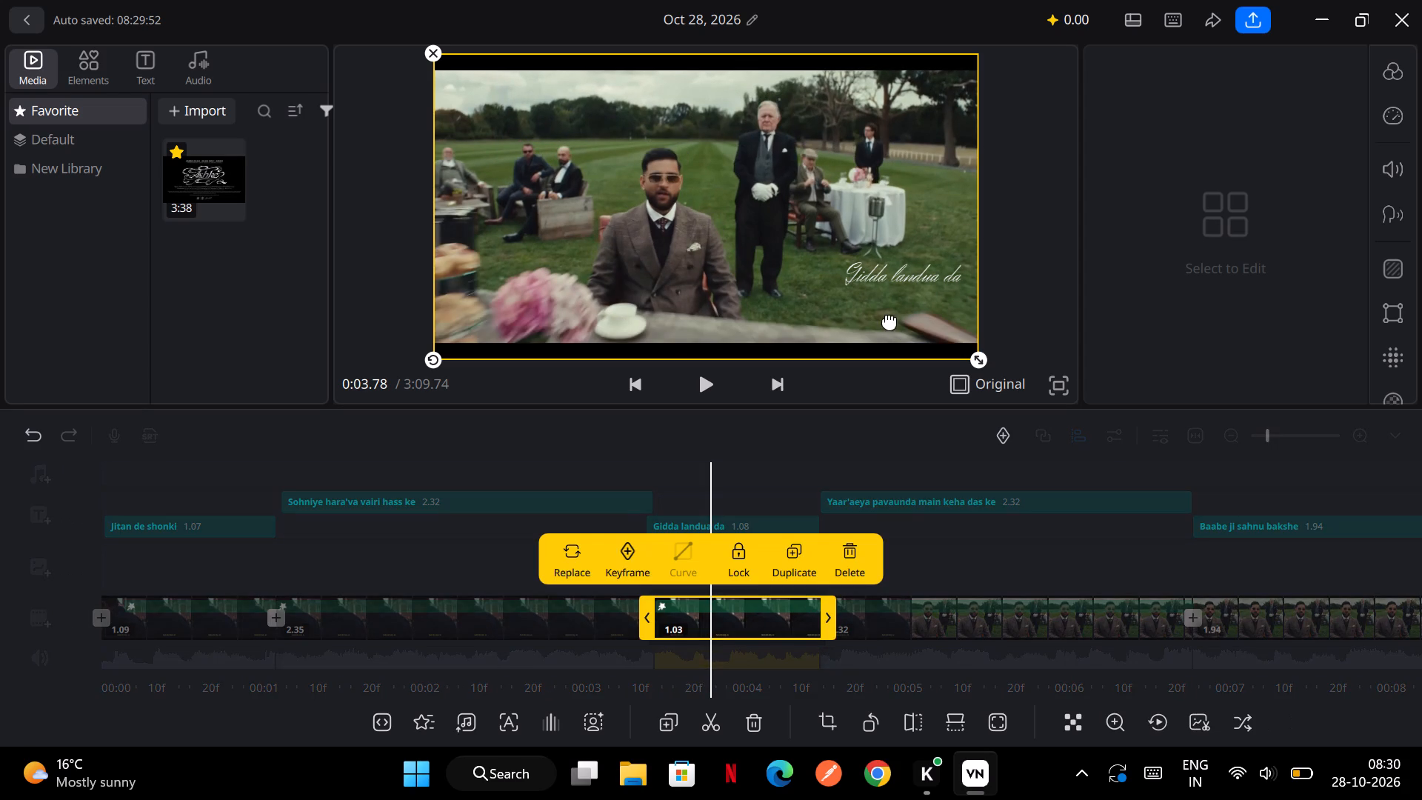
{"action": "left_click_drag", "start_coordinate": [981, 356], "coordinate": [1002, 373]}
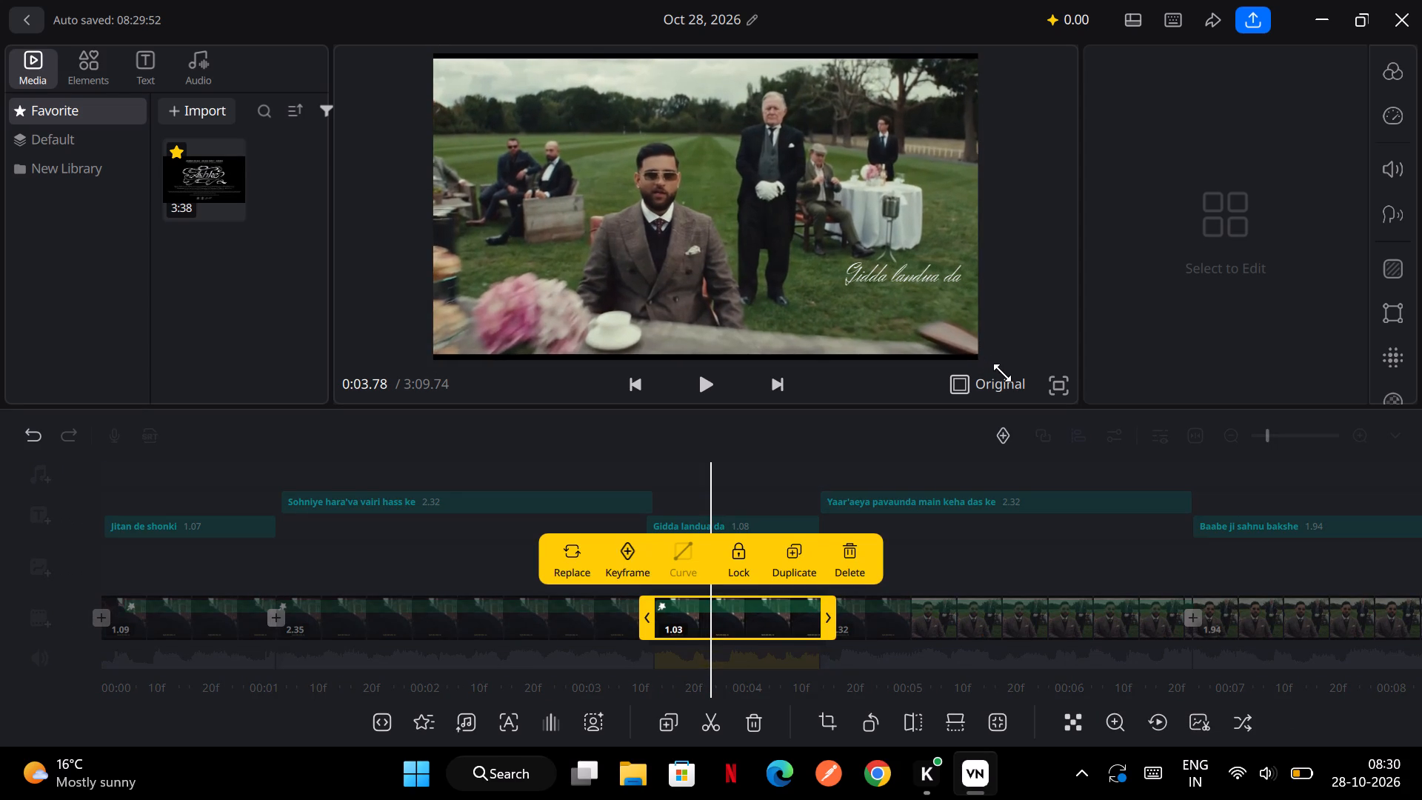
{"action": "left_click_drag", "start_coordinate": [1002, 373], "coordinate": [1012, 379]}
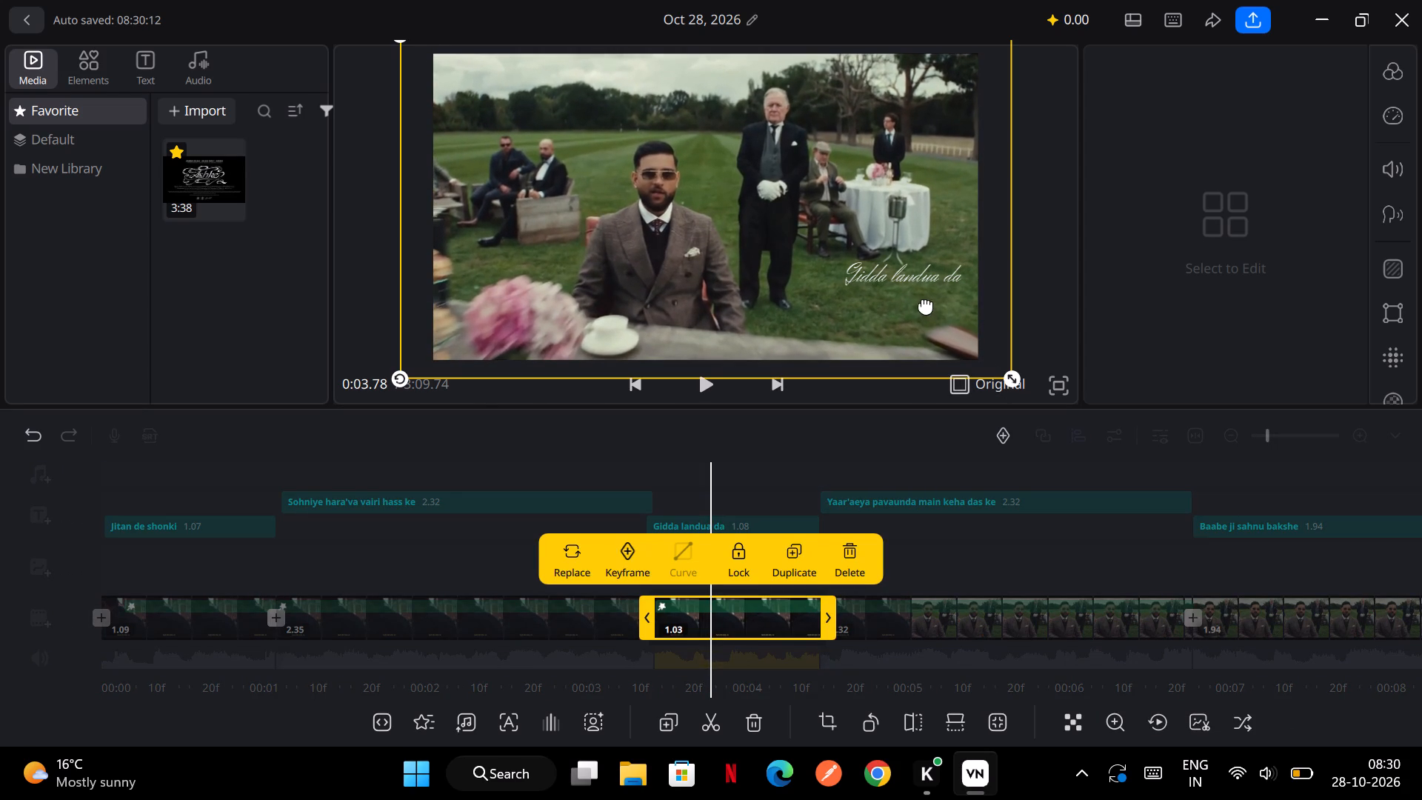
Enlarge the "Gidda landua da" title slightly in the preview.
{"action": "left_click", "coordinate": [926, 279]}
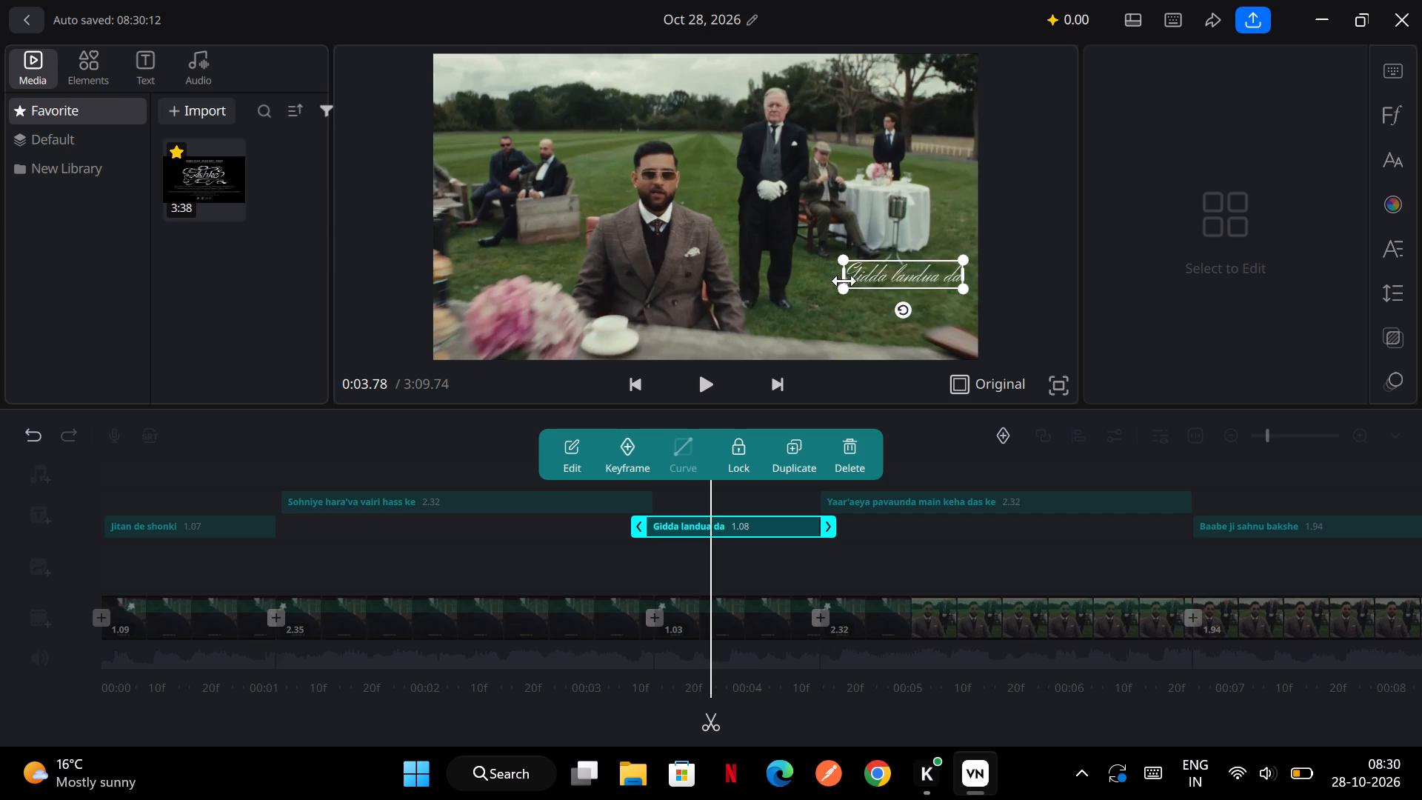
{"action": "left_click_drag", "start_coordinate": [843, 291], "coordinate": [818, 319]}
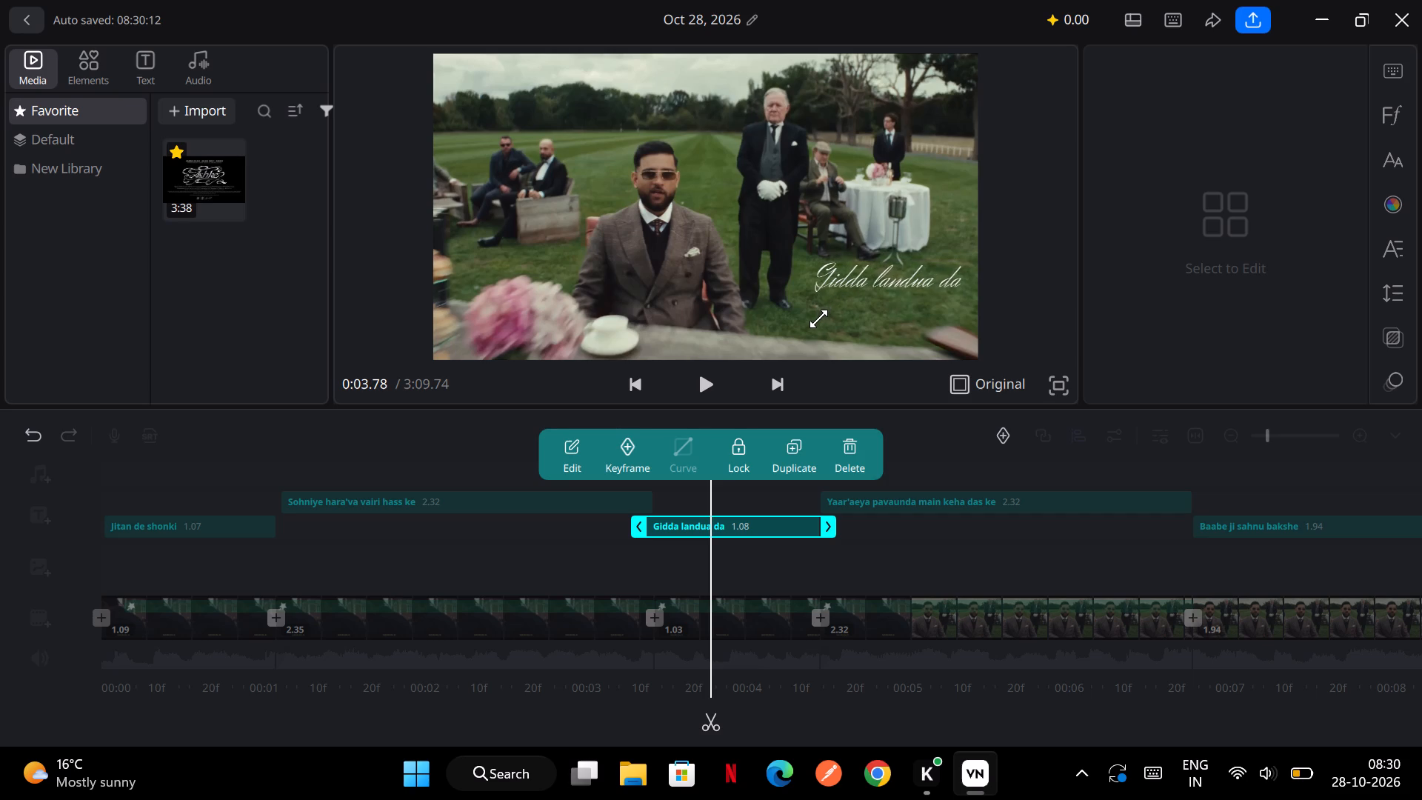
{"action": "left_click_drag", "start_coordinate": [818, 319], "coordinate": [833, 307]}
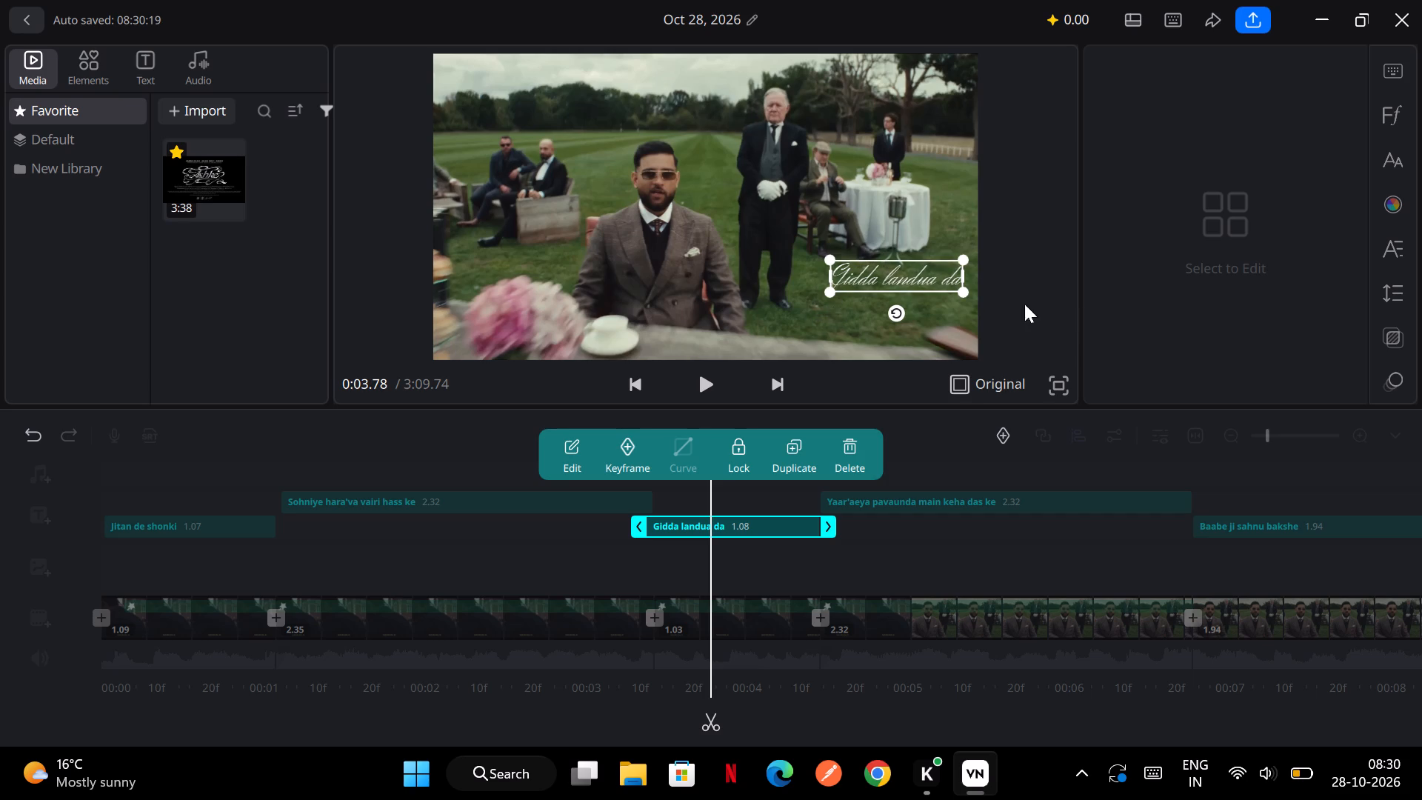
{"action": "left_click", "coordinate": [1144, 335]}
Try several colour styles on the "Yaar'aeya pavaunda main keha das ke" title, settling on yellow F2C94C text with a black stroke.
{"action": "scroll", "coordinate": [1188, 496], "scroll_direction": "left", "scroll_amount": 2}
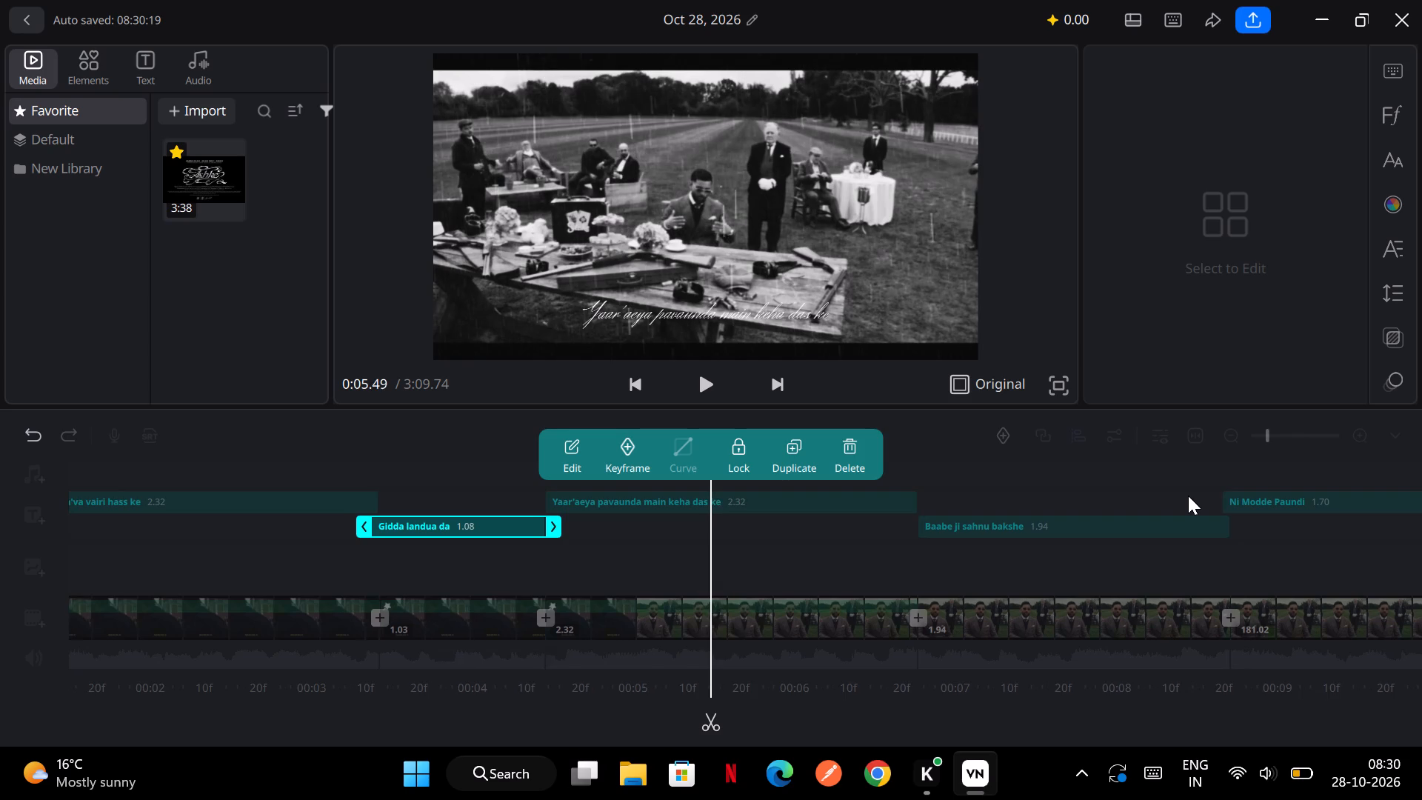
{"action": "scroll", "coordinate": [1188, 496], "scroll_direction": "left", "scroll_amount": 1}
{"action": "left_click", "coordinate": [800, 311]}
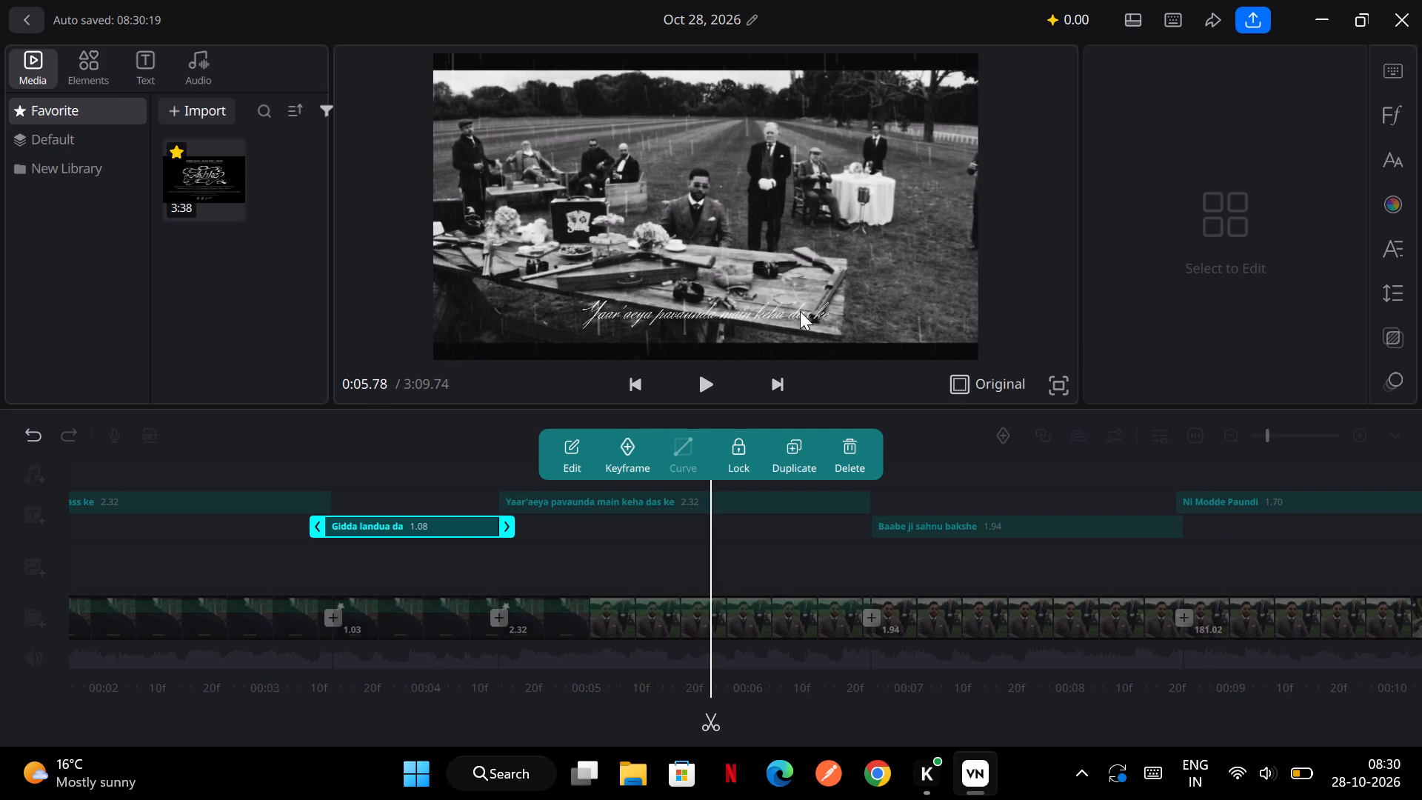
{"action": "left_click", "coordinate": [1394, 199]}
{"action": "left_click", "coordinate": [1153, 226]}
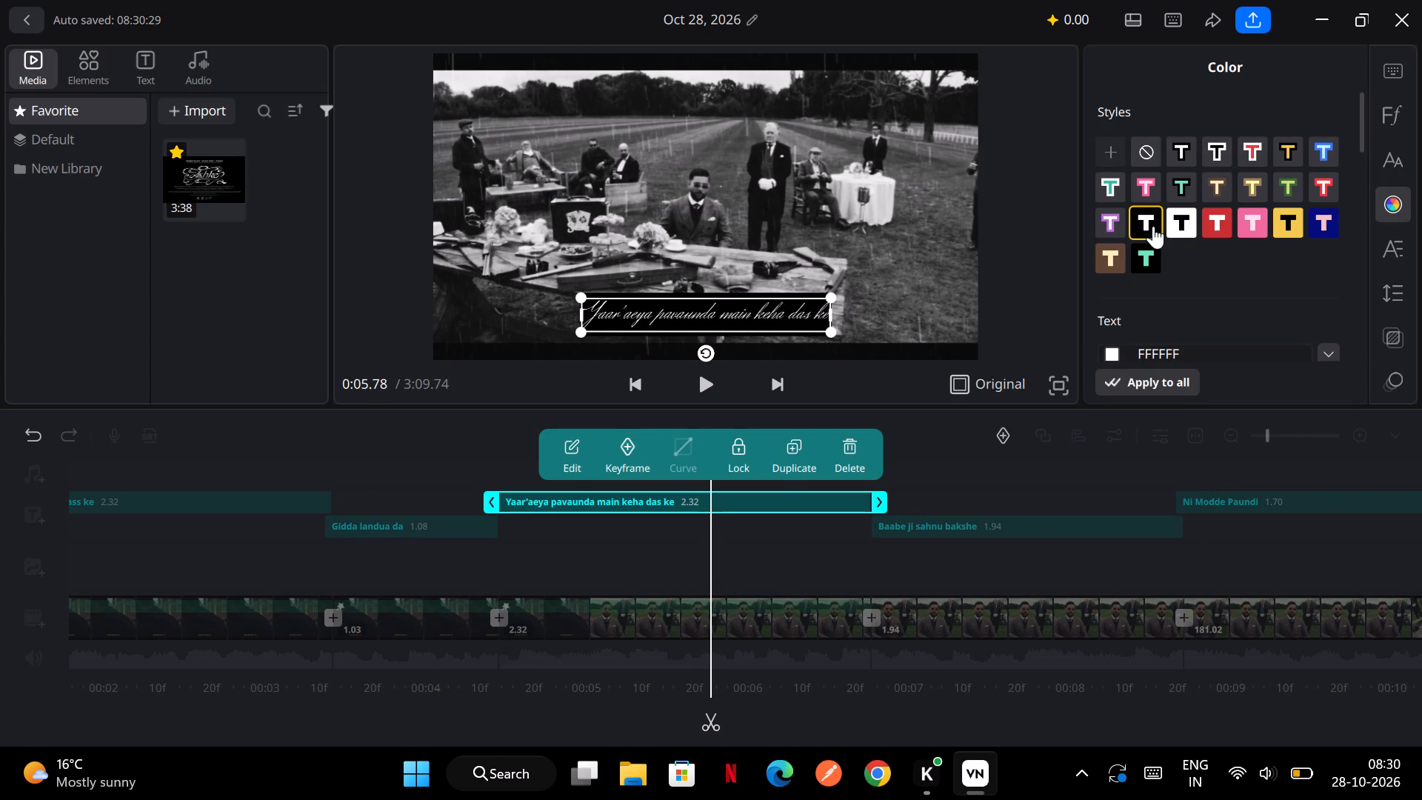
{"action": "left_click", "coordinate": [1186, 156]}
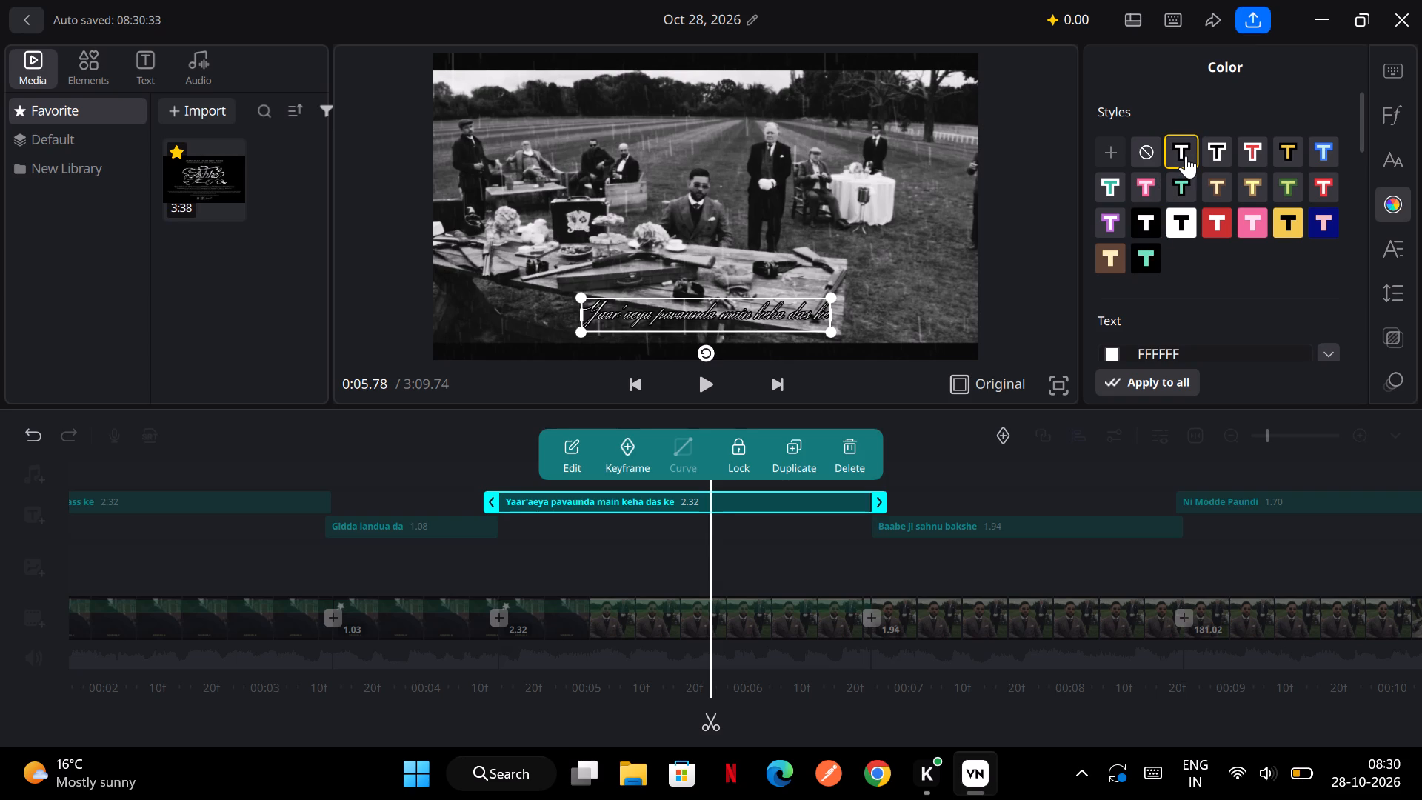
{"action": "left_click", "coordinate": [1212, 147]}
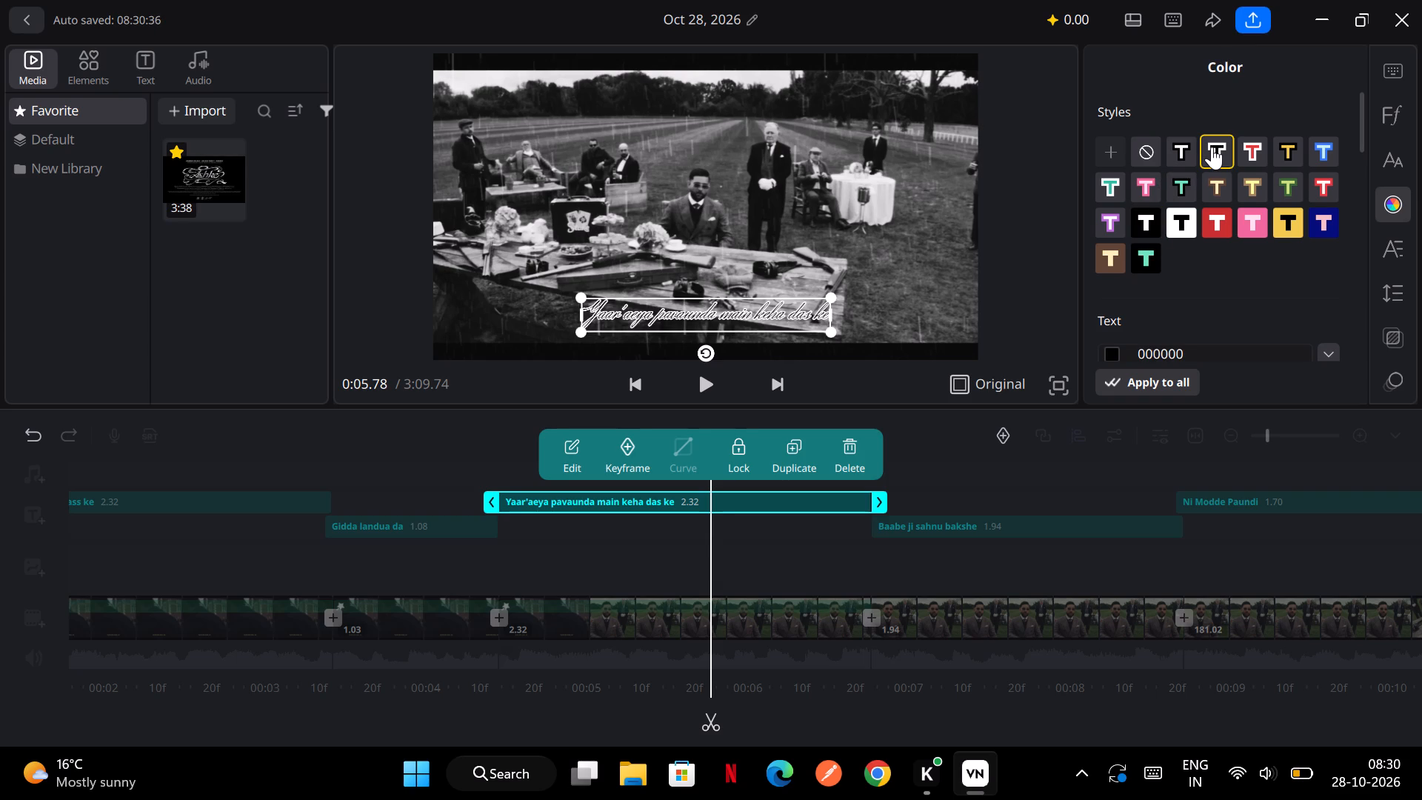
{"action": "left_click", "coordinate": [1281, 153]}
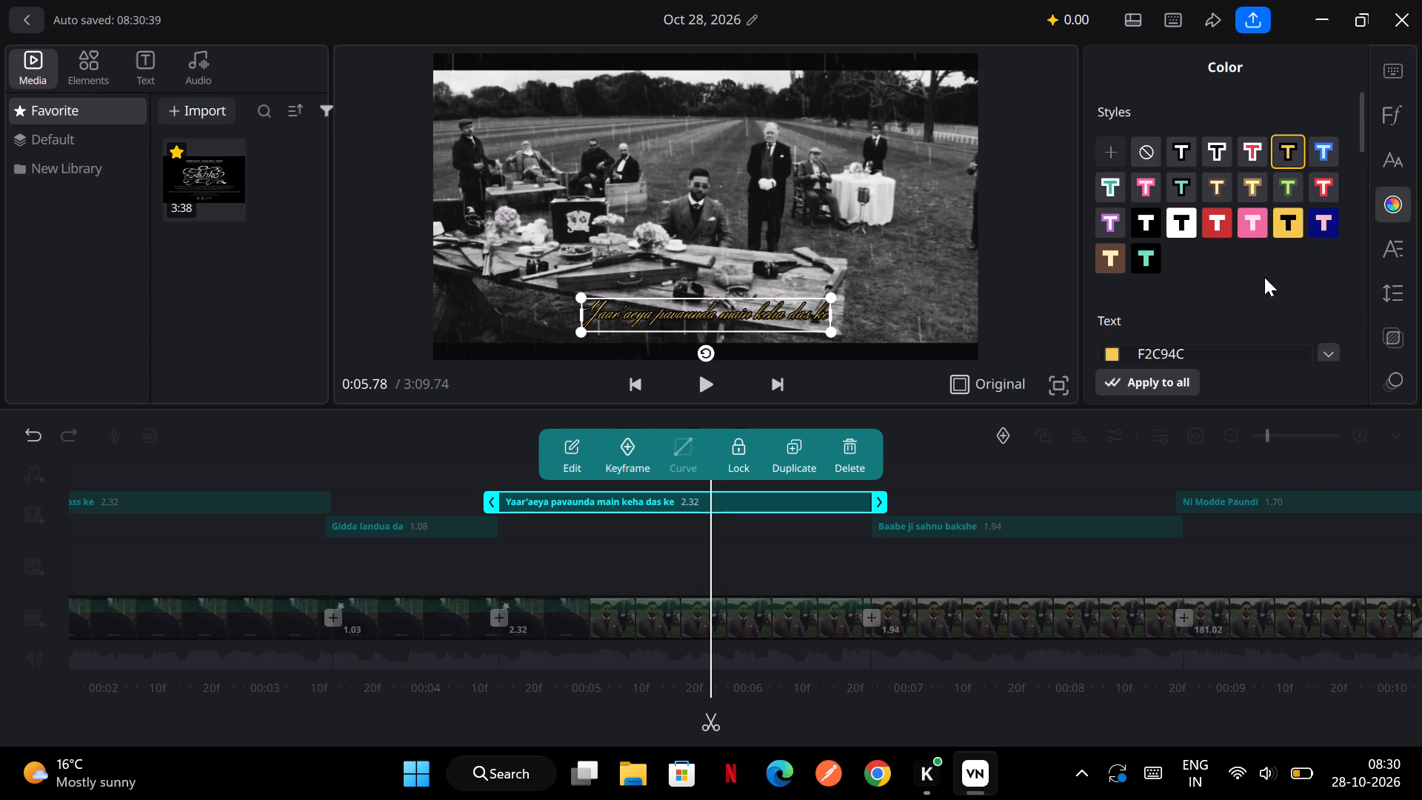
{"action": "left_click", "coordinate": [1266, 305]}
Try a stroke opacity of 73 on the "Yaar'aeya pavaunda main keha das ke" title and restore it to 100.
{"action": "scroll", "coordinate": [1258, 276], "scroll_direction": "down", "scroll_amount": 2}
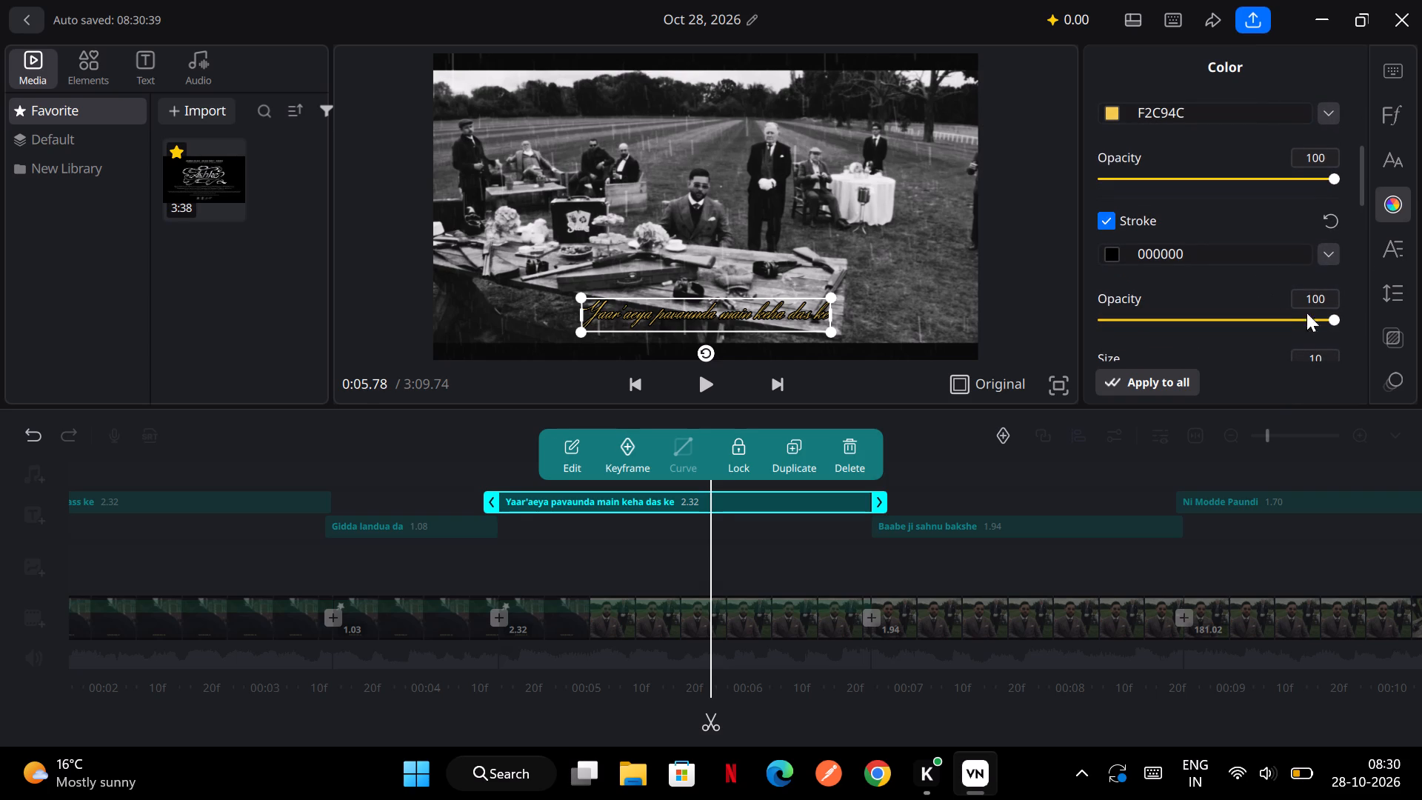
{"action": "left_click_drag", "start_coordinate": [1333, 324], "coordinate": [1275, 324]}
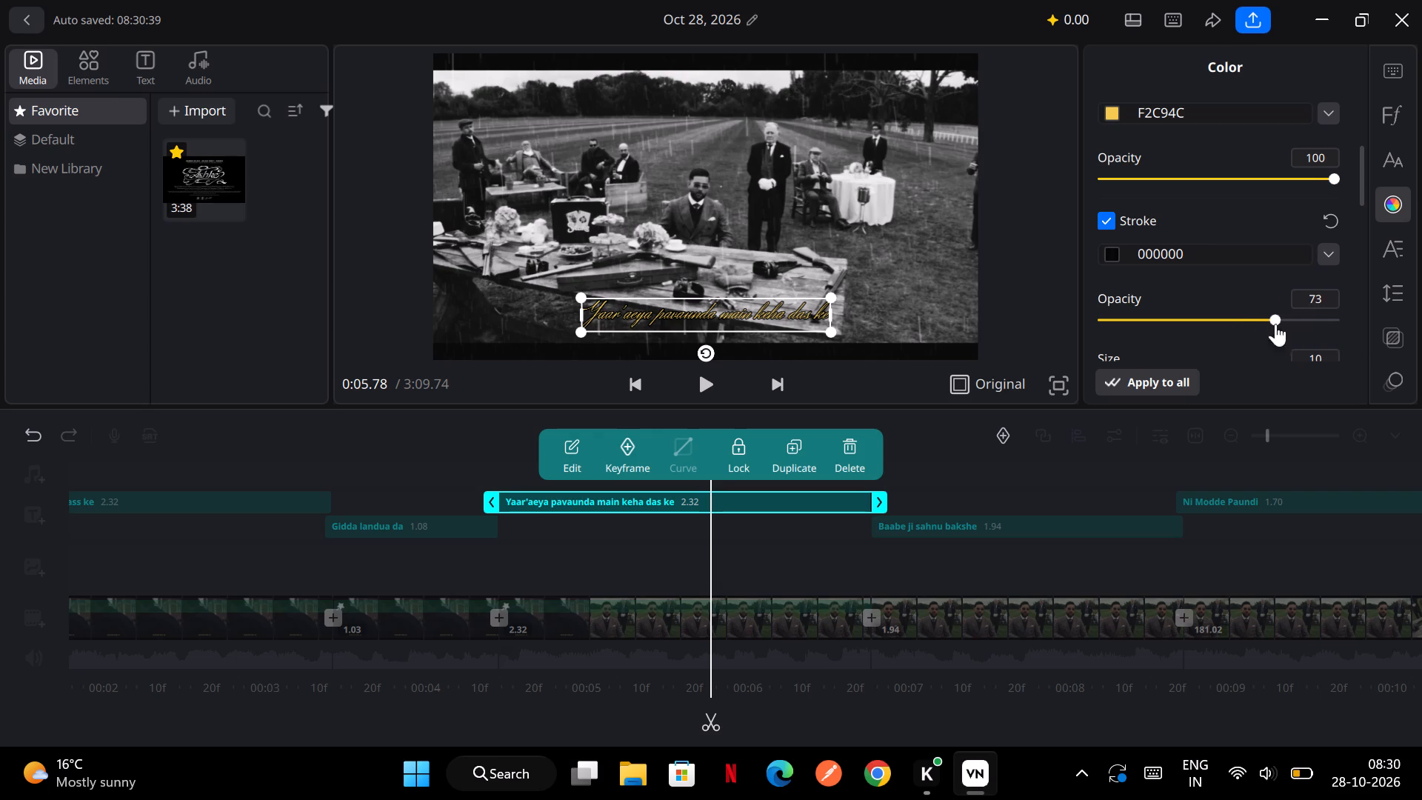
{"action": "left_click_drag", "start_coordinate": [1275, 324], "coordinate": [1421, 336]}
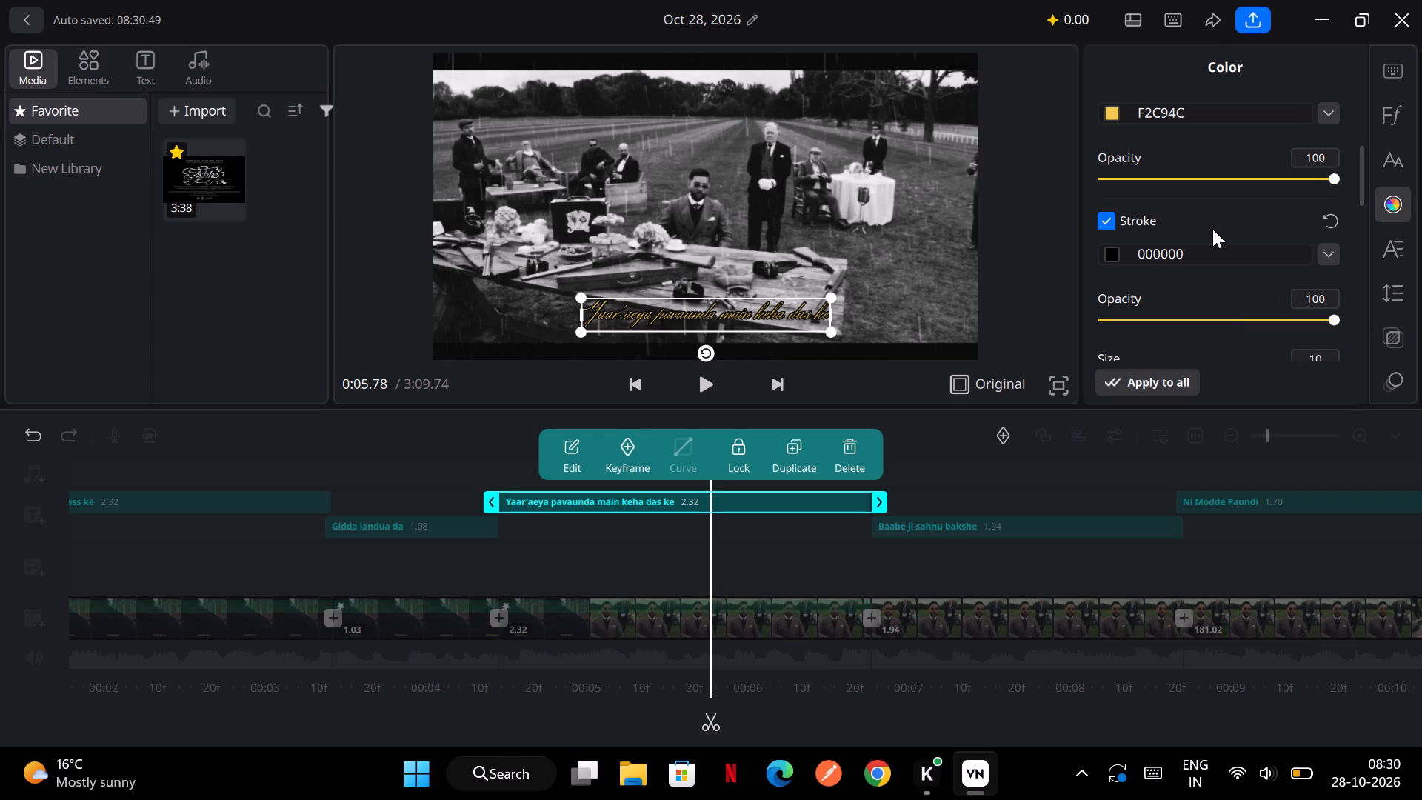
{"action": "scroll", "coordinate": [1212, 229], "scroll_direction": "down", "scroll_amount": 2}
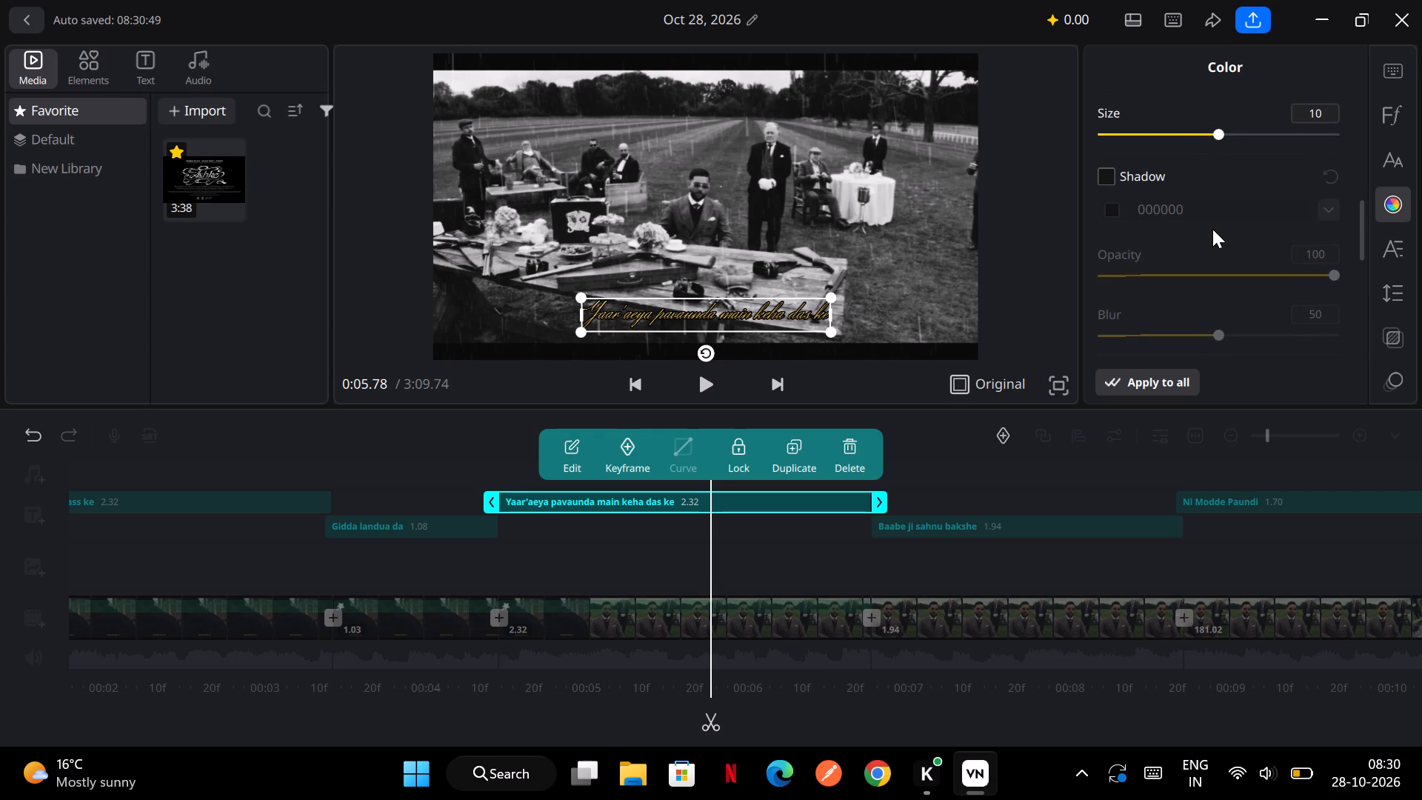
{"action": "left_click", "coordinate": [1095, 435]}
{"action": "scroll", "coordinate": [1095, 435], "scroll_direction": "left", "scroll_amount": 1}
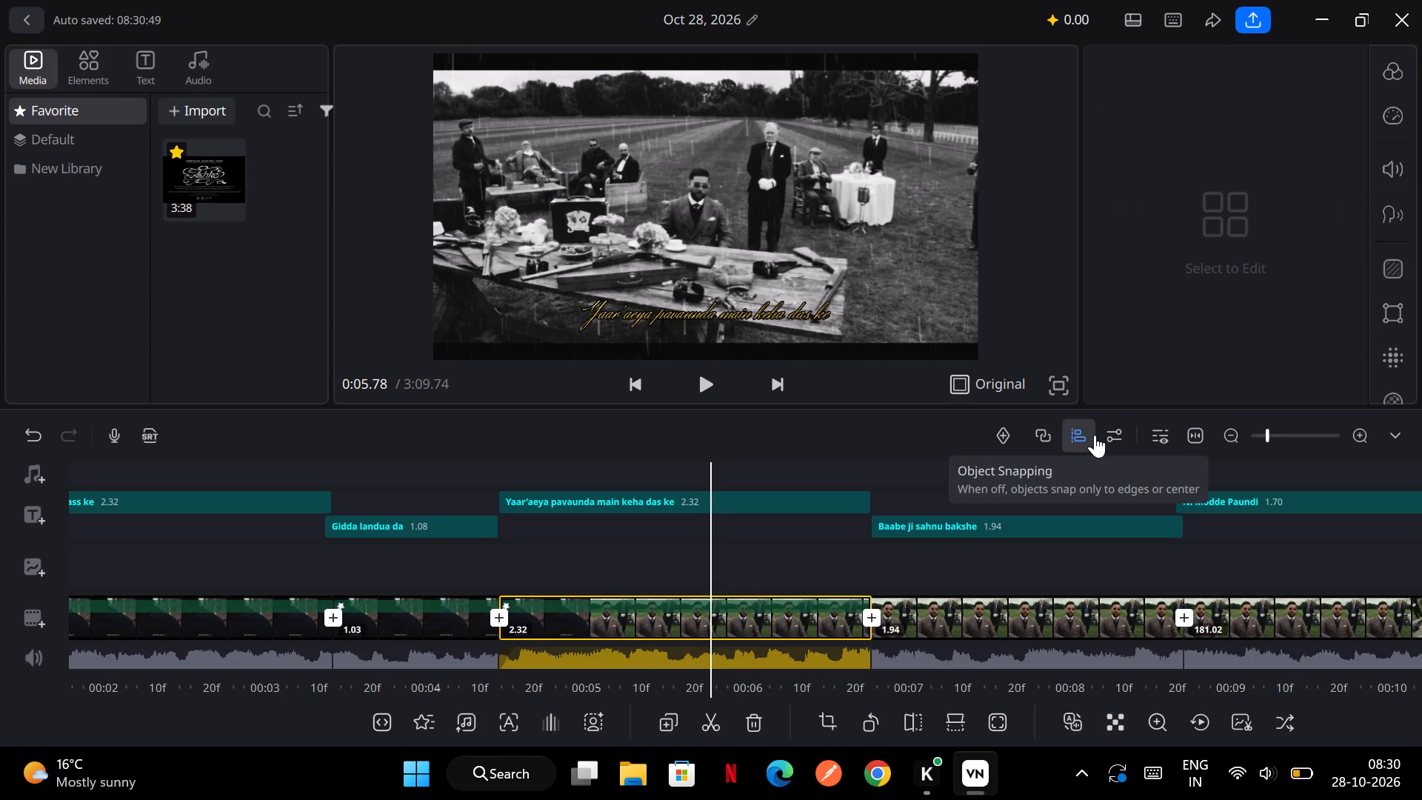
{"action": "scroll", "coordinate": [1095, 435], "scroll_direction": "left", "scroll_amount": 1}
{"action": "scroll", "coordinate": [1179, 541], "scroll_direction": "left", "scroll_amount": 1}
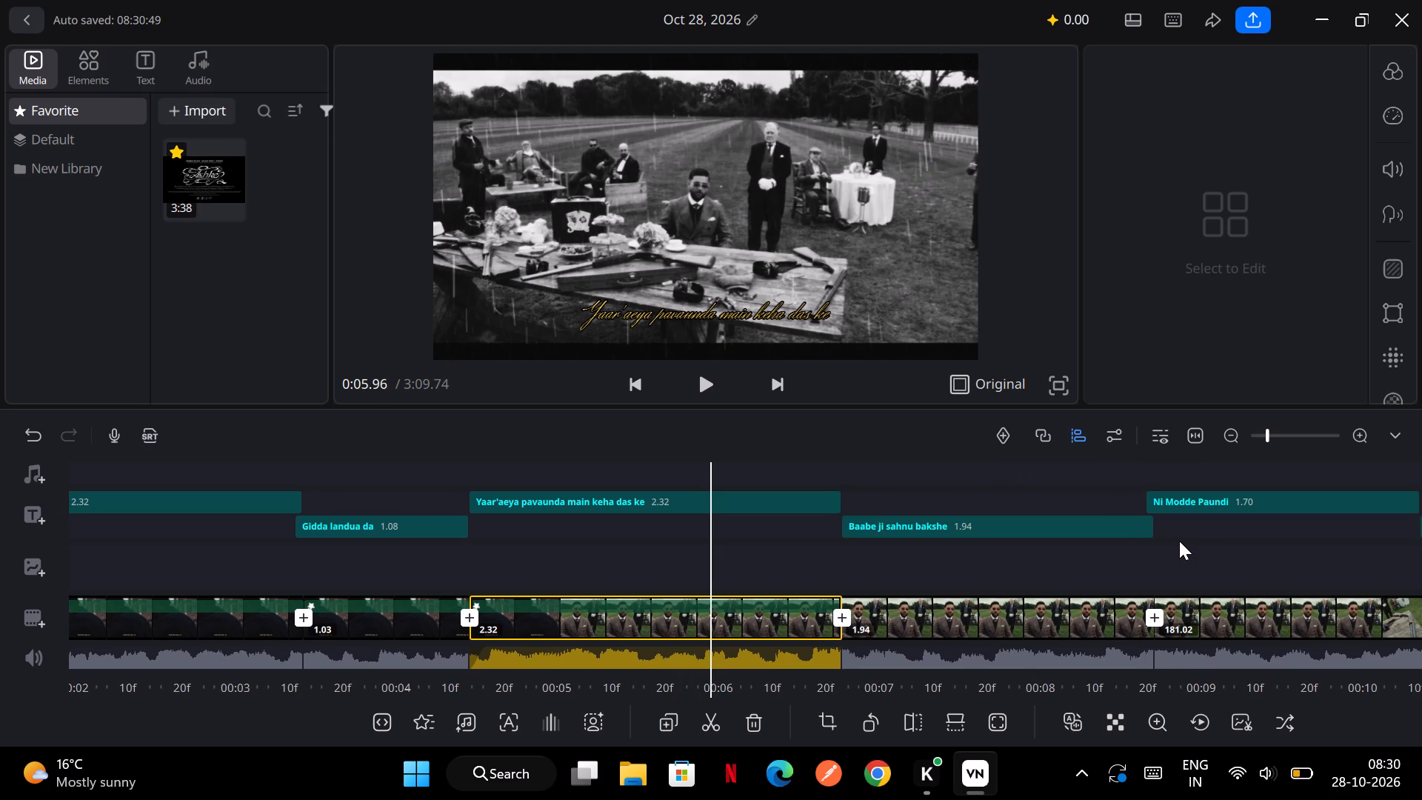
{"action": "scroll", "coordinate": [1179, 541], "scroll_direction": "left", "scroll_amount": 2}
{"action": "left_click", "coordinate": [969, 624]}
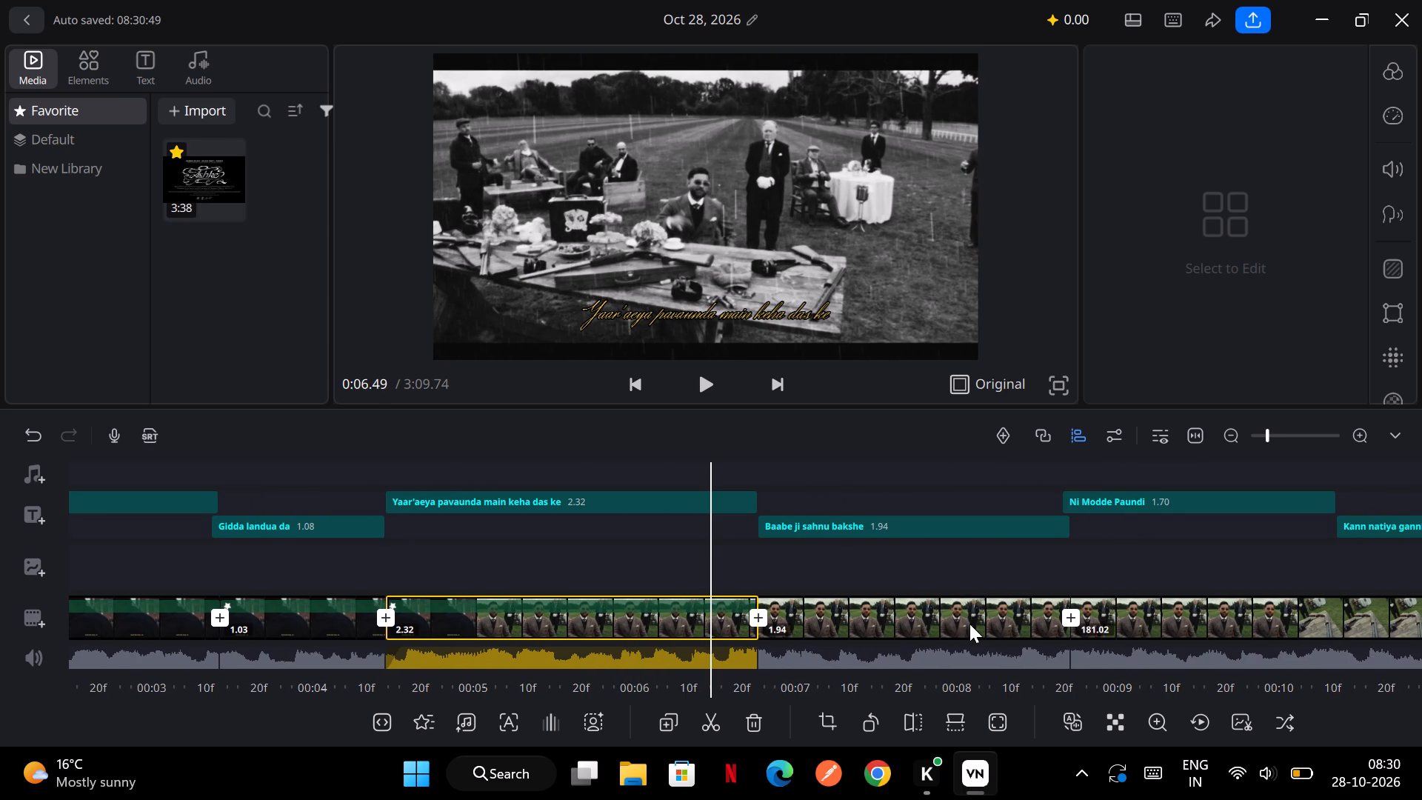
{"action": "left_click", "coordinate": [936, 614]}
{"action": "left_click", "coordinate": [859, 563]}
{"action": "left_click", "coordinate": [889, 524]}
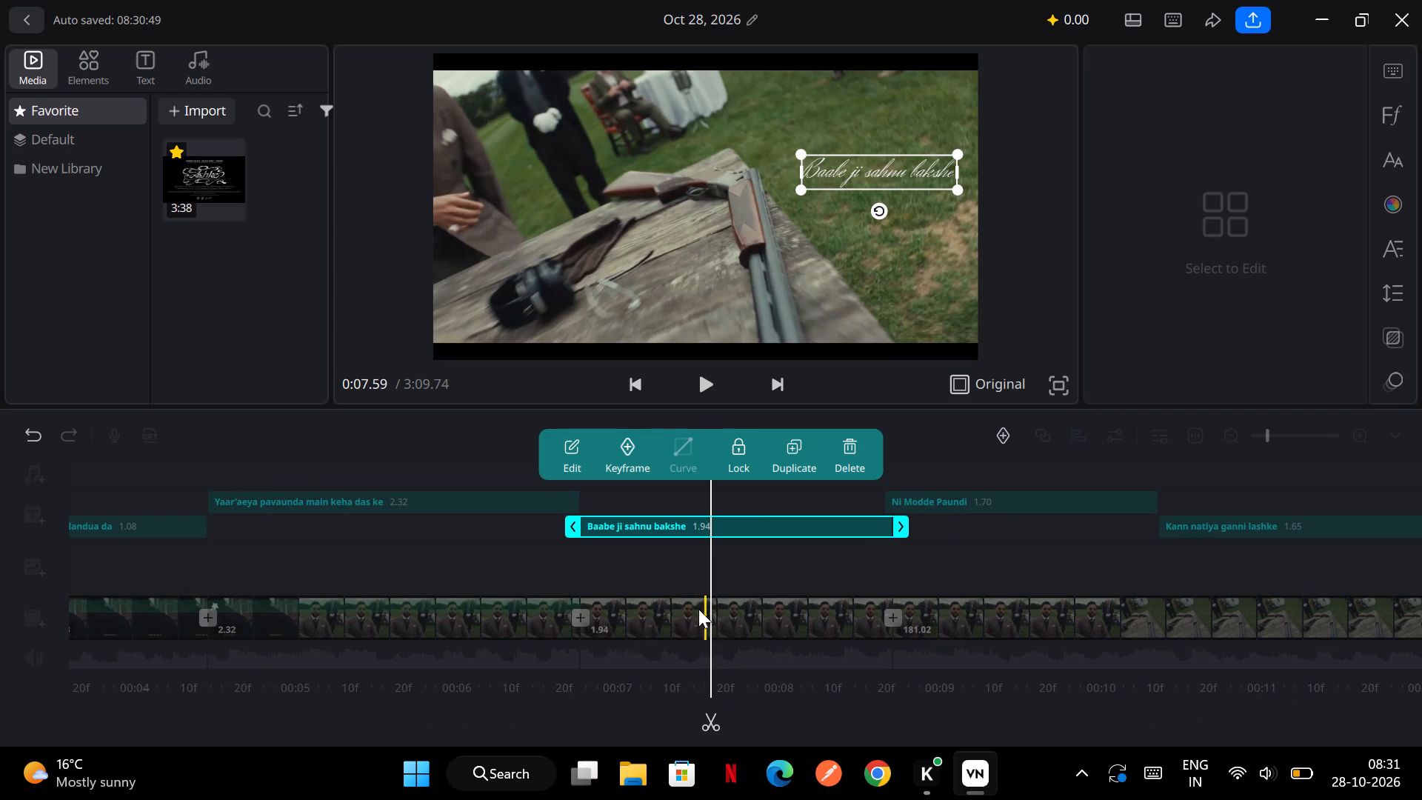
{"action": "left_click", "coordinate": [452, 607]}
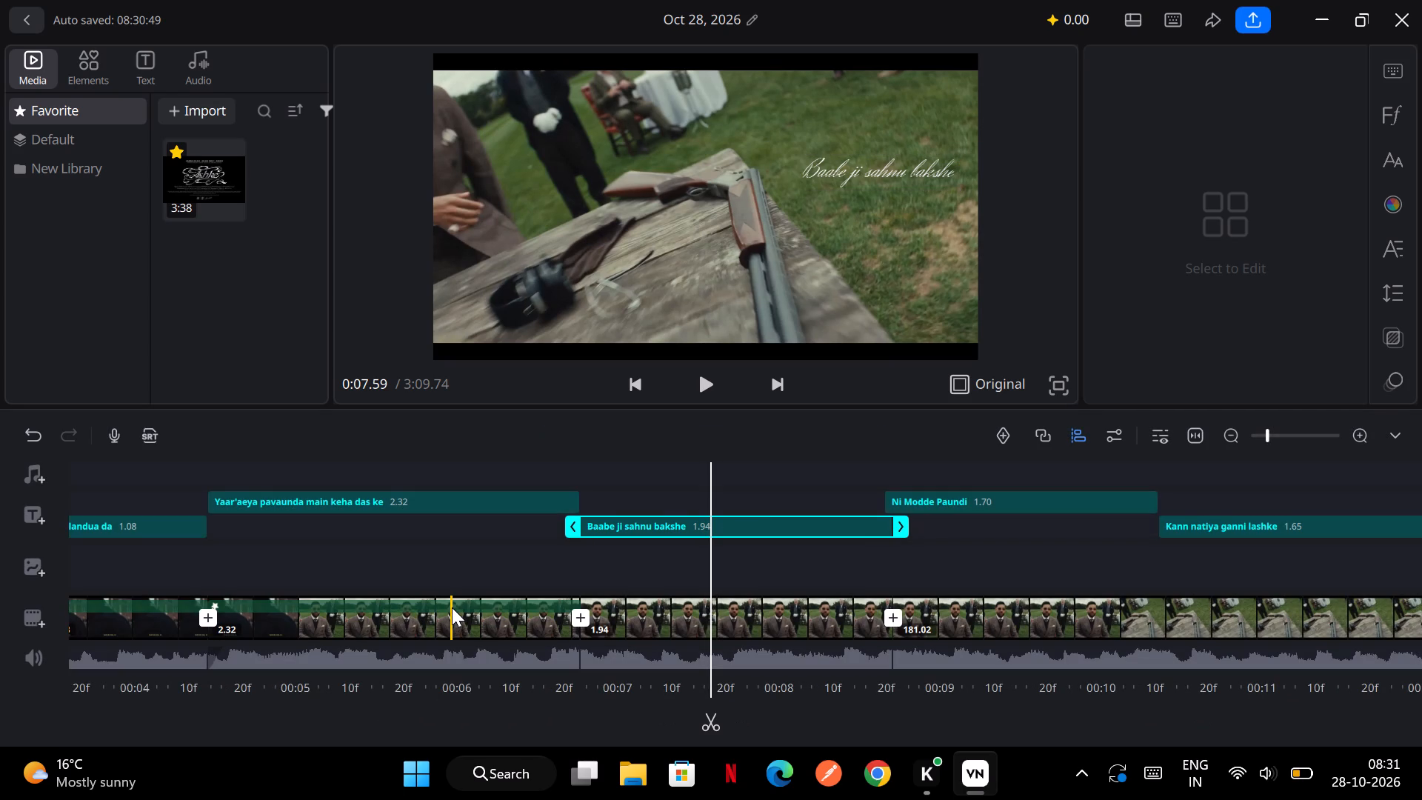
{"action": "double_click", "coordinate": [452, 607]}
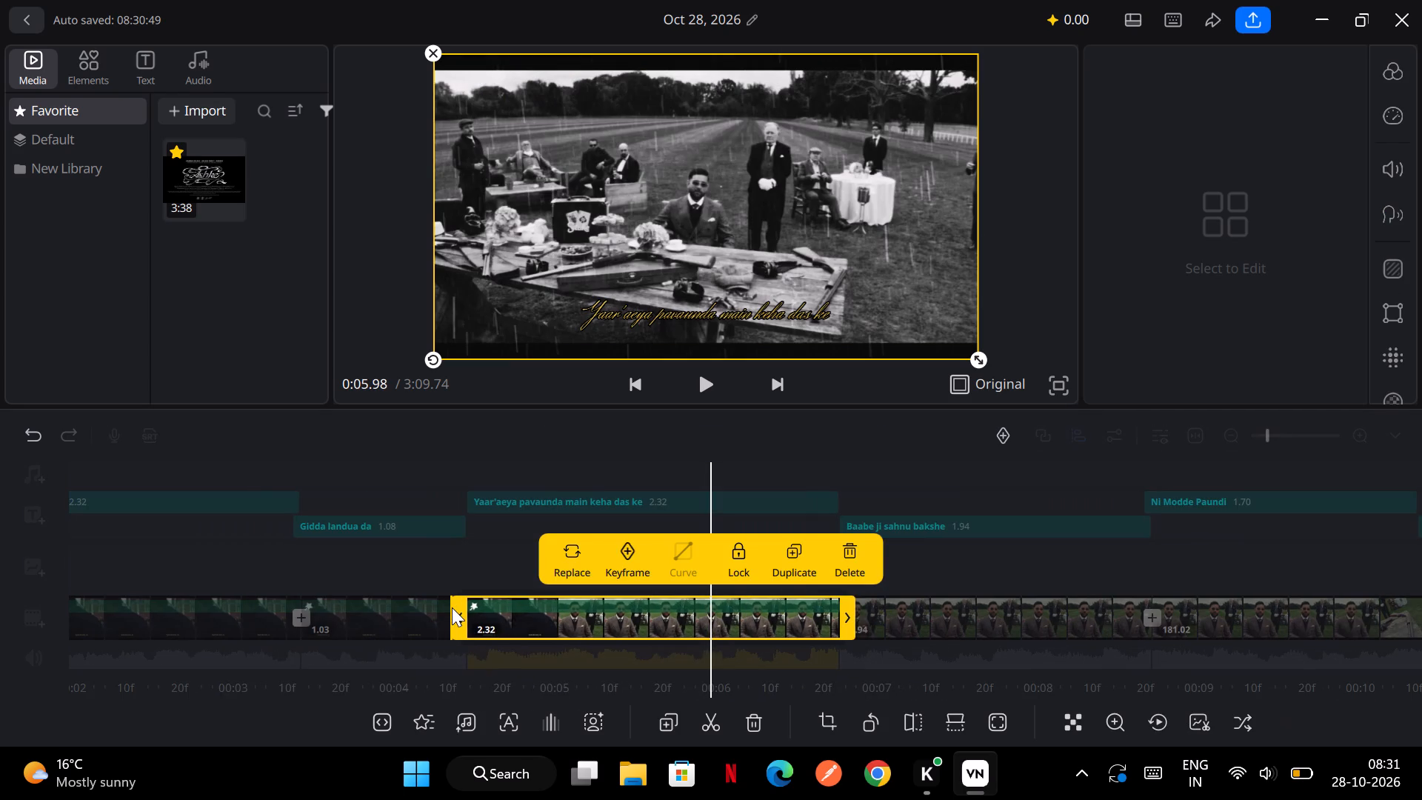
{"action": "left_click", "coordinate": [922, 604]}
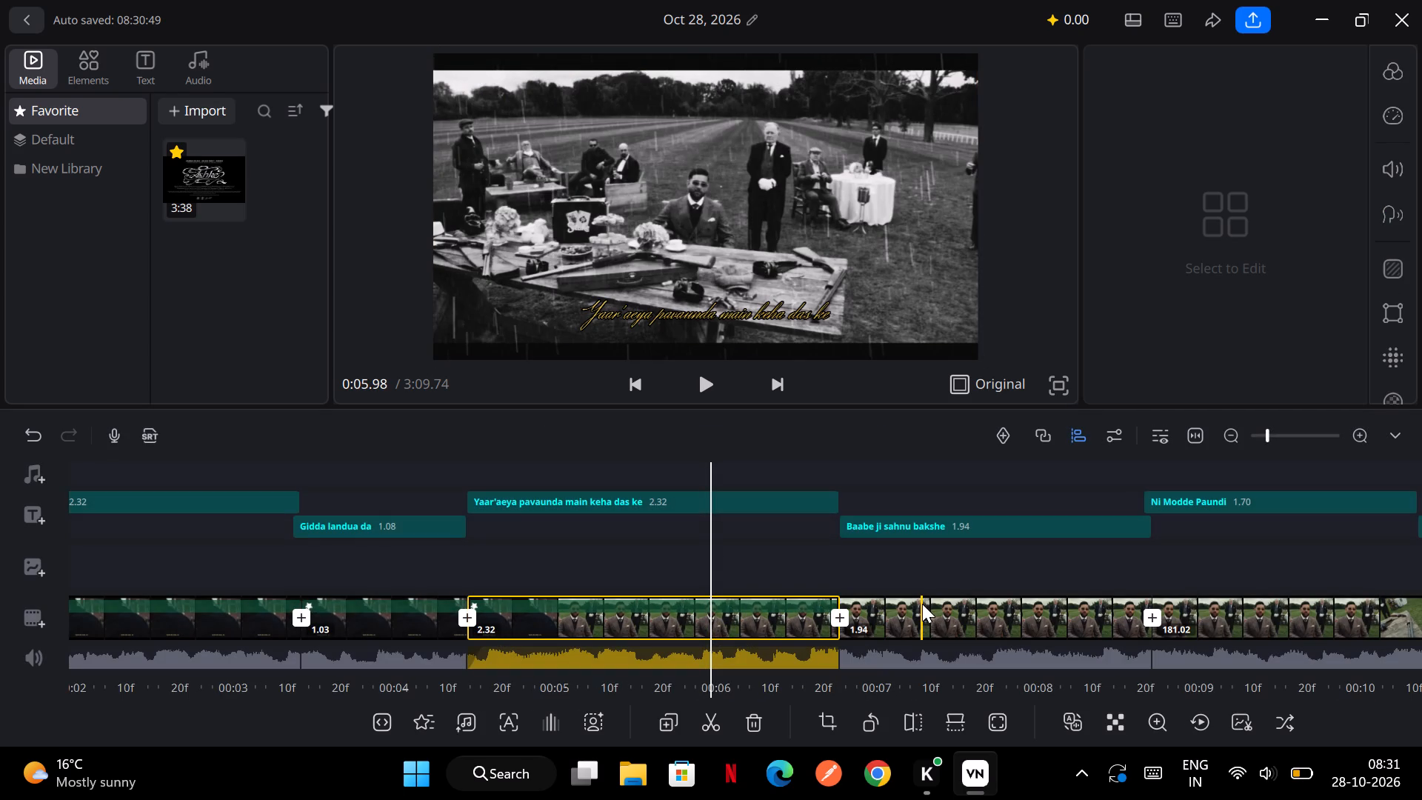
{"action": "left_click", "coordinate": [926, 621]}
Enlarge the last video clip, under the "Ni Modde Paundi" title, slightly in the preview so the picture covers its black bars.
{"action": "scroll", "coordinate": [926, 621], "scroll_direction": "left", "scroll_amount": 1}
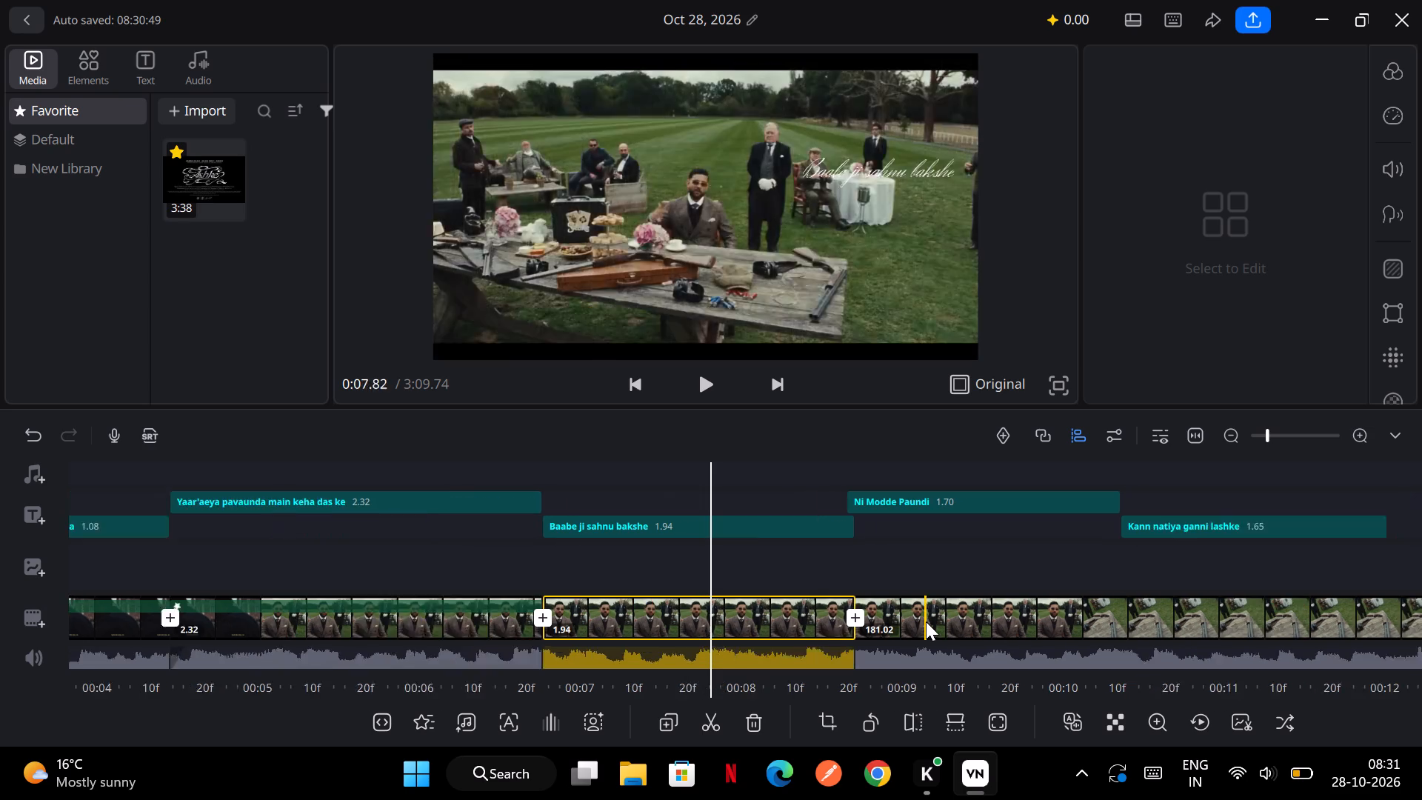
{"action": "scroll", "coordinate": [926, 621], "scroll_direction": "left", "scroll_amount": 2}
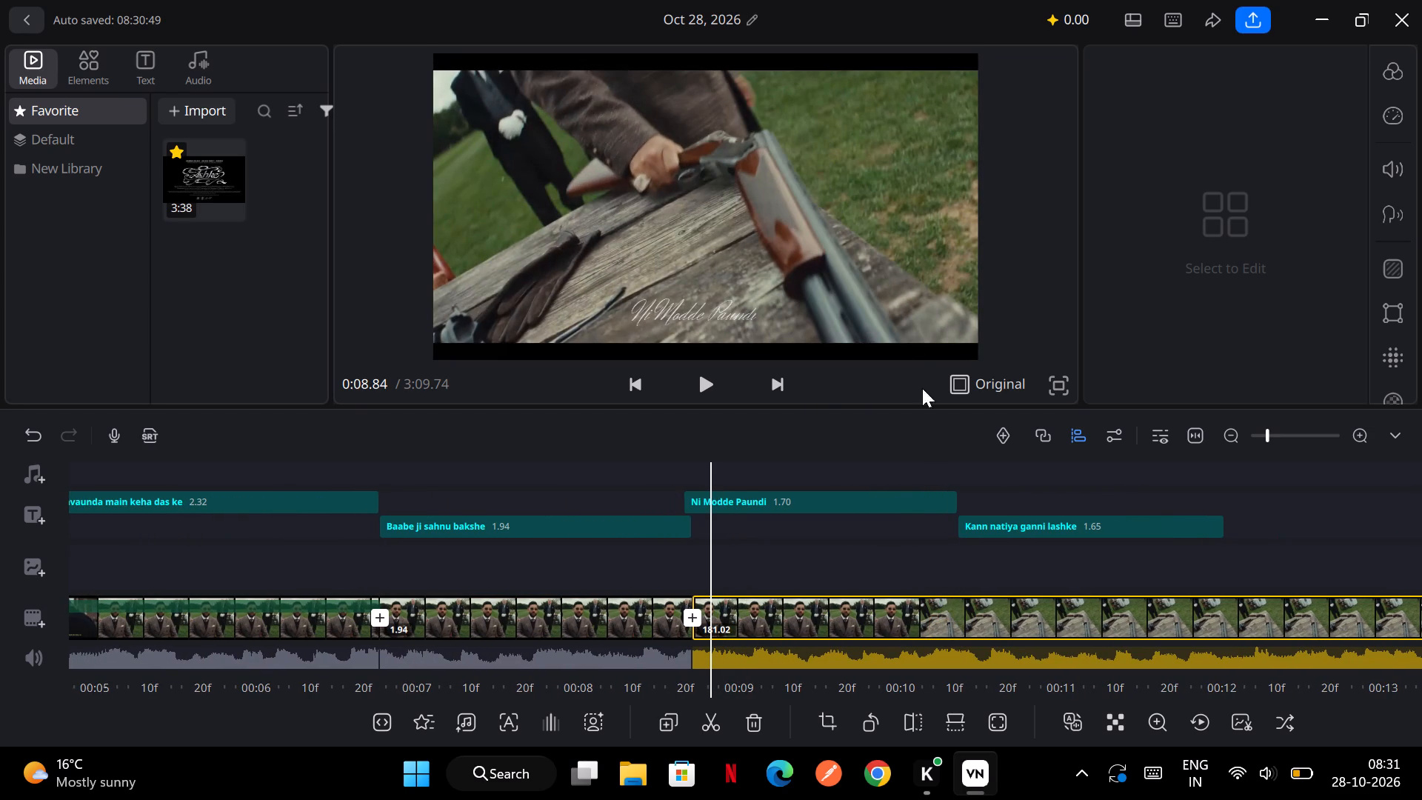
{"action": "left_click", "coordinate": [907, 313]}
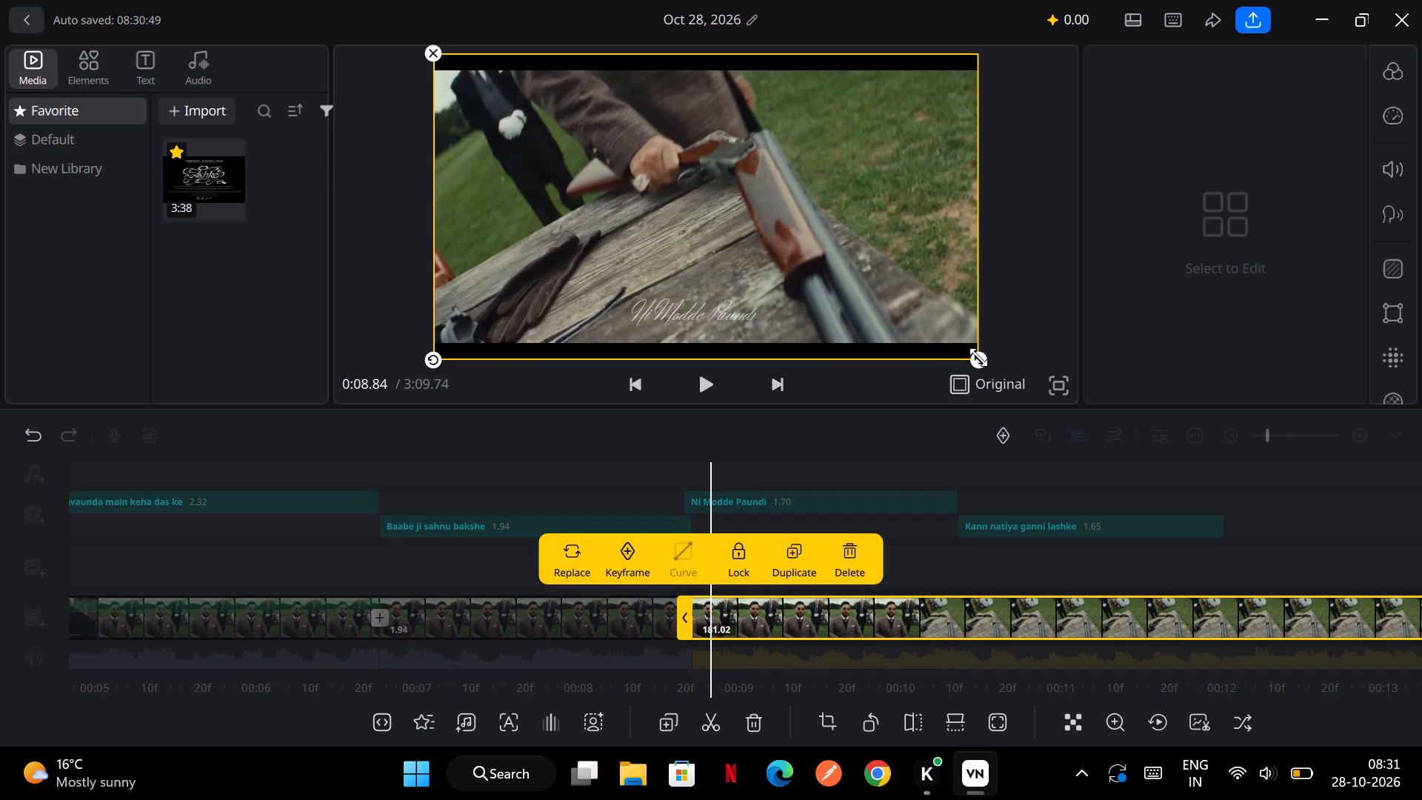
{"action": "left_click_drag", "start_coordinate": [978, 357], "coordinate": [1007, 376]}
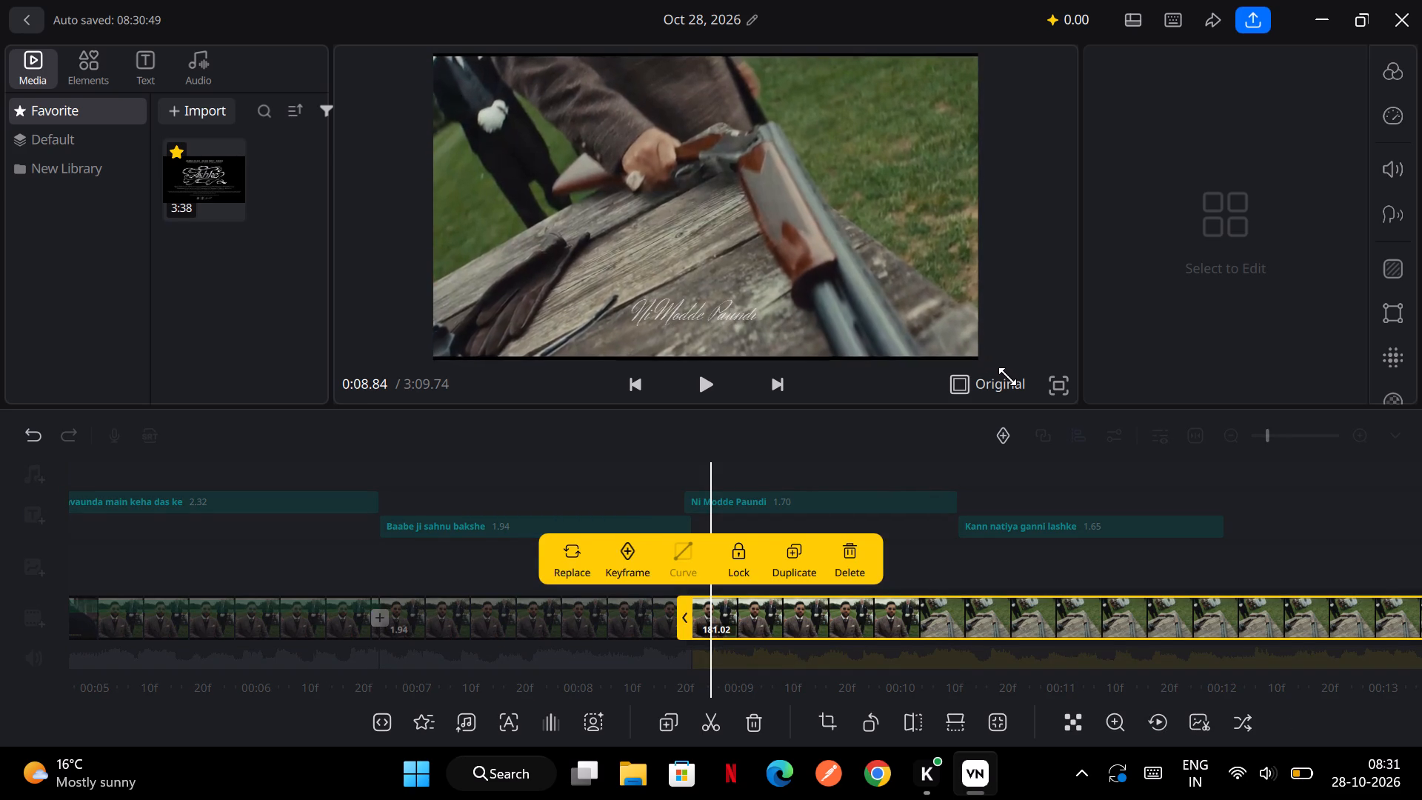
{"action": "left_click_drag", "start_coordinate": [1007, 376], "coordinate": [1012, 381]}
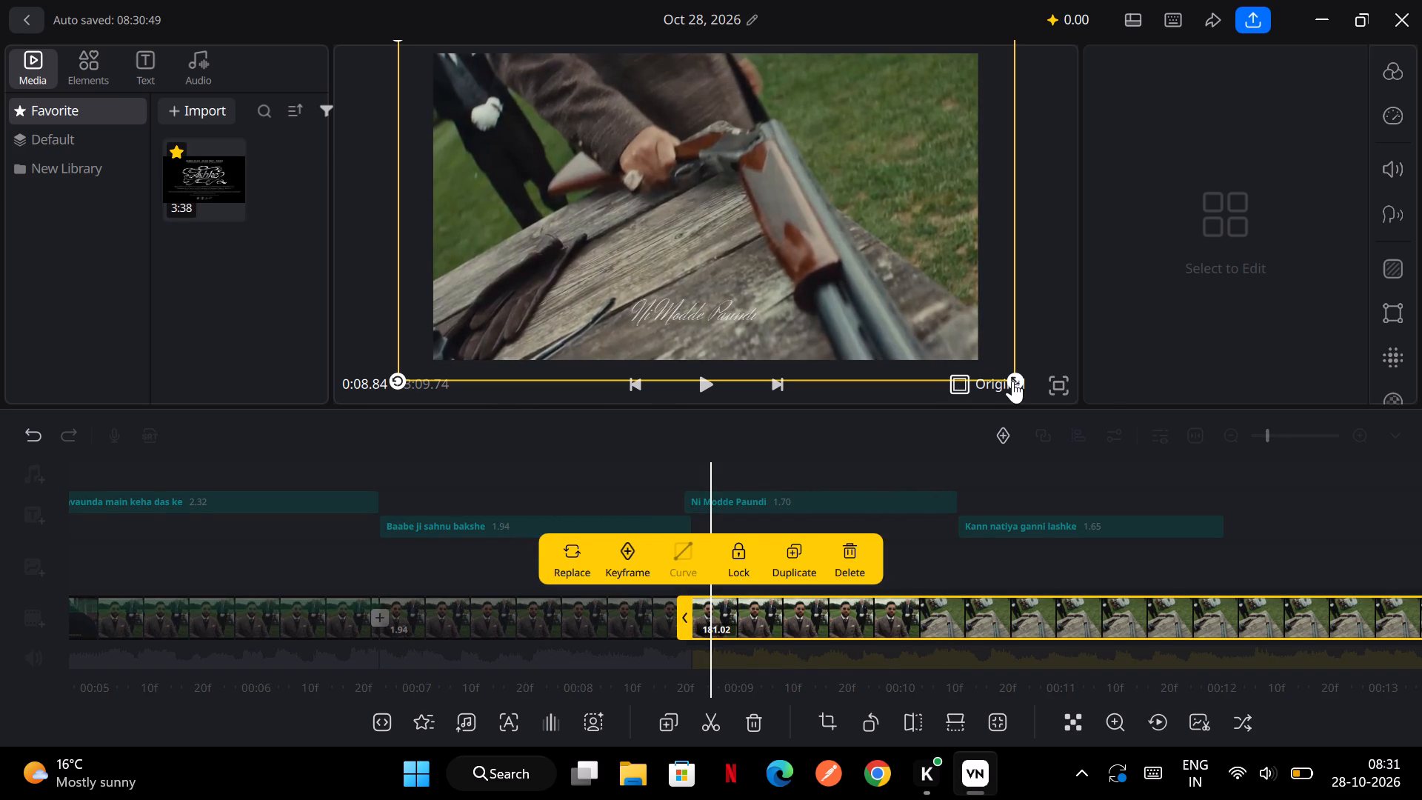
{"action": "left_click", "coordinate": [1163, 373]}
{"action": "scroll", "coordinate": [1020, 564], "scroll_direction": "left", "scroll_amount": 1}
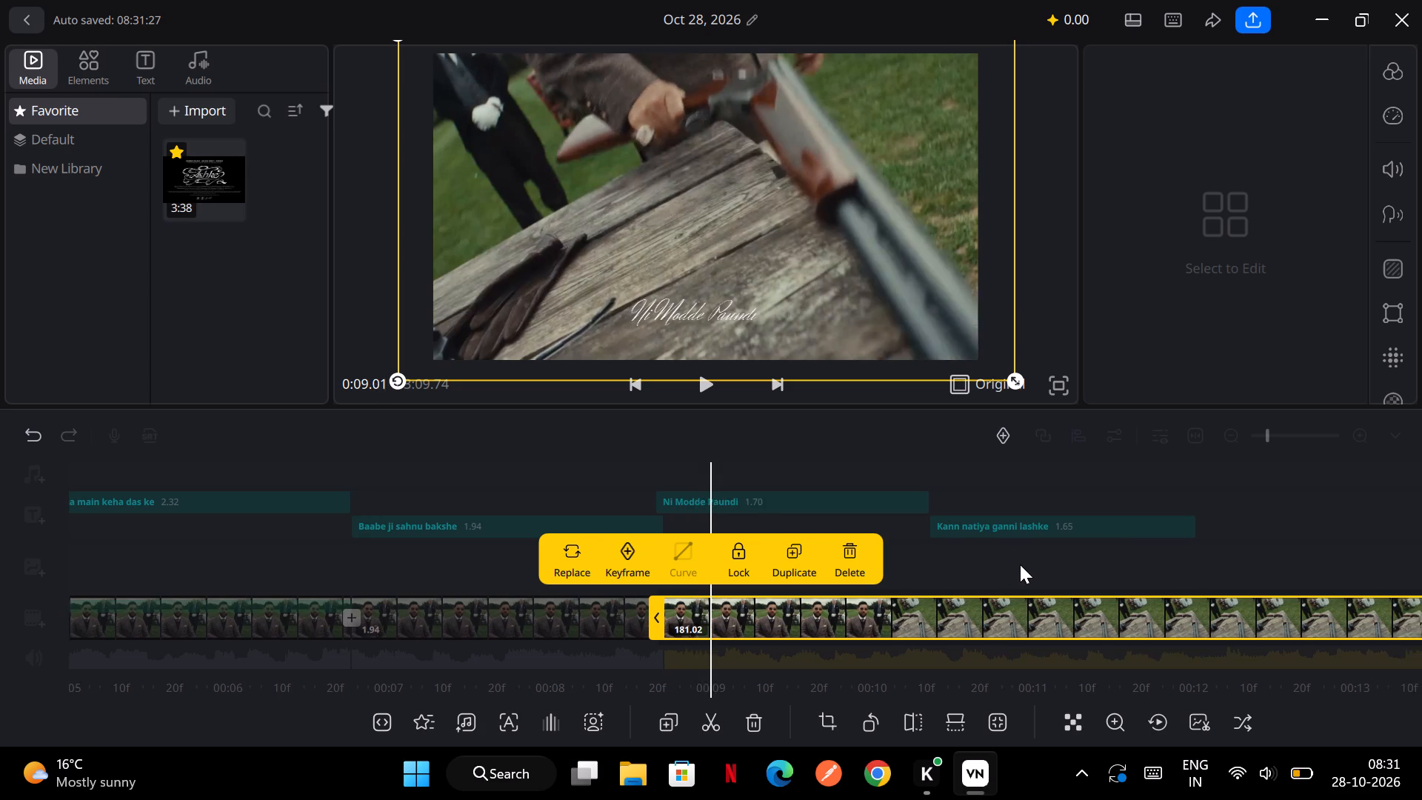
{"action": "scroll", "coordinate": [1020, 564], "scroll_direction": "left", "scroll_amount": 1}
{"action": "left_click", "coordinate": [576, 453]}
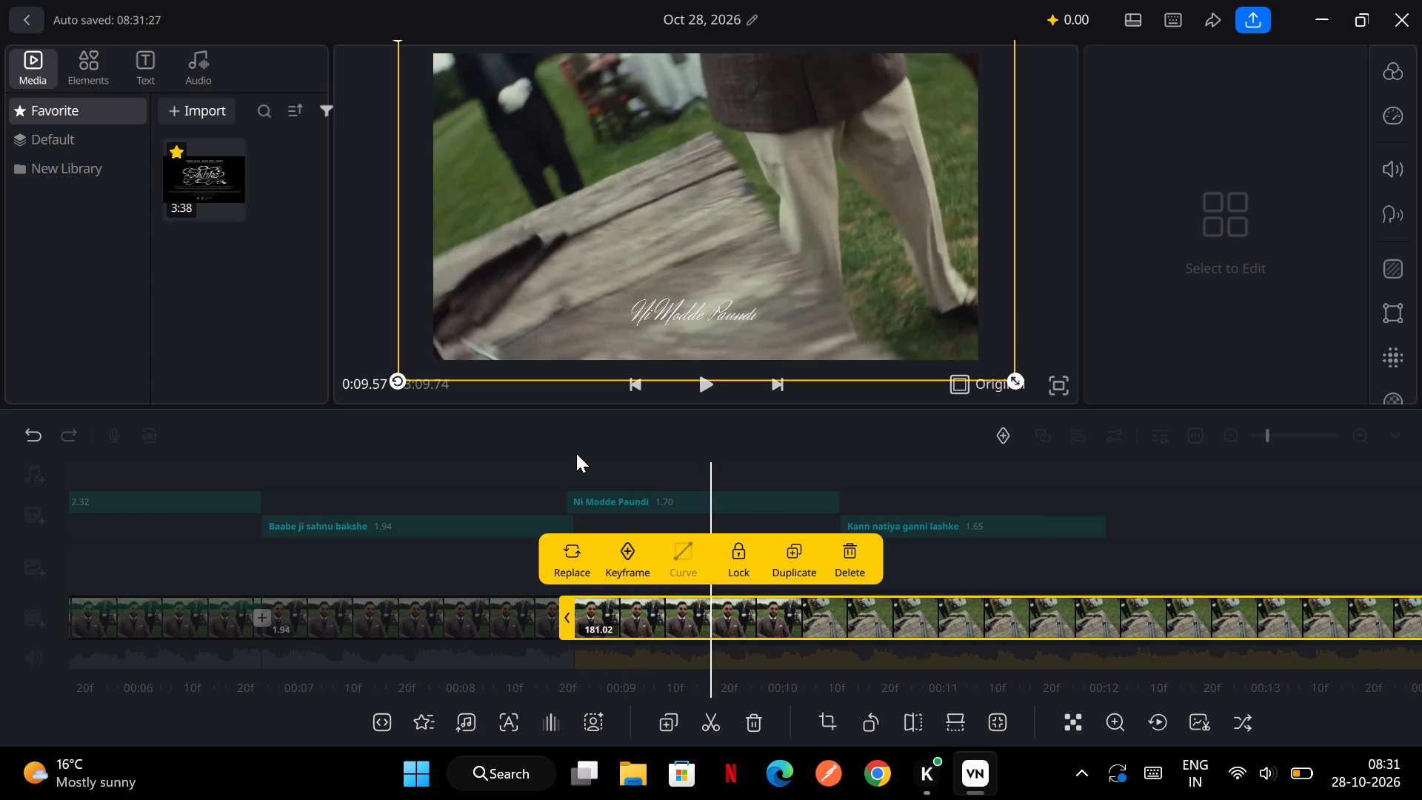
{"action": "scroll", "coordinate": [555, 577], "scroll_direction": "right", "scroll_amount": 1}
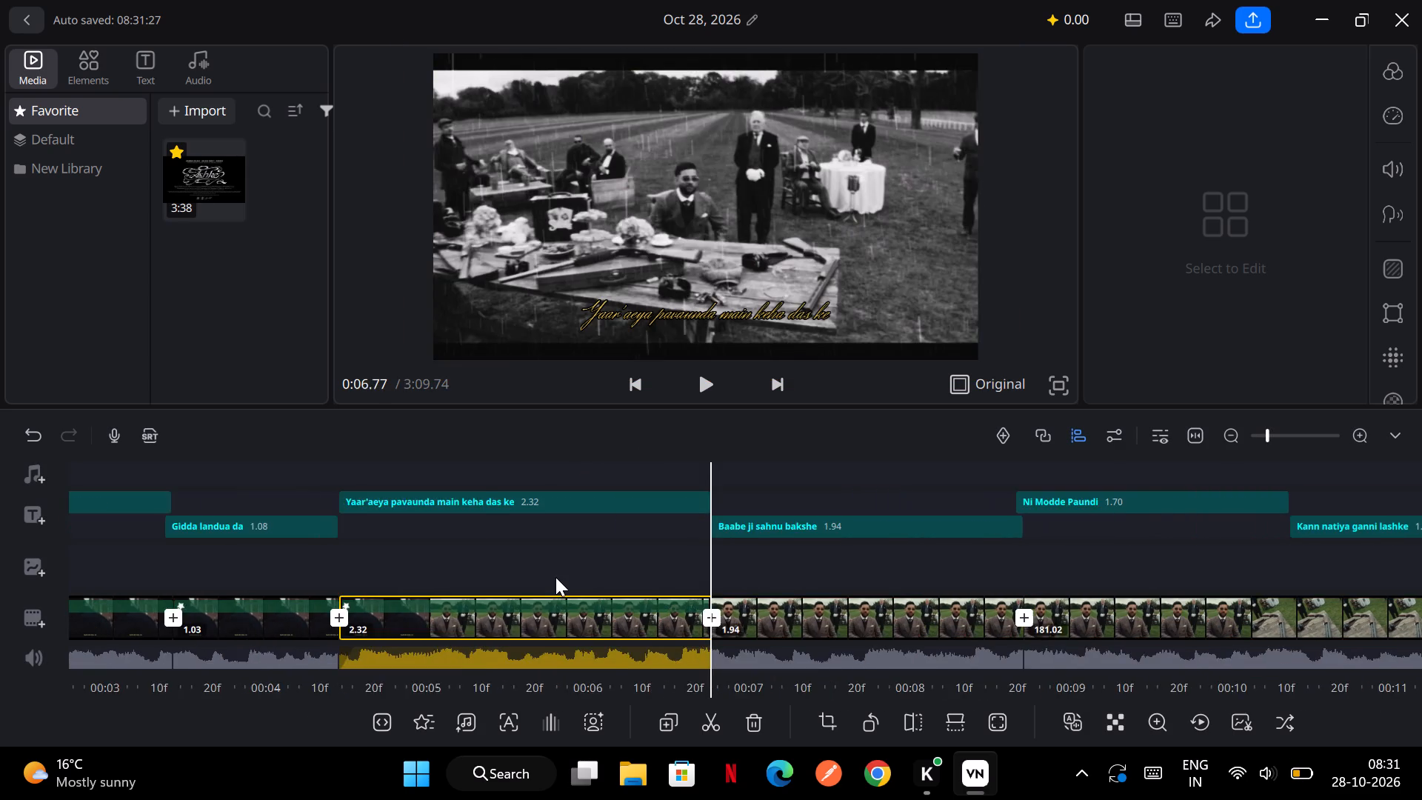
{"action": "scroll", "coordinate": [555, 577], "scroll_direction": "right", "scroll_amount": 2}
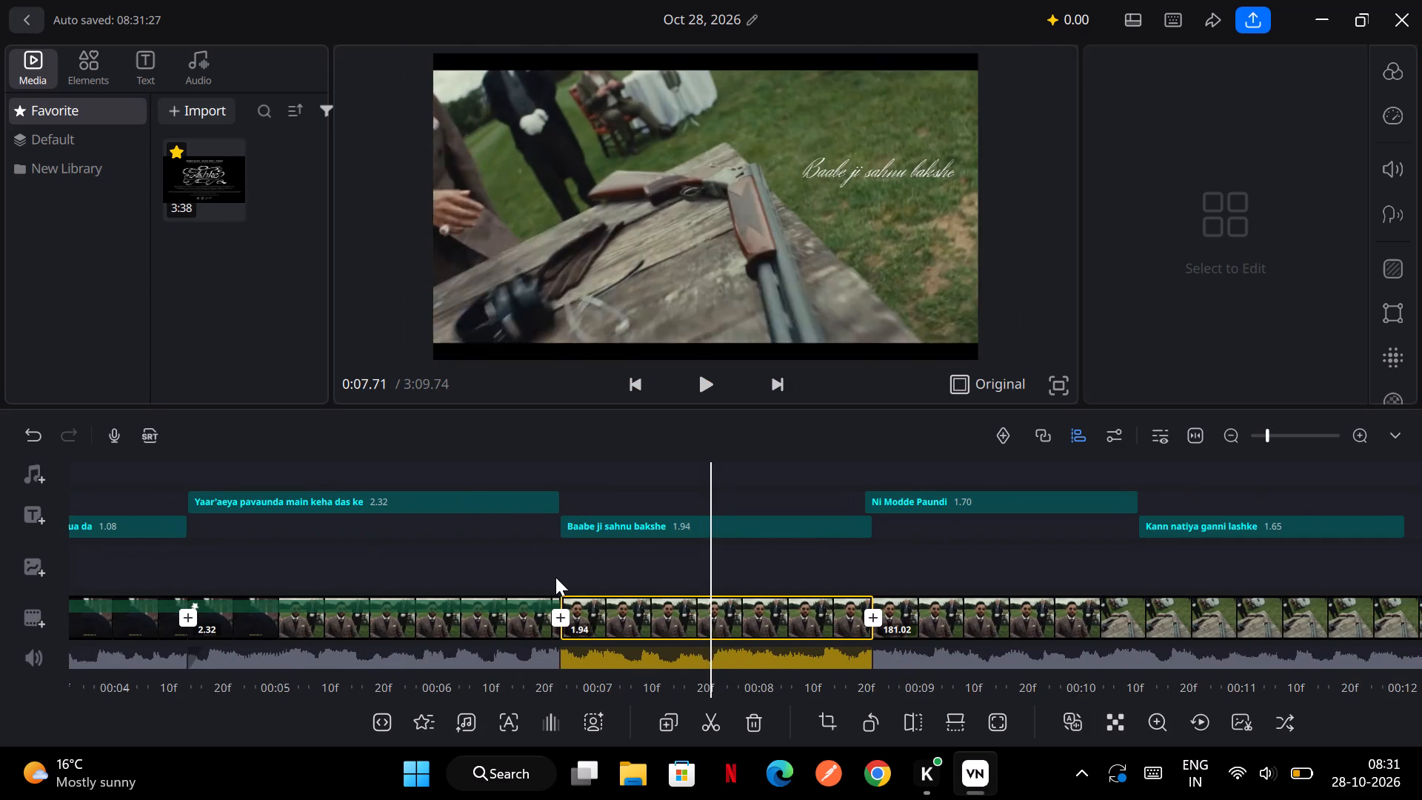
Enlarge the video clip under the "Baabe ji sahnu bakshe" title in the preview so the picture covers its black bars.
{"action": "scroll", "coordinate": [555, 577], "scroll_direction": "right", "scroll_amount": 1}
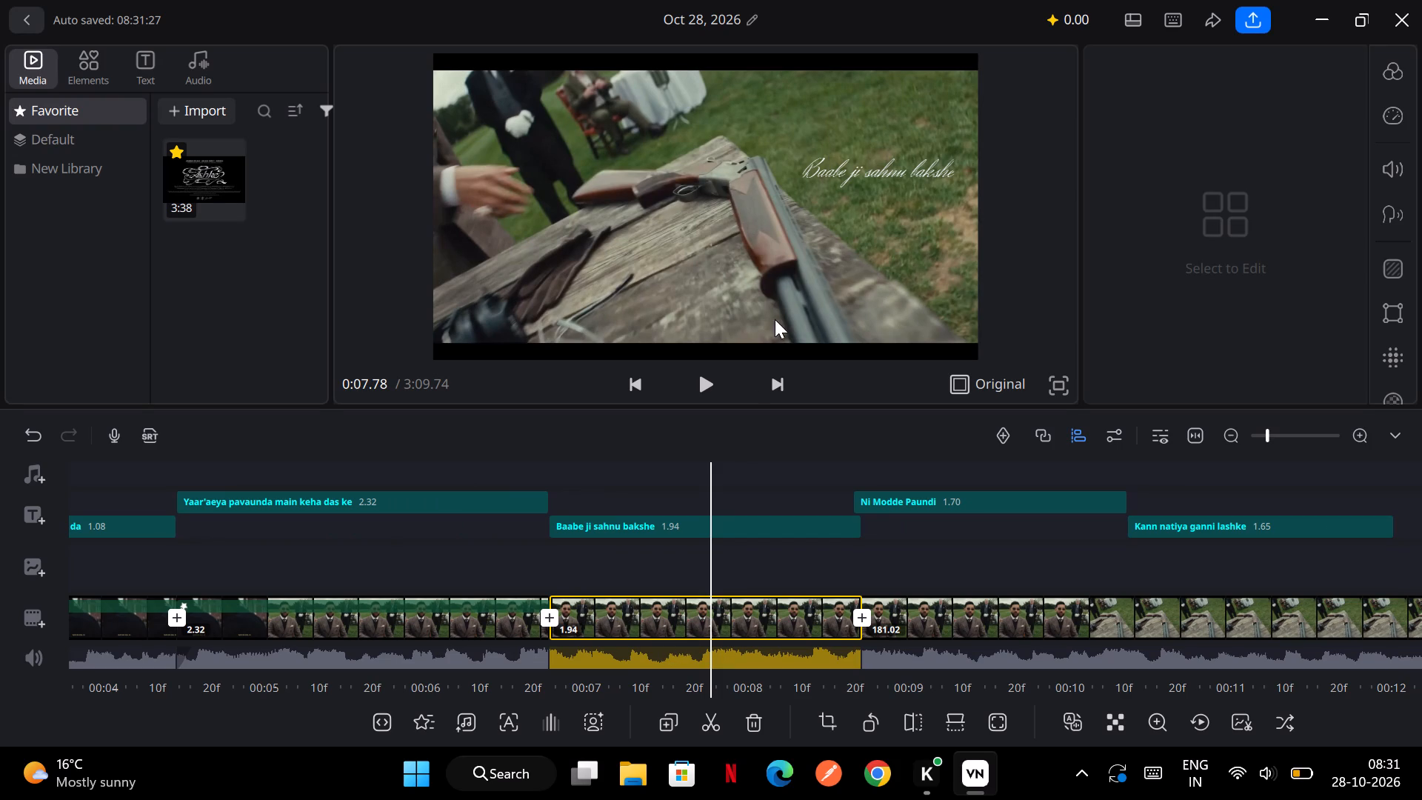
{"action": "left_click", "coordinate": [801, 307]}
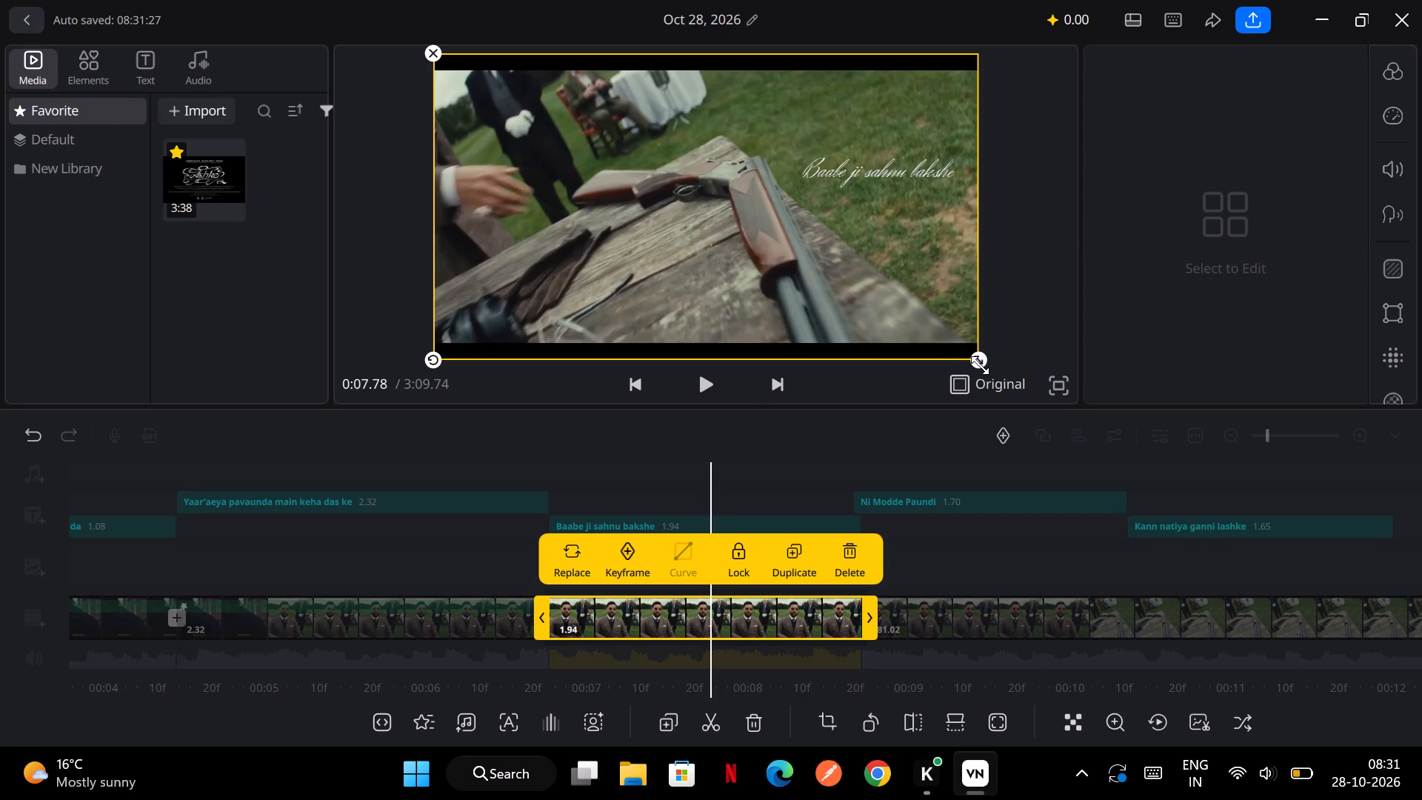
{"action": "left_click_drag", "start_coordinate": [980, 365], "coordinate": [1012, 385]}
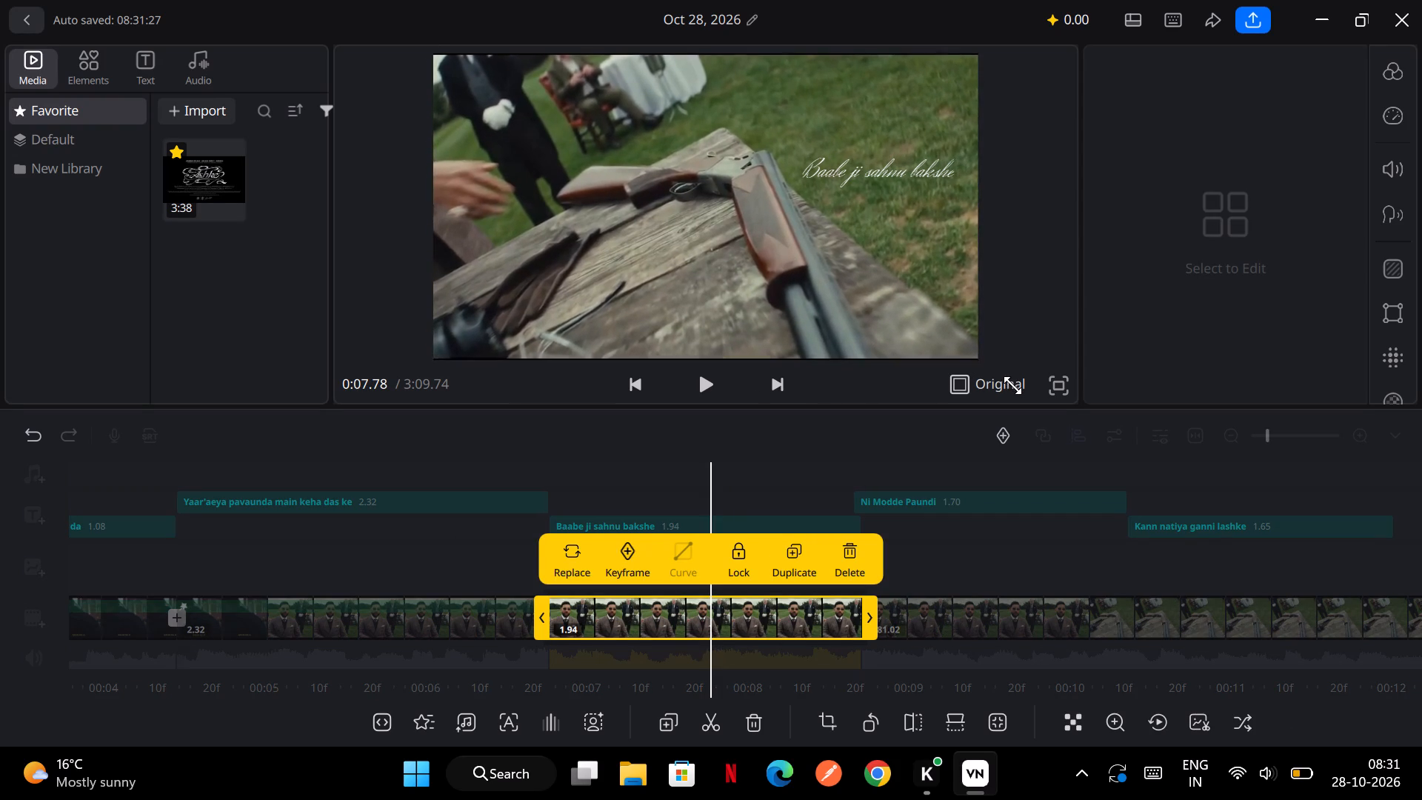
{"action": "left_click_drag", "start_coordinate": [1012, 385], "coordinate": [1013, 387]}
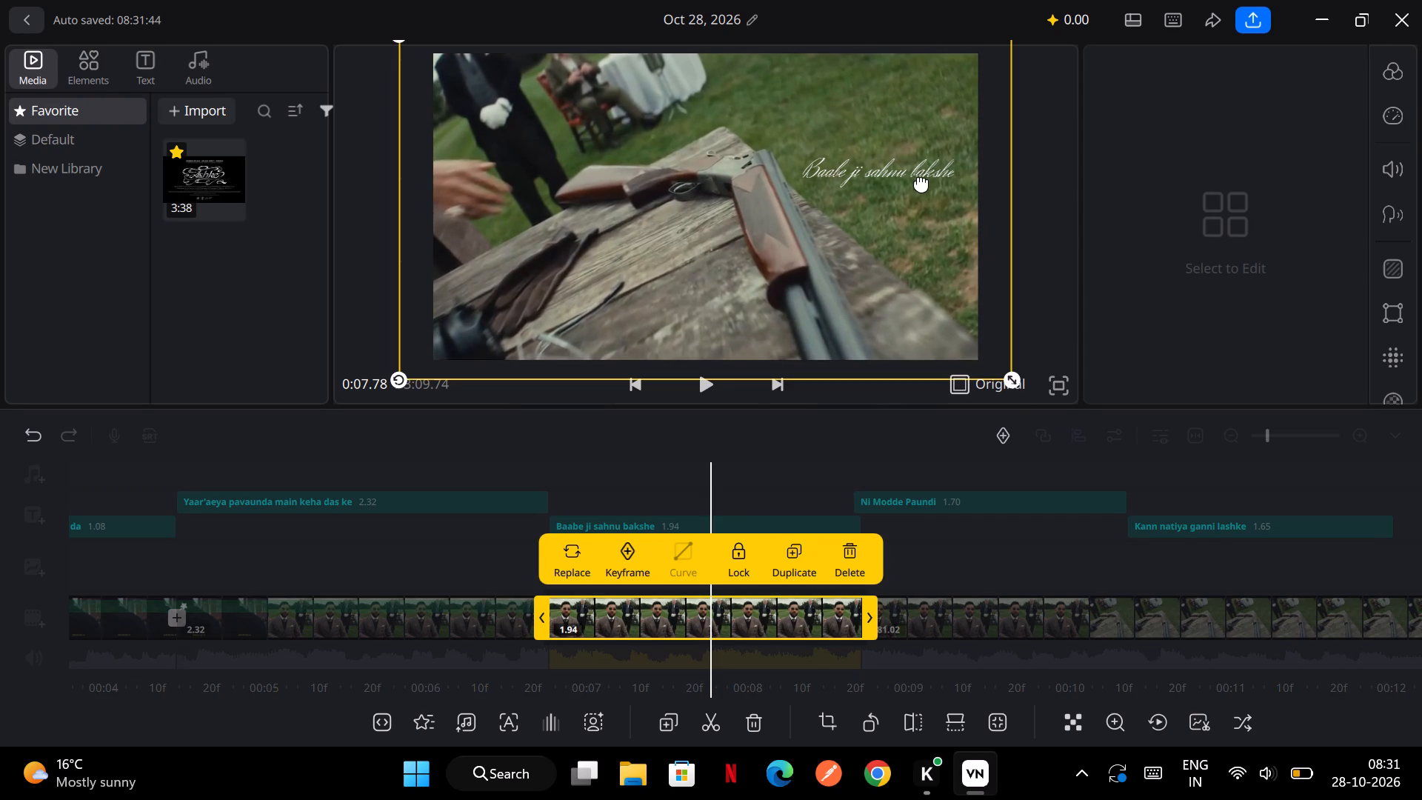
Move the "Baabe ji sahnu bakshe" title slightly lower and to the right within the picture.
{"action": "left_click", "coordinate": [921, 182]}
{"action": "left_click_drag", "start_coordinate": [921, 182], "coordinate": [932, 204]}
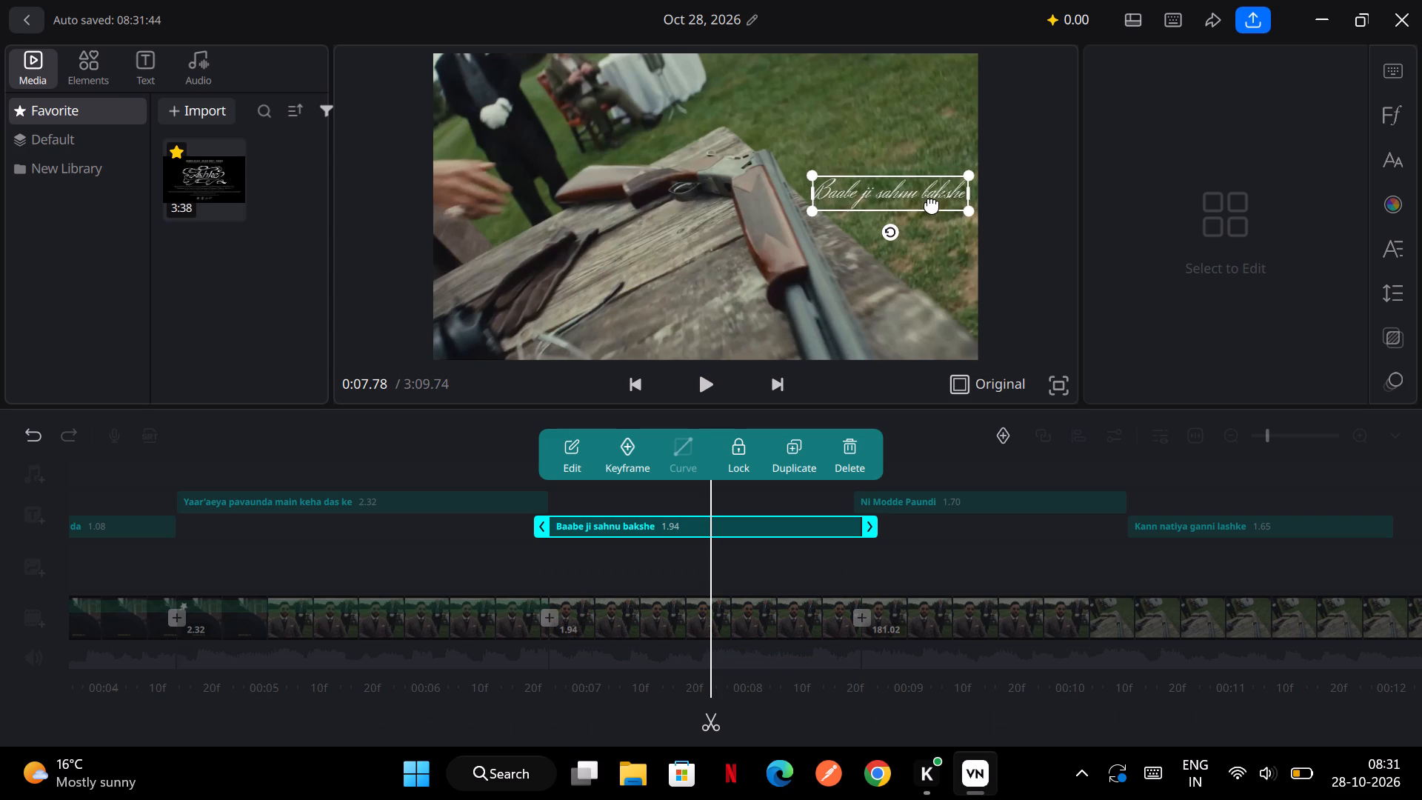
{"action": "left_click_drag", "start_coordinate": [932, 204], "coordinate": [925, 204]}
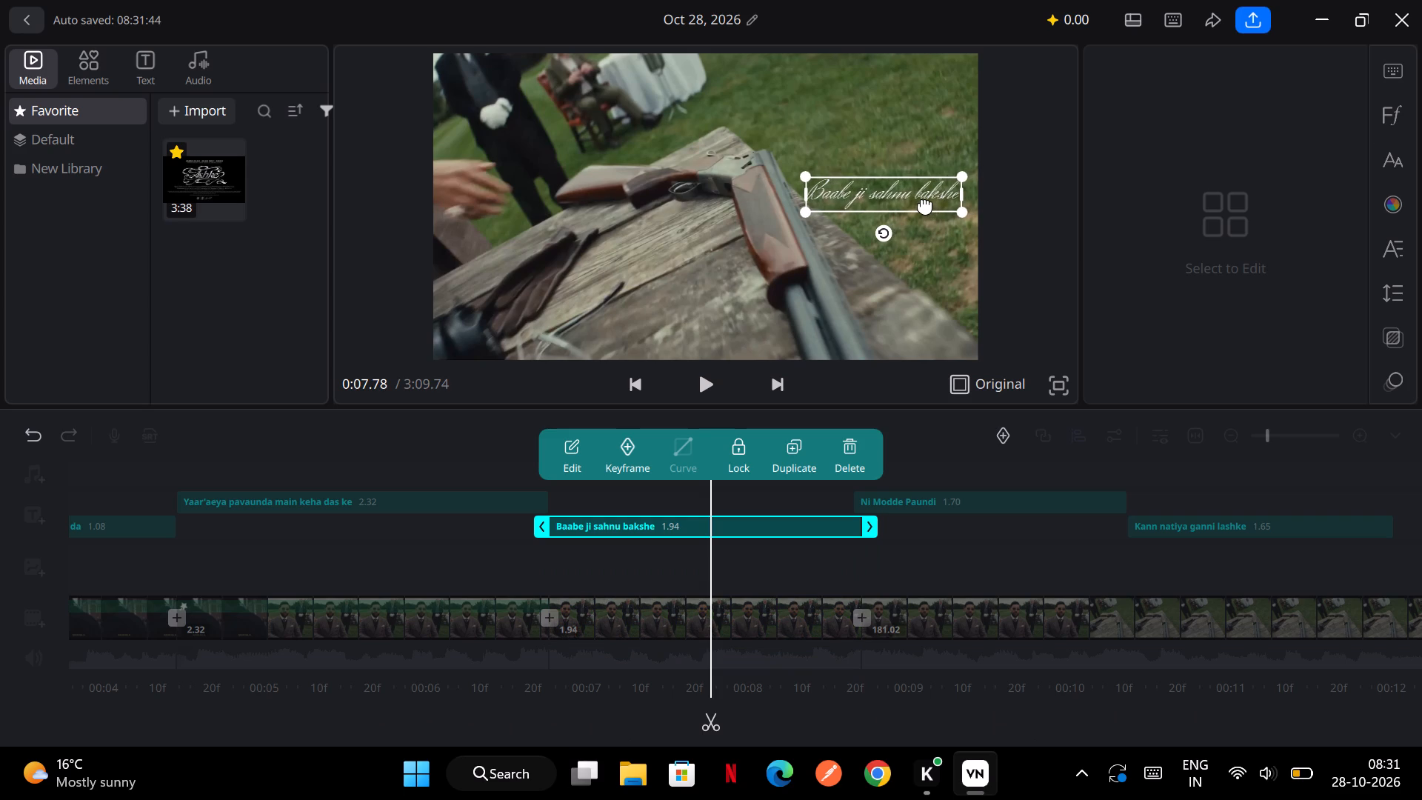
{"action": "left_click_drag", "start_coordinate": [925, 204], "coordinate": [929, 201]}
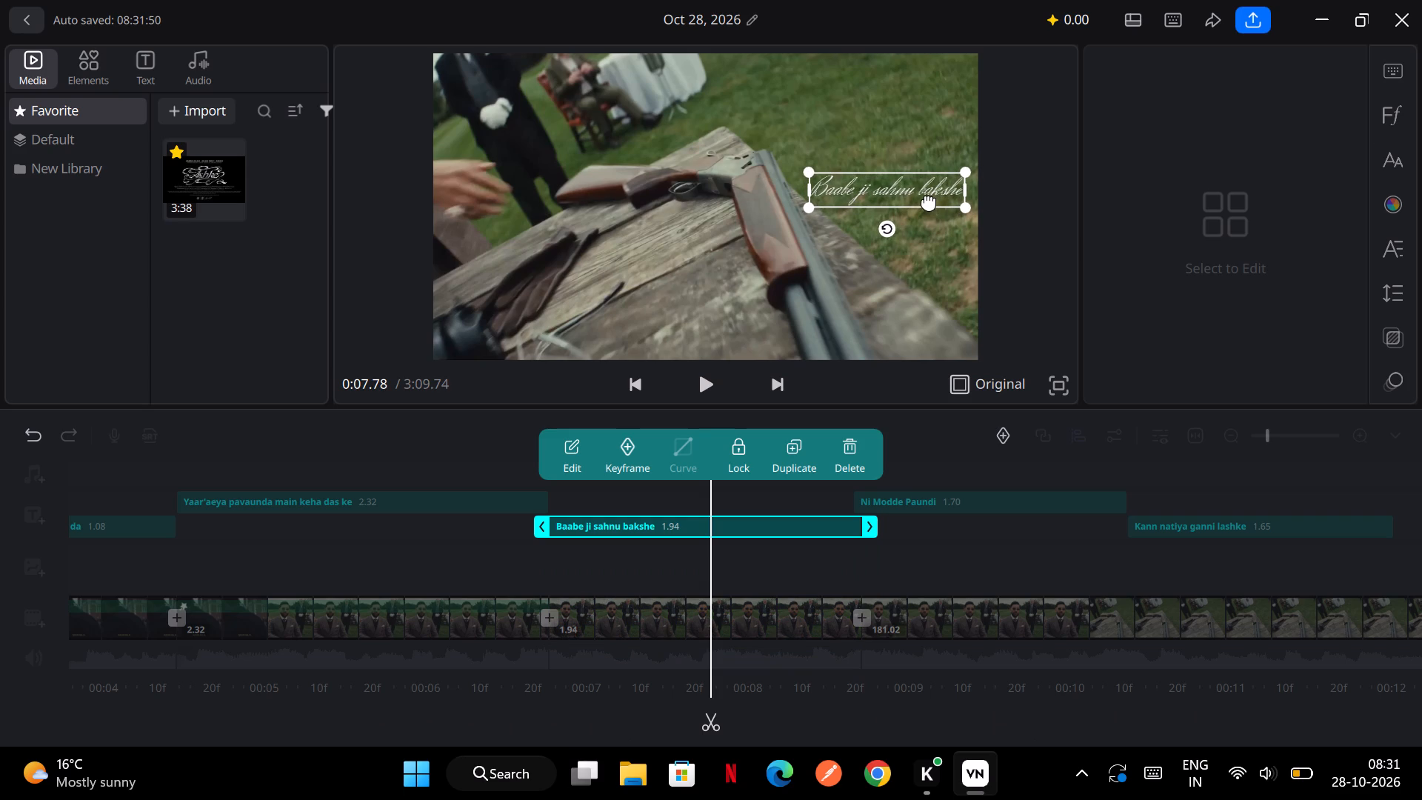
Change the word "ji" to "di" so the title reads "Baabe di sahnu bakshe".
{"action": "left_click", "coordinate": [892, 190]}
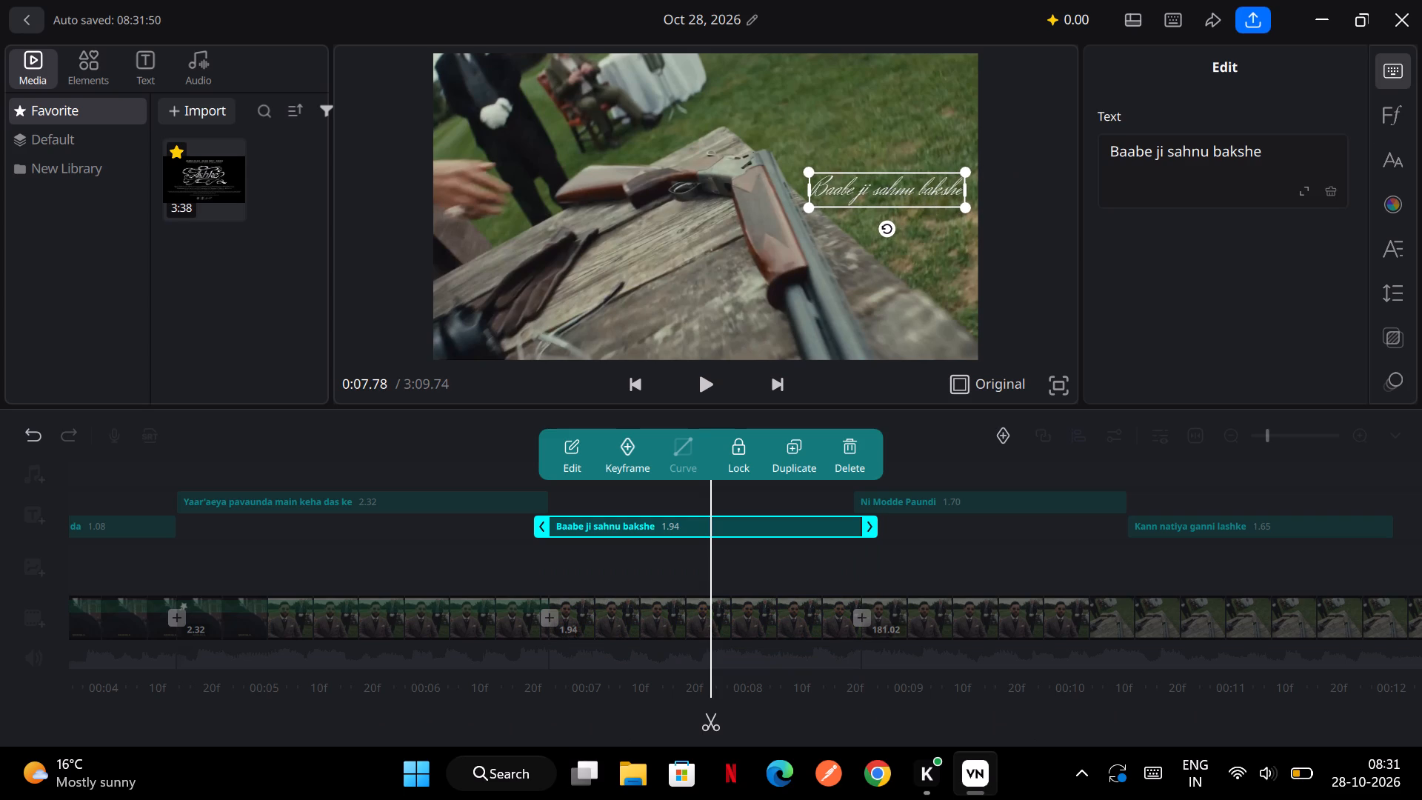
{"action": "left_click", "coordinate": [1166, 156]}
{"action": "key", "text": "BackSpace"}
{"action": "key", "text": "BackSpace"}
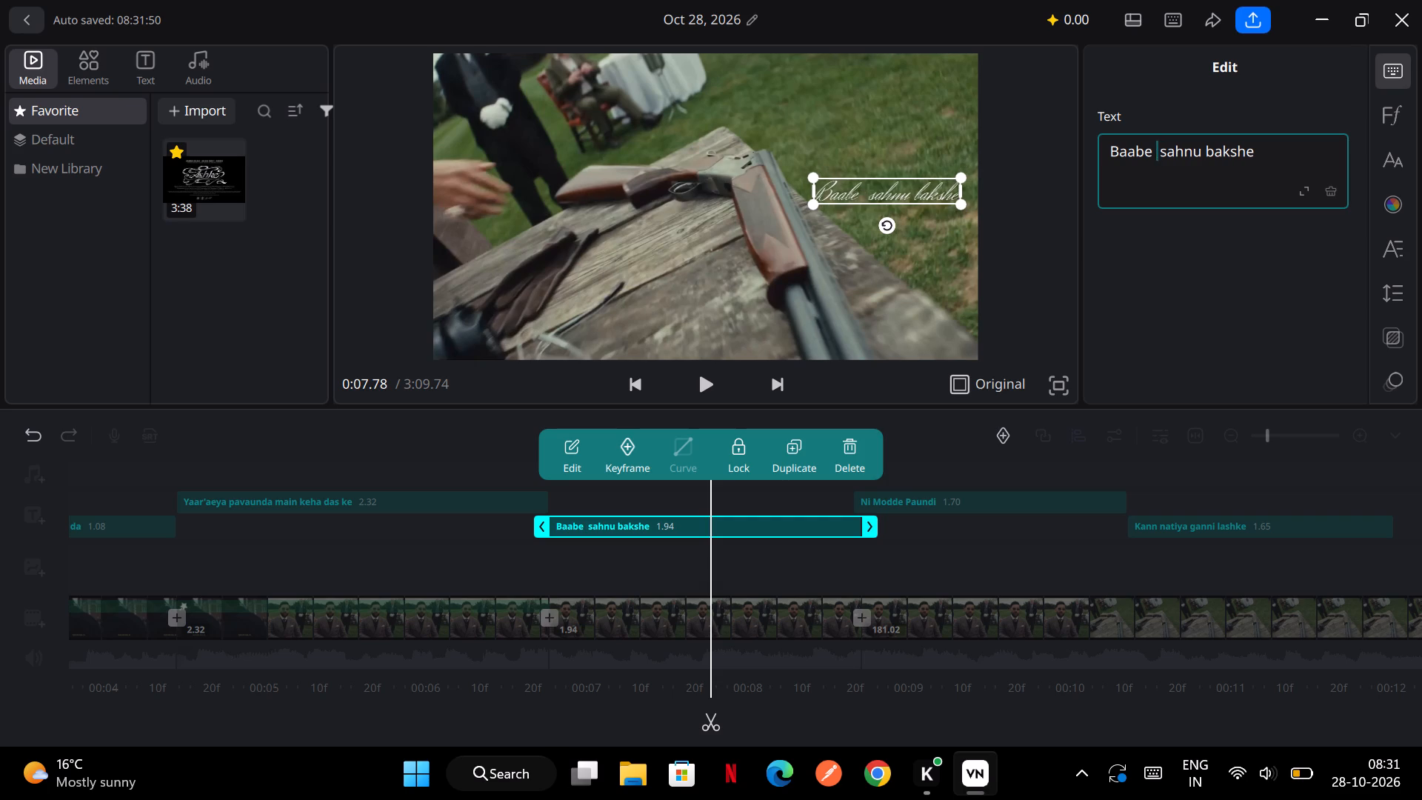
{"action": "type", "text": "di"}
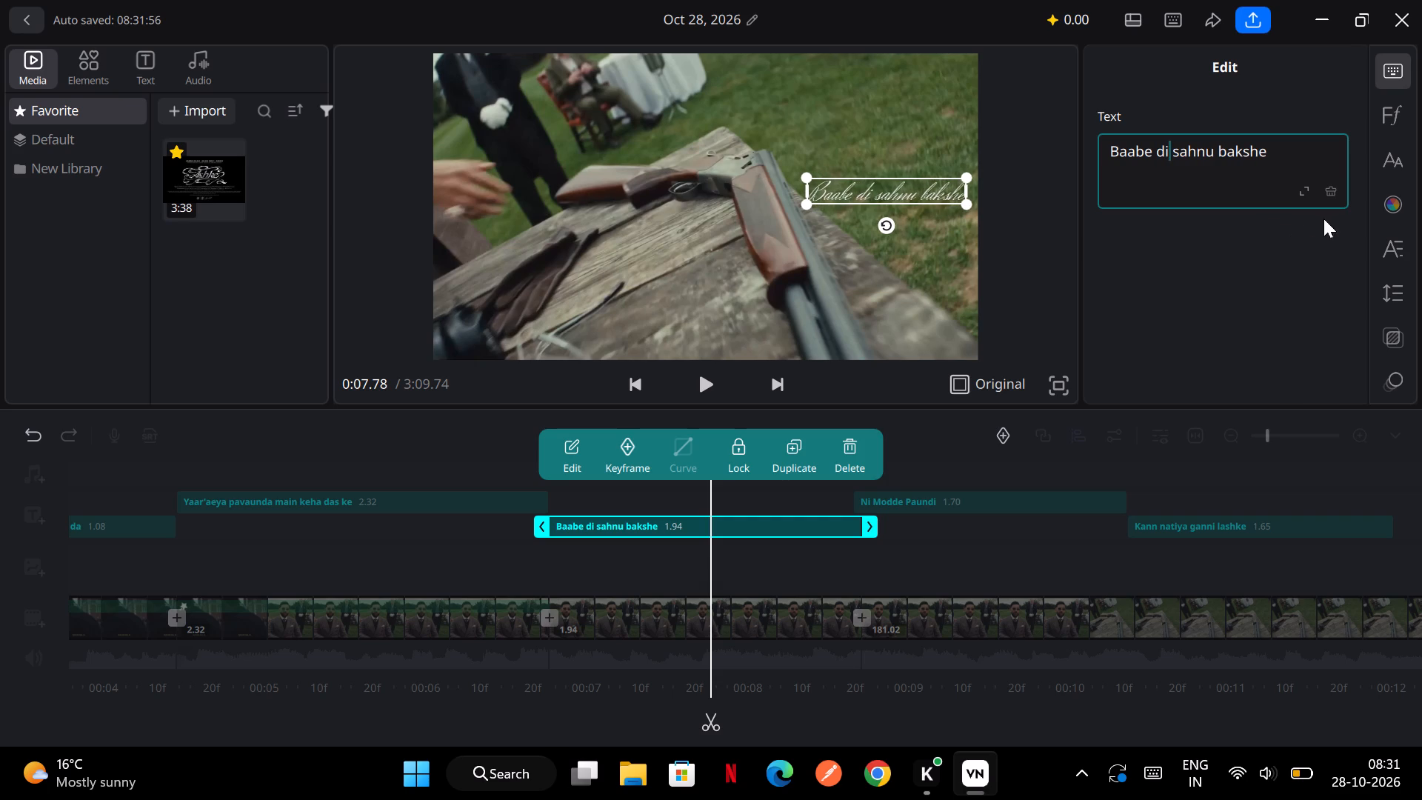
{"action": "left_click", "coordinate": [1256, 322]}
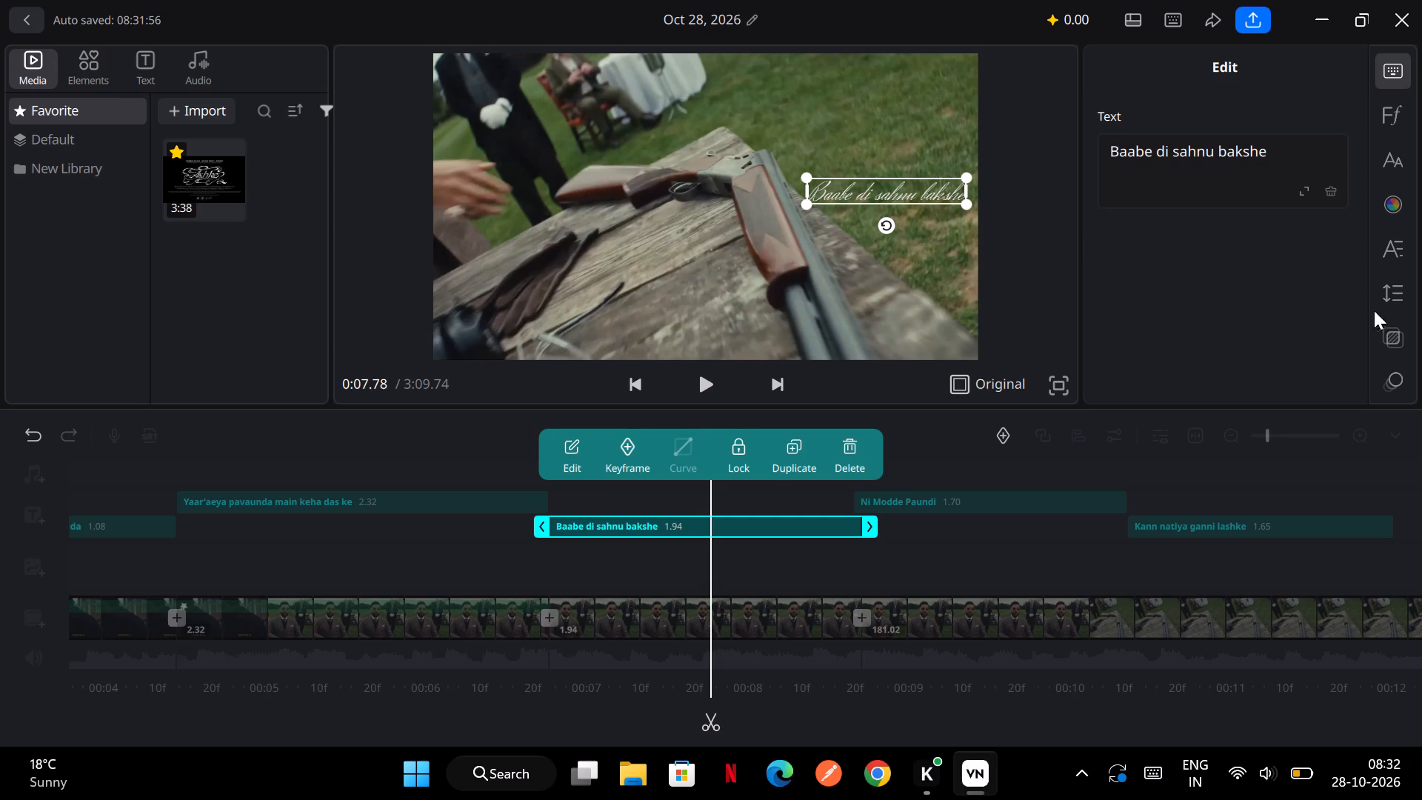
{"action": "scroll", "coordinate": [1377, 328], "scroll_direction": "down", "scroll_amount": 4}
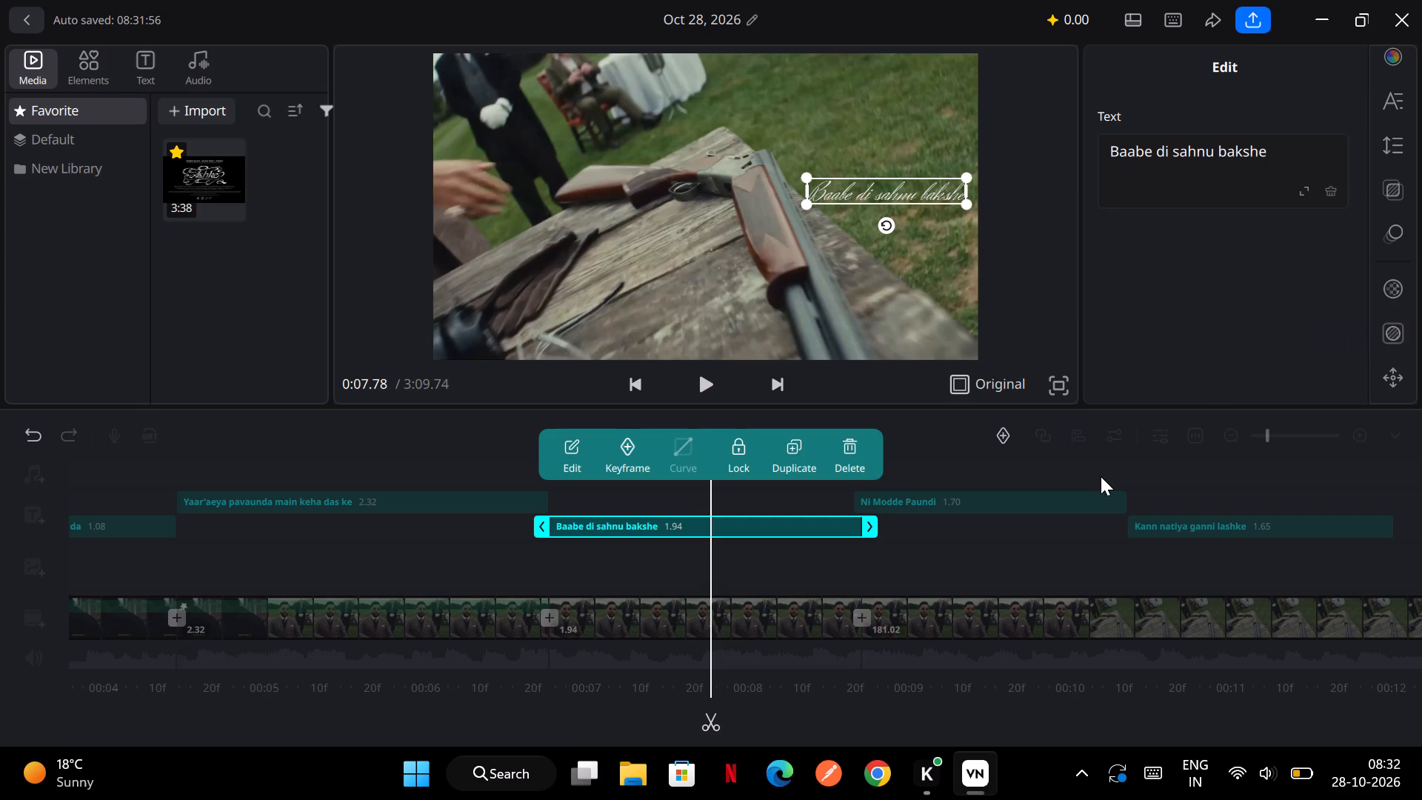
{"action": "left_click", "coordinate": [855, 577]}
Enlarge the black-and-white clip under the "Yaar'aeya pavaunda main keha das ke" title so the picture covers its black bars.
{"action": "scroll", "coordinate": [725, 584], "scroll_direction": "right", "scroll_amount": 1}
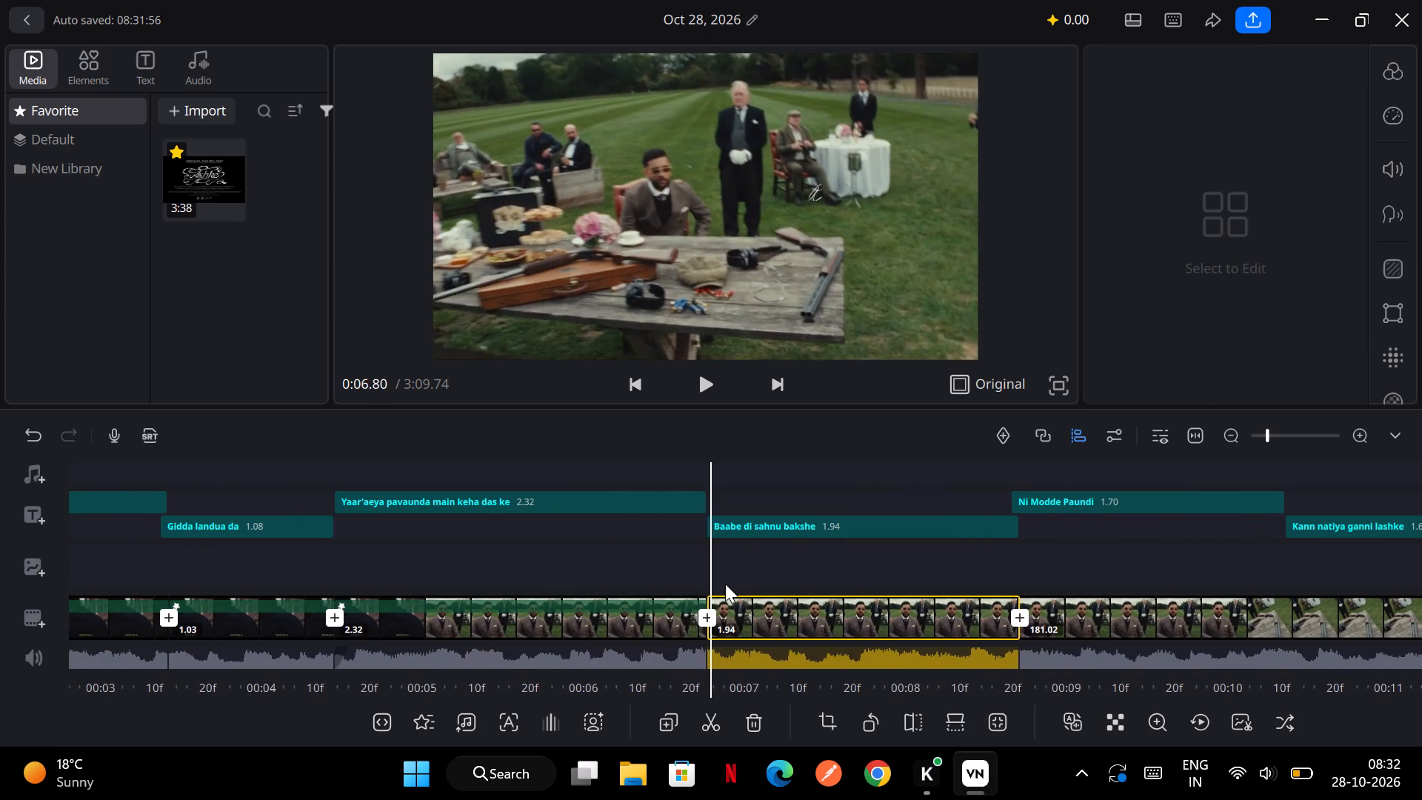
{"action": "scroll", "coordinate": [725, 584], "scroll_direction": "right", "scroll_amount": 1}
{"action": "left_click", "coordinate": [697, 376]}
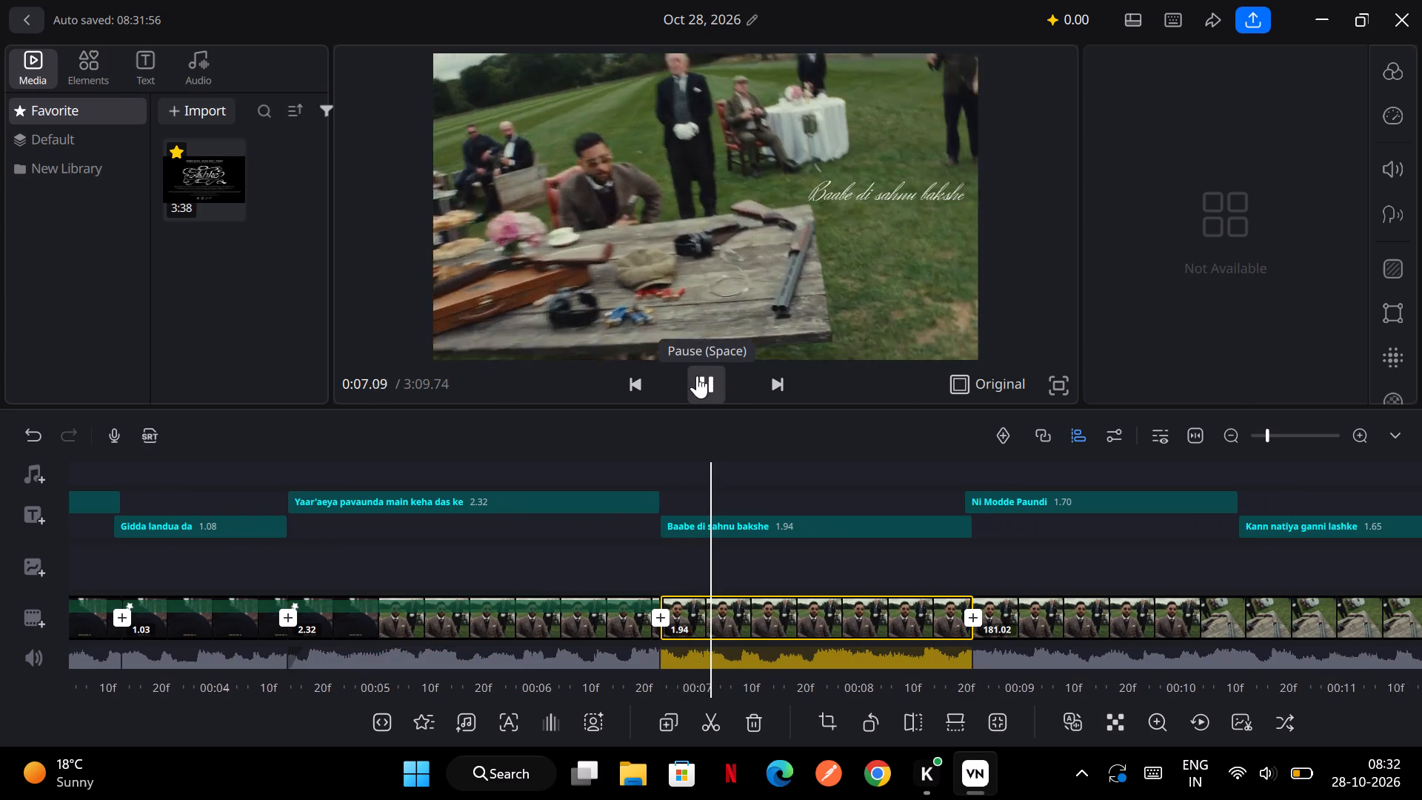
{"action": "scroll", "coordinate": [802, 556], "scroll_direction": "right", "scroll_amount": 1}
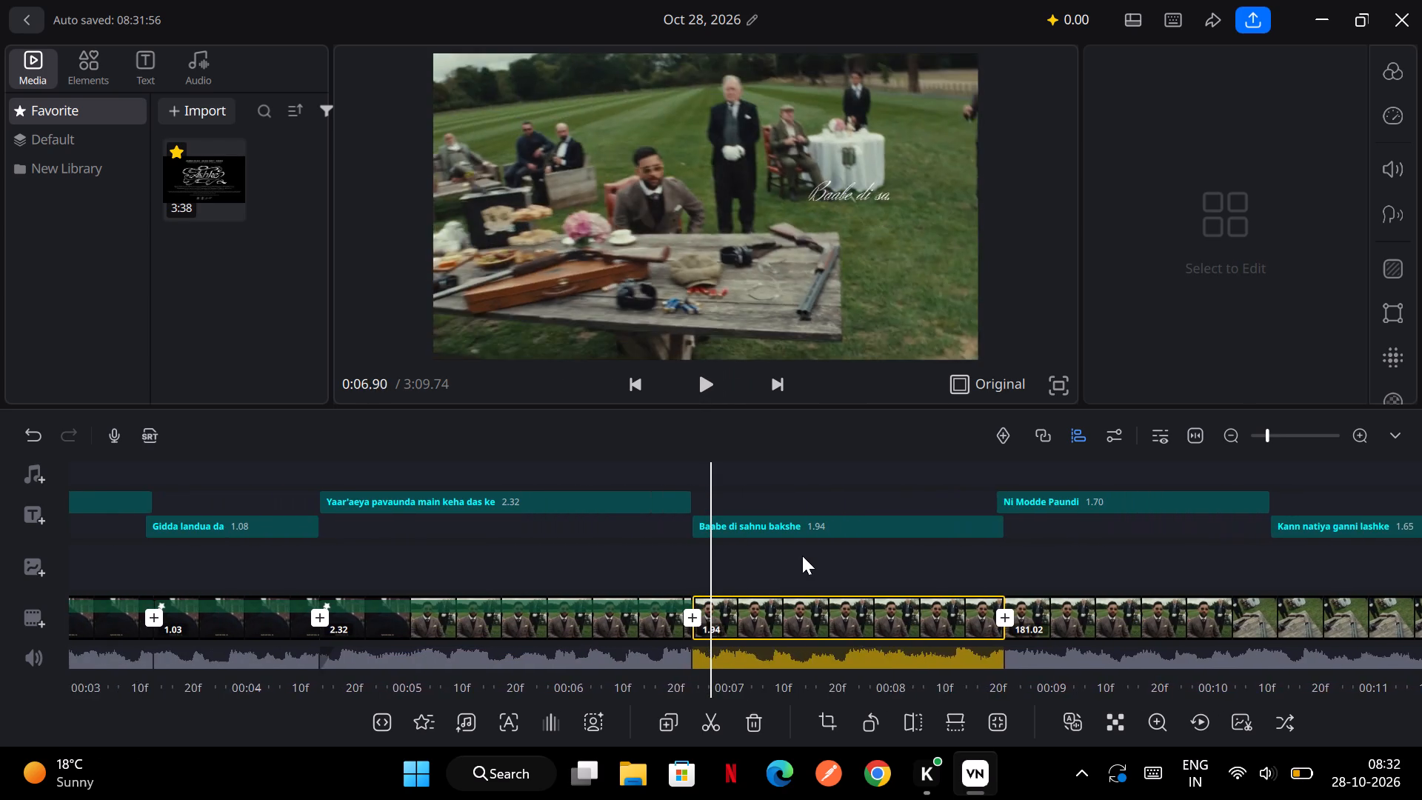
{"action": "scroll", "coordinate": [802, 556], "scroll_direction": "right", "scroll_amount": 2}
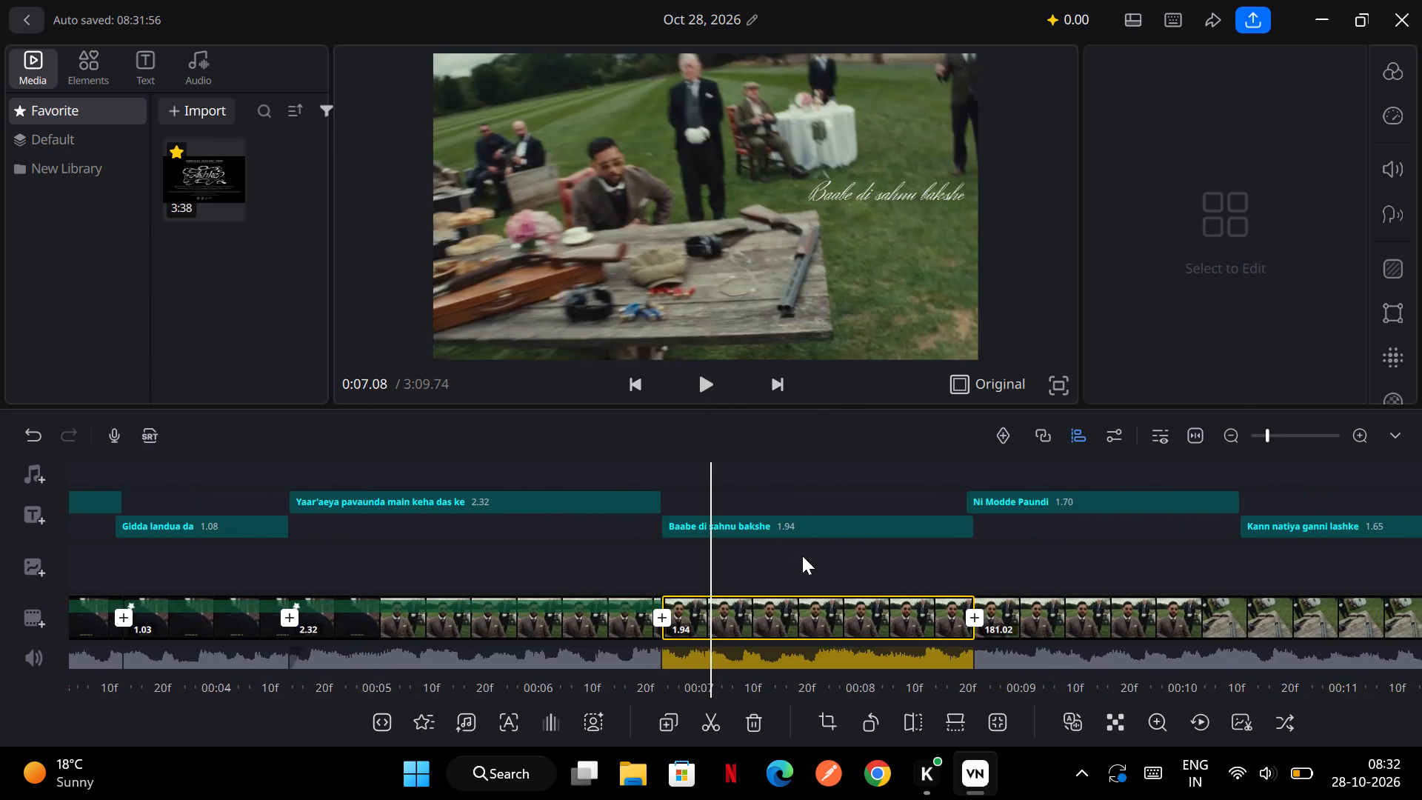
{"action": "scroll", "coordinate": [802, 556], "scroll_direction": "right", "scroll_amount": 1}
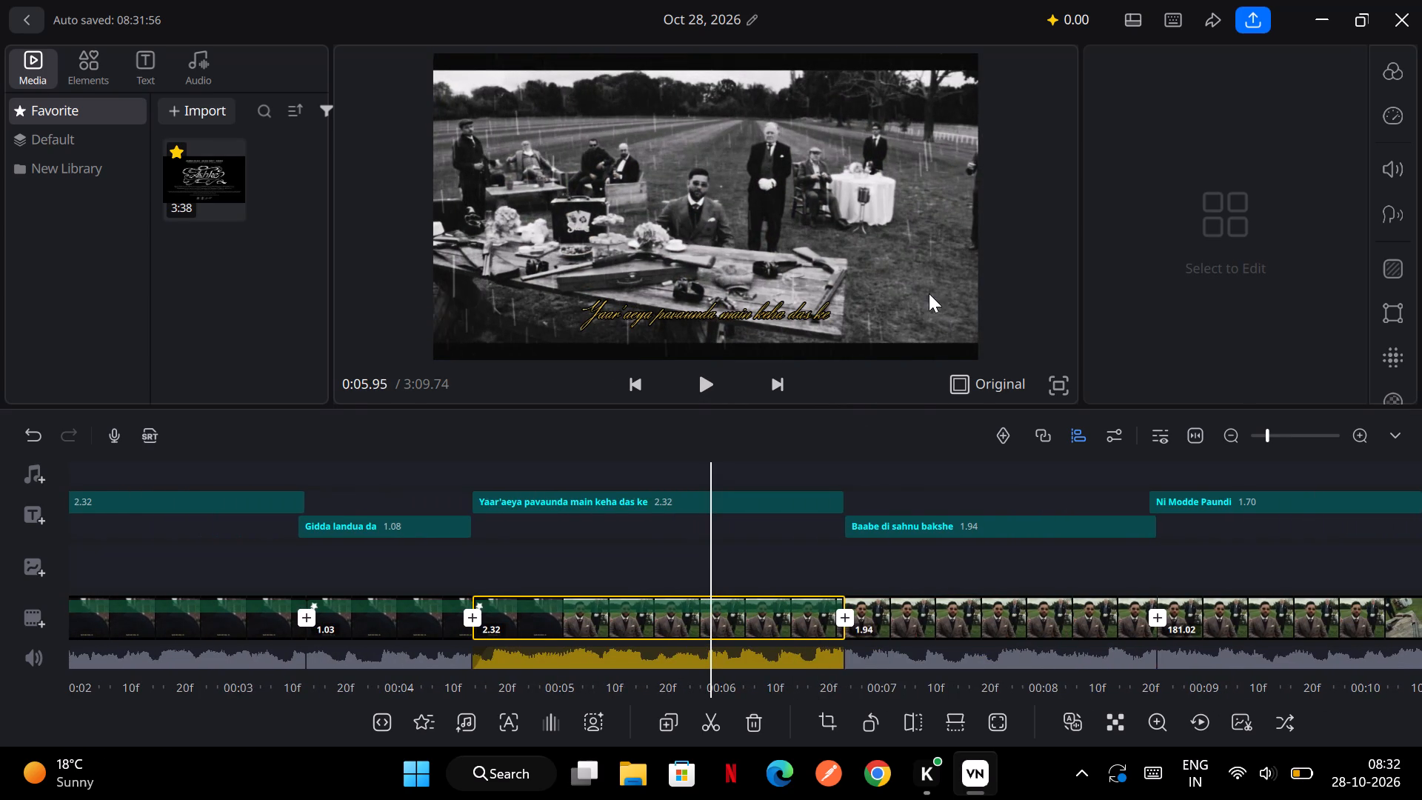
{"action": "left_click", "coordinate": [929, 293]}
{"action": "left_click_drag", "start_coordinate": [981, 358], "coordinate": [999, 367]}
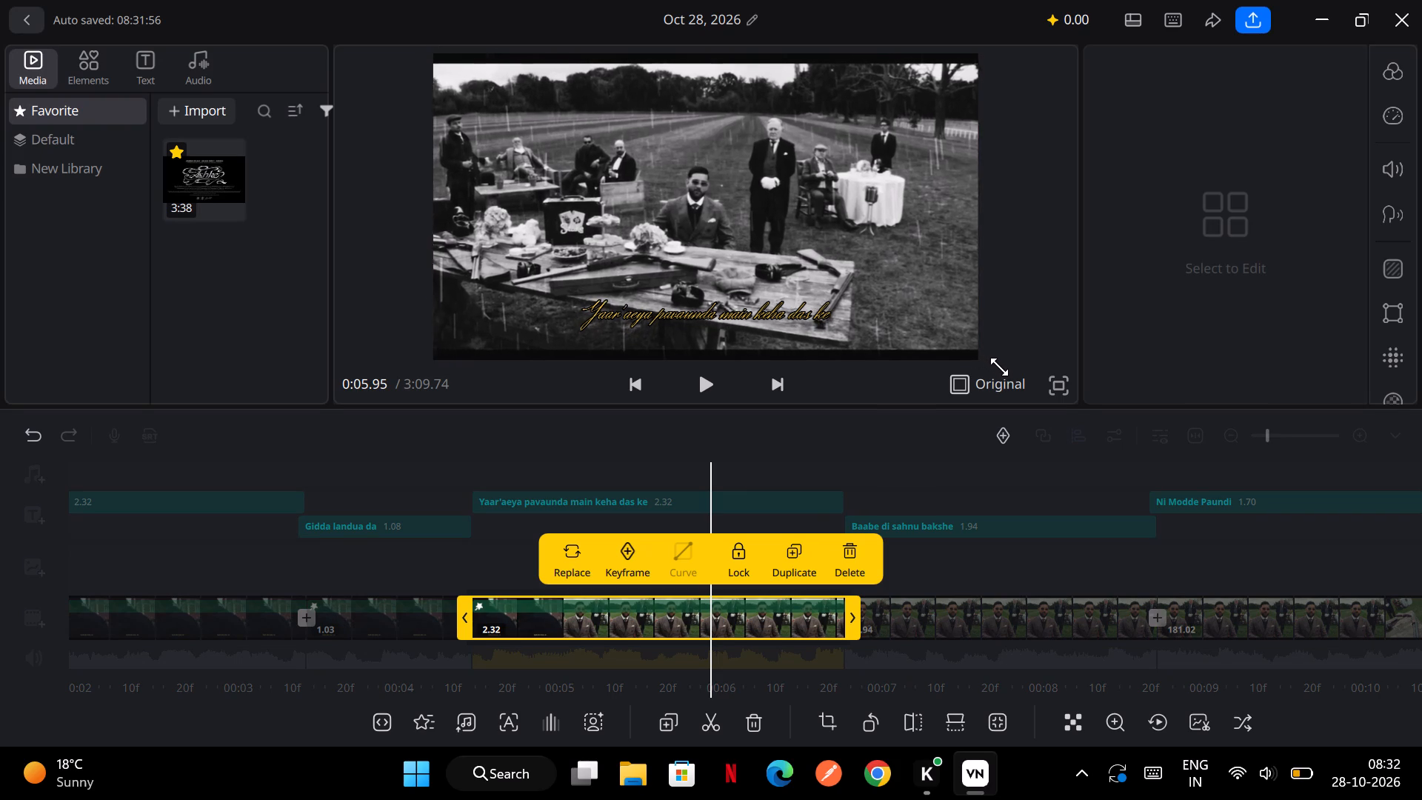
{"action": "left_click_drag", "start_coordinate": [999, 367], "coordinate": [1021, 379]}
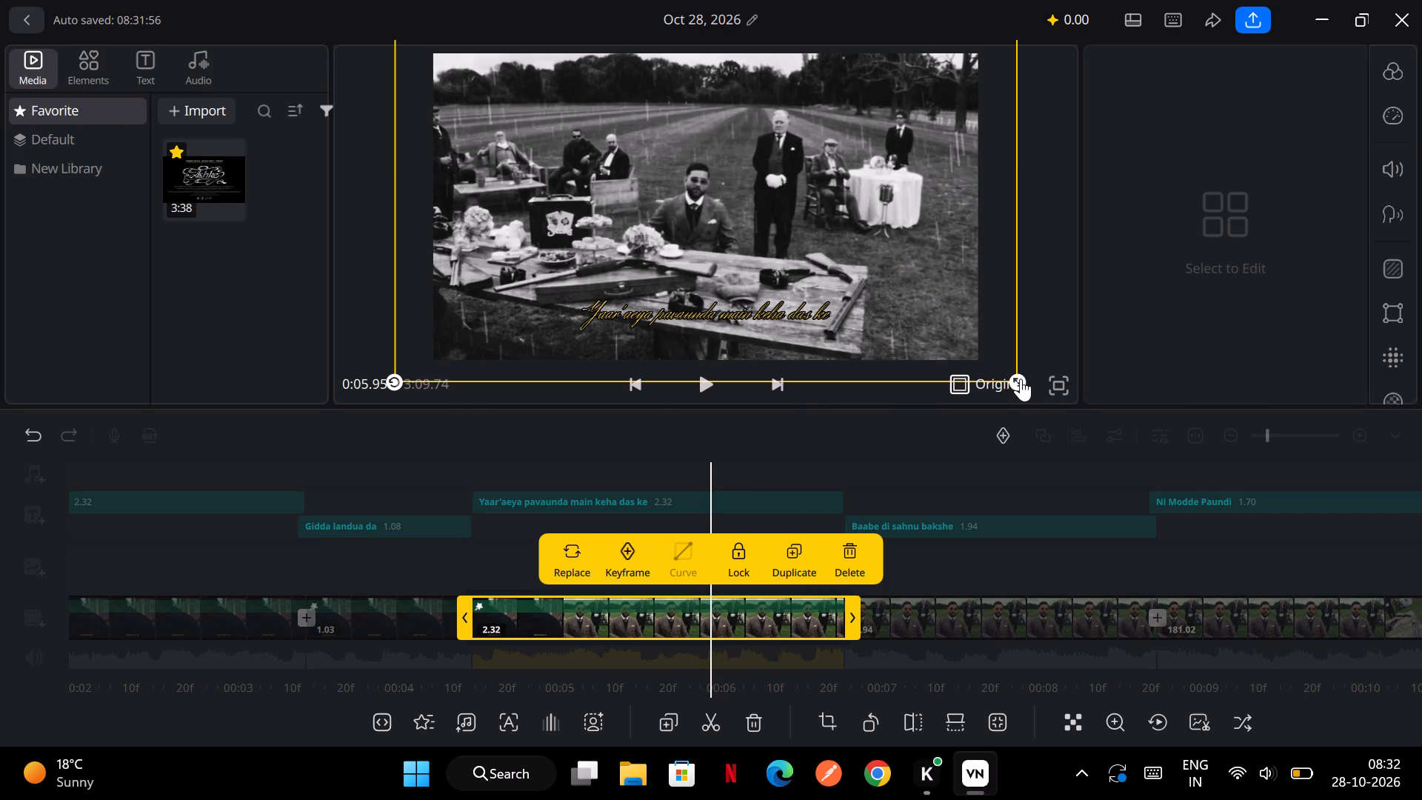
Add a keyframe at 0:05.22 to the video clip under the "Yaar'aeya pavaunda main keha das ke" title.
{"action": "scroll", "coordinate": [952, 614], "scroll_direction": "right", "scroll_amount": 1}
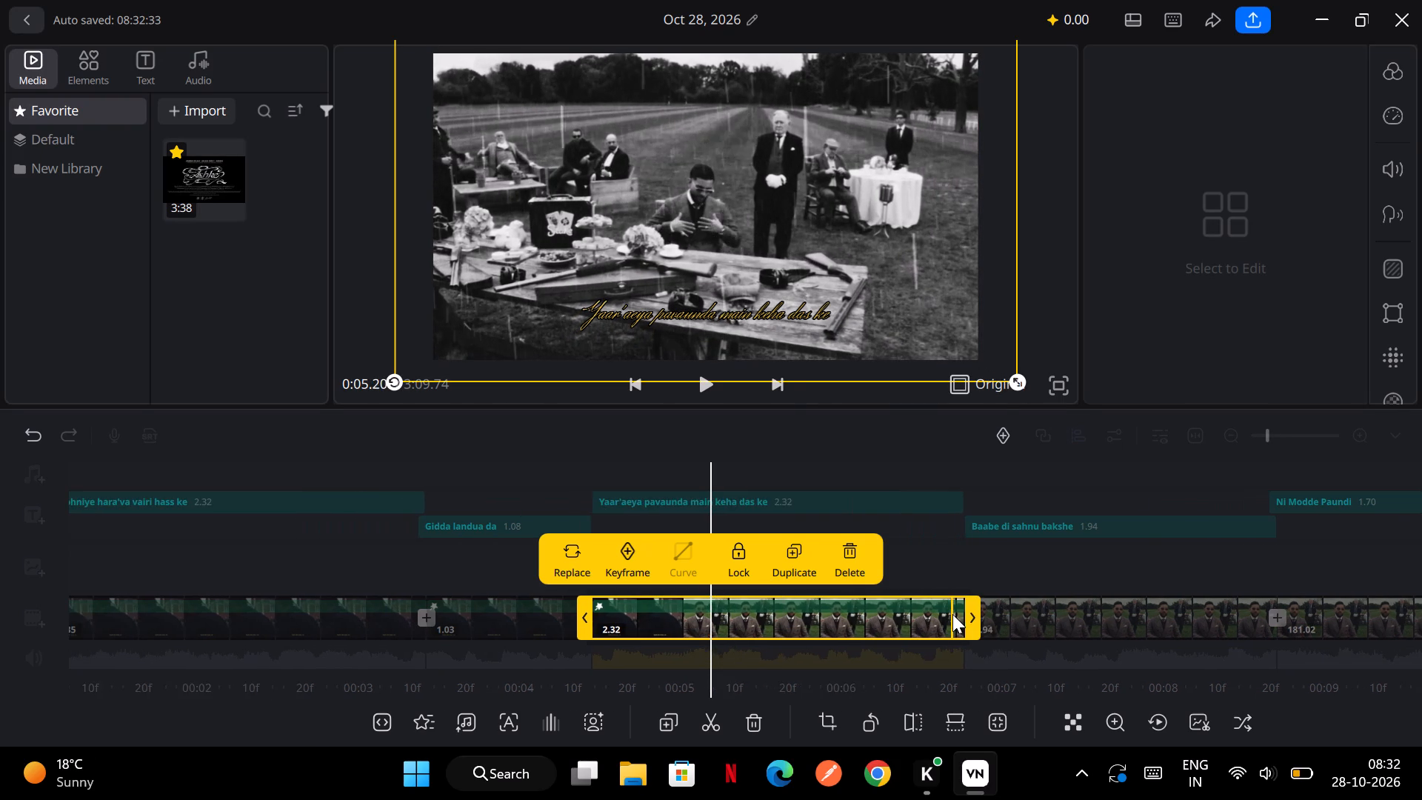
{"action": "scroll", "coordinate": [952, 614], "scroll_direction": "right", "scroll_amount": 2}
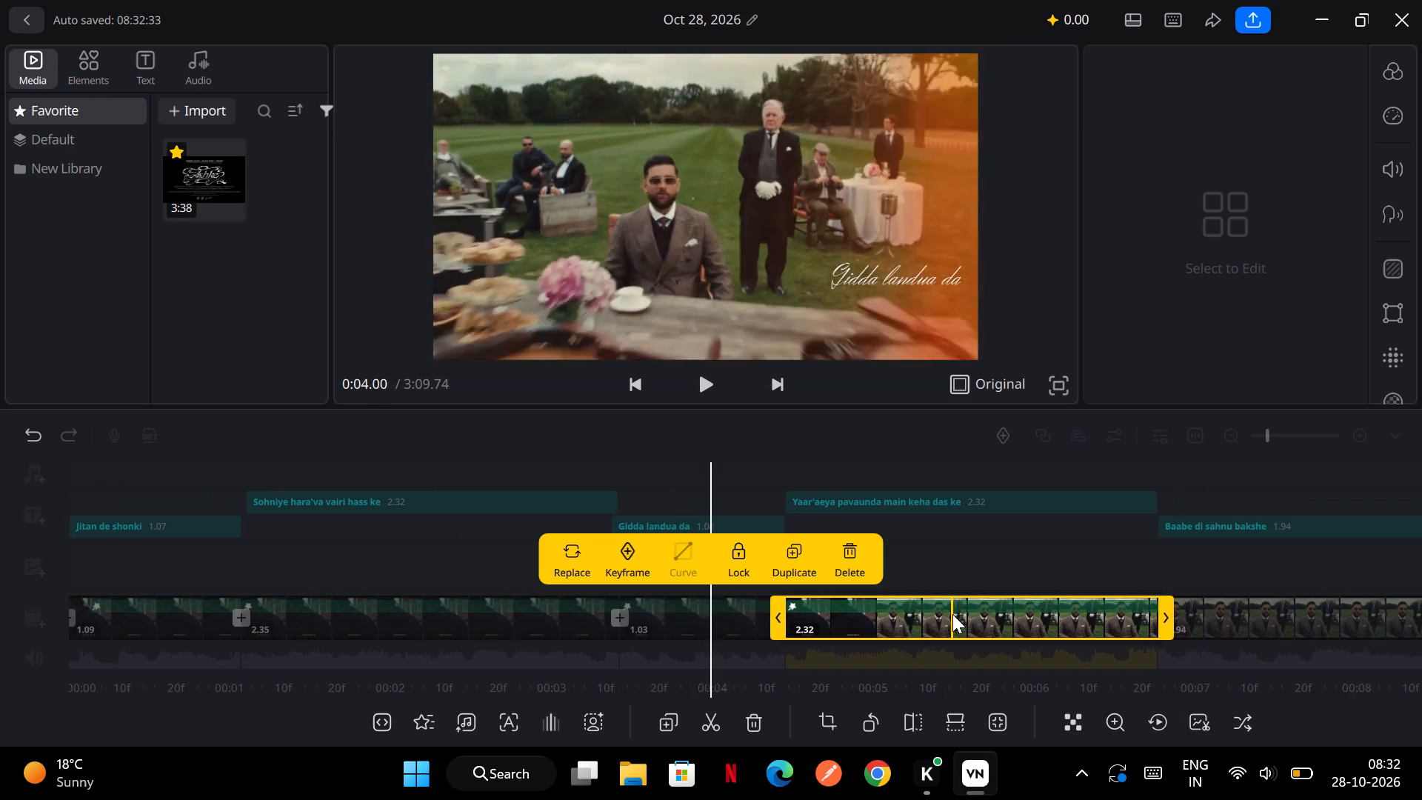
{"action": "scroll", "coordinate": [952, 614], "scroll_direction": "right", "scroll_amount": 2}
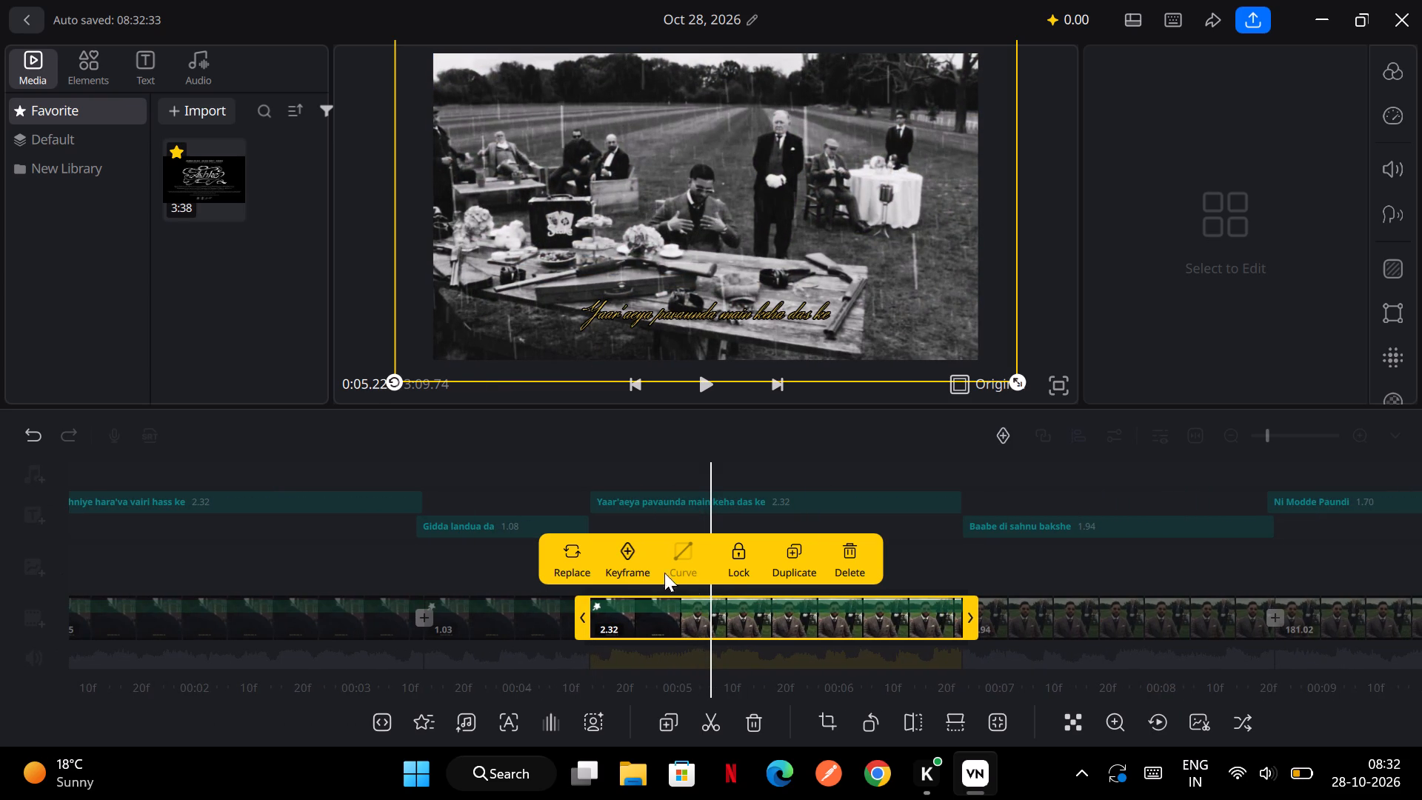
{"action": "left_click", "coordinate": [618, 559]}
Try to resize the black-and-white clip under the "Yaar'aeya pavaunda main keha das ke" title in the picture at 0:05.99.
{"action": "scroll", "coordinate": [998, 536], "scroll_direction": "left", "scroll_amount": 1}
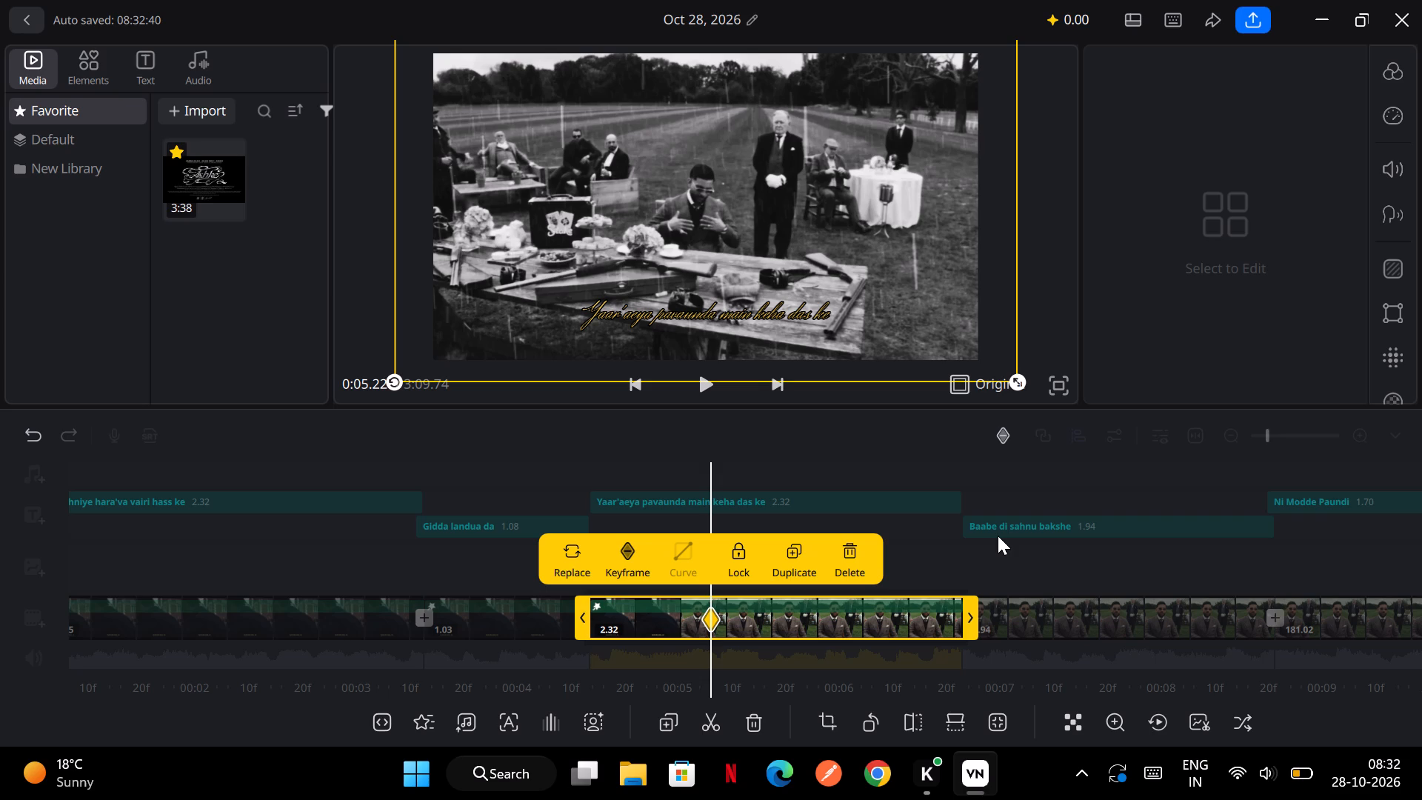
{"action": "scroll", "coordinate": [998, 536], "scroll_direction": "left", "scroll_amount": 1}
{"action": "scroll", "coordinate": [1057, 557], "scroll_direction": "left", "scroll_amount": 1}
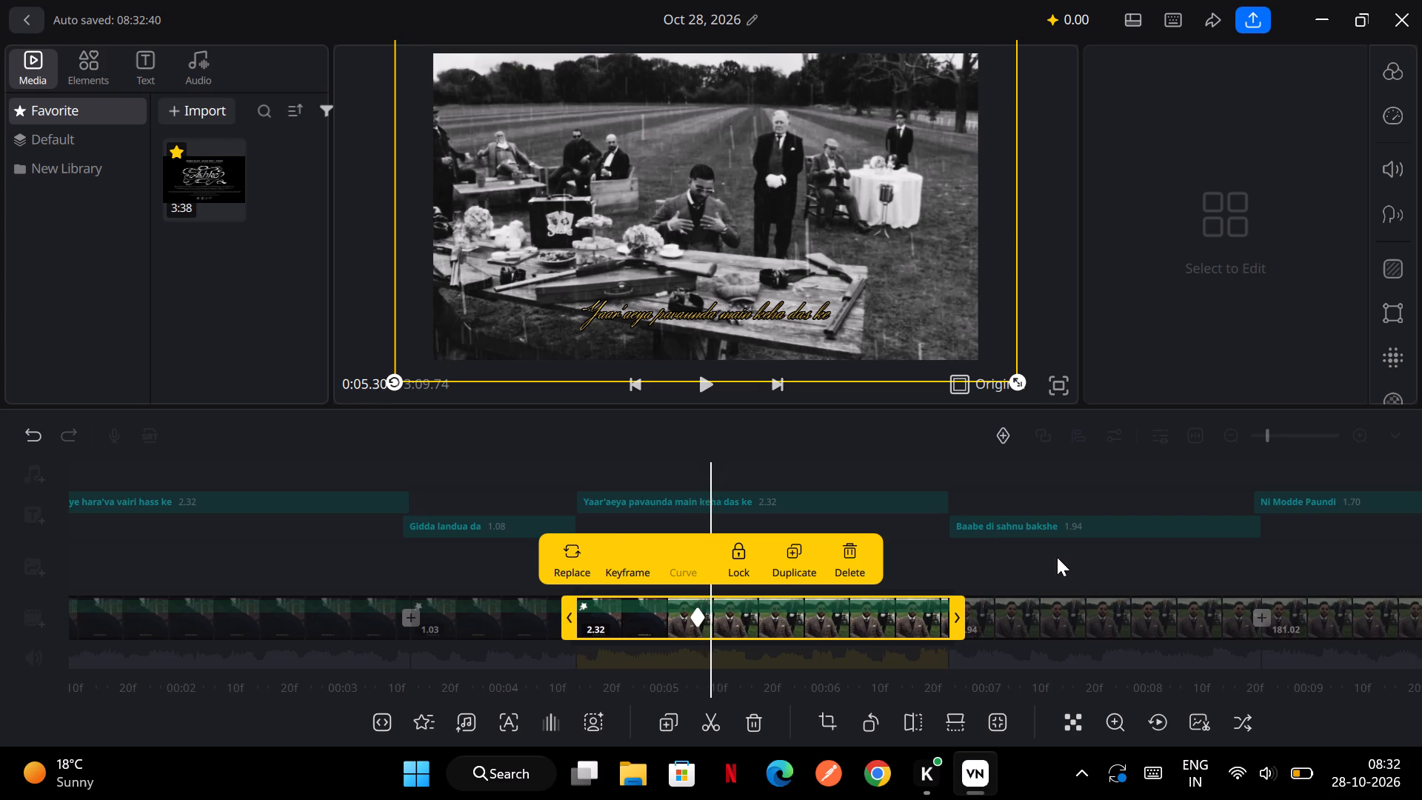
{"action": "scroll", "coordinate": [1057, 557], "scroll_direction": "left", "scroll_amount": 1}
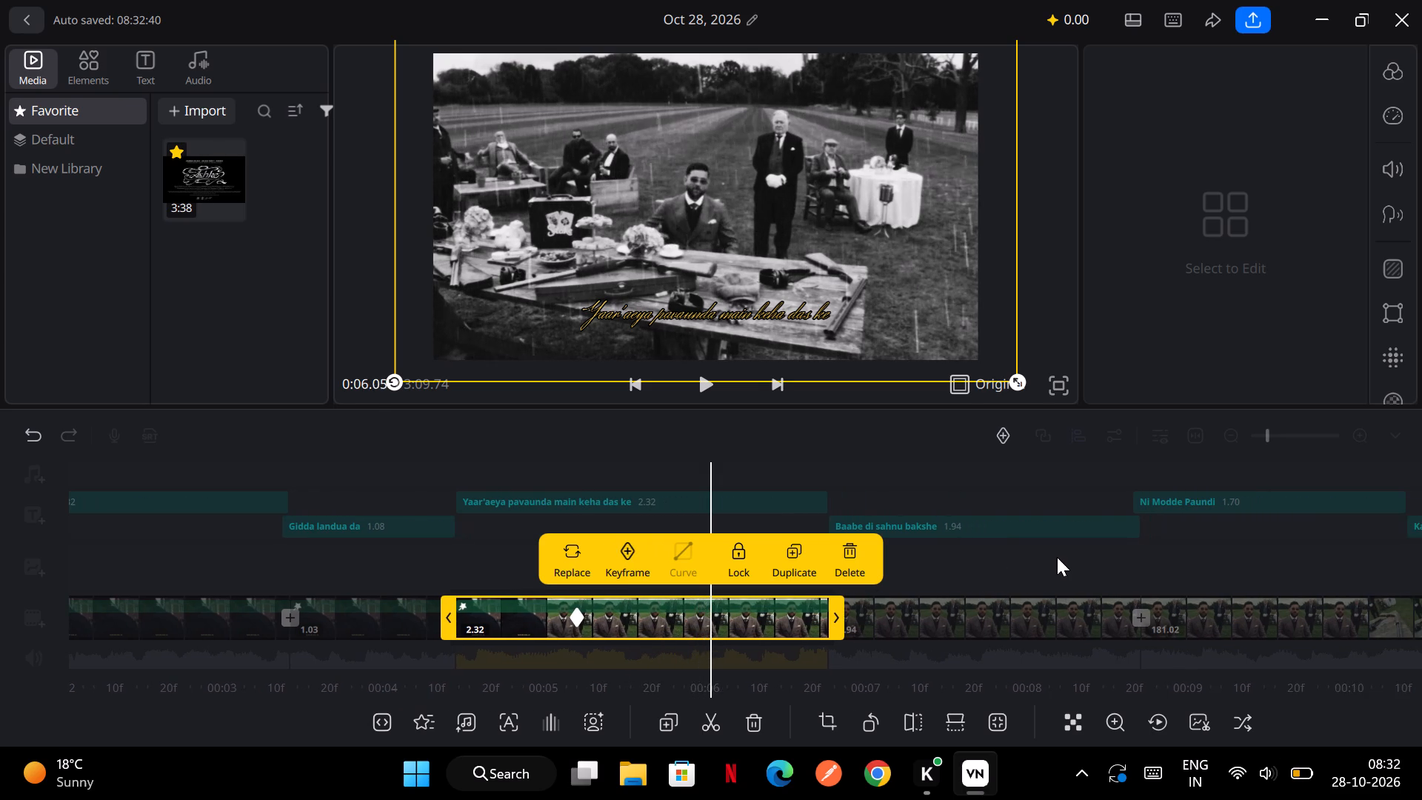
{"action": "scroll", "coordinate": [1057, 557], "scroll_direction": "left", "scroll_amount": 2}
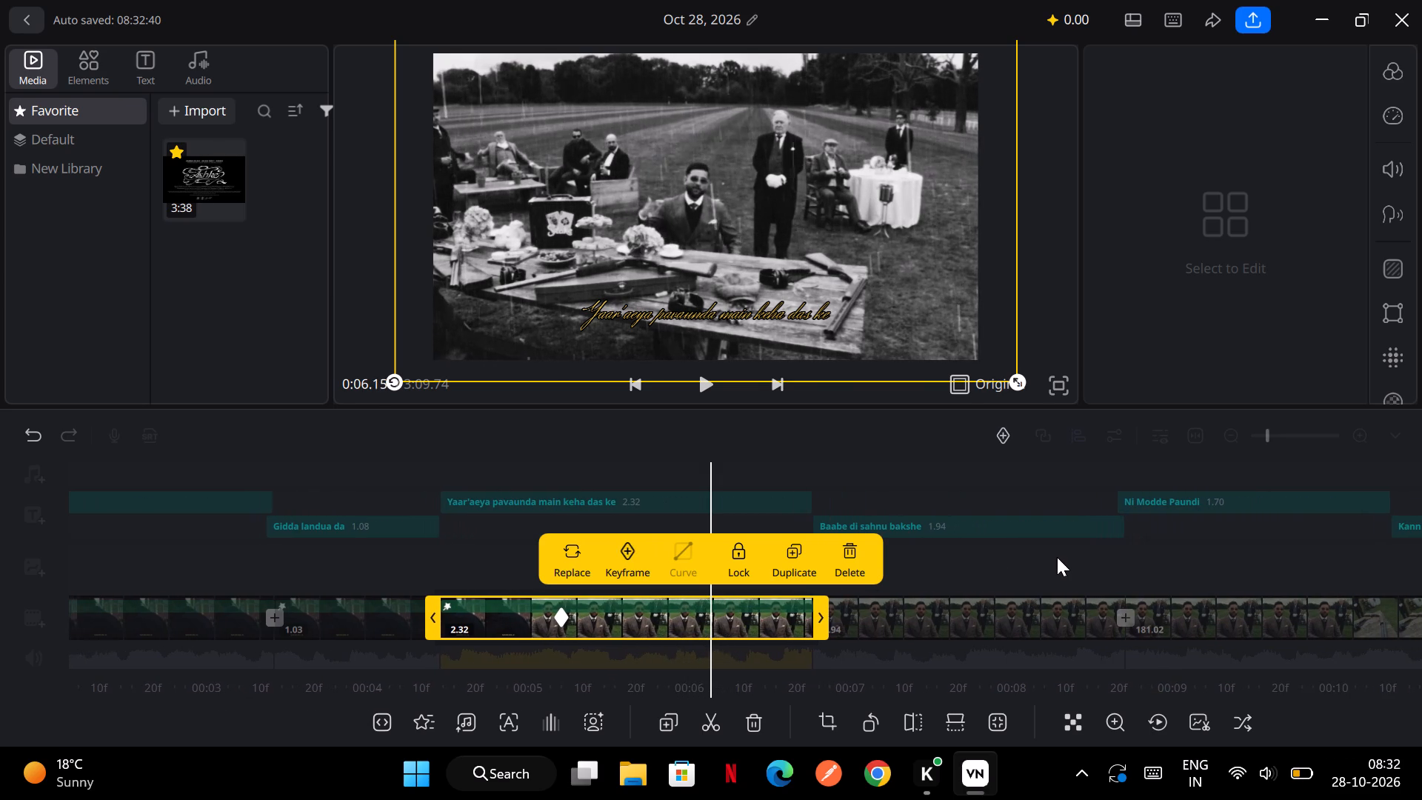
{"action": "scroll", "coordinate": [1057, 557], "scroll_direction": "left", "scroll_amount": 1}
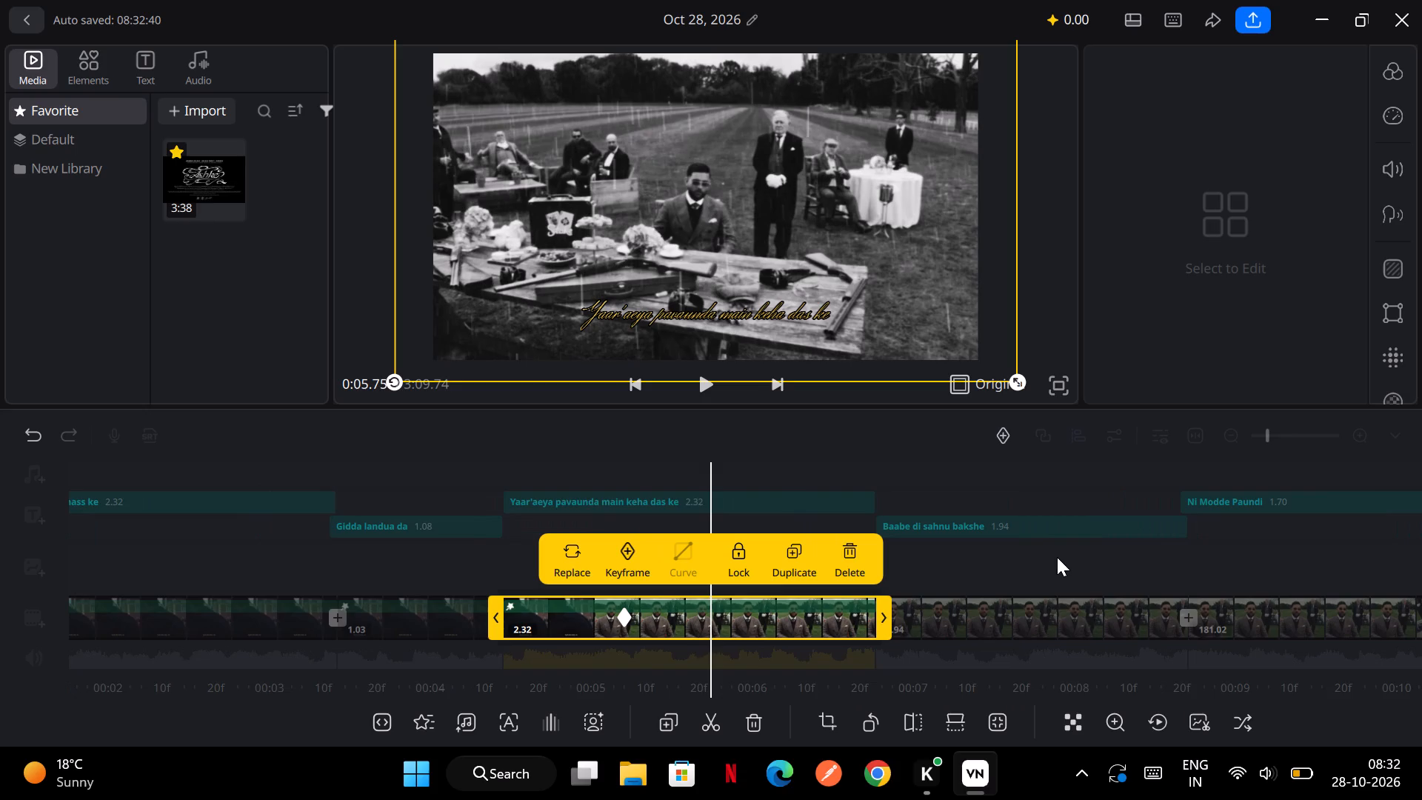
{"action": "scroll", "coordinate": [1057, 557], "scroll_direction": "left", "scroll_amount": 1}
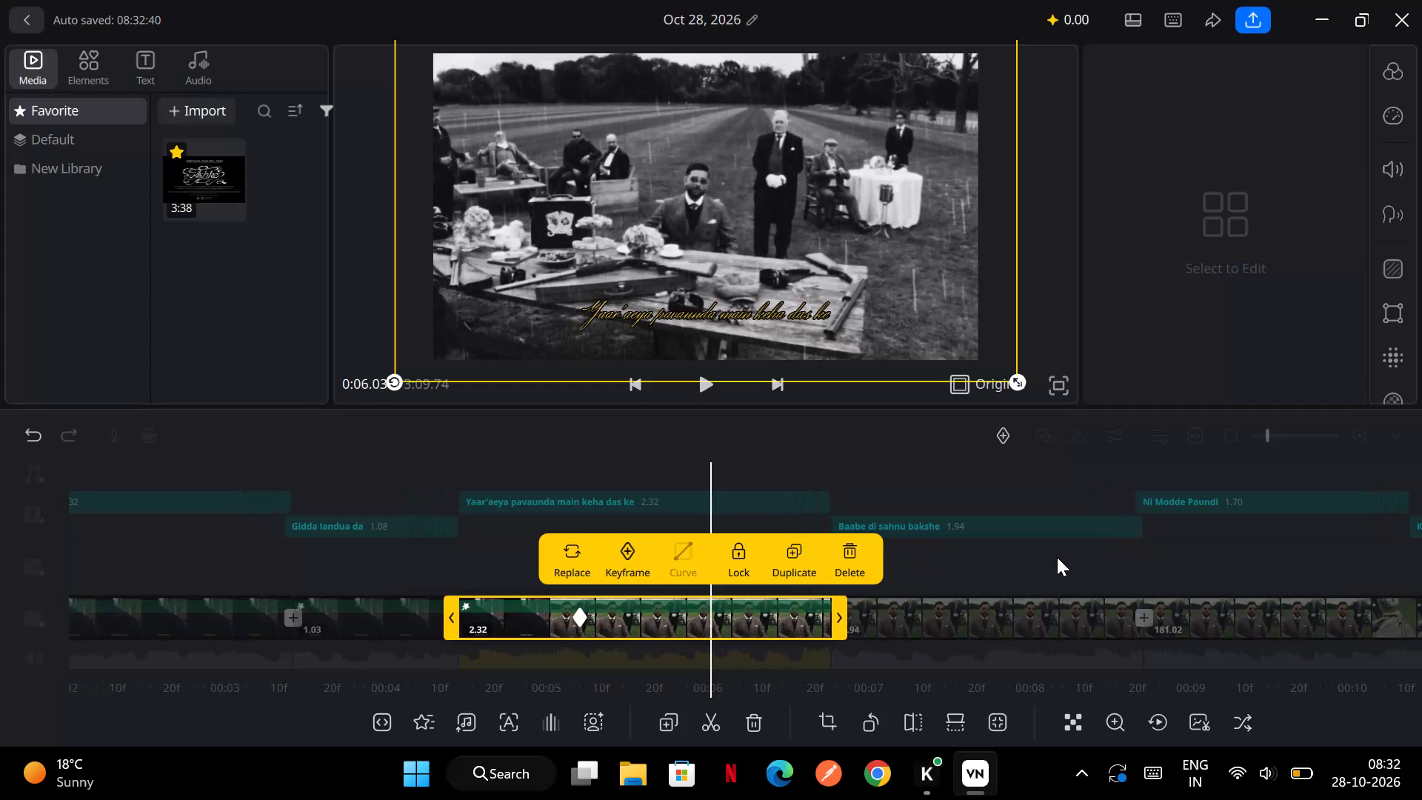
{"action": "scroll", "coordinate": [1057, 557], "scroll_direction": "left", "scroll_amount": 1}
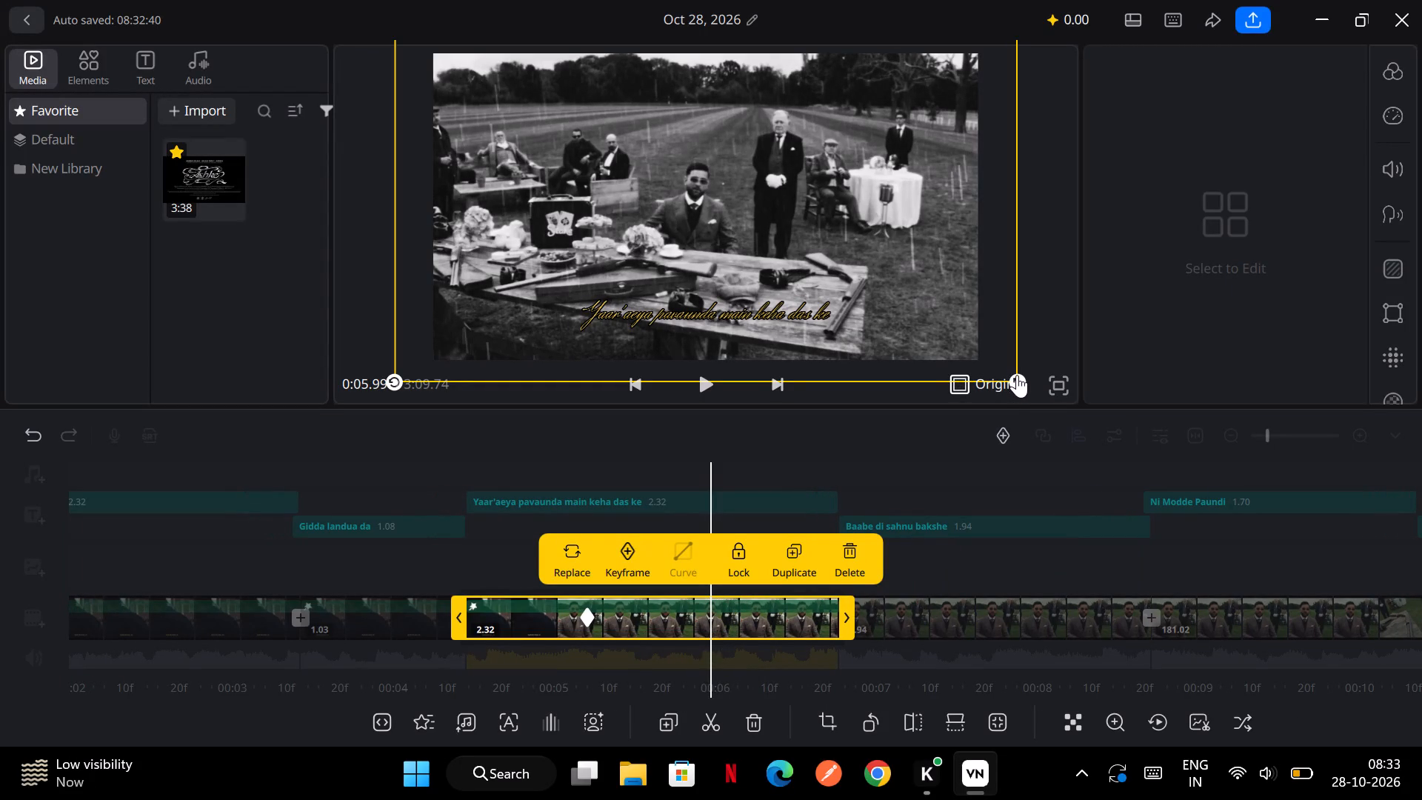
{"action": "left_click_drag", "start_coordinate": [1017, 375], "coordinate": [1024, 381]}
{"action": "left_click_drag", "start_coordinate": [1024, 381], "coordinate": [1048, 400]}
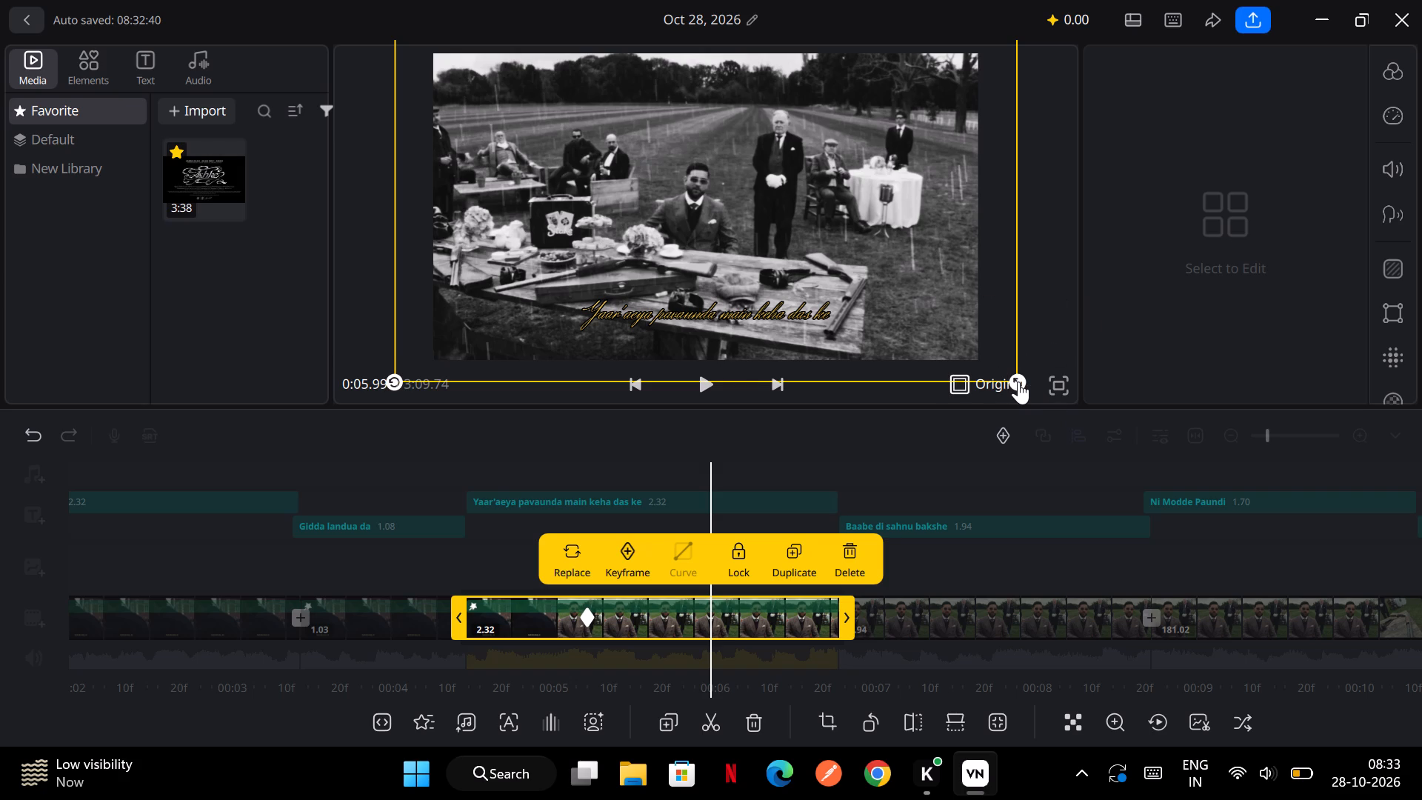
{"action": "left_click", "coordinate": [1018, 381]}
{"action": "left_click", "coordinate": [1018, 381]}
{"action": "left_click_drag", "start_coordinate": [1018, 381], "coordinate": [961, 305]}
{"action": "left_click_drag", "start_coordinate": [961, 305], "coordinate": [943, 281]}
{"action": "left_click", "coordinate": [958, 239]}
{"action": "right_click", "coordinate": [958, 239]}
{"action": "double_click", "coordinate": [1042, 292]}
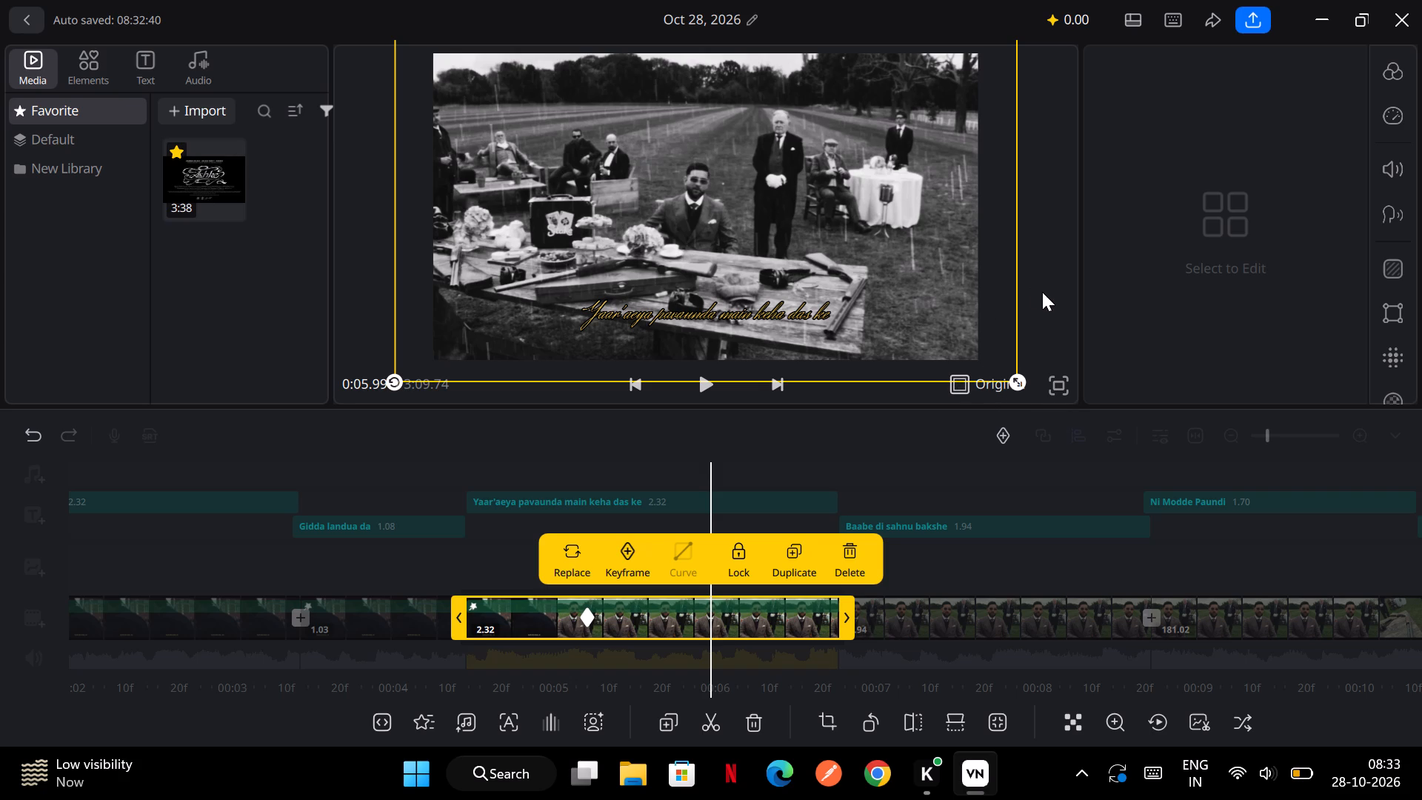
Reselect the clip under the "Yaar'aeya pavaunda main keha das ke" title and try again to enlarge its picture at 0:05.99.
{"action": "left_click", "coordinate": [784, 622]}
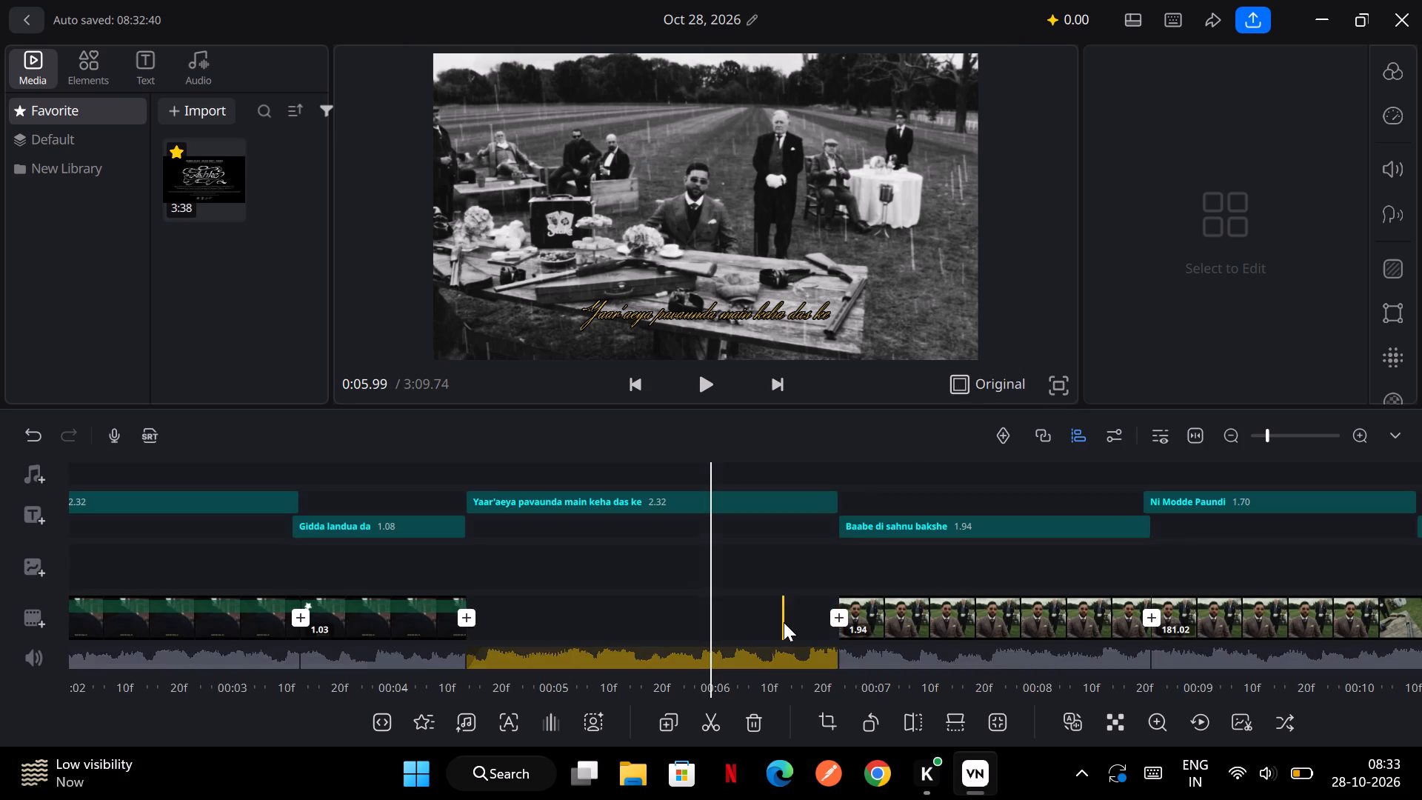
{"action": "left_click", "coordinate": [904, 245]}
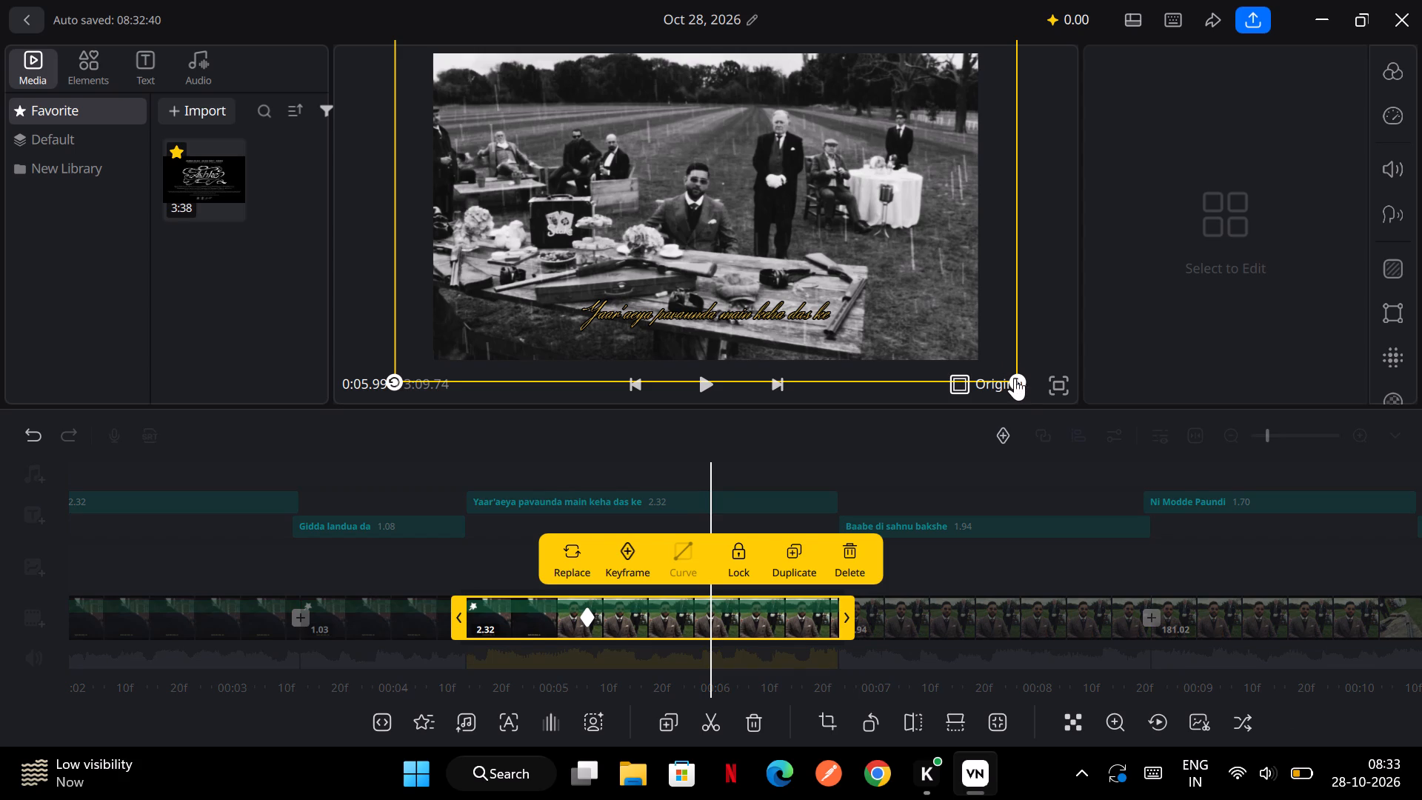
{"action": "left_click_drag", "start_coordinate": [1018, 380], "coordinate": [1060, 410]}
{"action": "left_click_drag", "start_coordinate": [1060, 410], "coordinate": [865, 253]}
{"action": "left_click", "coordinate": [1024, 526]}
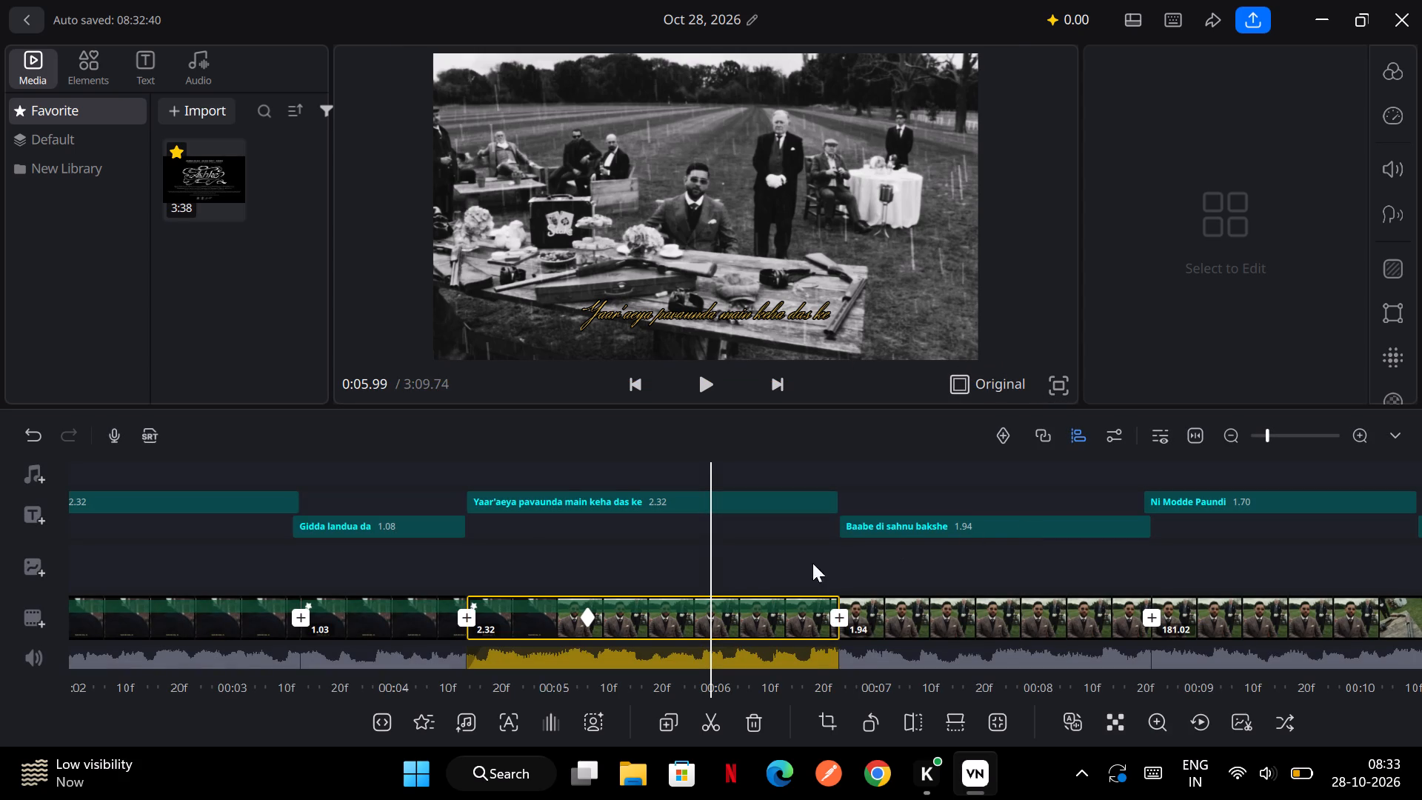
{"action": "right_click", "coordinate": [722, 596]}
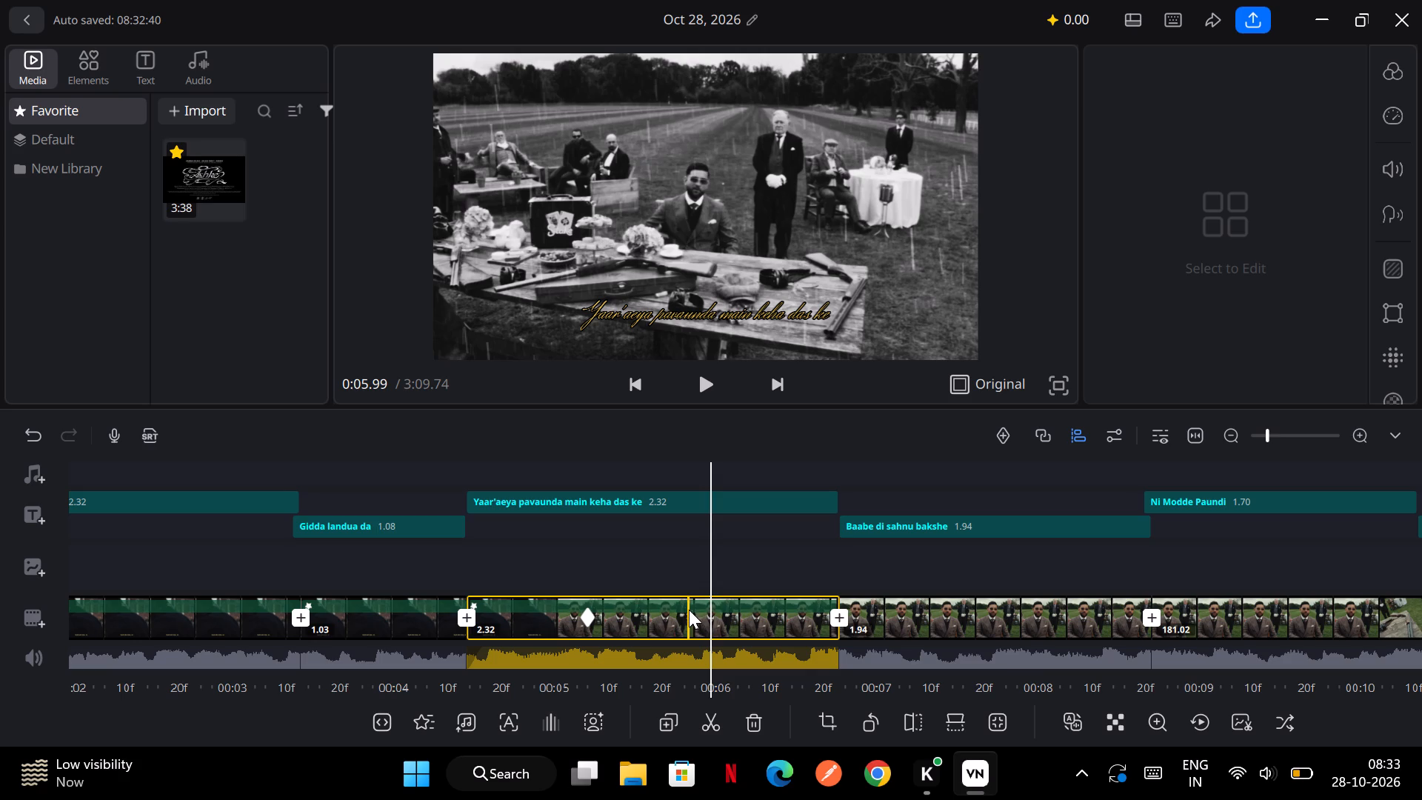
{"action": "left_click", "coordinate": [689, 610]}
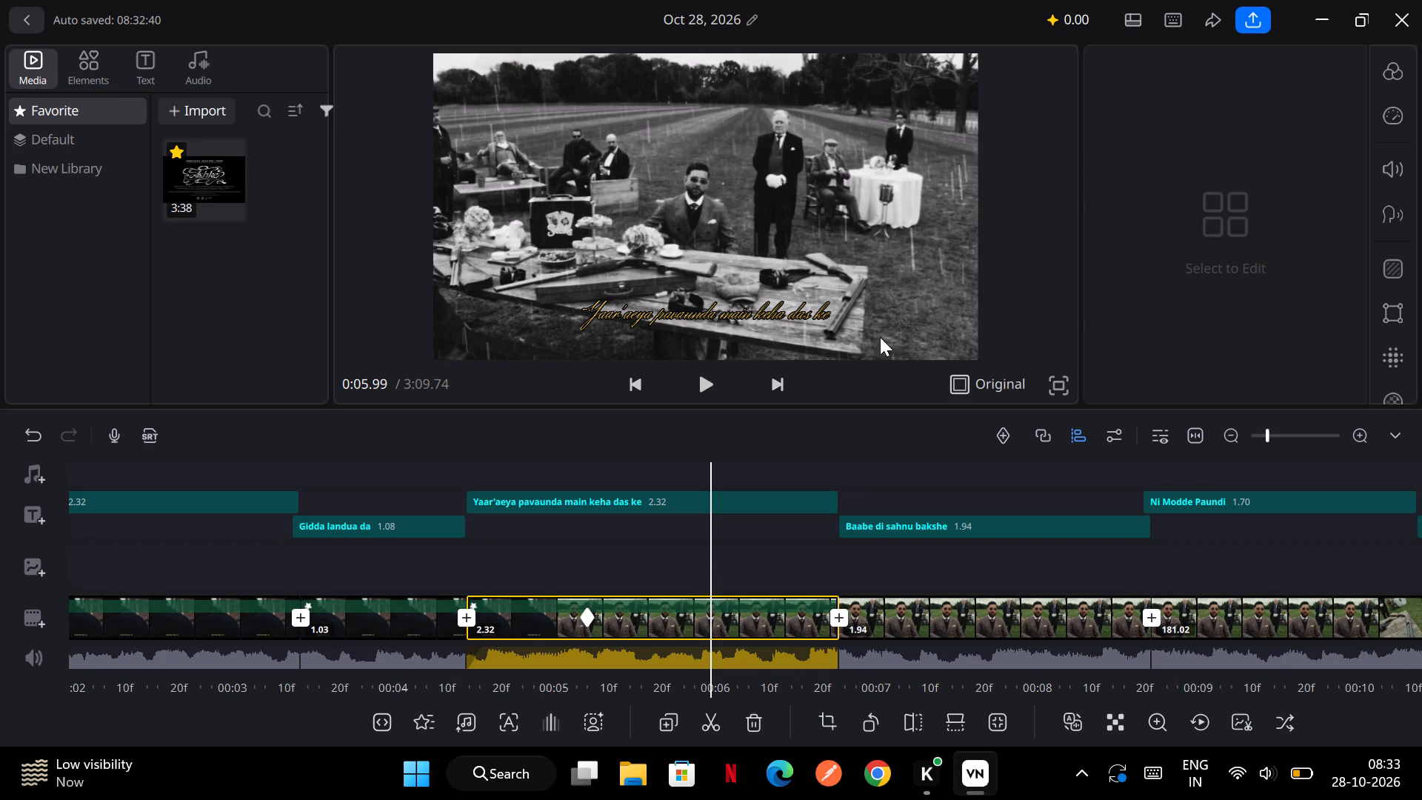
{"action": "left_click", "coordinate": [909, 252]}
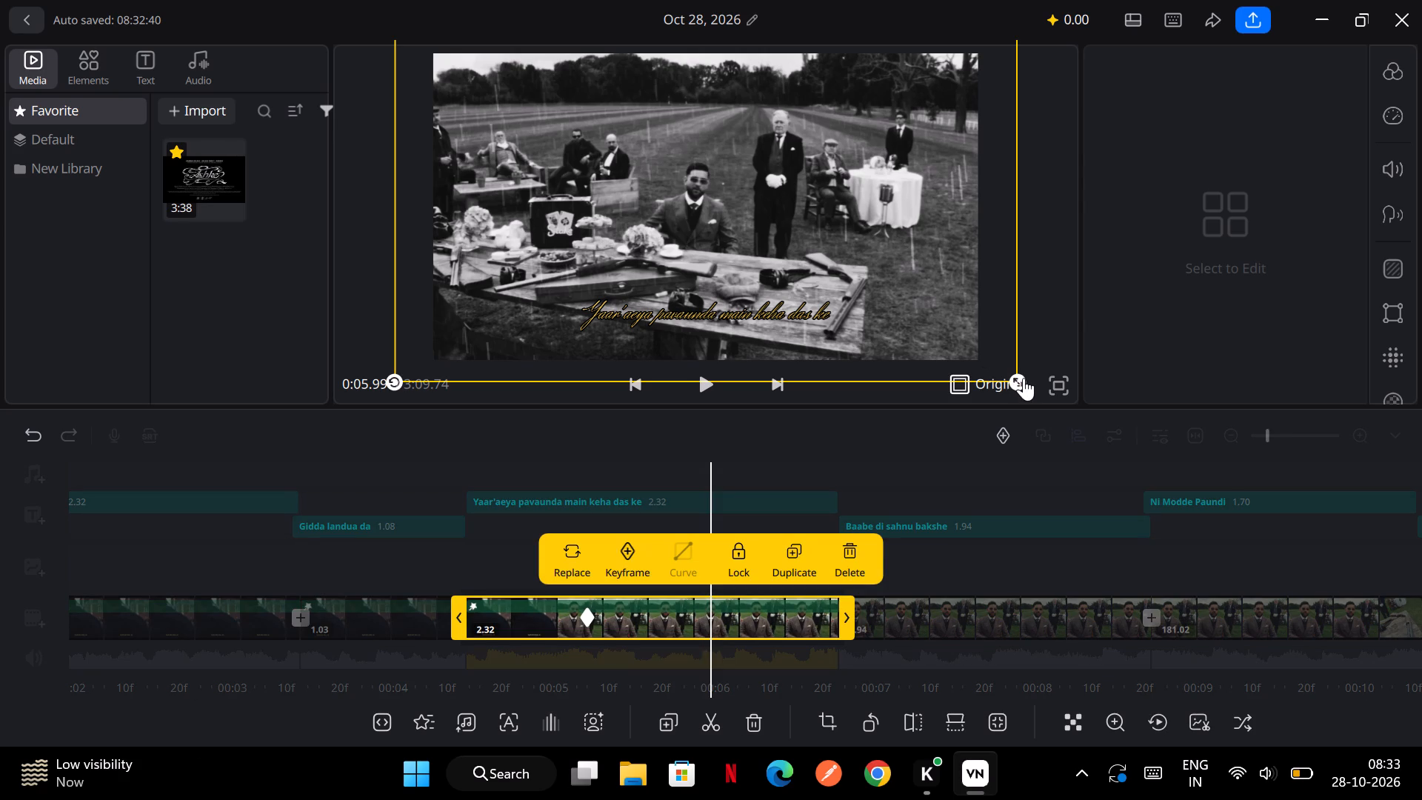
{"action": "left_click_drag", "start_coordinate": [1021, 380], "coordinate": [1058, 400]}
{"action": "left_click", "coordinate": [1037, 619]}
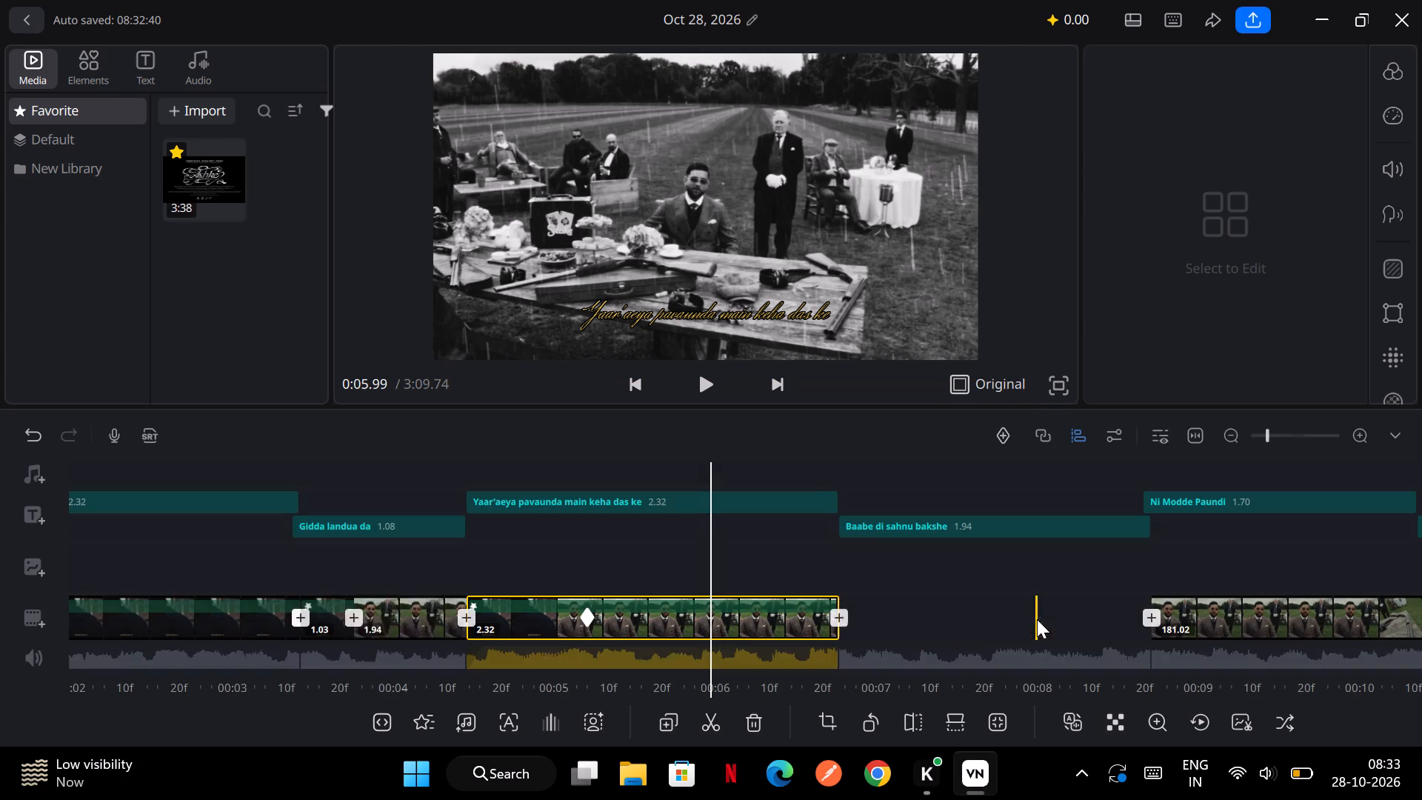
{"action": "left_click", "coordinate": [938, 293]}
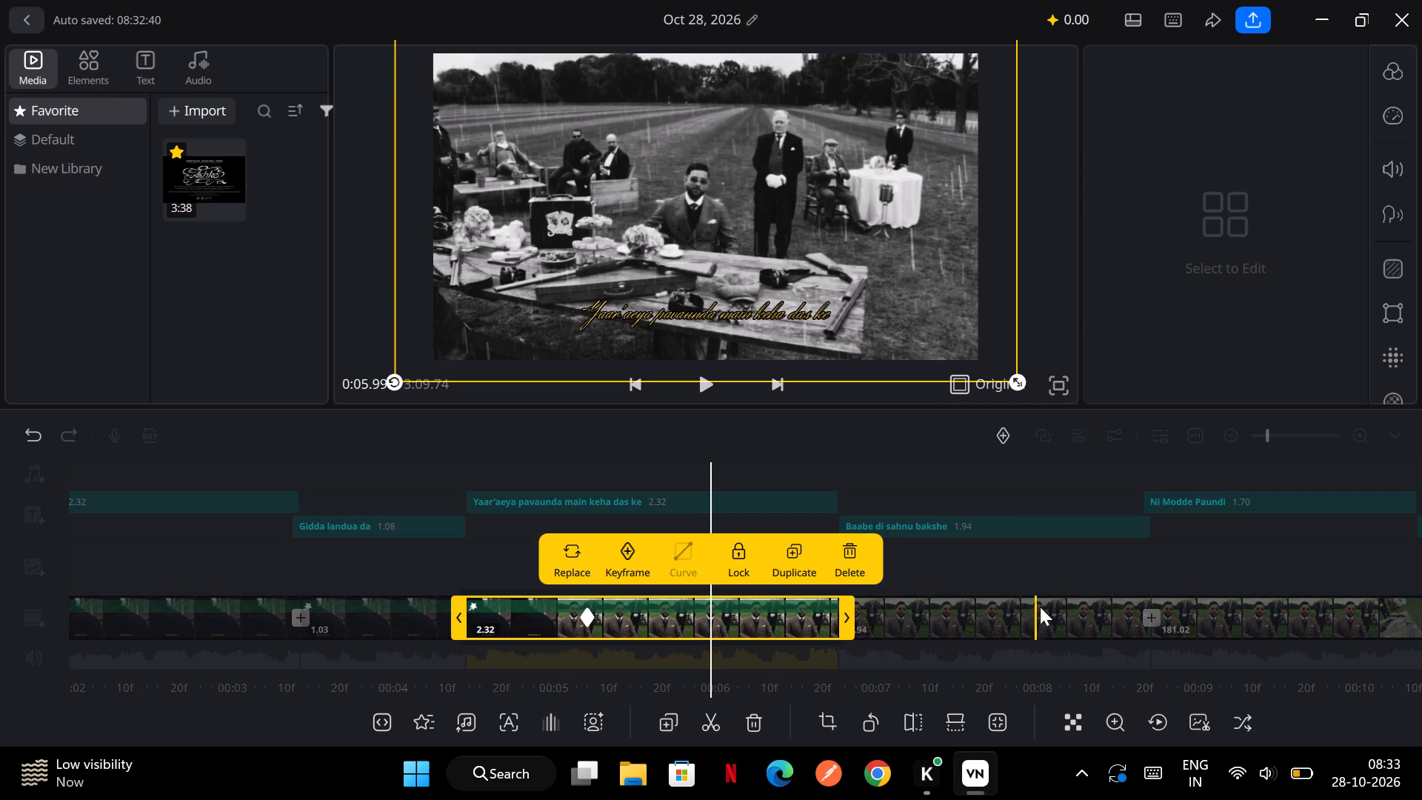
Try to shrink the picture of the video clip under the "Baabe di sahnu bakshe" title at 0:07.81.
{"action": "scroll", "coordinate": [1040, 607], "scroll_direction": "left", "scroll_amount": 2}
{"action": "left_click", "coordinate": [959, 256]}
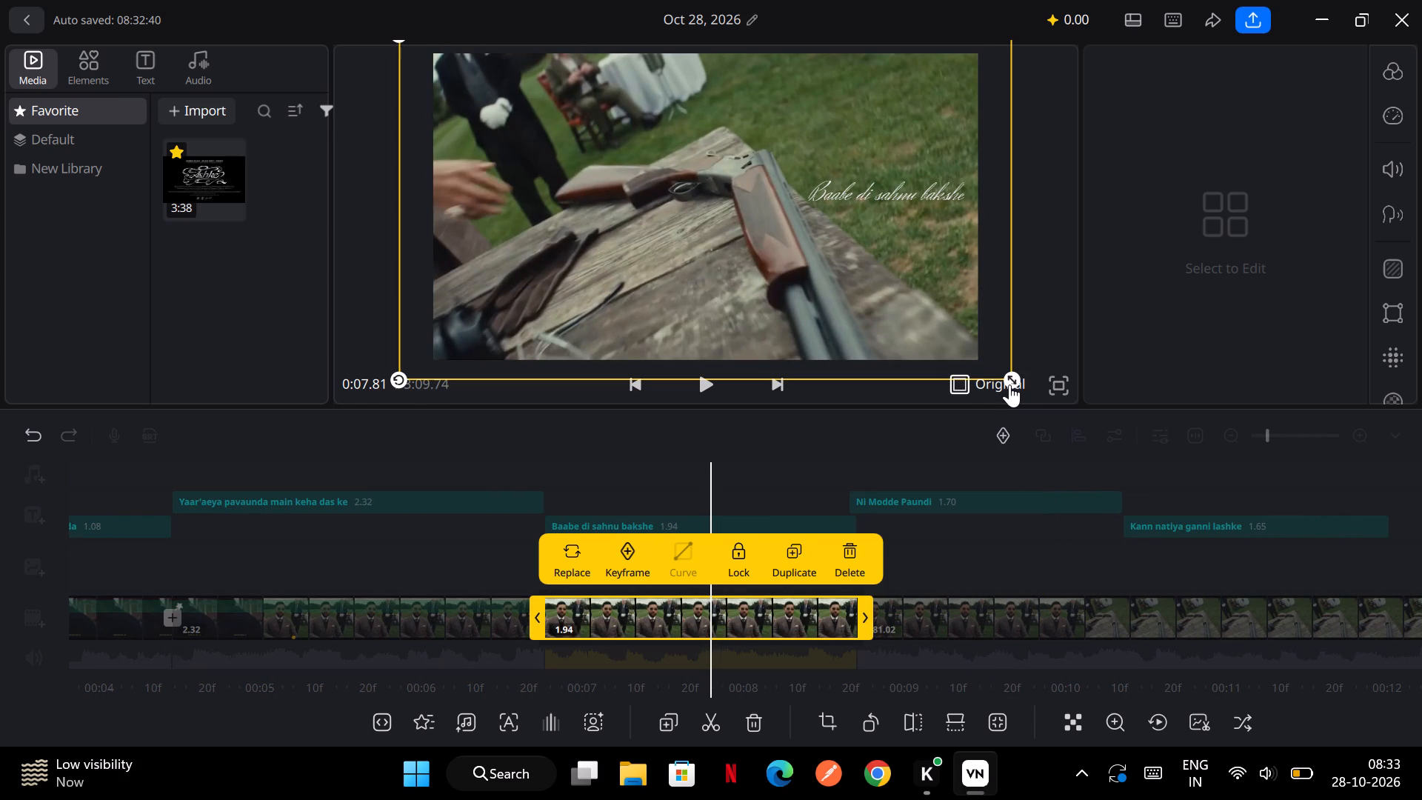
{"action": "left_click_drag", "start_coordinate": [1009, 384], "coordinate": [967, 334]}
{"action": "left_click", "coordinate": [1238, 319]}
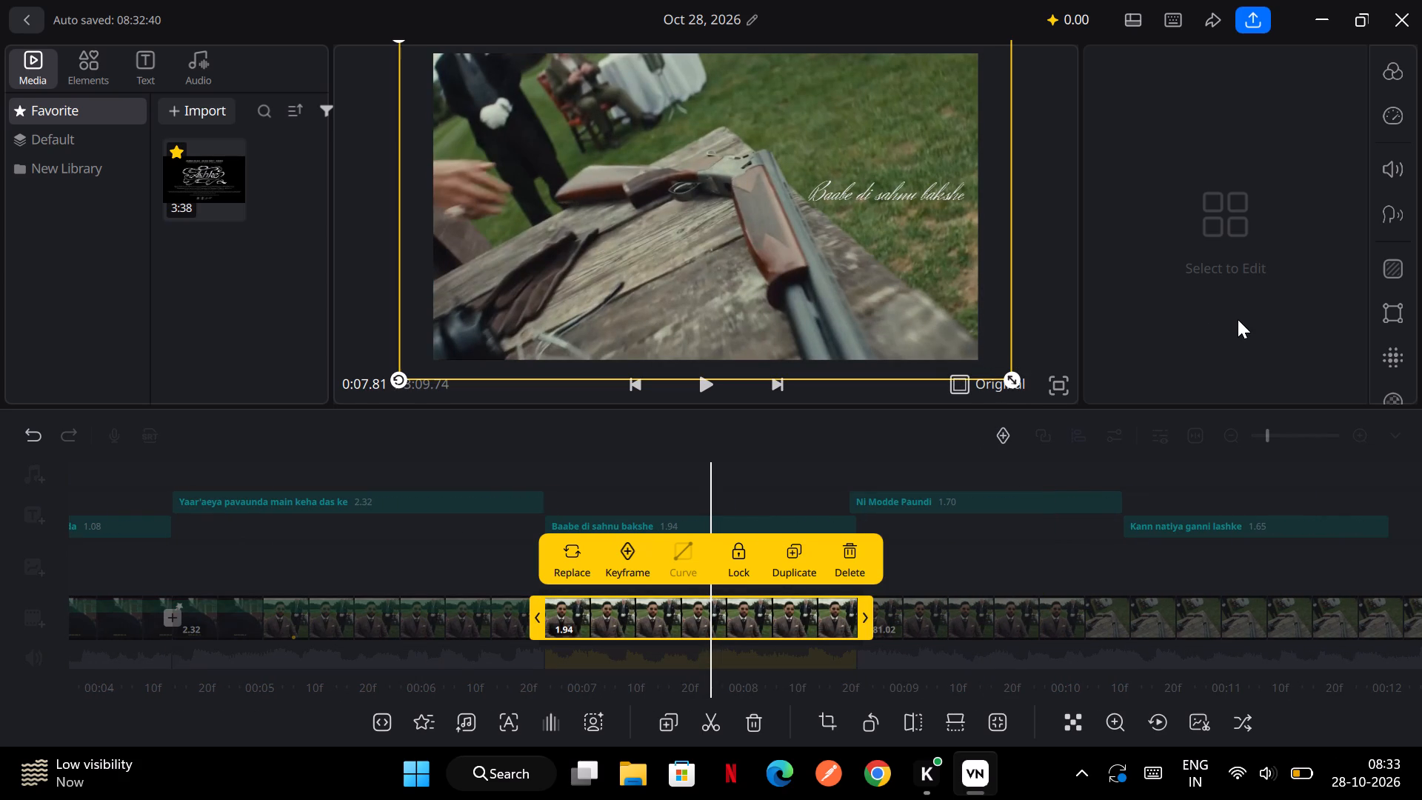